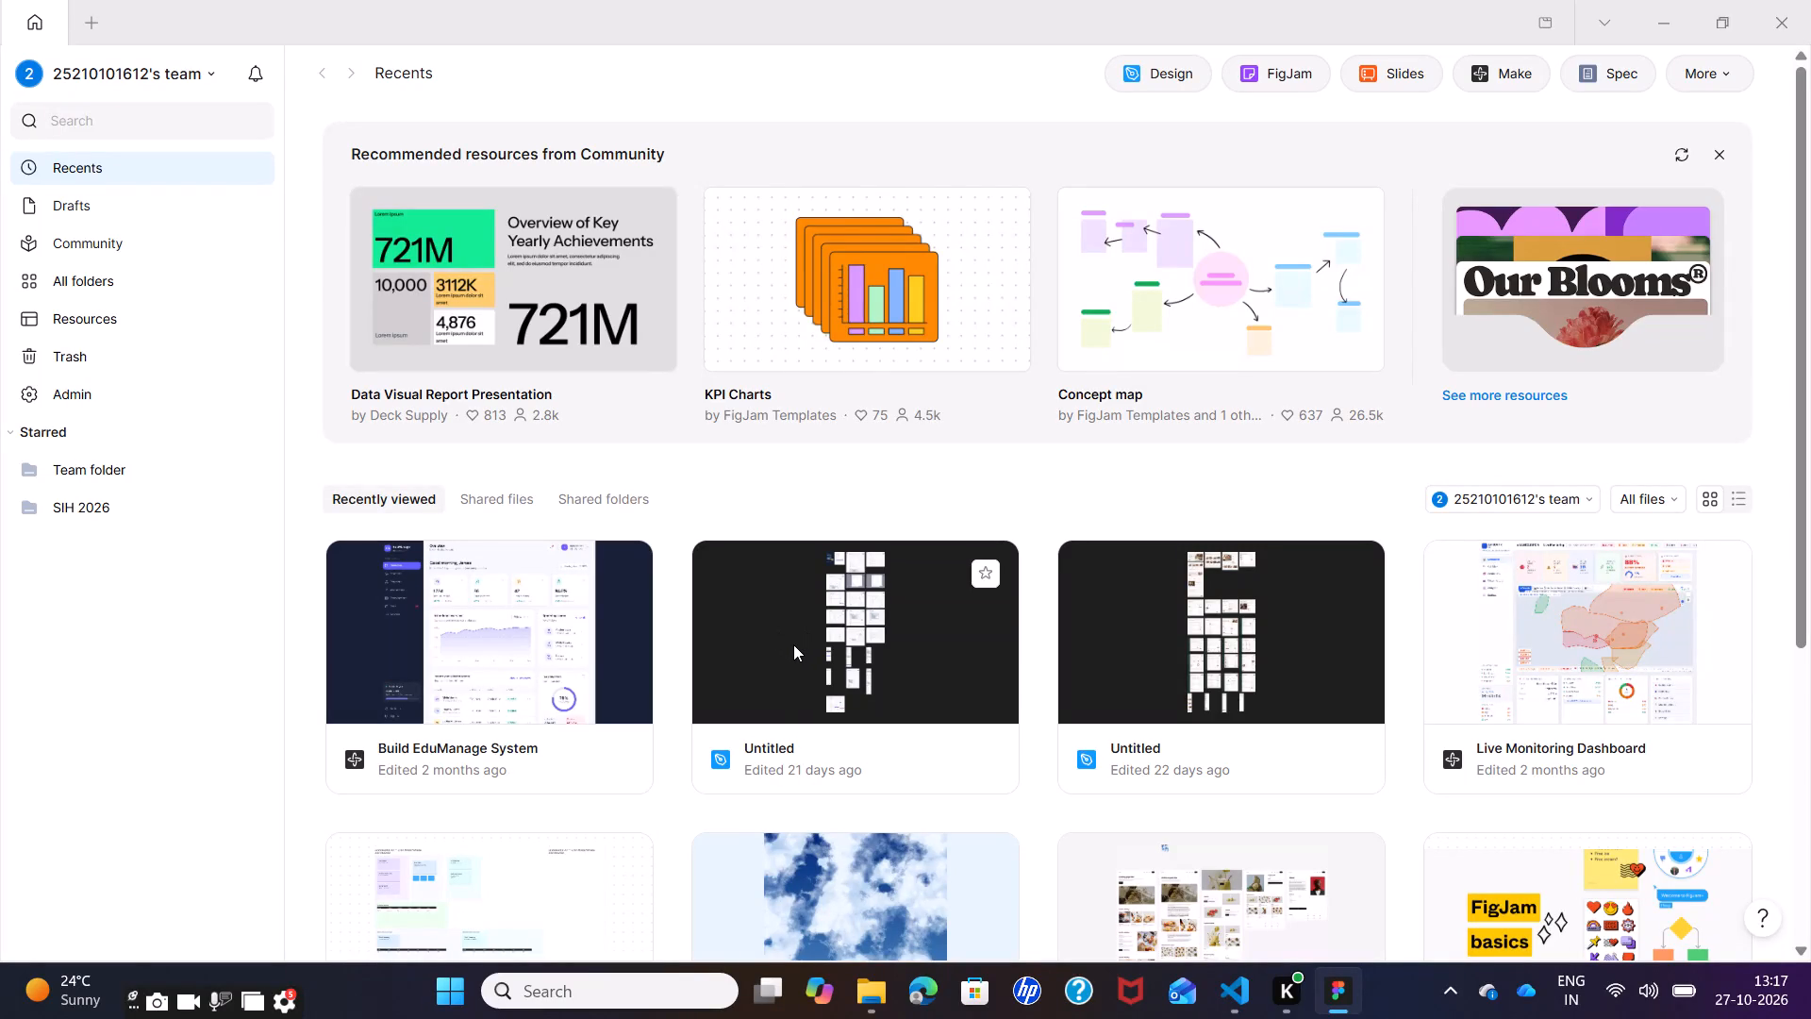
Create a new slides file from the recommended Community template "Data Visual Report Presentation".
click(587, 309)
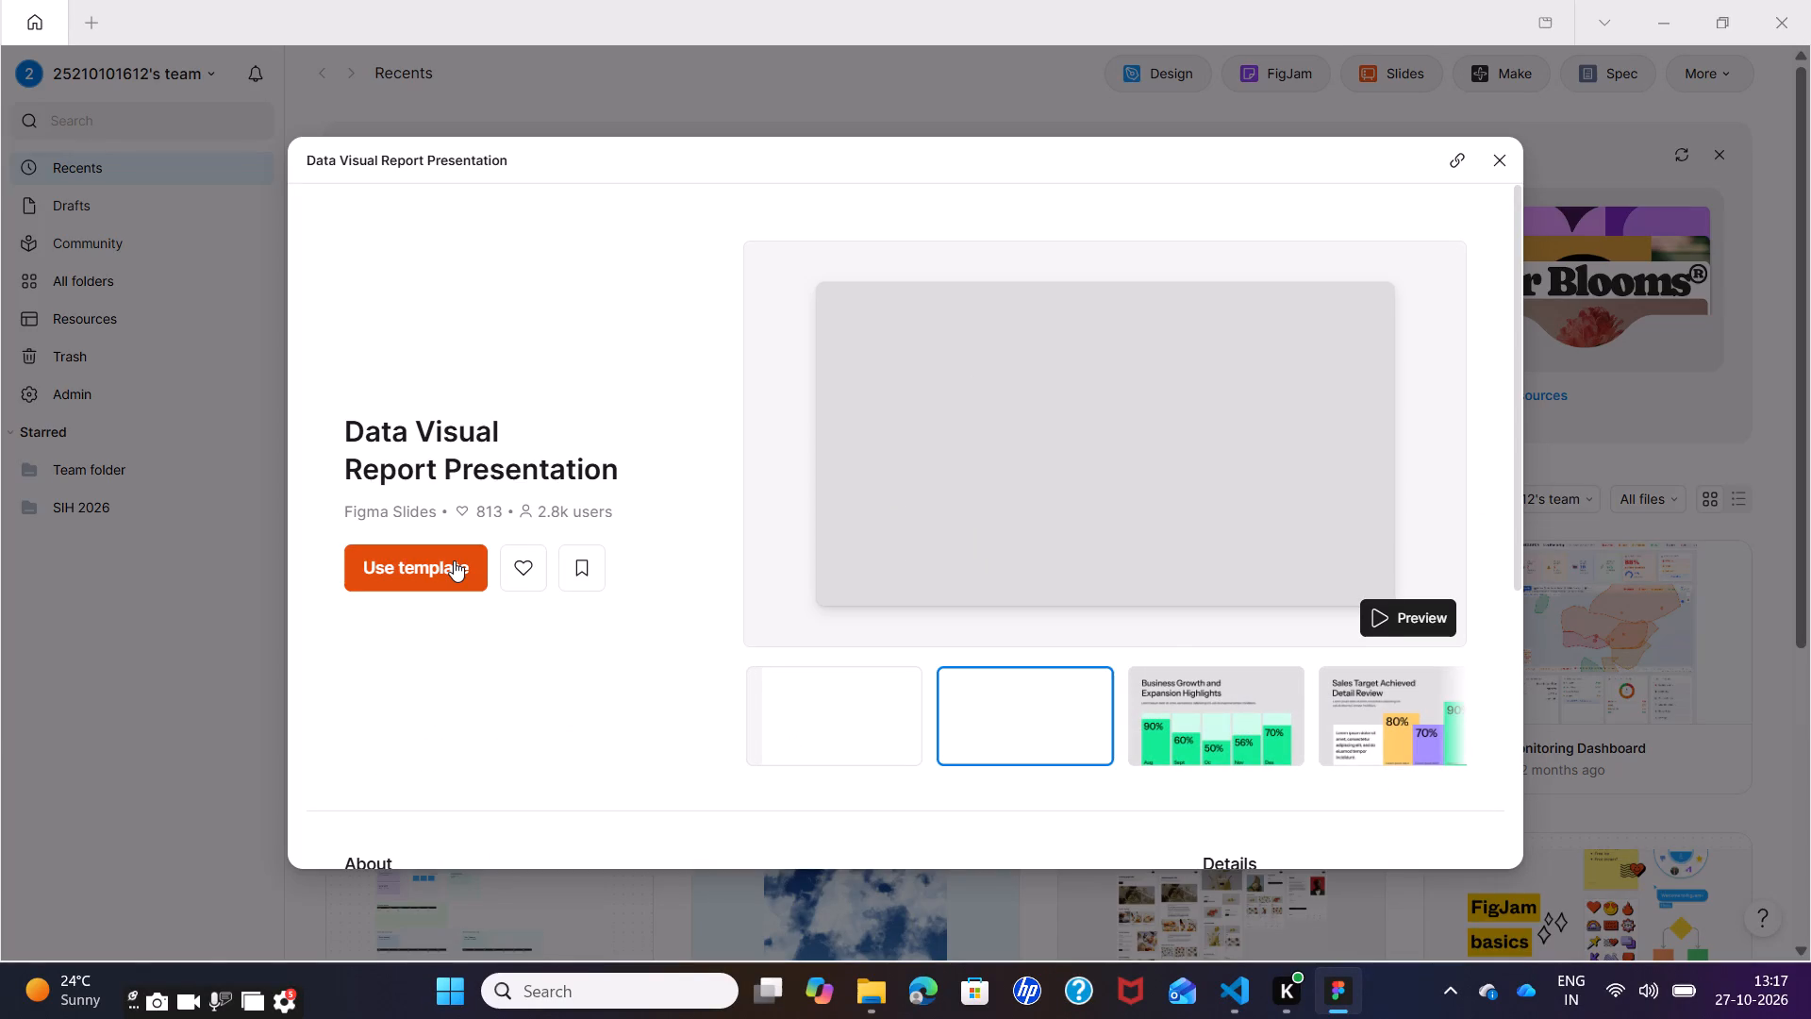
click(454, 560)
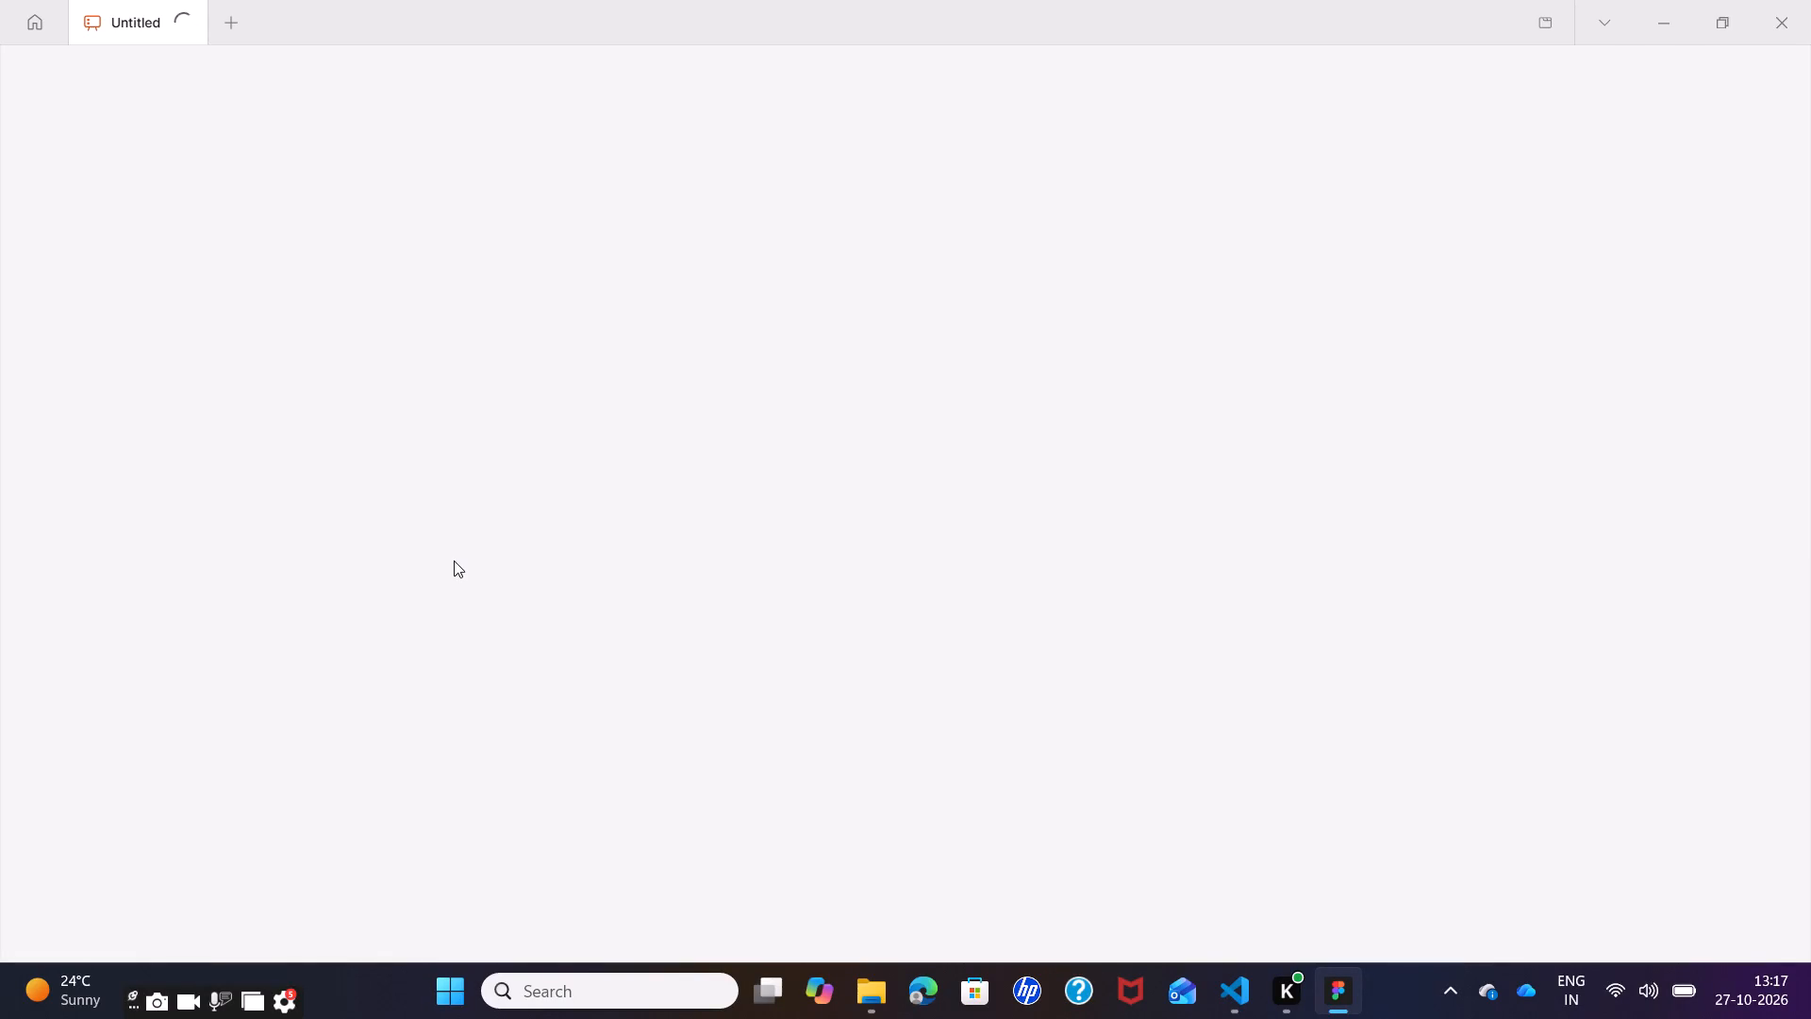
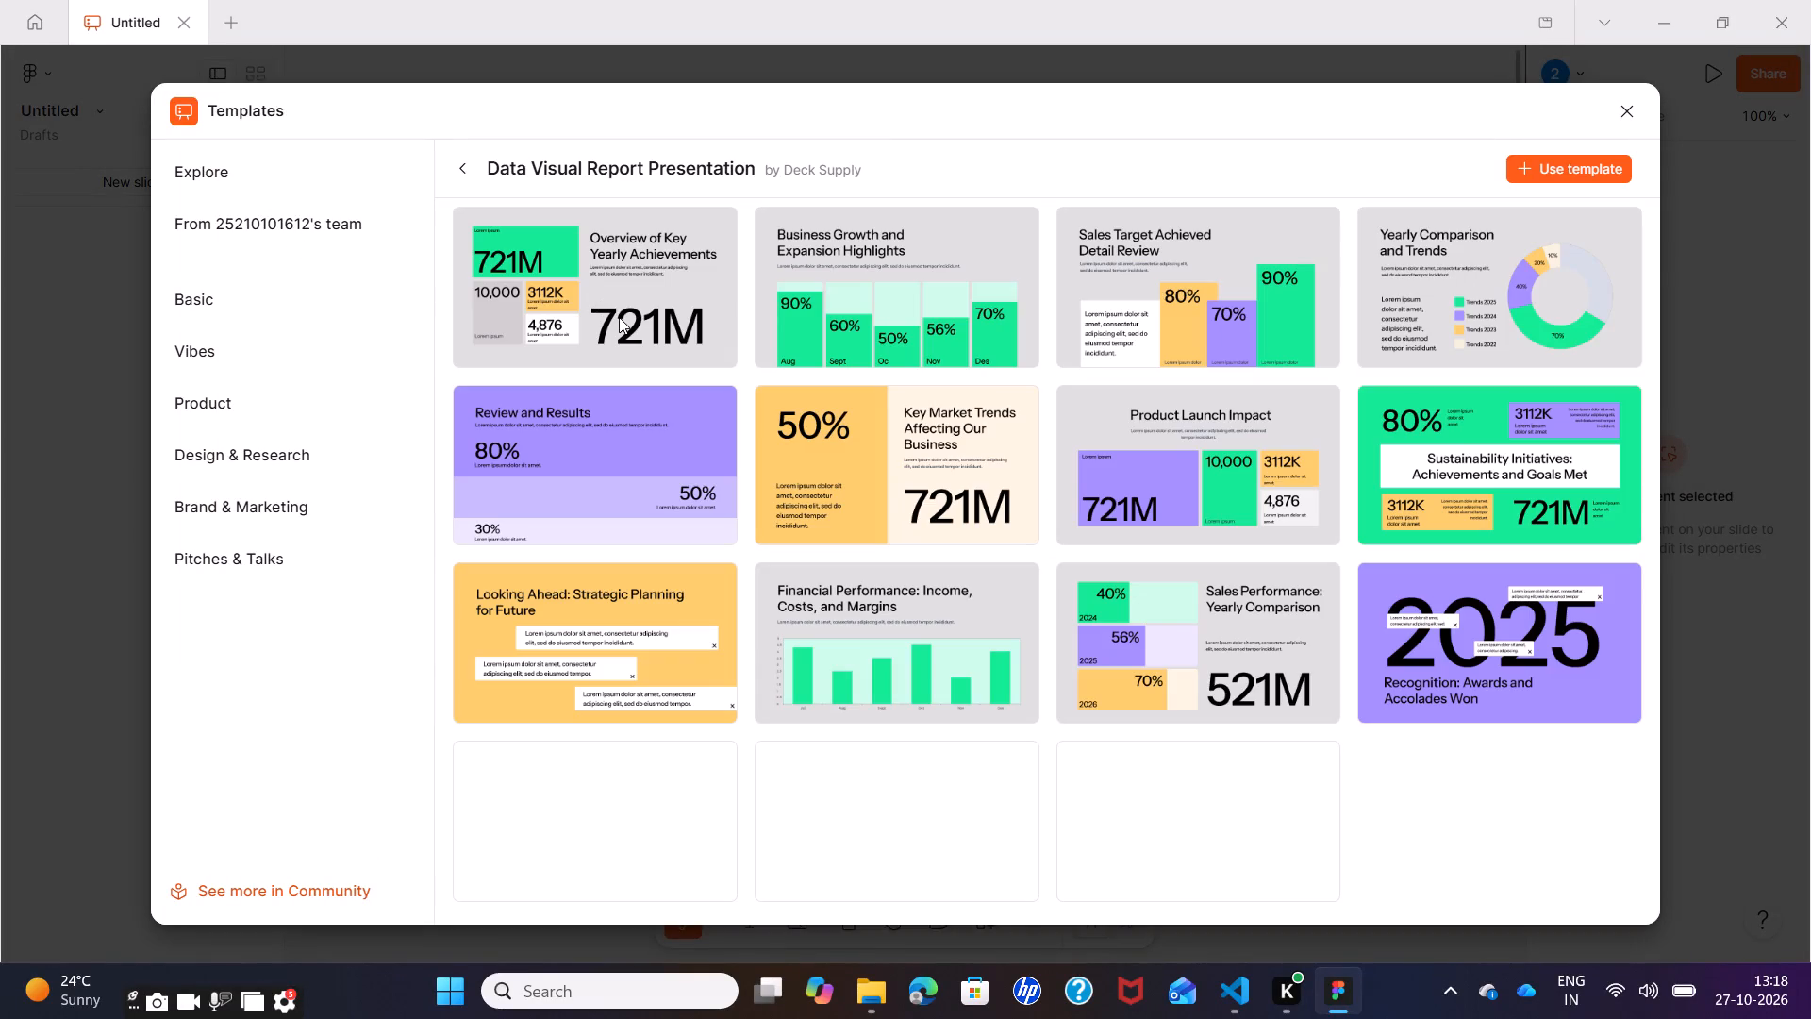
Apply the Data Visual Report Presentation template to the file and dismiss its list of template slides.
click(619, 317)
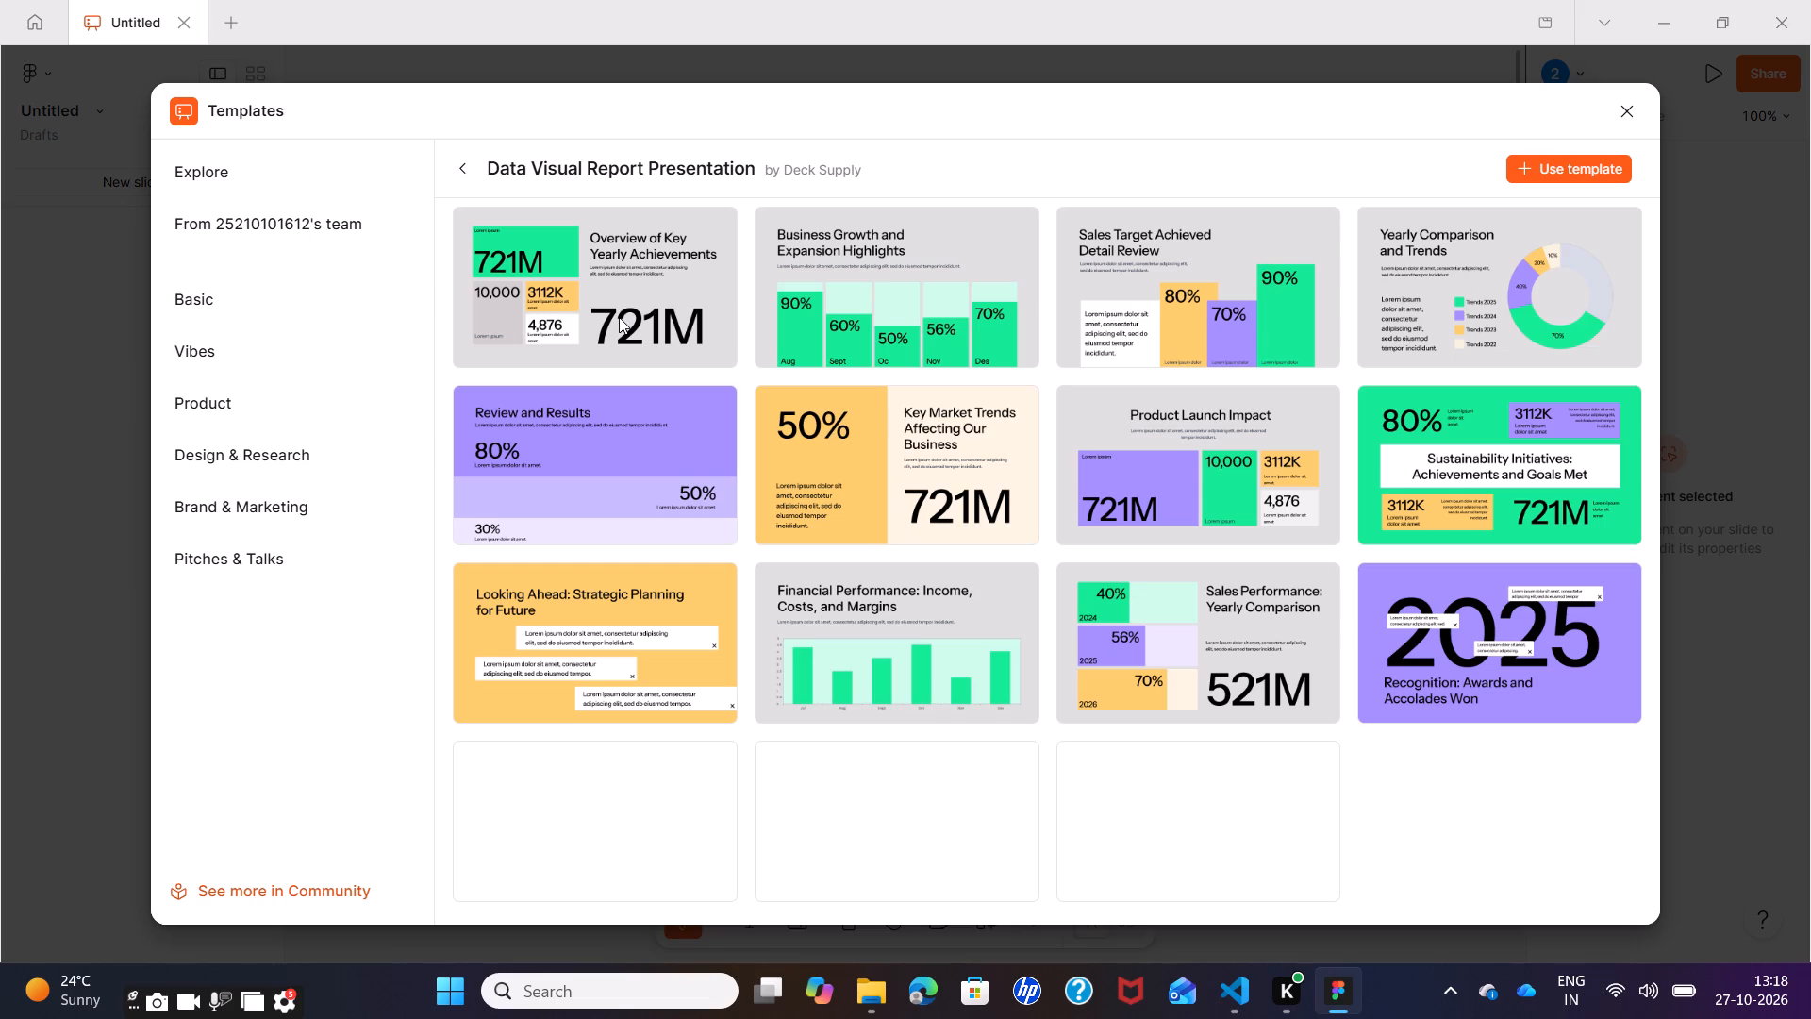
double_click(619, 317)
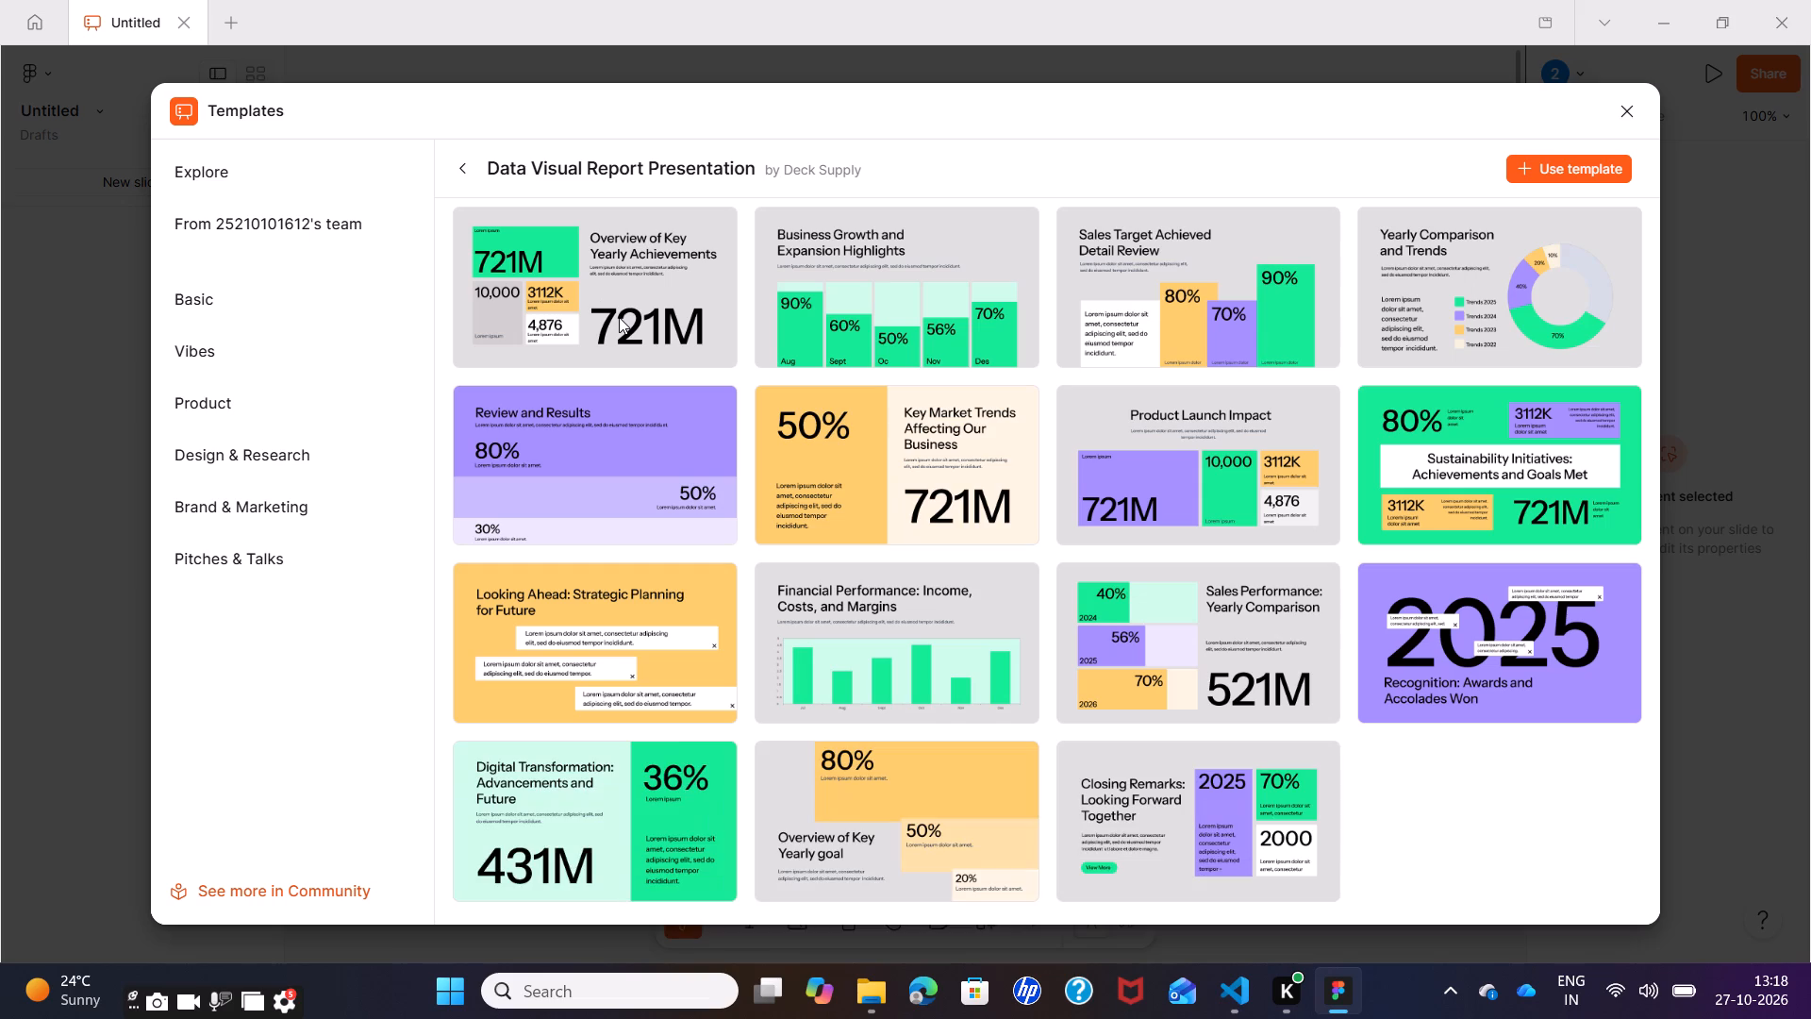
scroll(838, 543, down, 2)
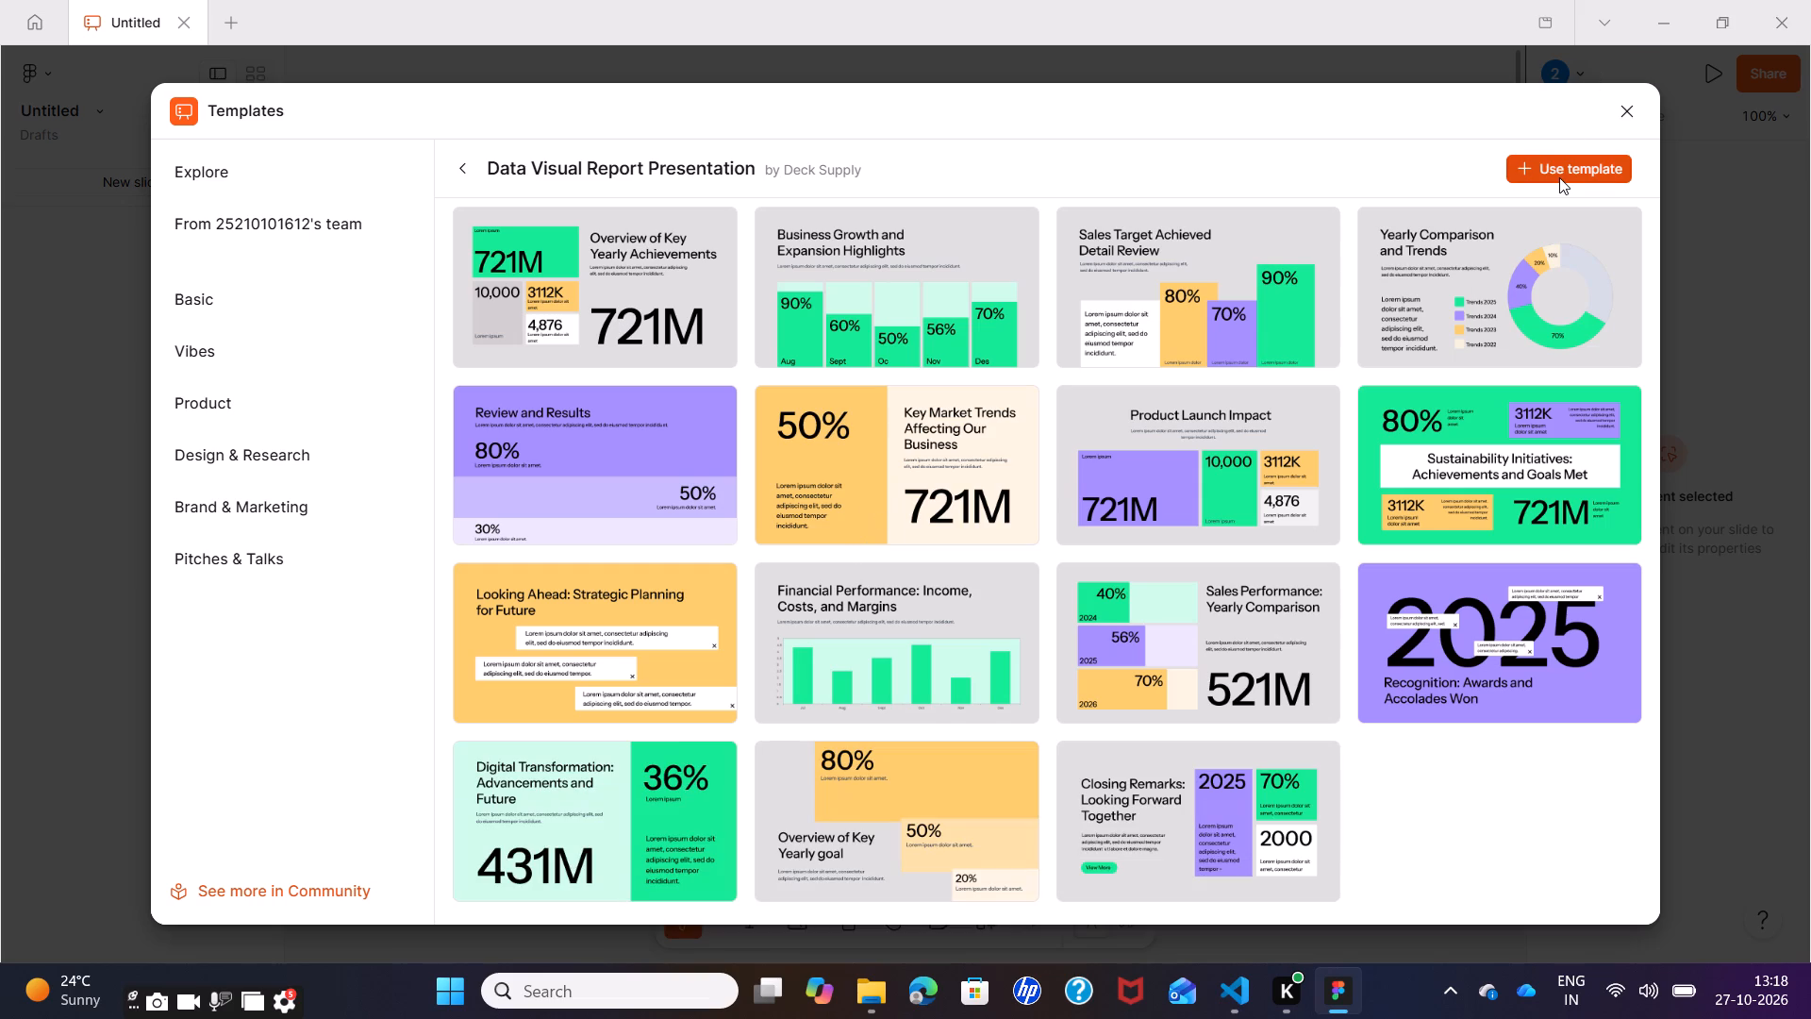
click(1559, 177)
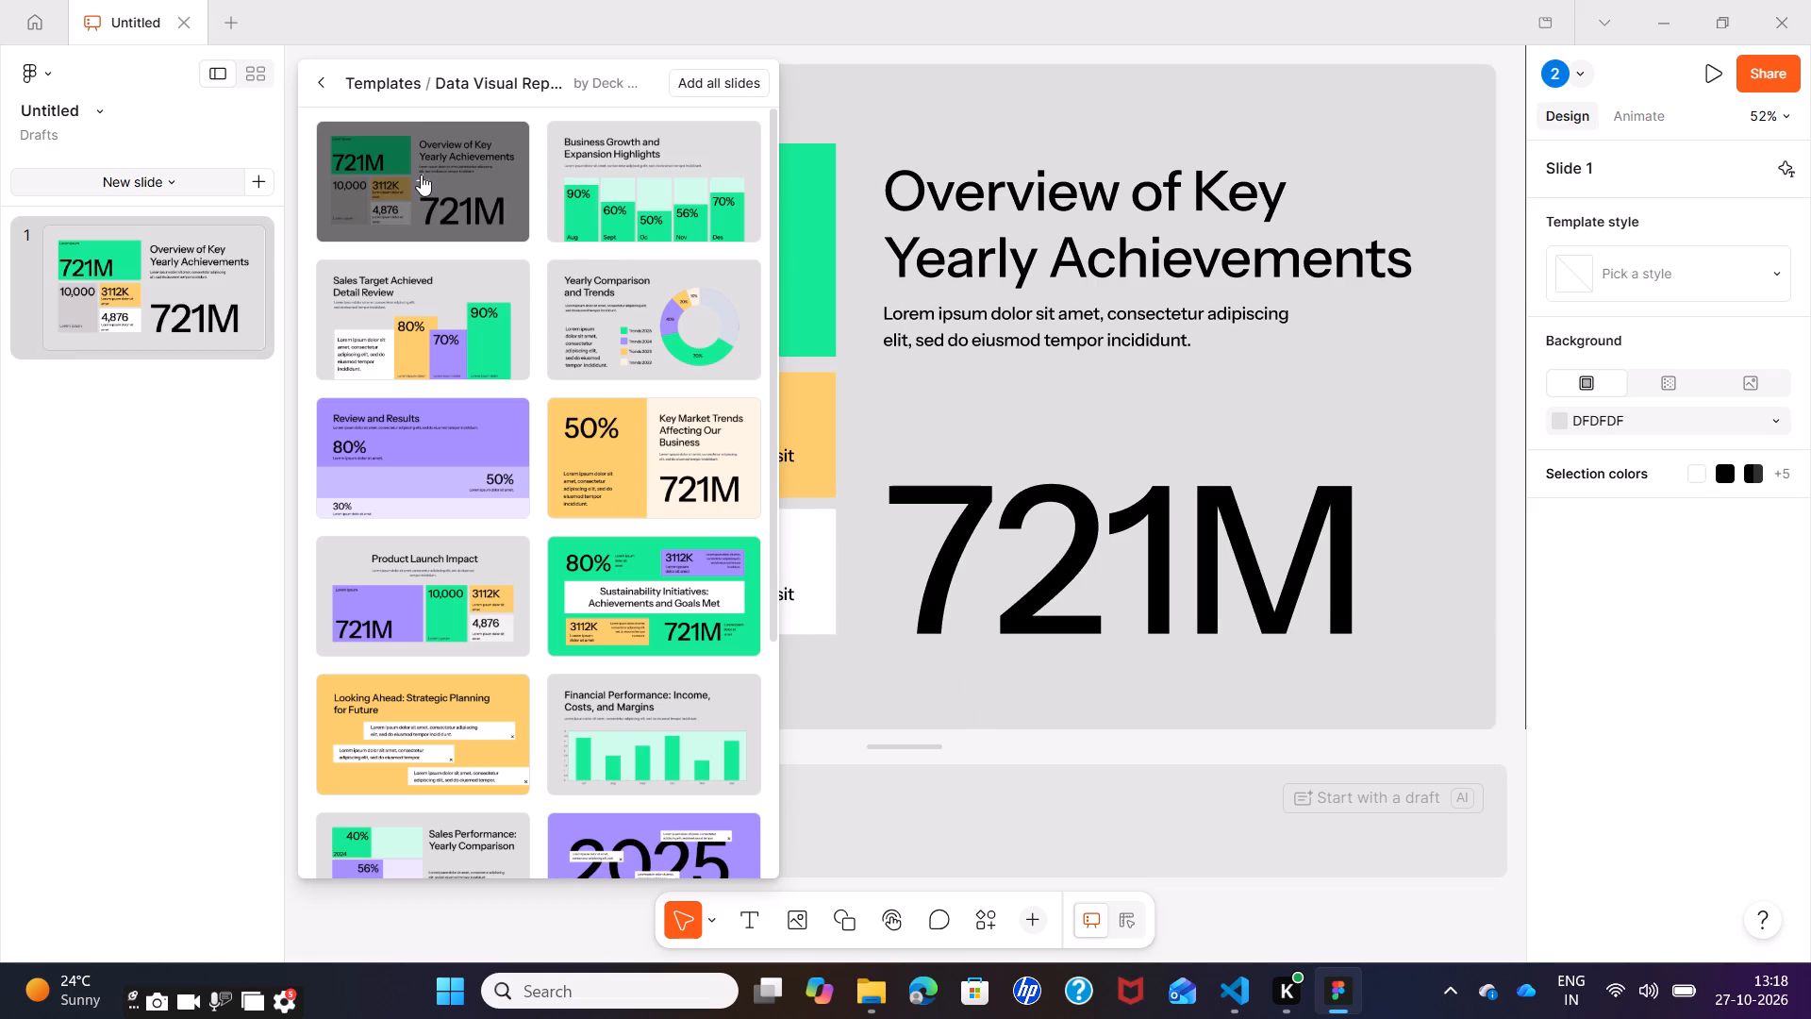
click(1024, 757)
Change the large figure below the Overview of Key Yearly Achievements heading to 725M.
scroll(1024, 757, down, 1)
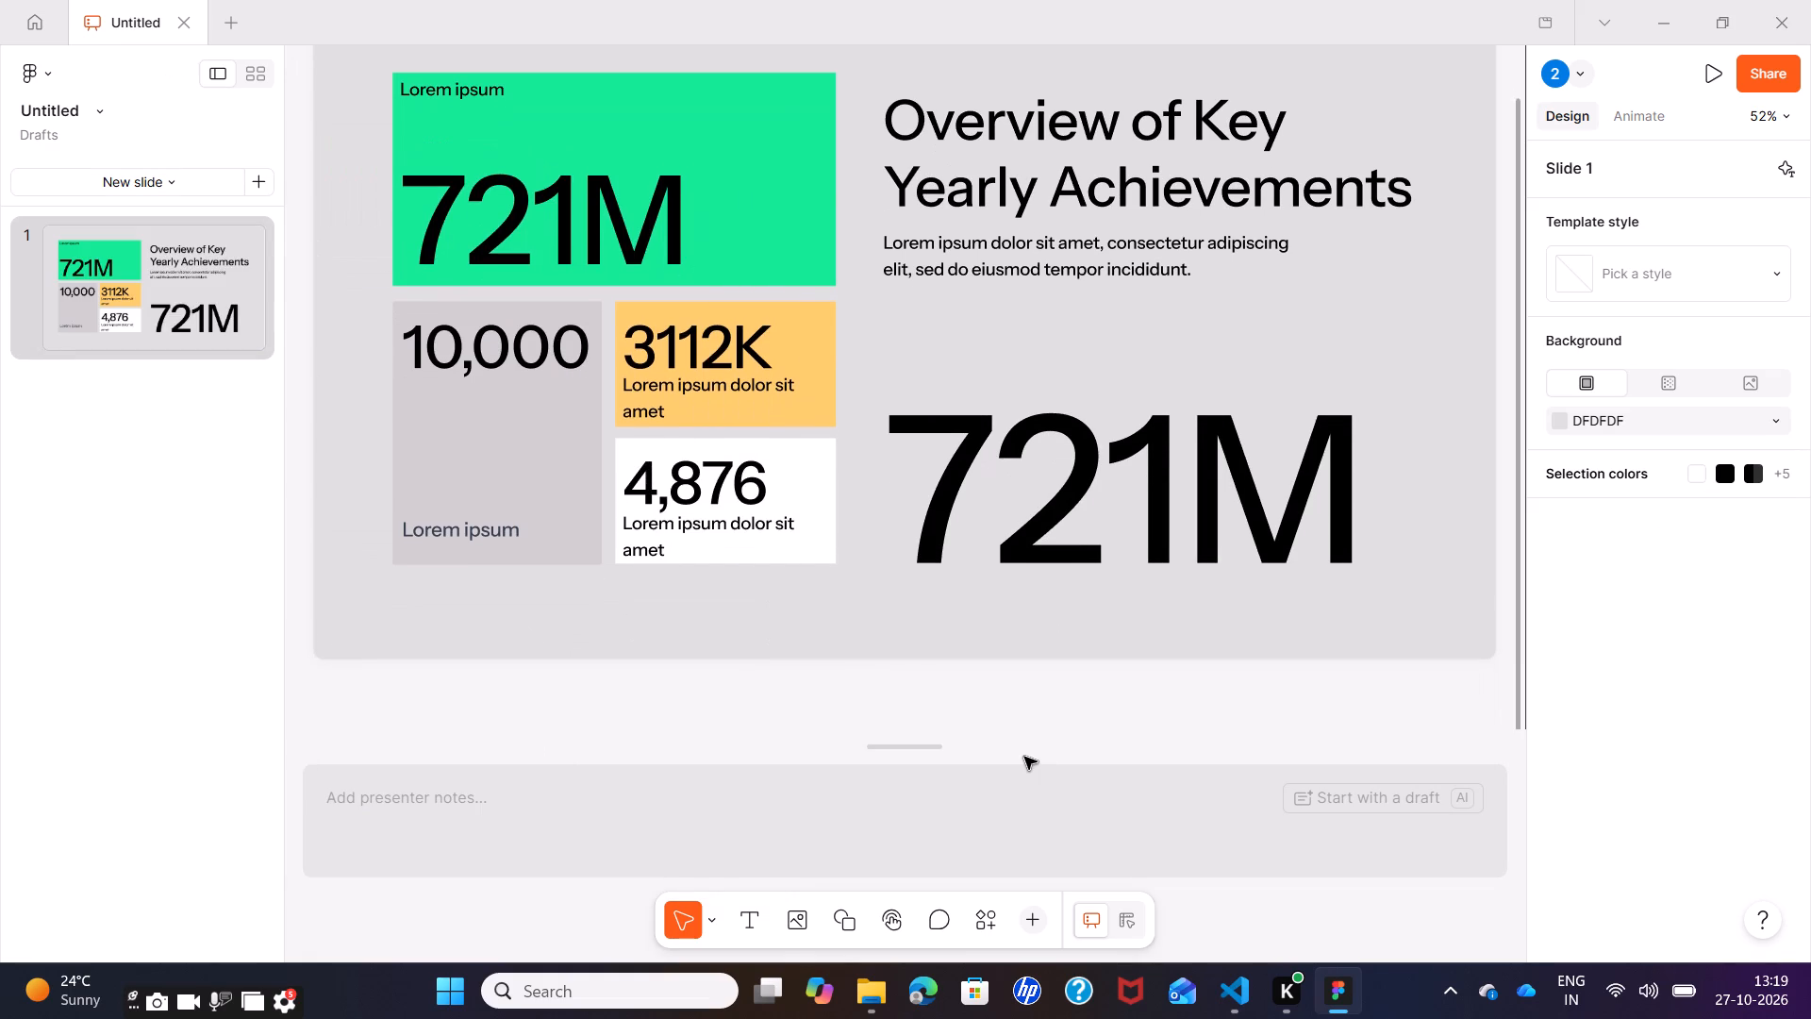
scroll(1024, 757, down, 2)
scroll(1024, 757, up, 3)
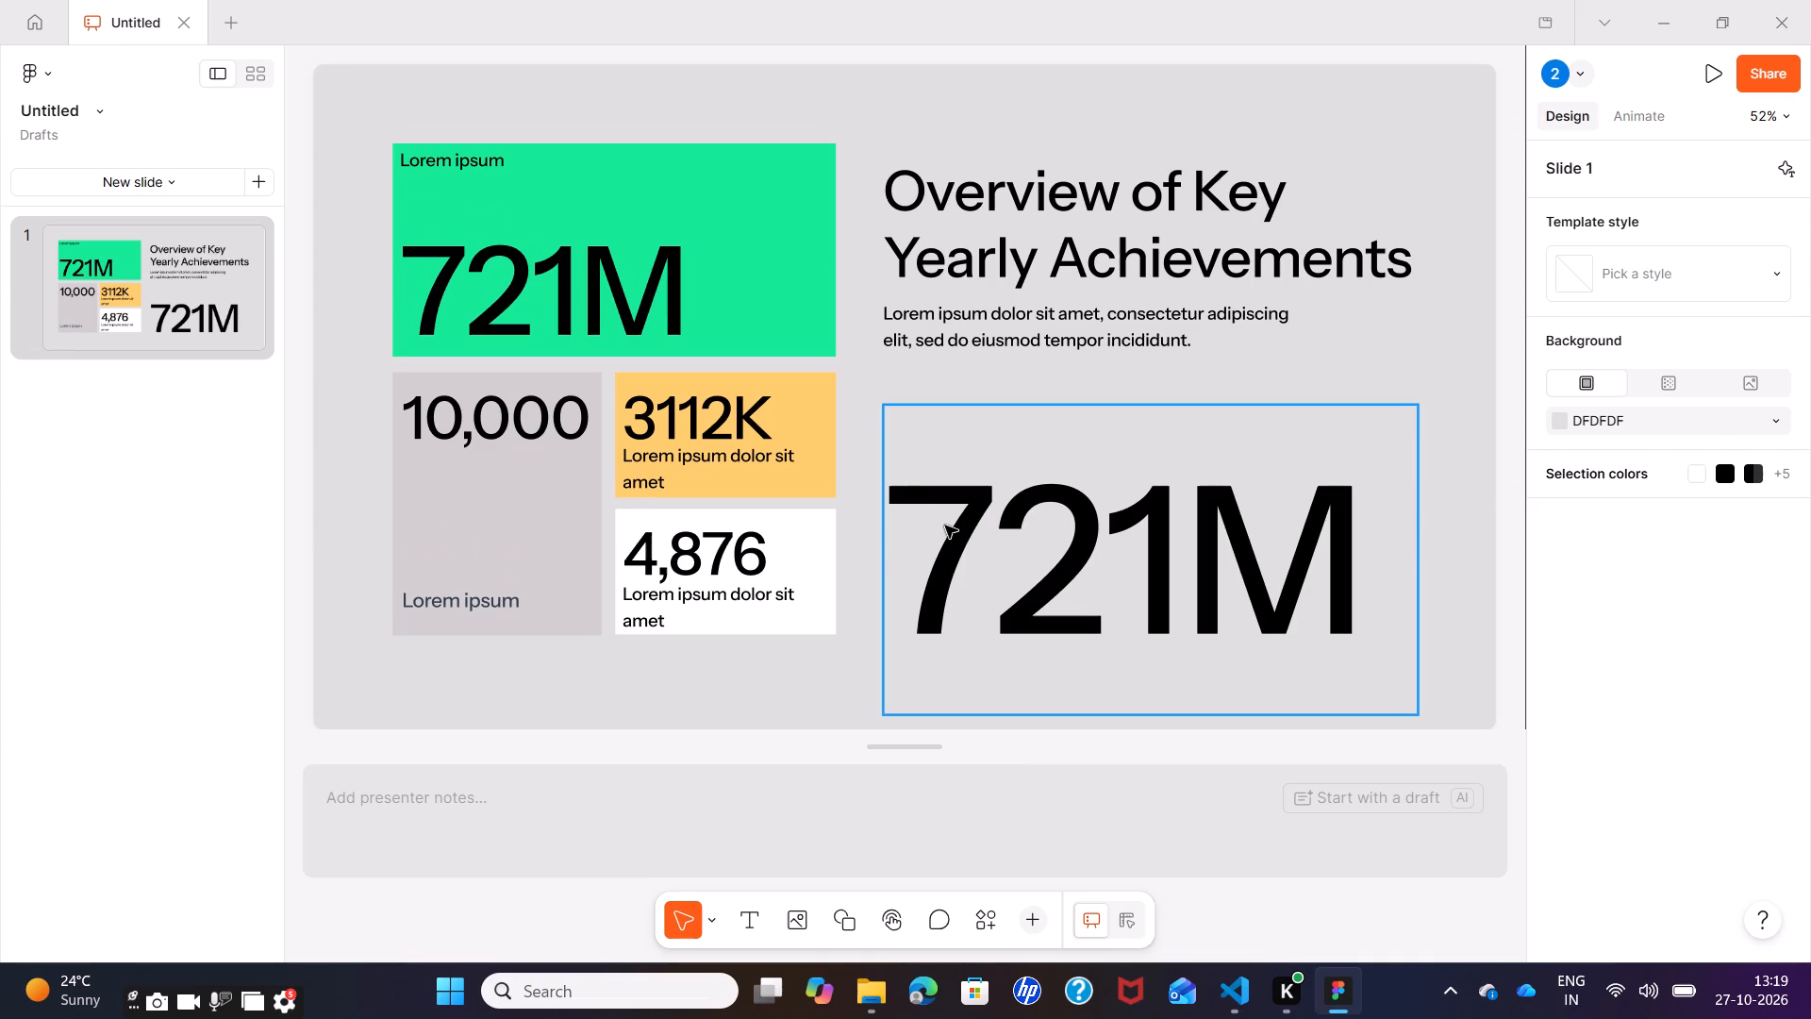
click(945, 526)
double_click(1177, 593)
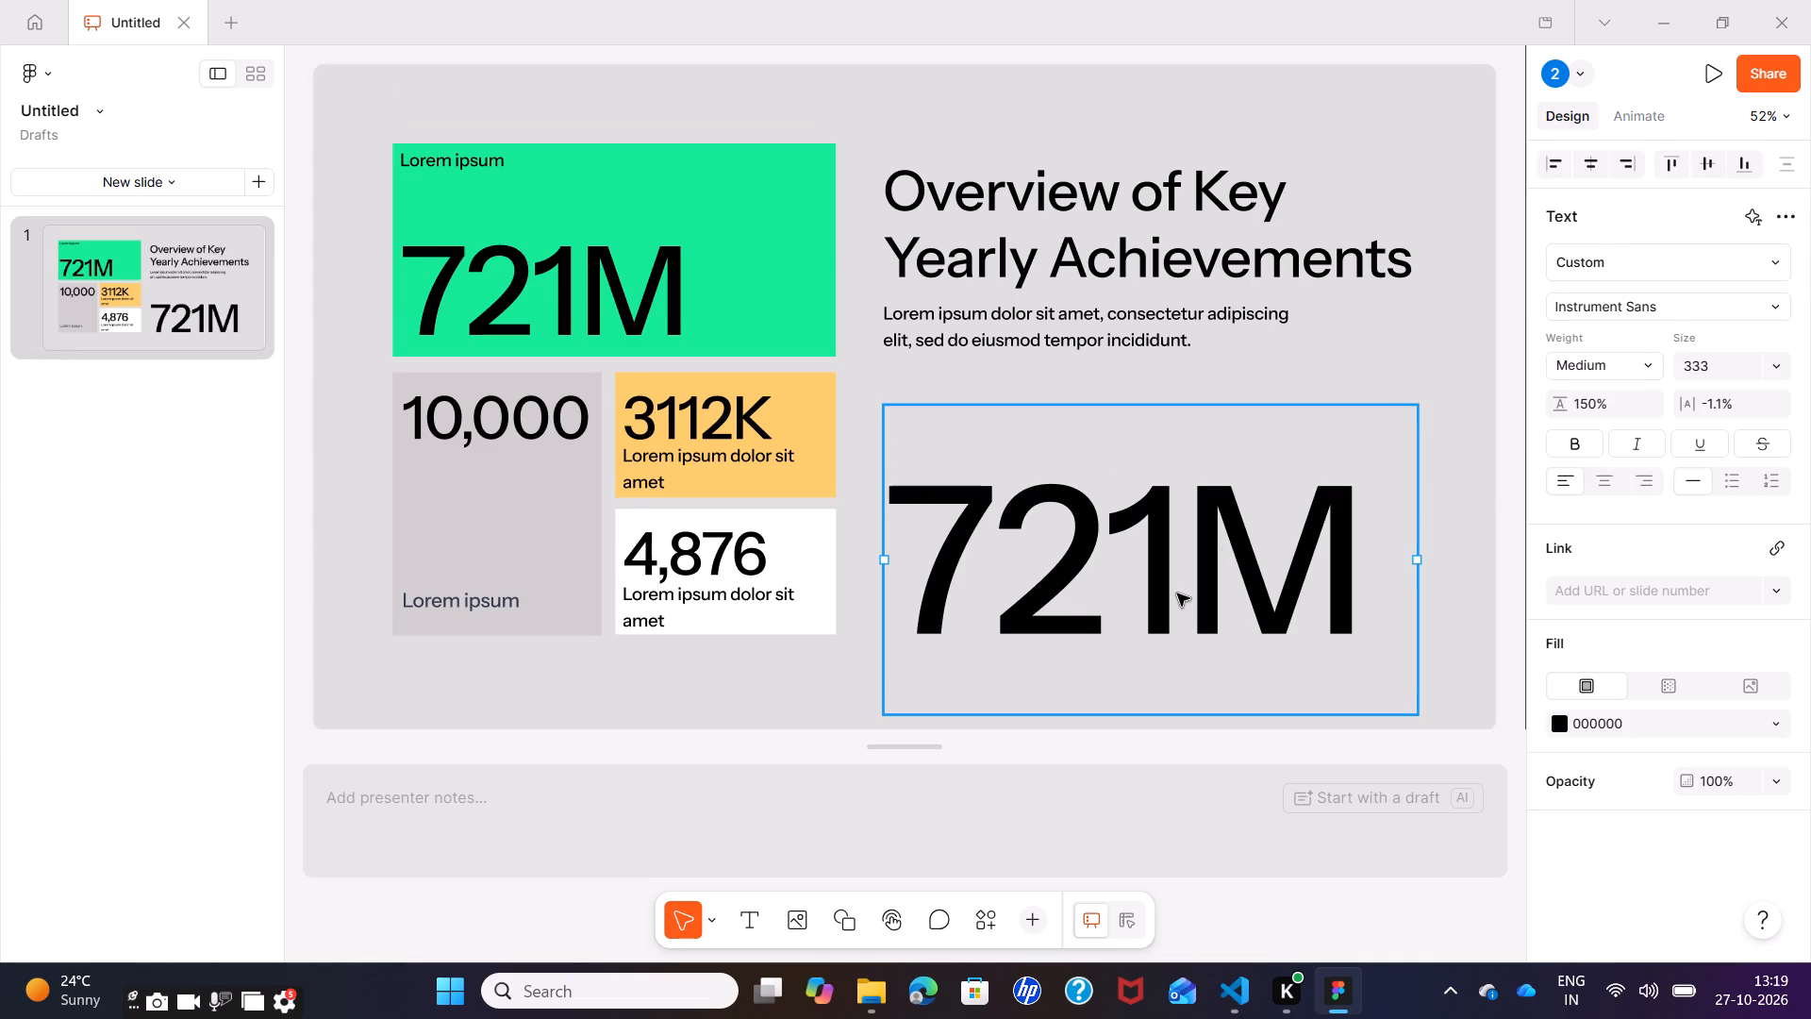
click(1177, 593)
key(BackSpace)
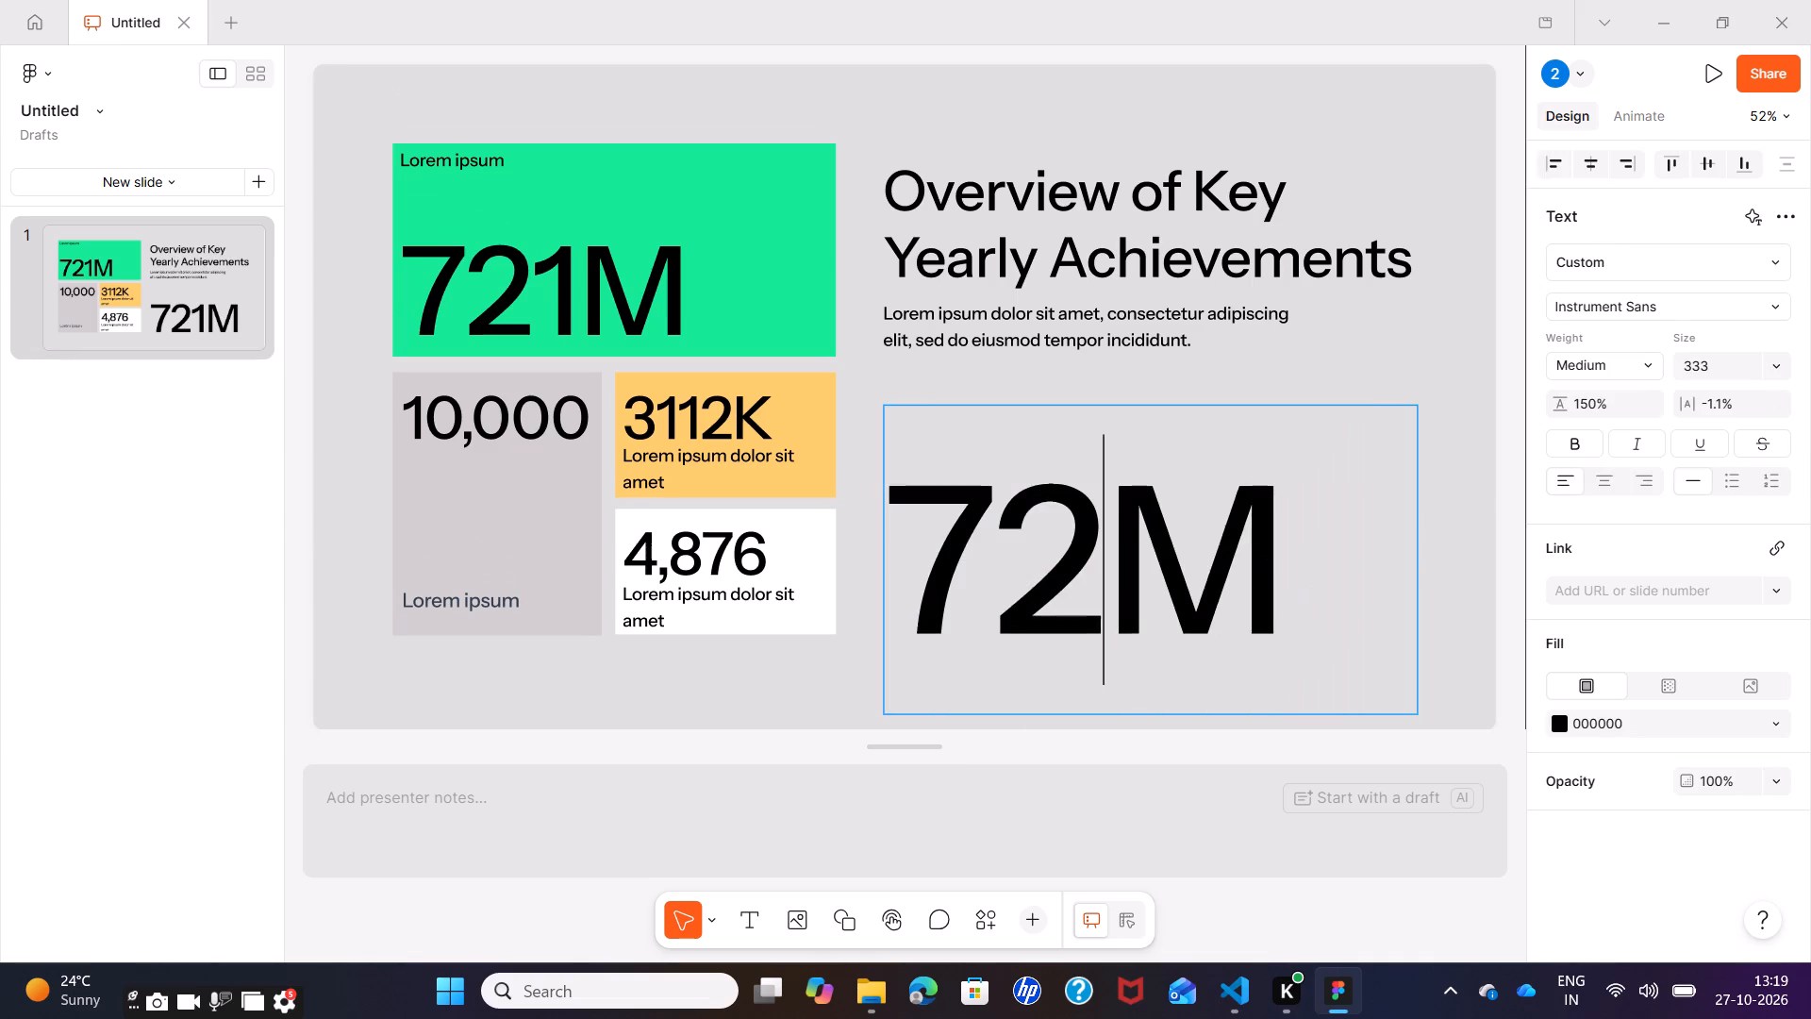
key(5)
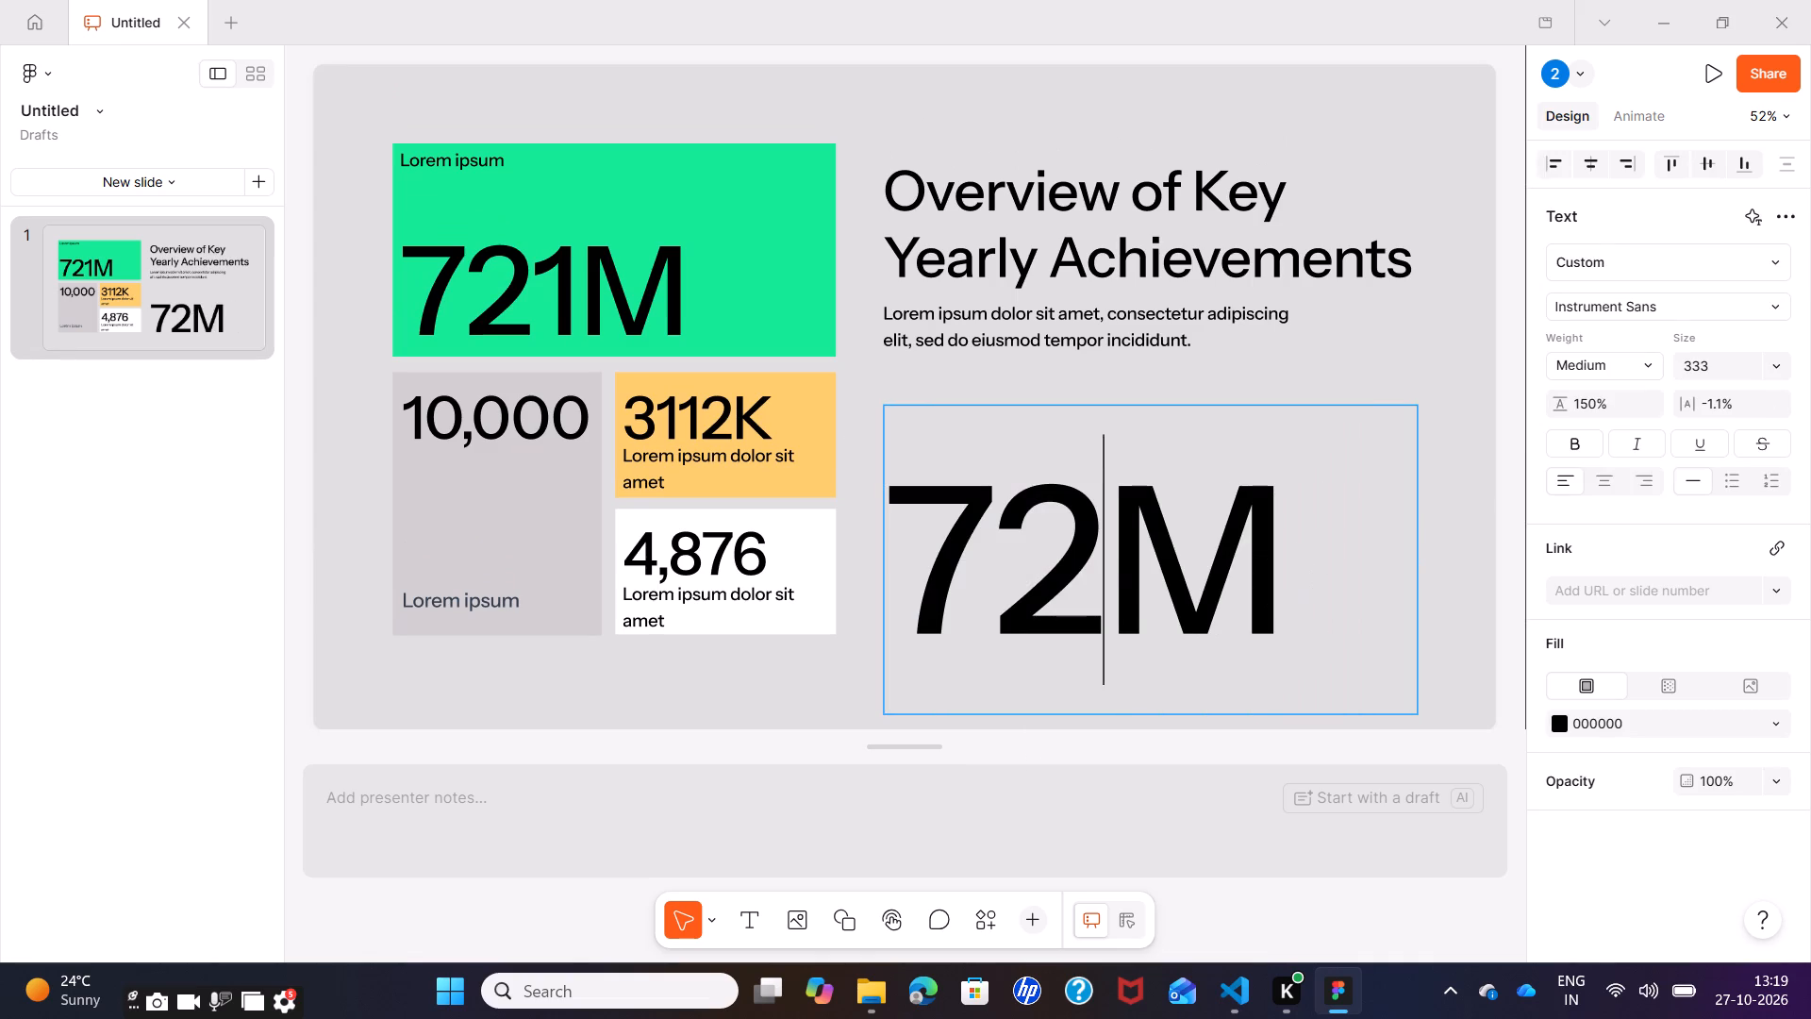
scroll(443, 579, down, 1)
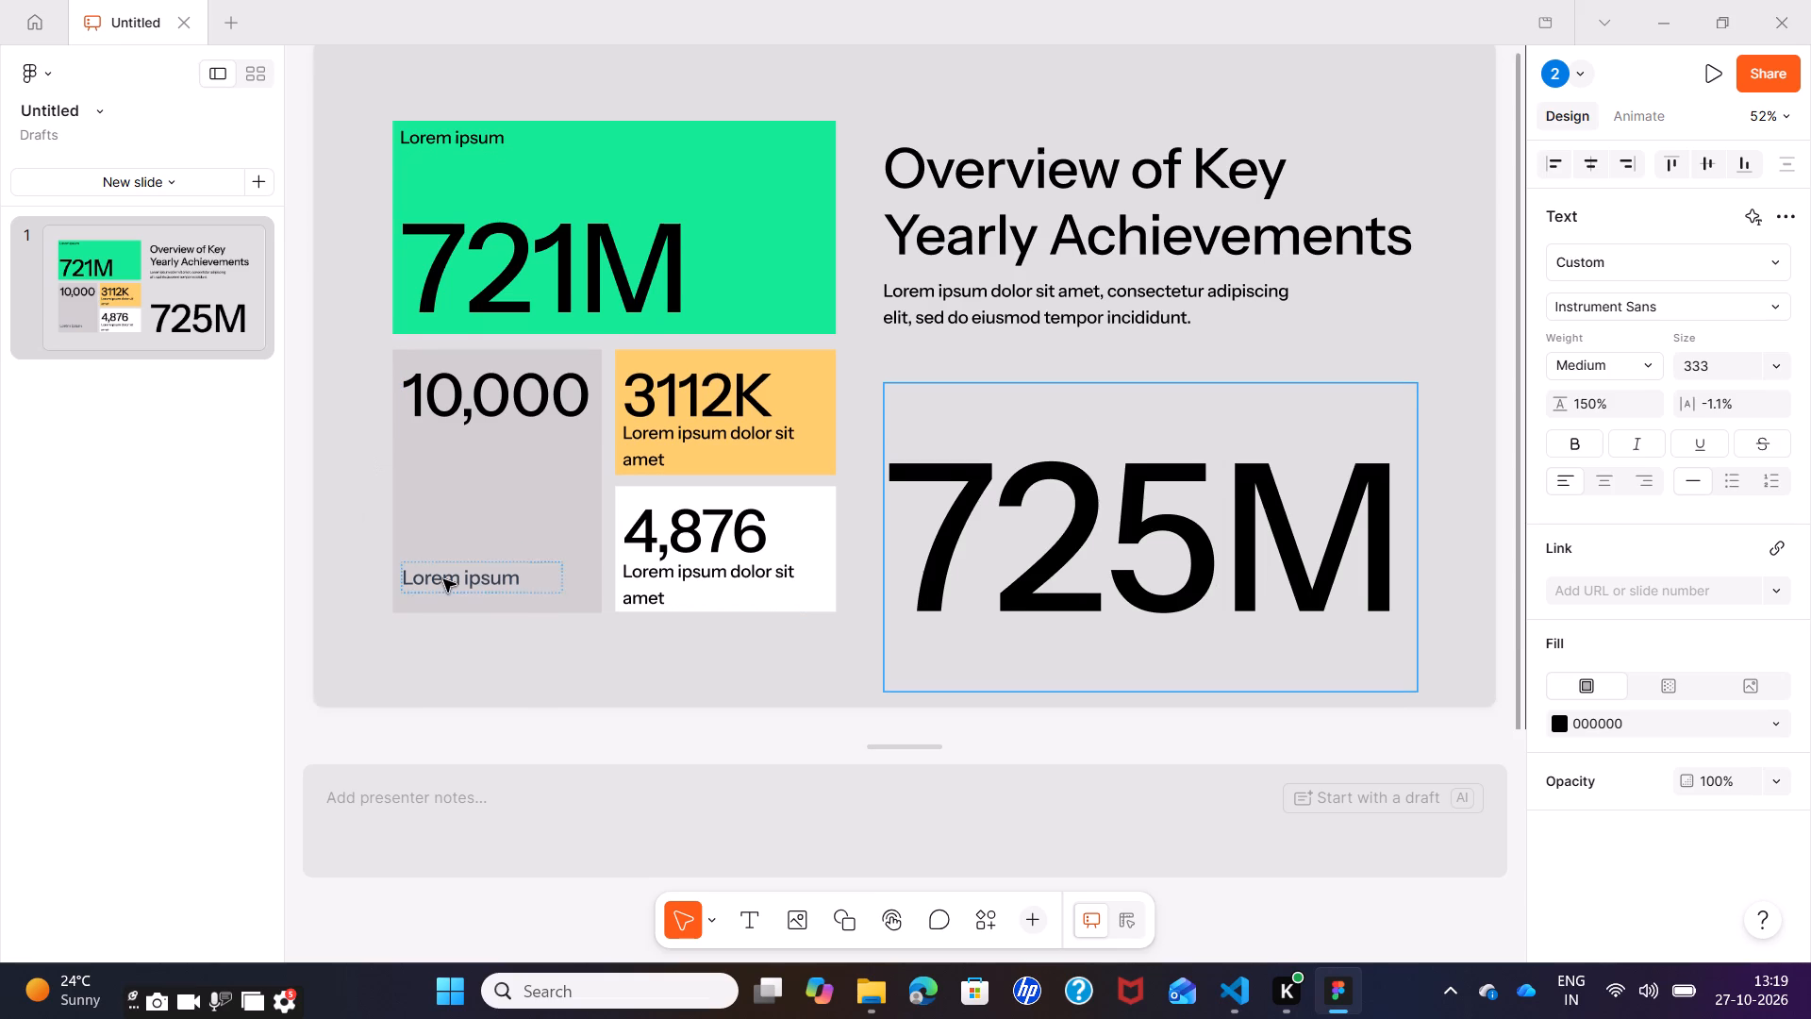
scroll(443, 579, down, 2)
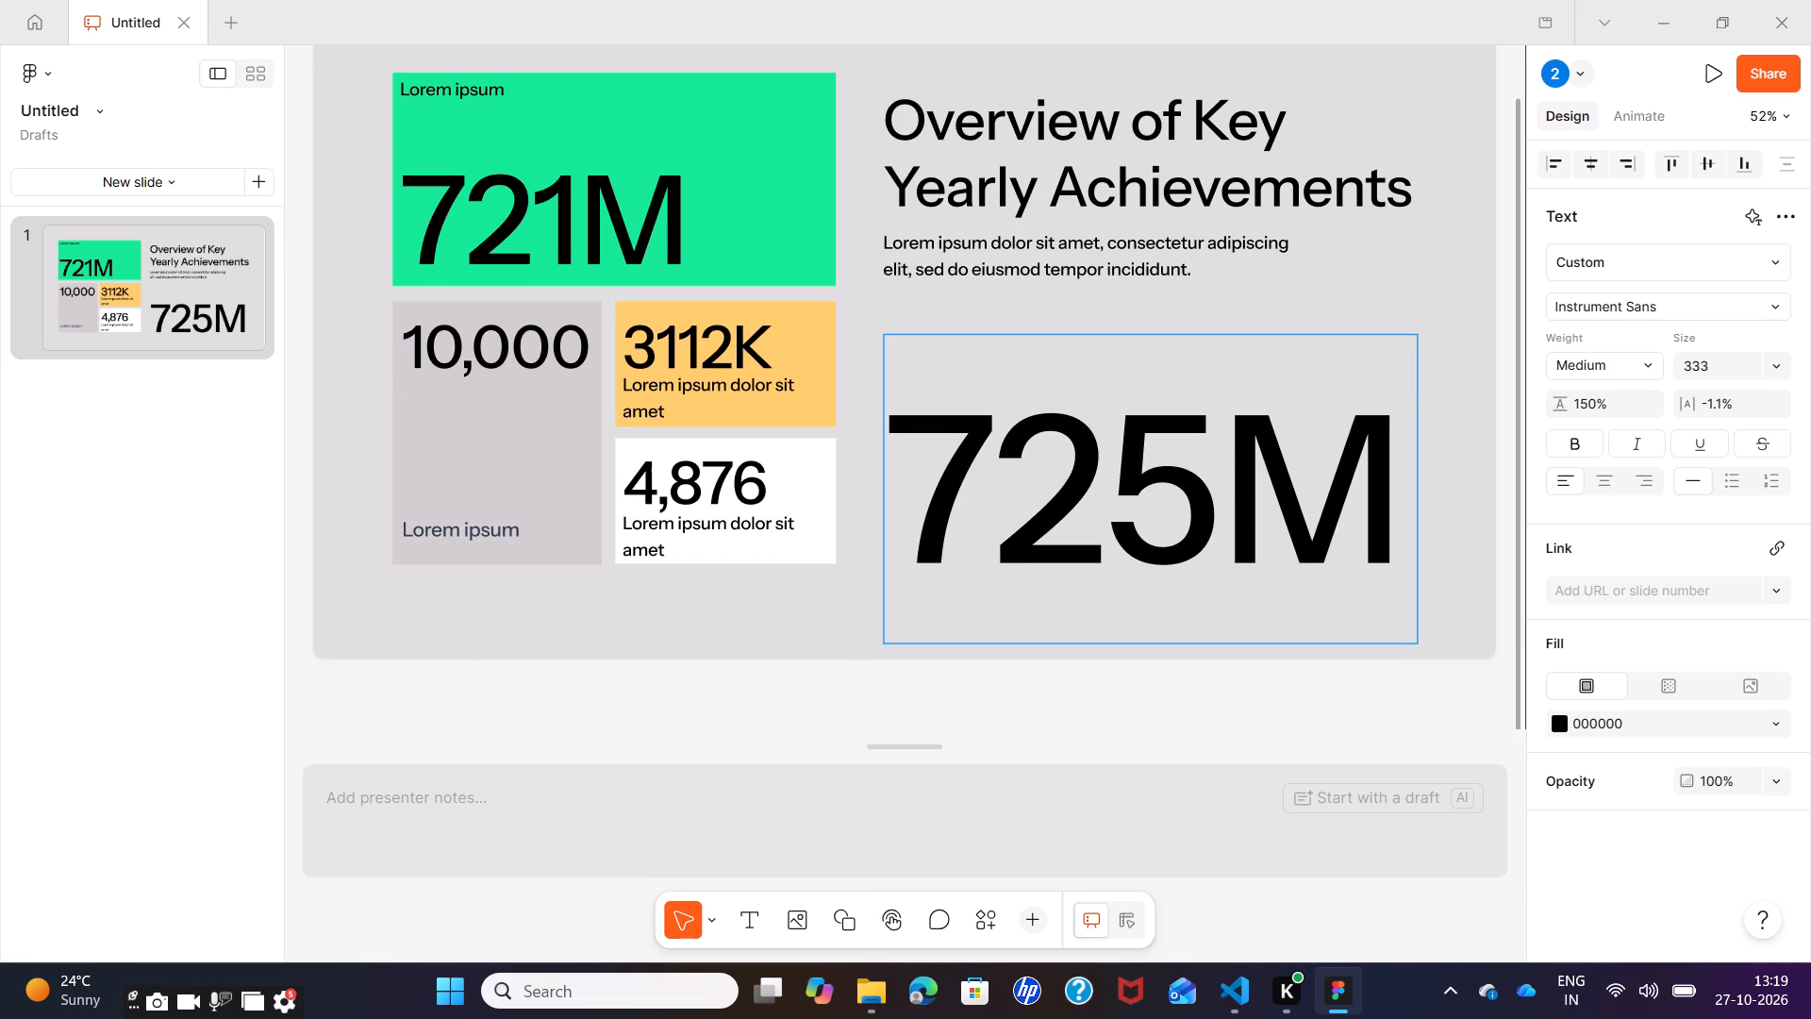
click(518, 813)
click(518, 813)
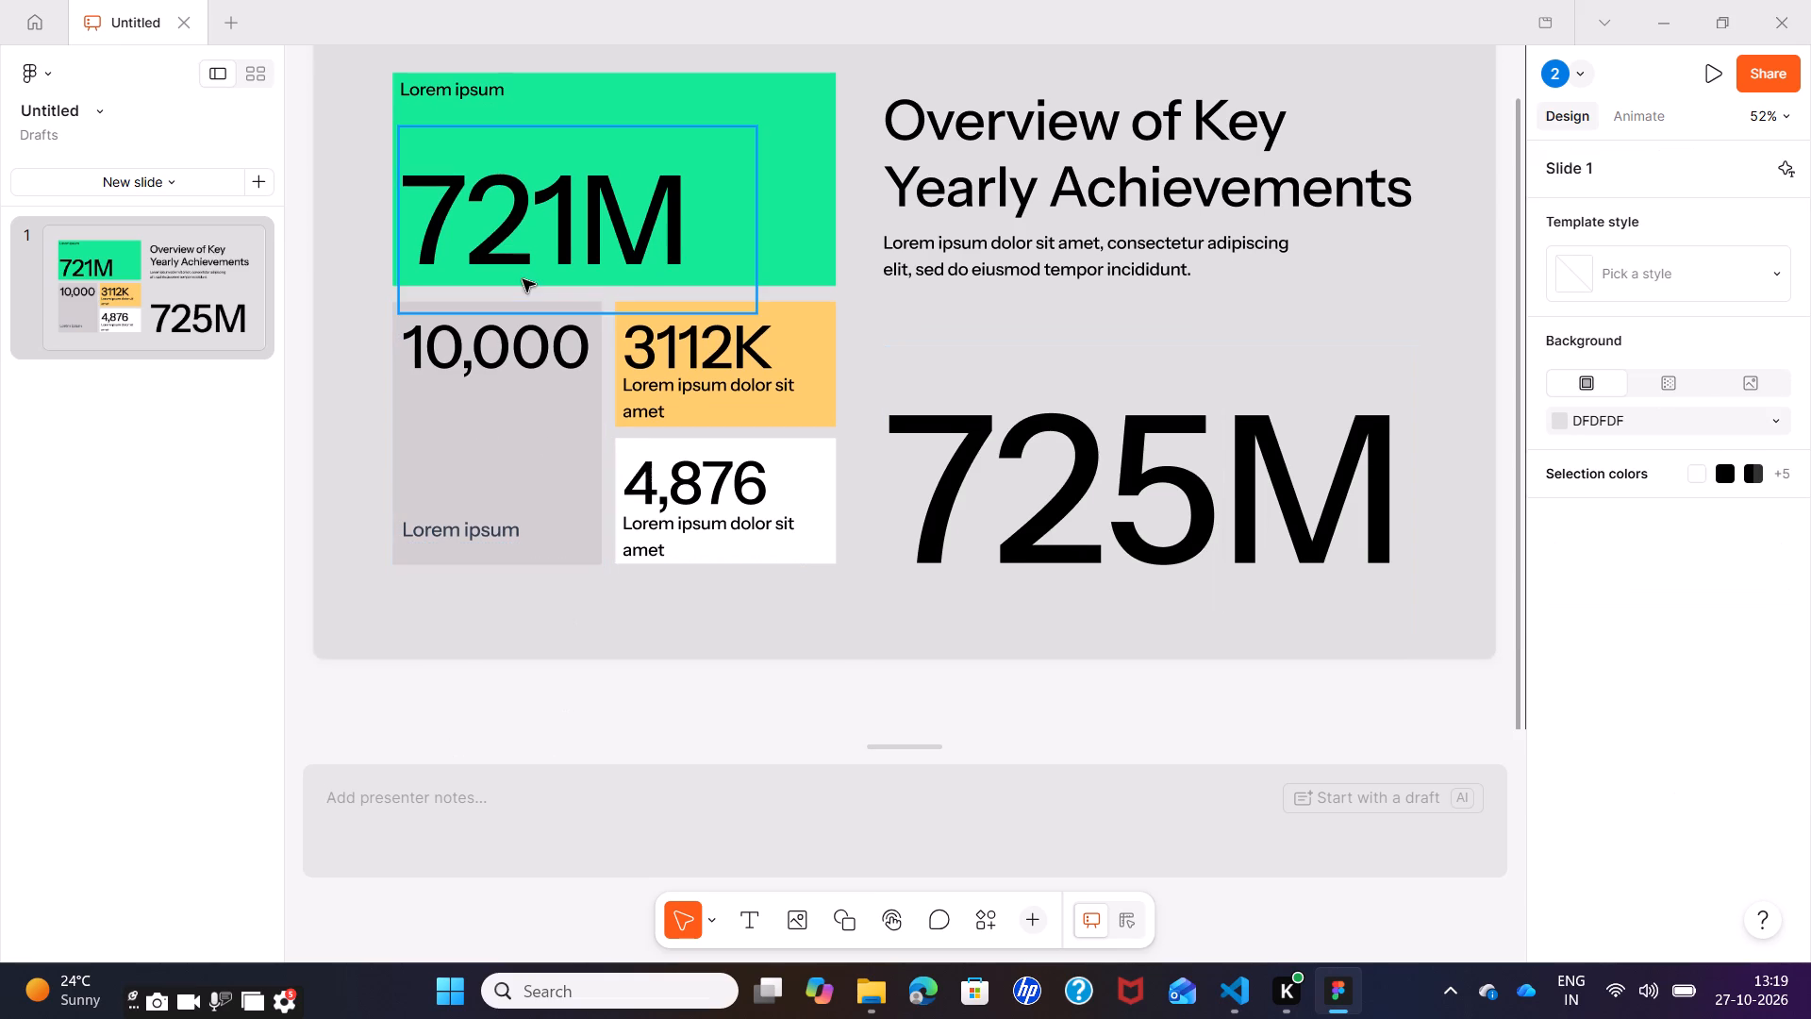
Replace the placeholder label in the green 721M card with "Total Sales".
double_click(498, 96)
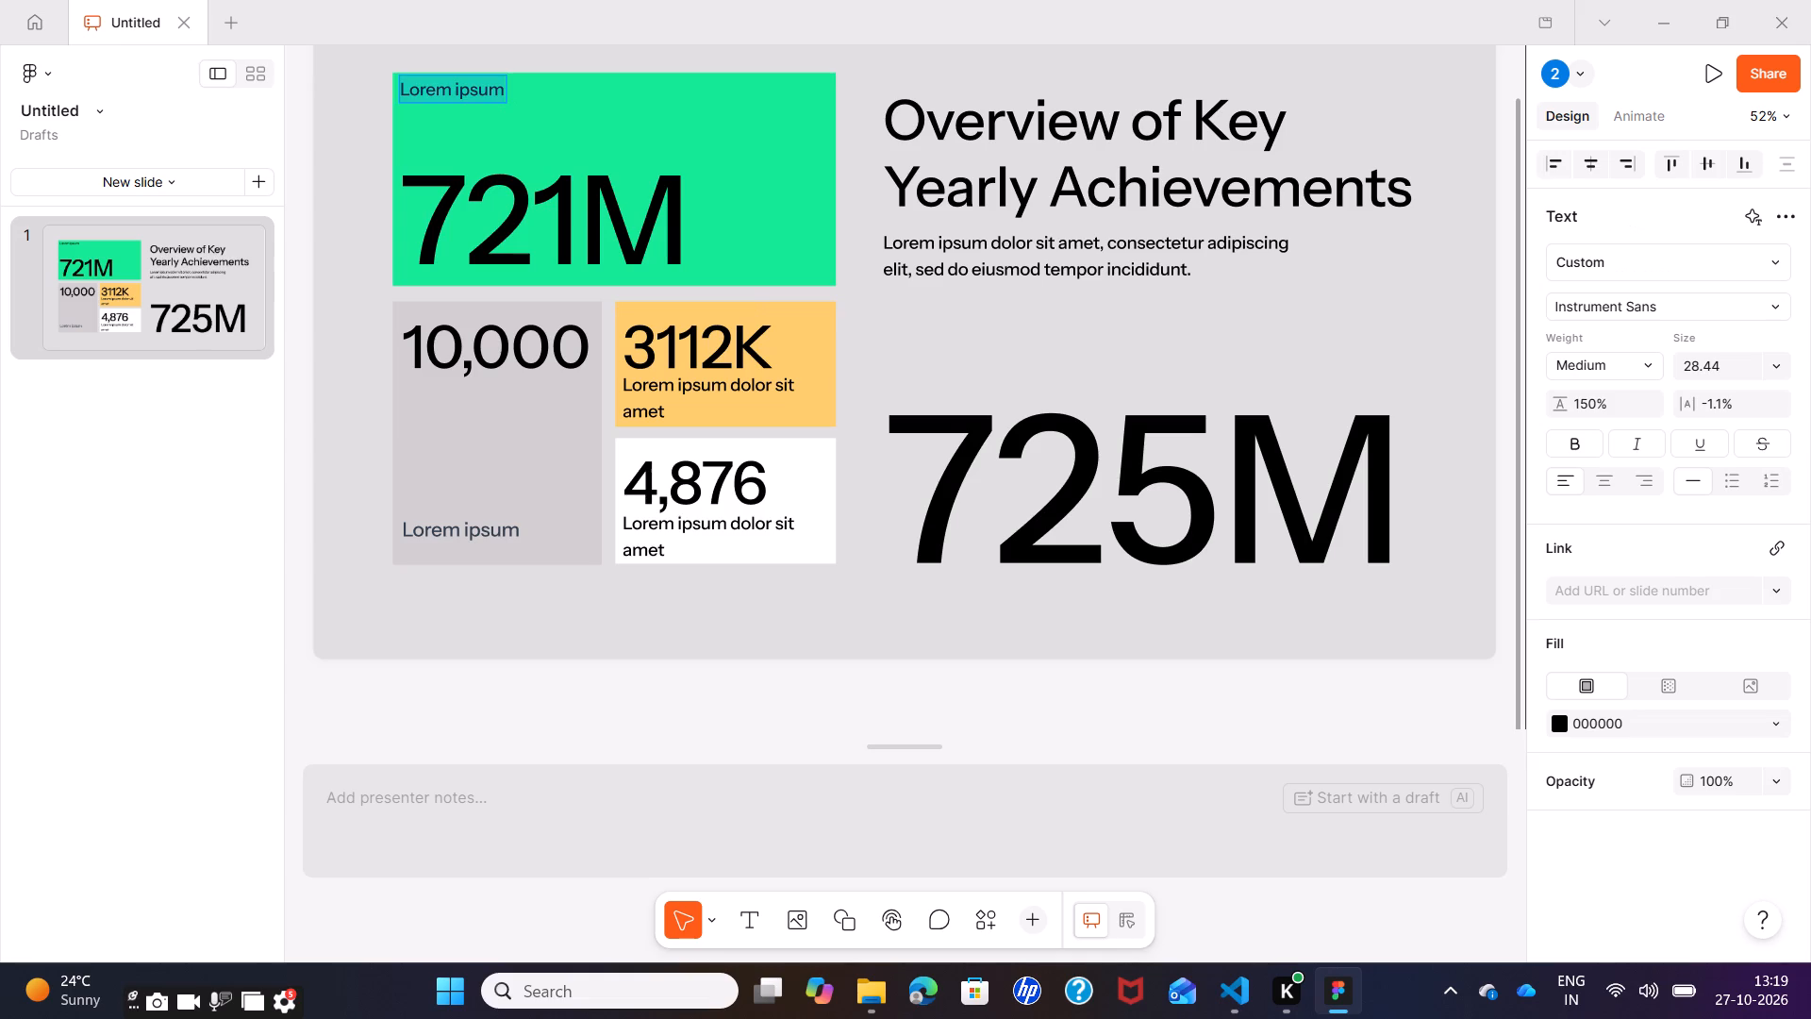
key(BackSpace)
text(Total Sales)
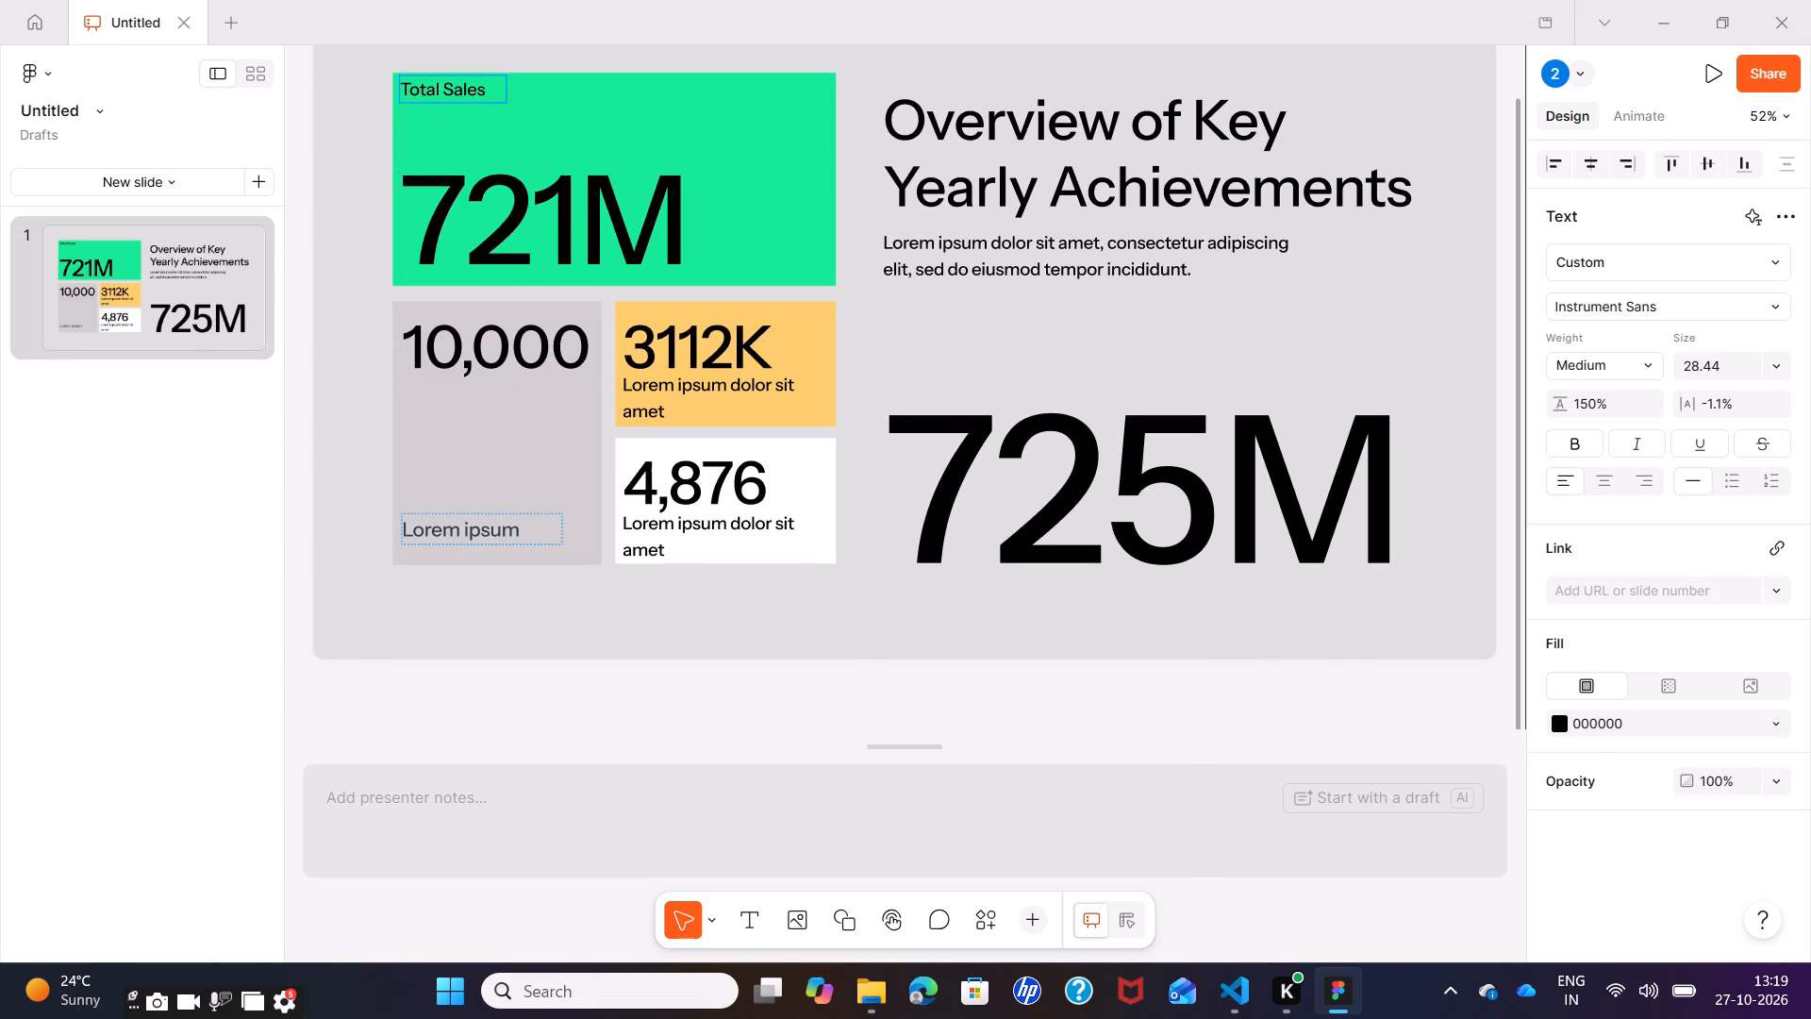
Replace the placeholder label in the grey 10,000 card with "Discount Sales".
click(515, 543)
key(BackSpace)
key(BackSpace)
key(BackSpace)
key(BackSpace)
key(BackSpace)
key(BackSpace)
key(BackSpace)
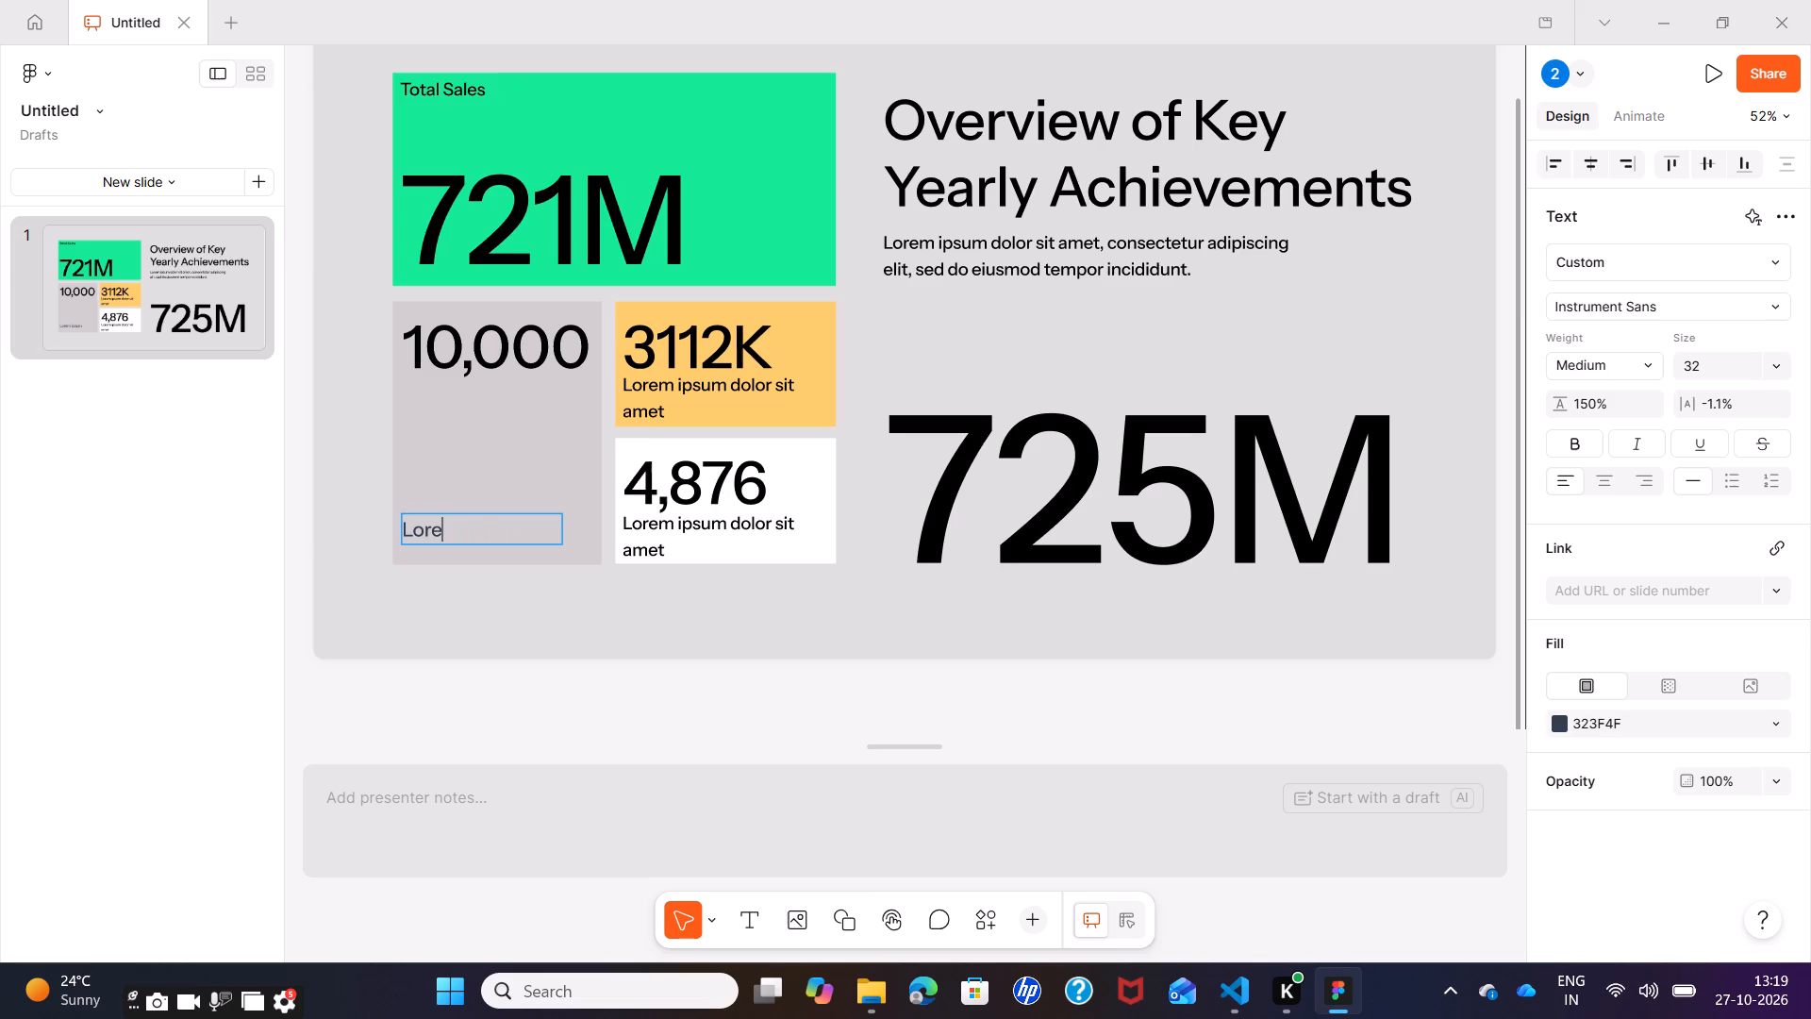
key(BackSpace)
key(BackSpace)
key(BackSpace)
key(BackSpace)
text(Discount Sales)
key(space)
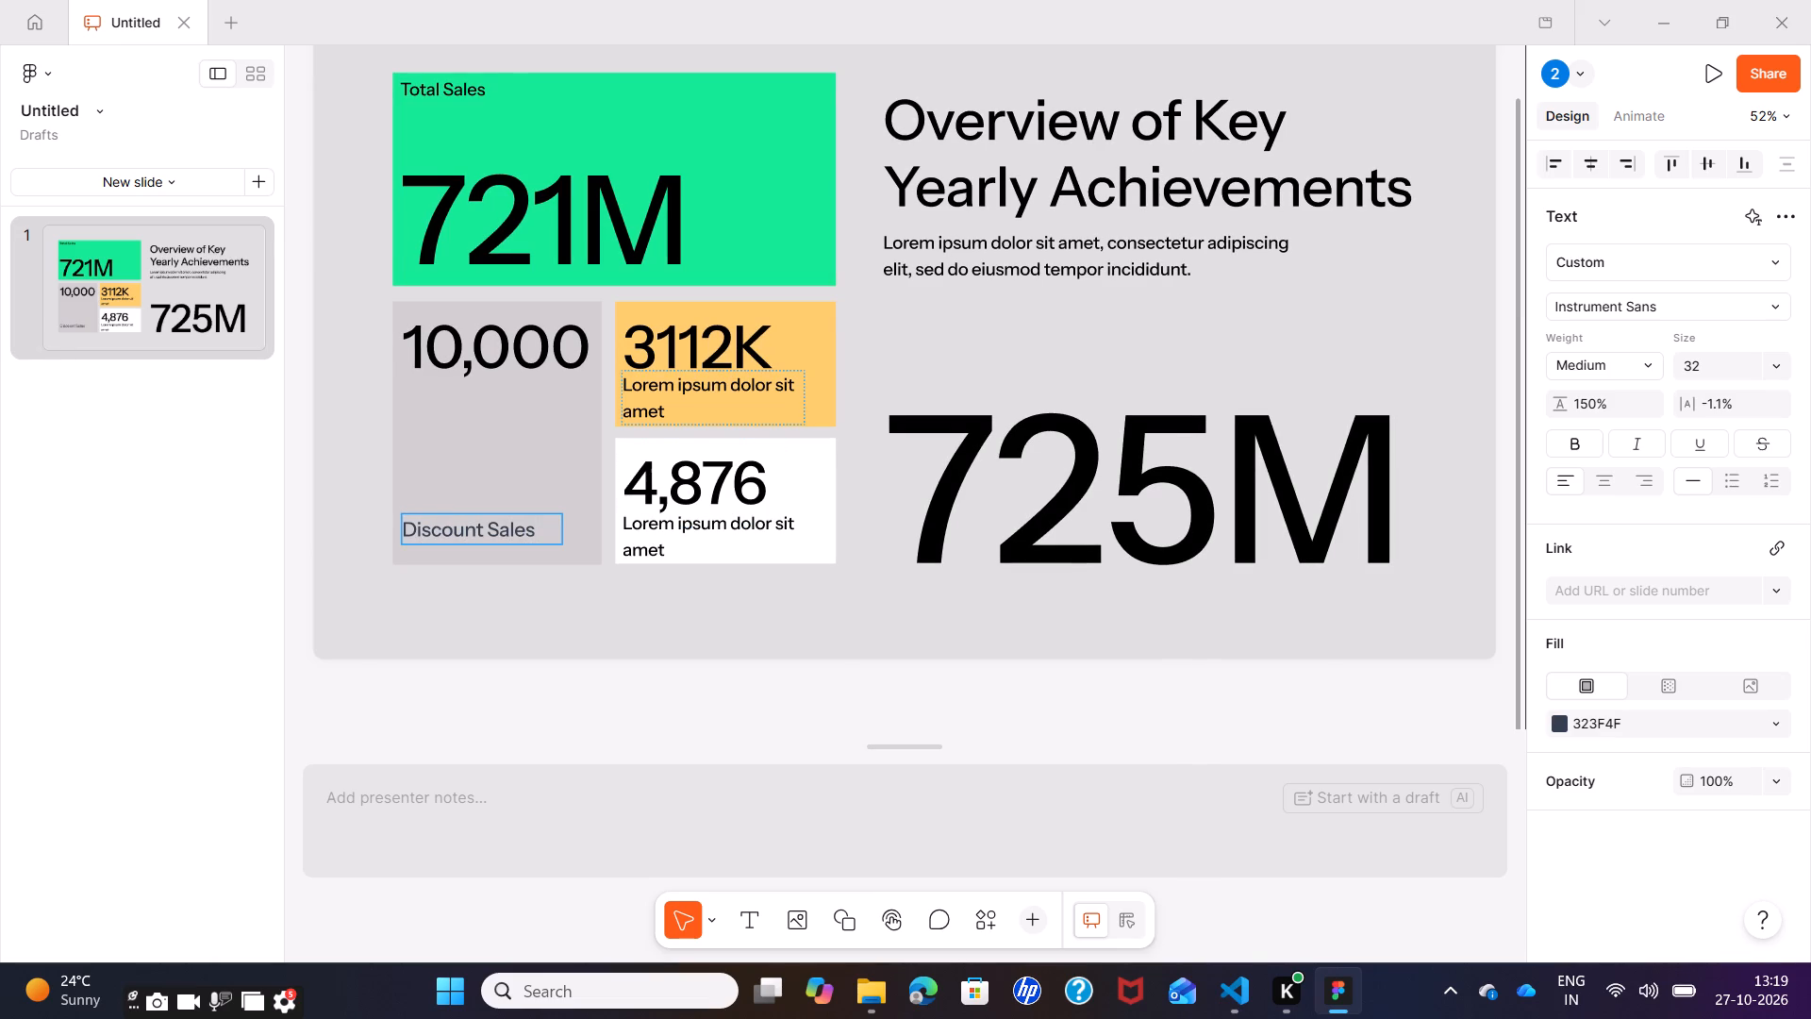
Replace the placeholder caption in the orange 3112K card with "Category Wise Offers".
click(723, 412)
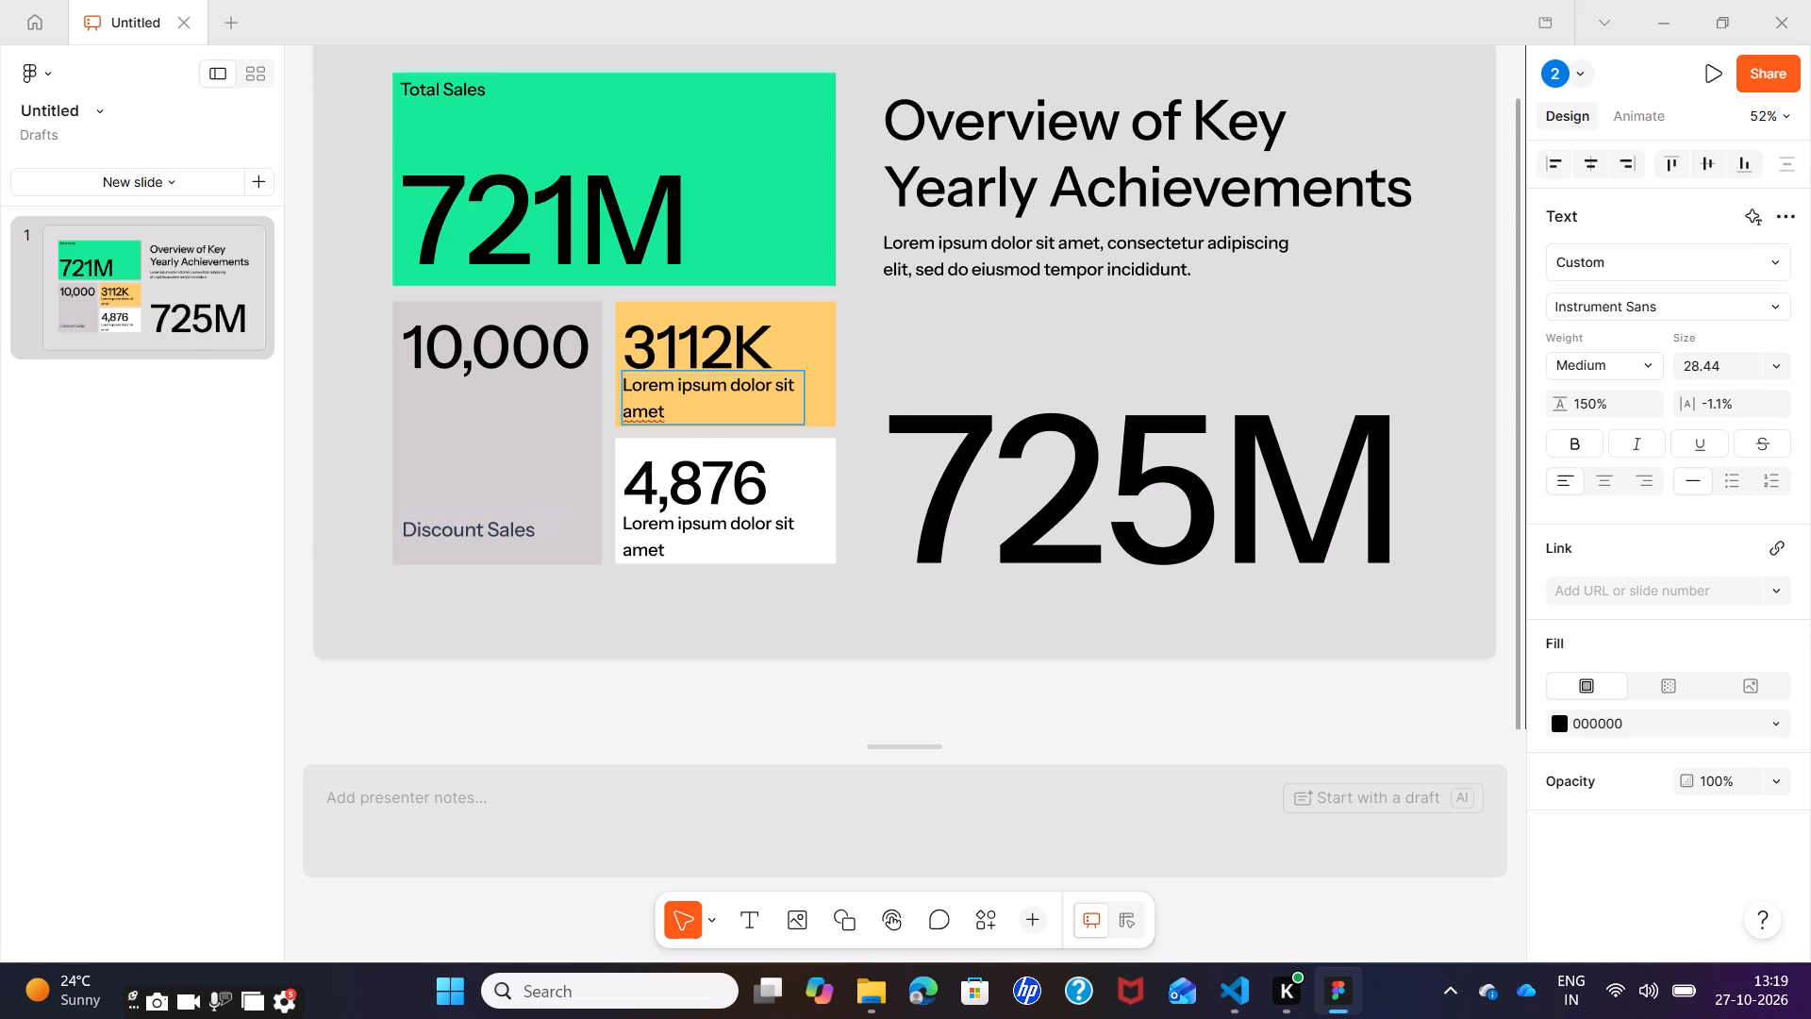
key(BackSpace)
key(BackSpace)
key(BackSpace)
key(BackSpace)
key(BackSpace)
key(BackSpace)
key(BackSpace)
key(BackSpace)
key(BackSpace)
key(BackSpace)
key(BackSpace)
key(BackSpace)
key(BackSpace)
key(BackSpace)
key(BackSpace)
key(BackSpace)
key(BackSpace)
key(BackSpace)
key(BackSpace)
key(BackSpace)
key(BackSpace)
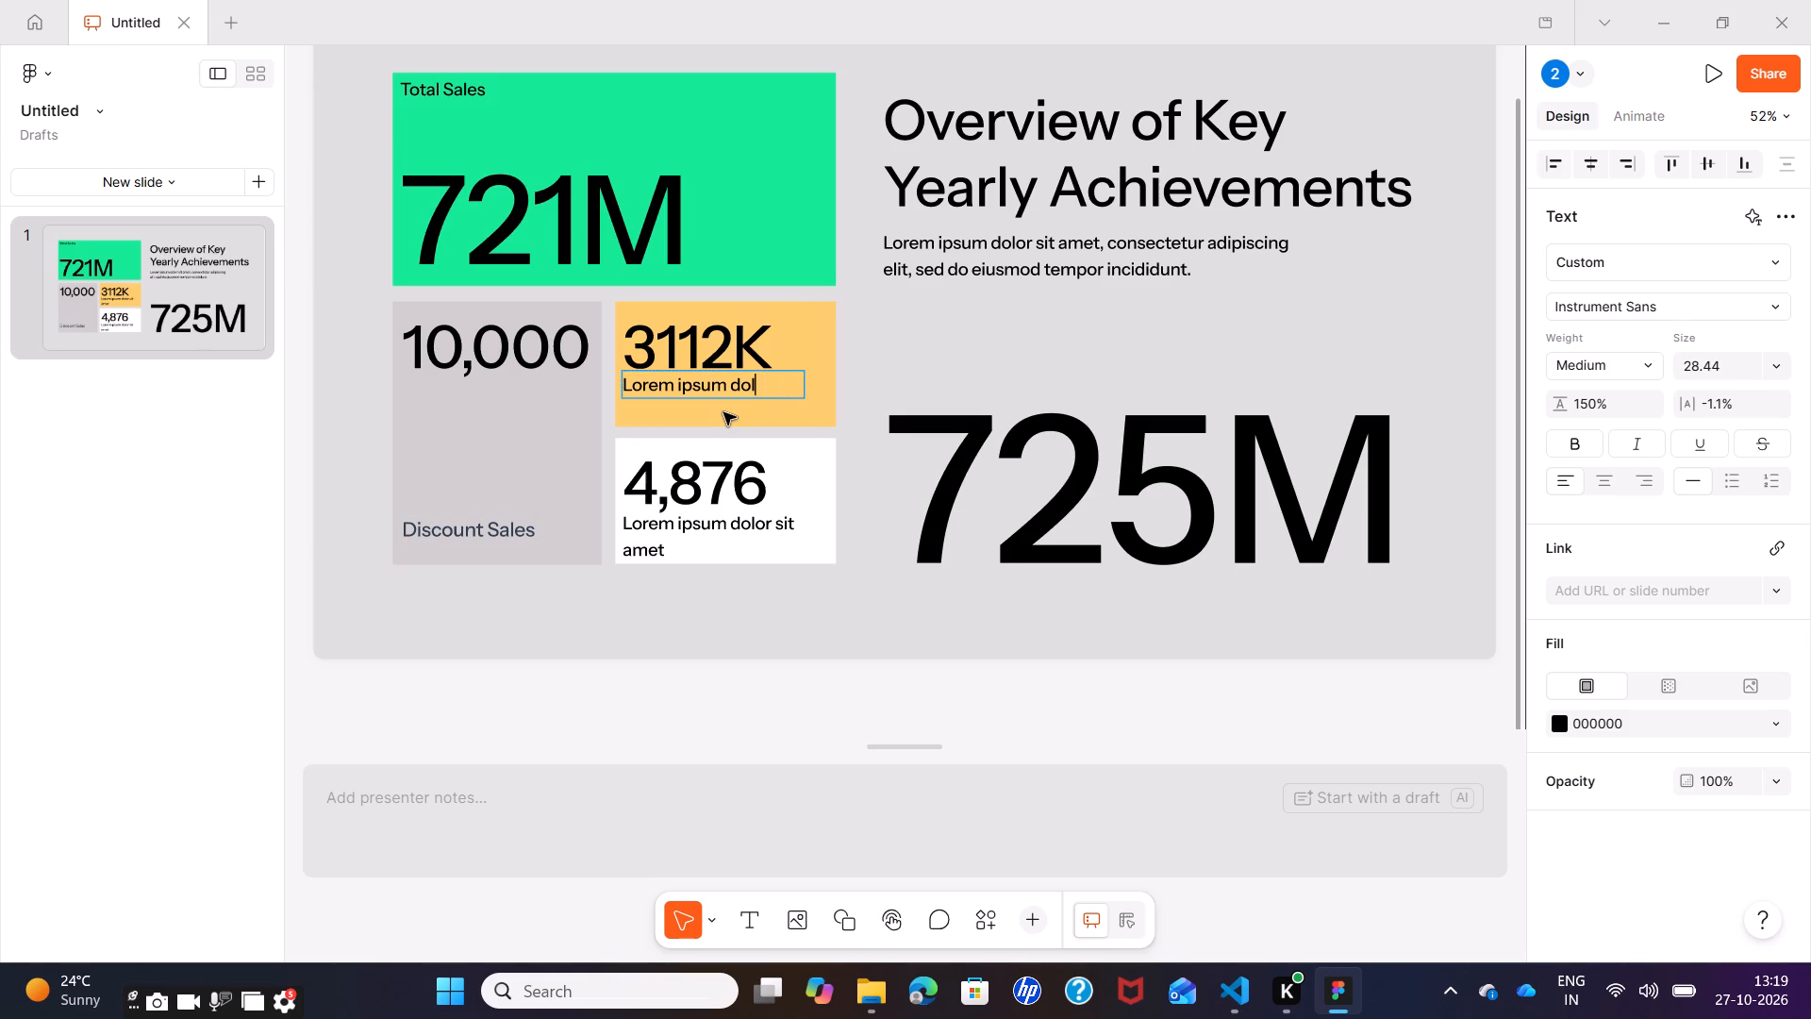
key(BackSpace)
key(BackSpace)
key(BackSpace)
key(BackSpace)
key(BackSpace)
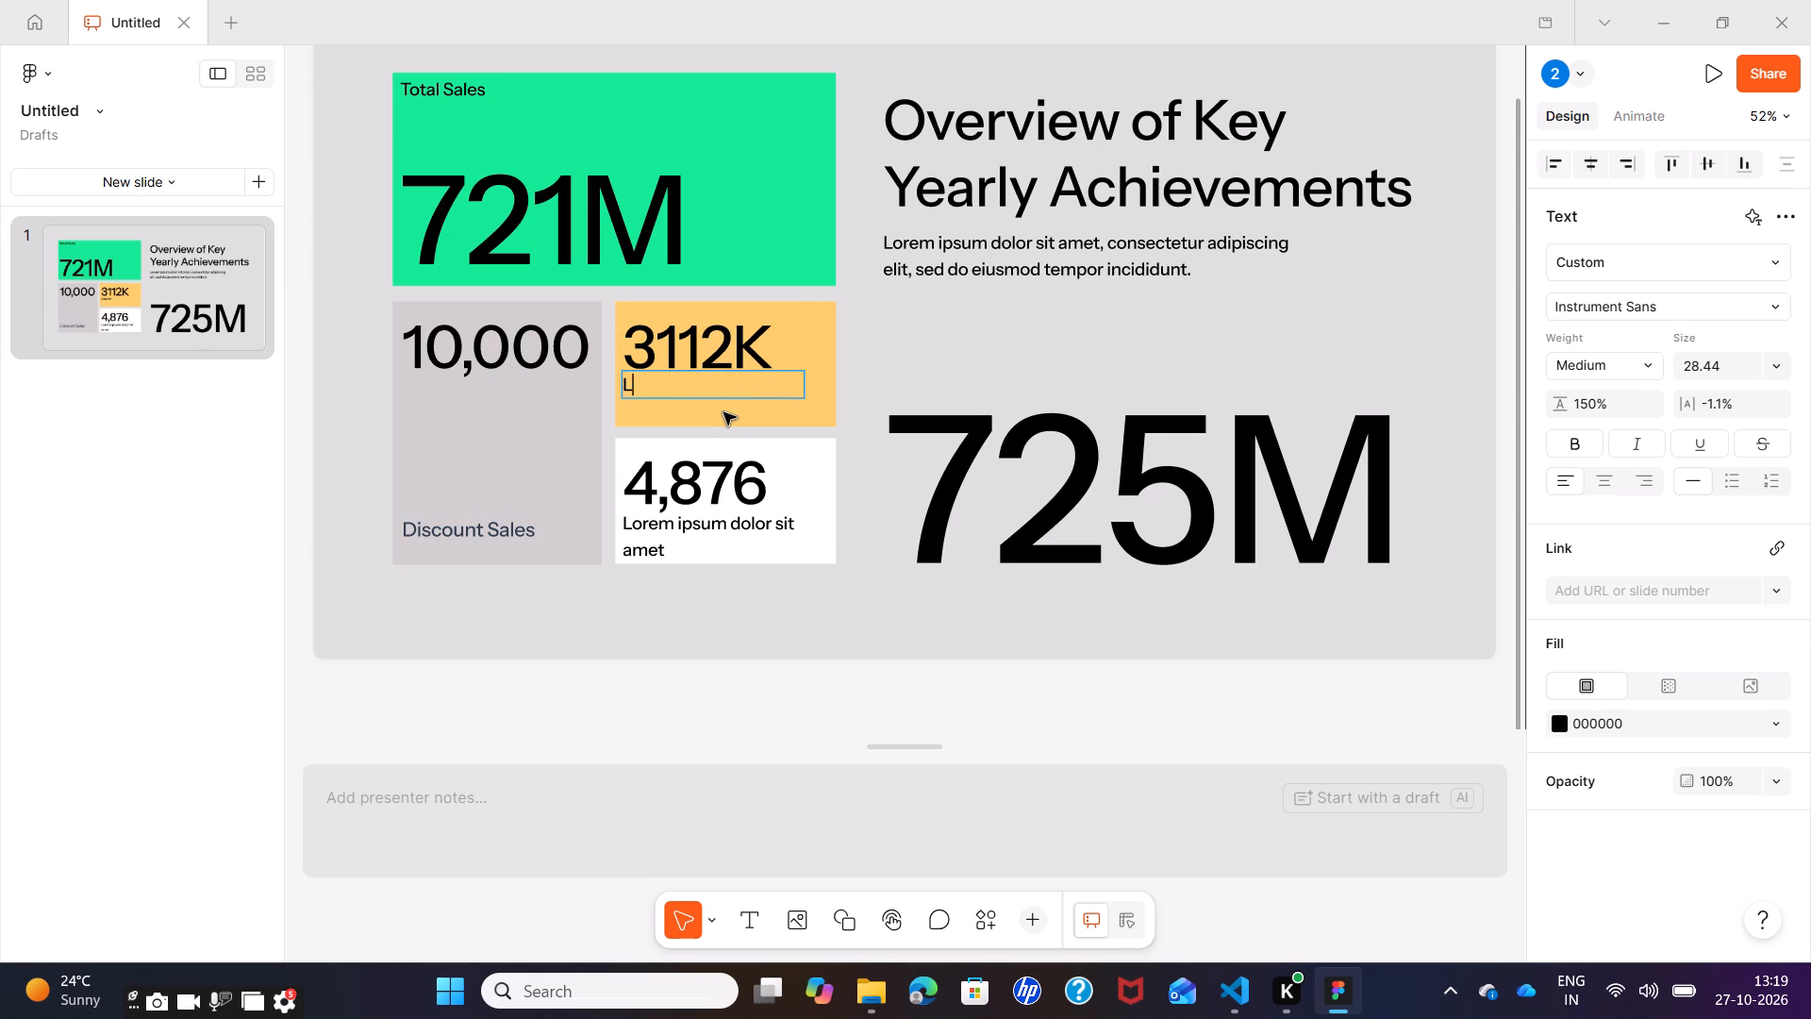
key(BackSpace)
text(Cate)
text(gory)
key(space)
text(Wise)
key(space)
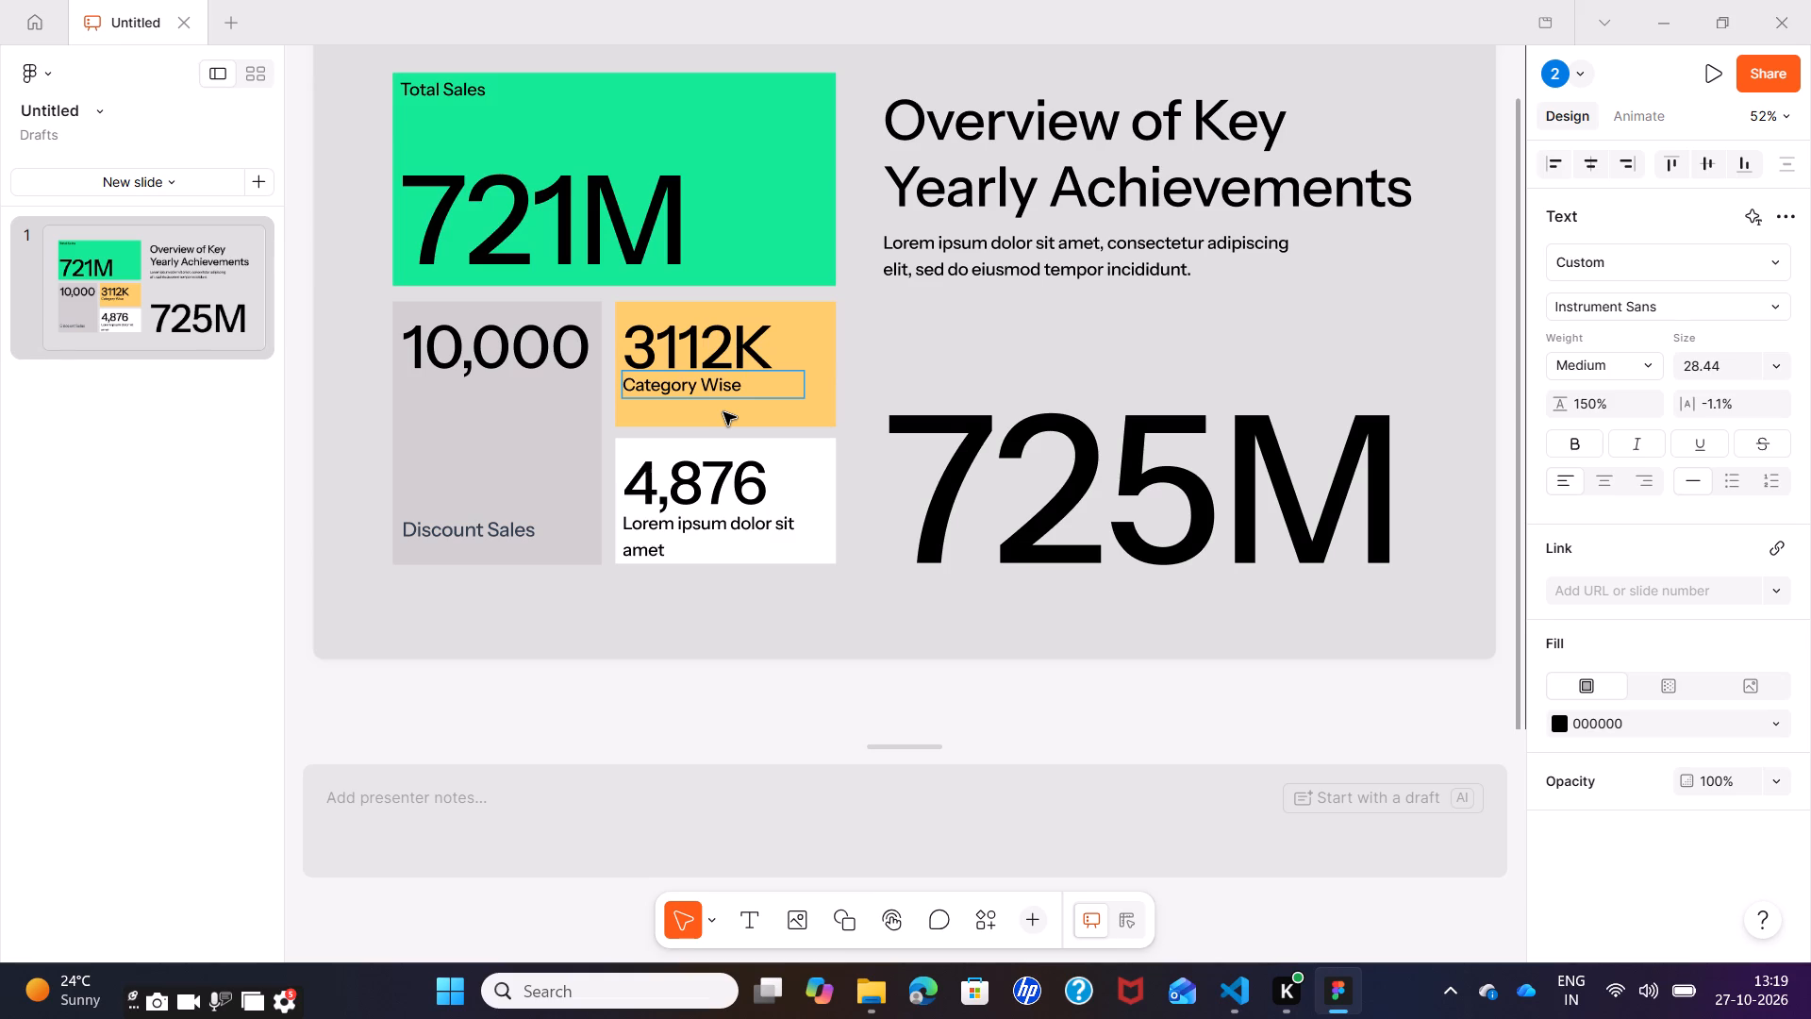
text(offers)
key(BackSpace)
key(BackSpace)
key(BackSpace)
key(BackSpace)
key(BackSpace)
key(BackSpace)
text(Offers)
Replace the placeholder caption in the white 4,876 card with "Downward Sales".
scroll(723, 412, down, 1)
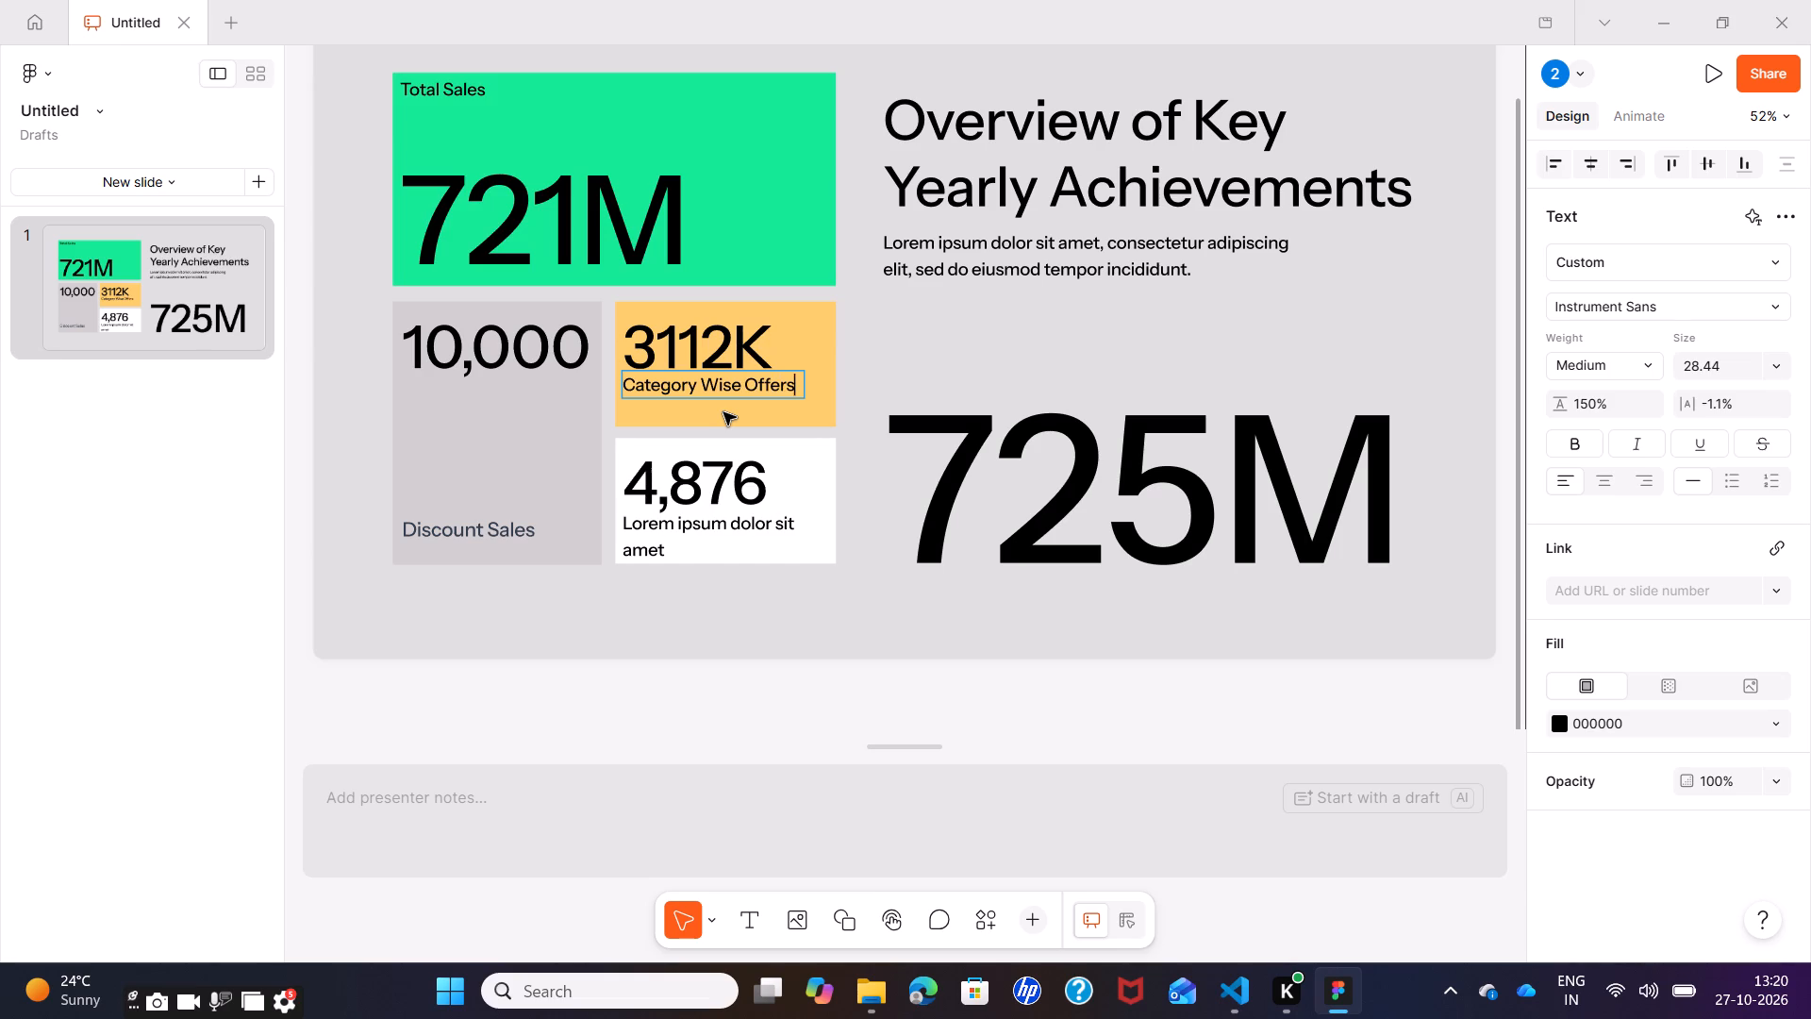
scroll(723, 412, down, 1)
double_click(692, 552)
key(BackSpace)
key(BackSpace)
key(BackSpace)
key(BackSpace)
key(BackSpace)
key(BackSpace)
key(BackSpace)
key(BackSpace)
key(BackSpace)
key(BackSpace)
key(BackSpace)
key(BackSpace)
key(BackSpace)
key(BackSpace)
key(BackSpace)
key(BackSpace)
key(BackSpace)
key(BackSpace)
key(BackSpace)
key(BackSpace)
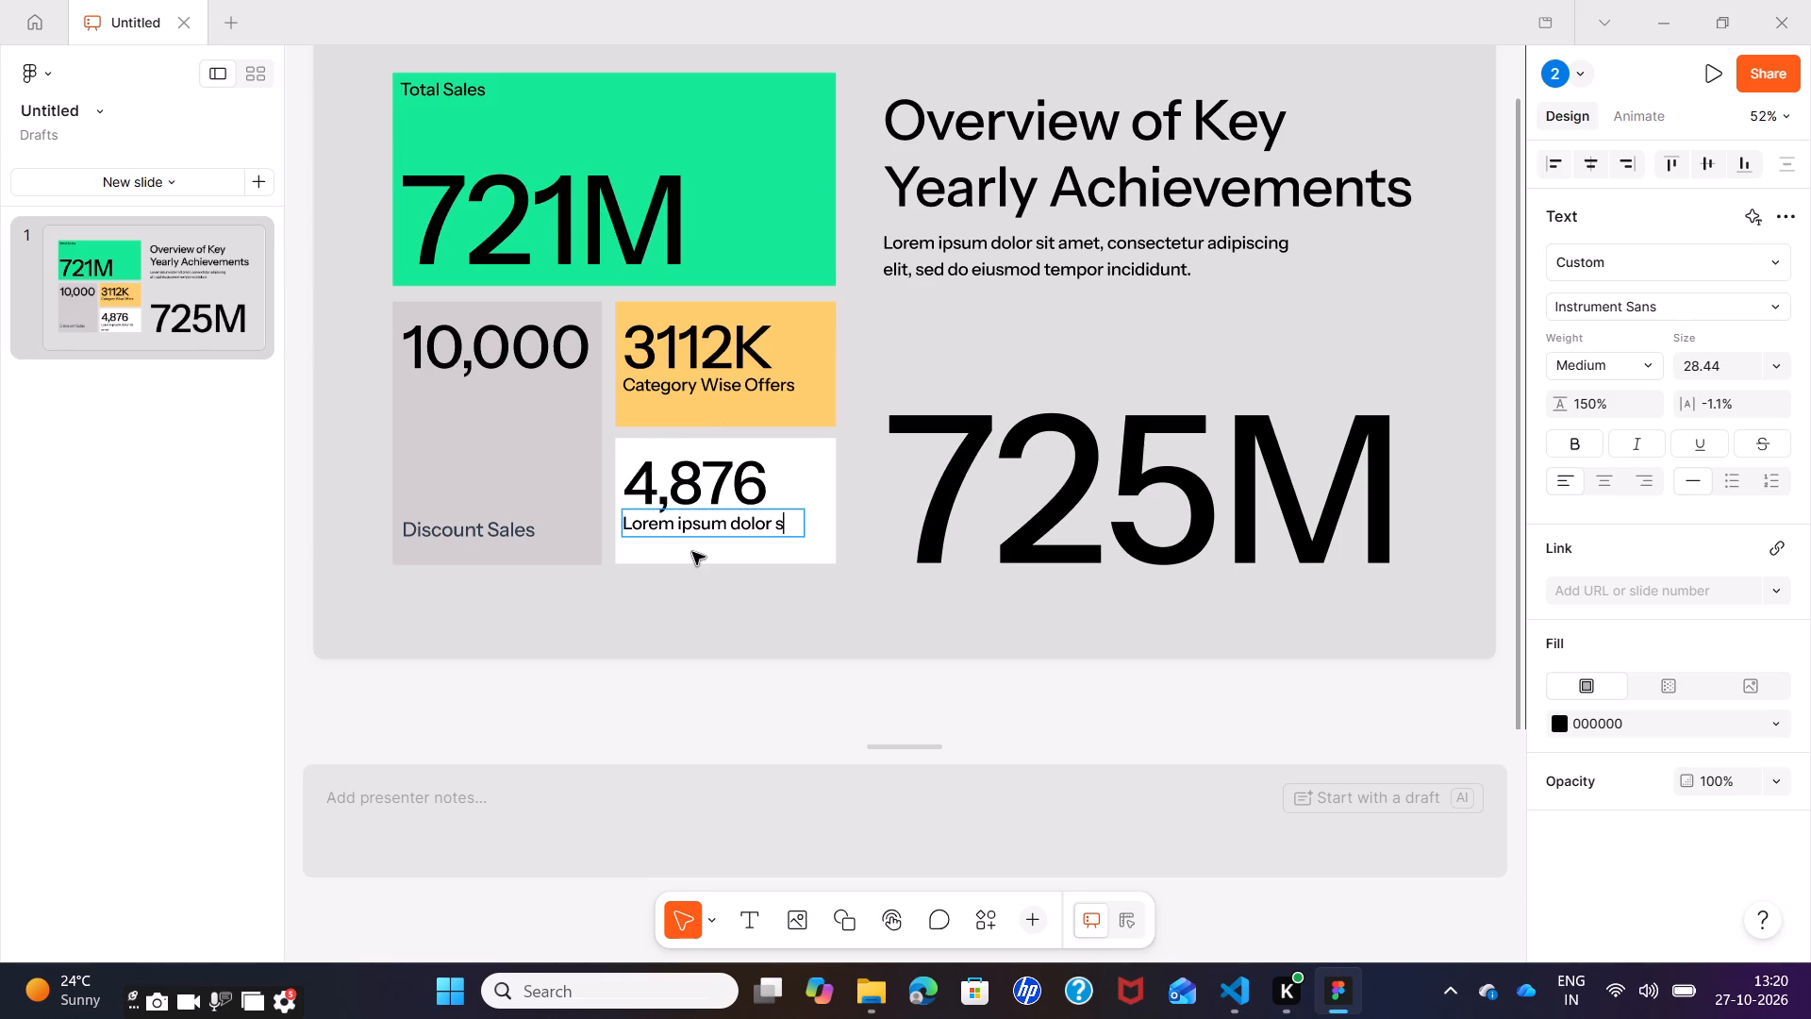
key(BackSpace)
key(BackSpace)
key(BackSpace)
key(BackSpace)
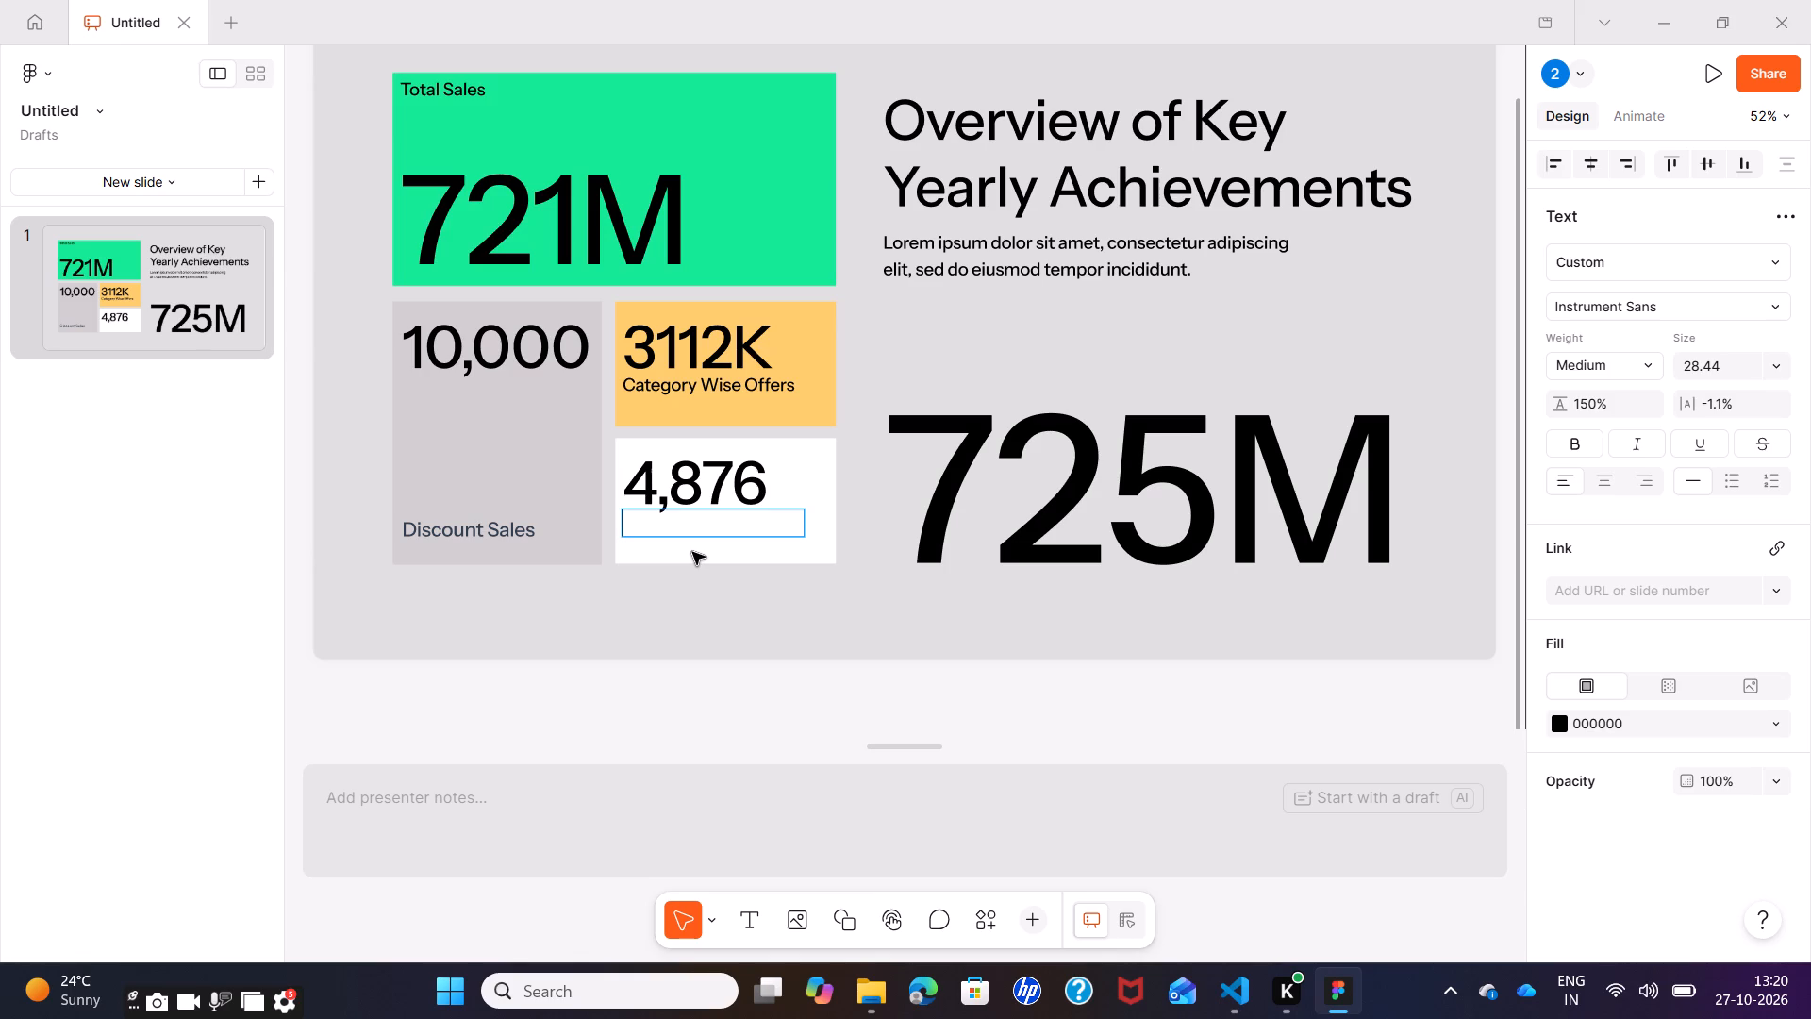
text(Down)
text(aed)
key(BackSpace)
key(BackSpace)
key(BackSpace)
text(ded)
key(space)
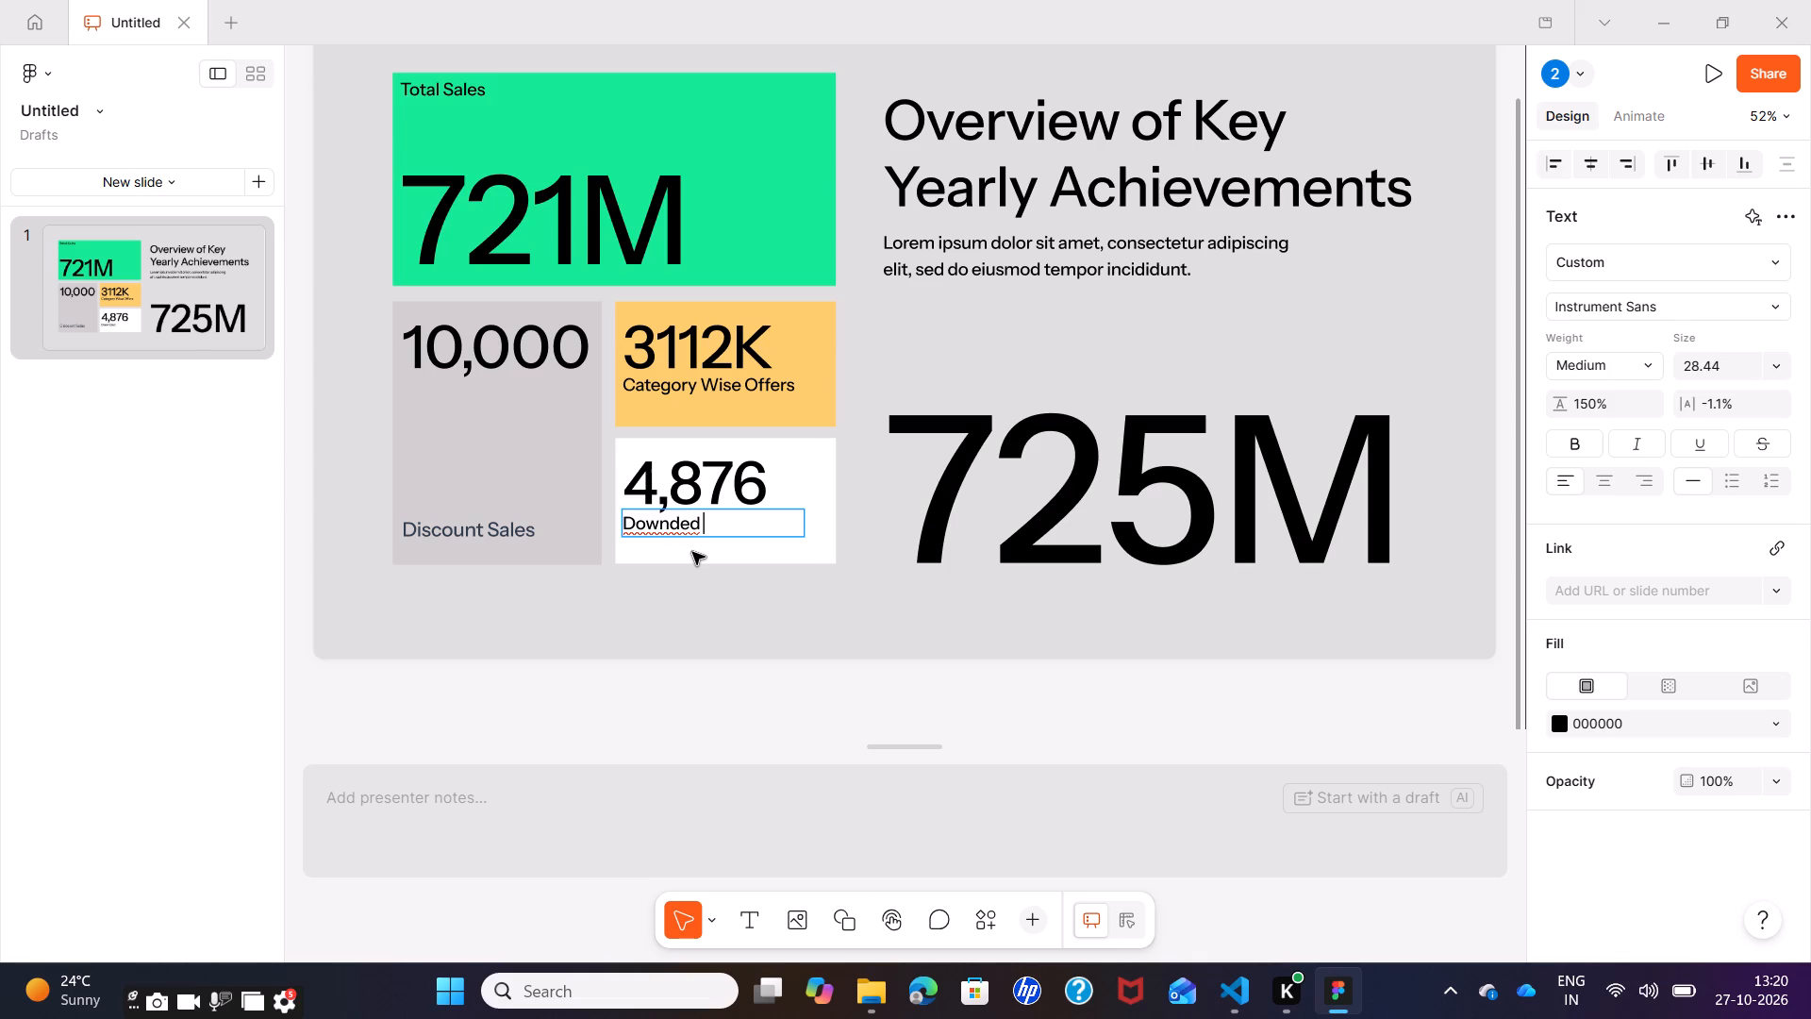
key(BackSpace)
key(BackSpace)
key(BackSpace)
key(BackSpace)
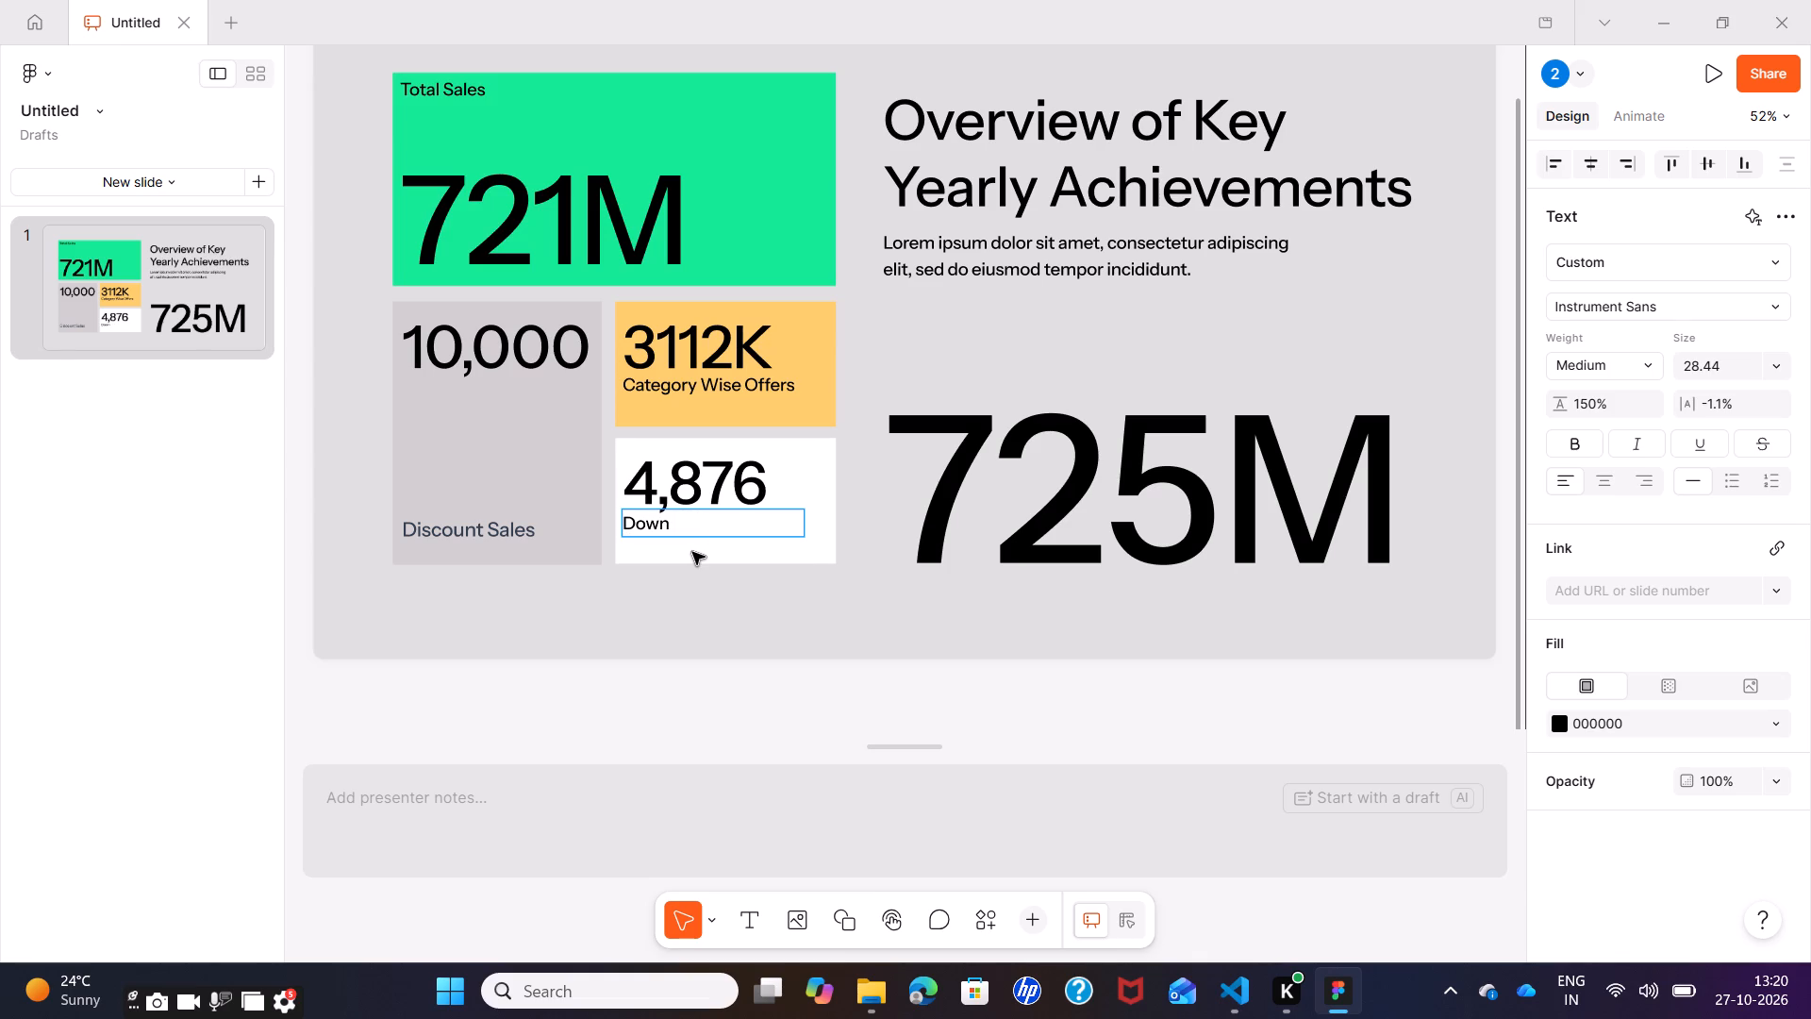
text(ward)
key(space)
text(Sakes)
key(BackSpace)
key(BackSpace)
key(BackSpace)
text(les)
Replace the lorem ipsum text under the Overview heading with "Flipcart 2026 Jan to Dec Sales by Discount".
scroll(692, 552, down, 1)
double_click(1045, 260)
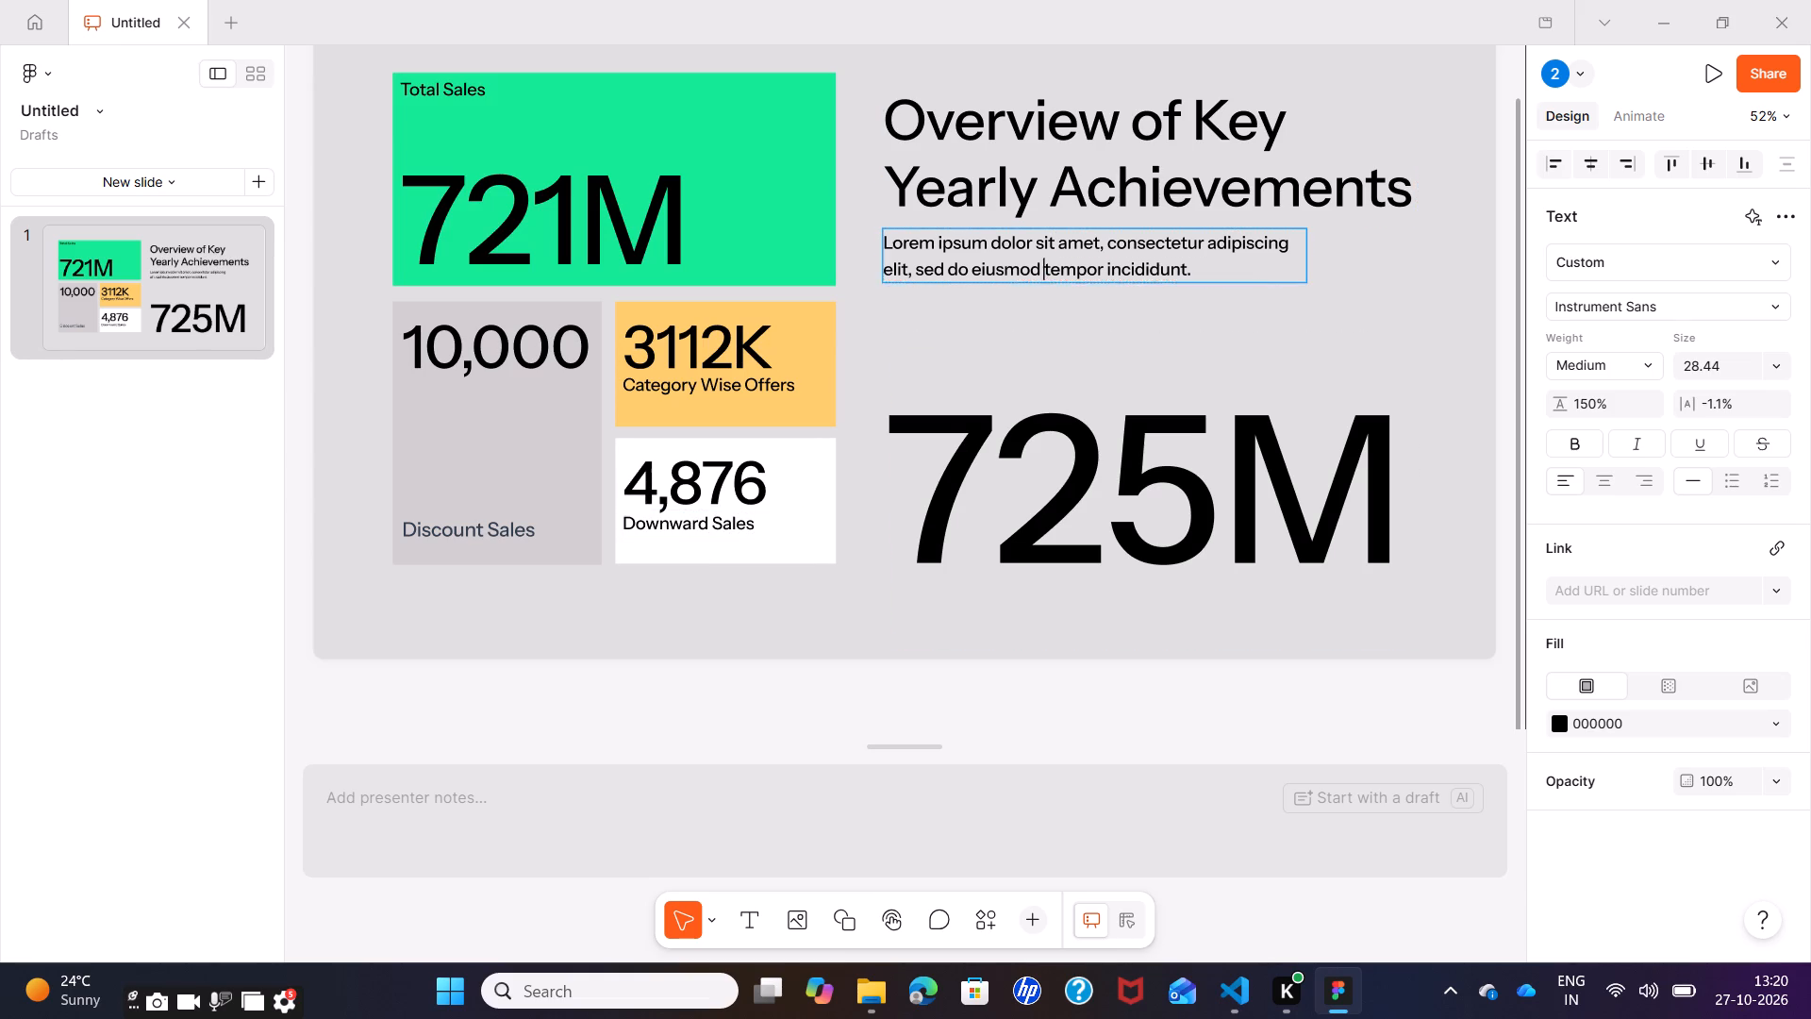
key(ctrl+a)
key(BackSpace)
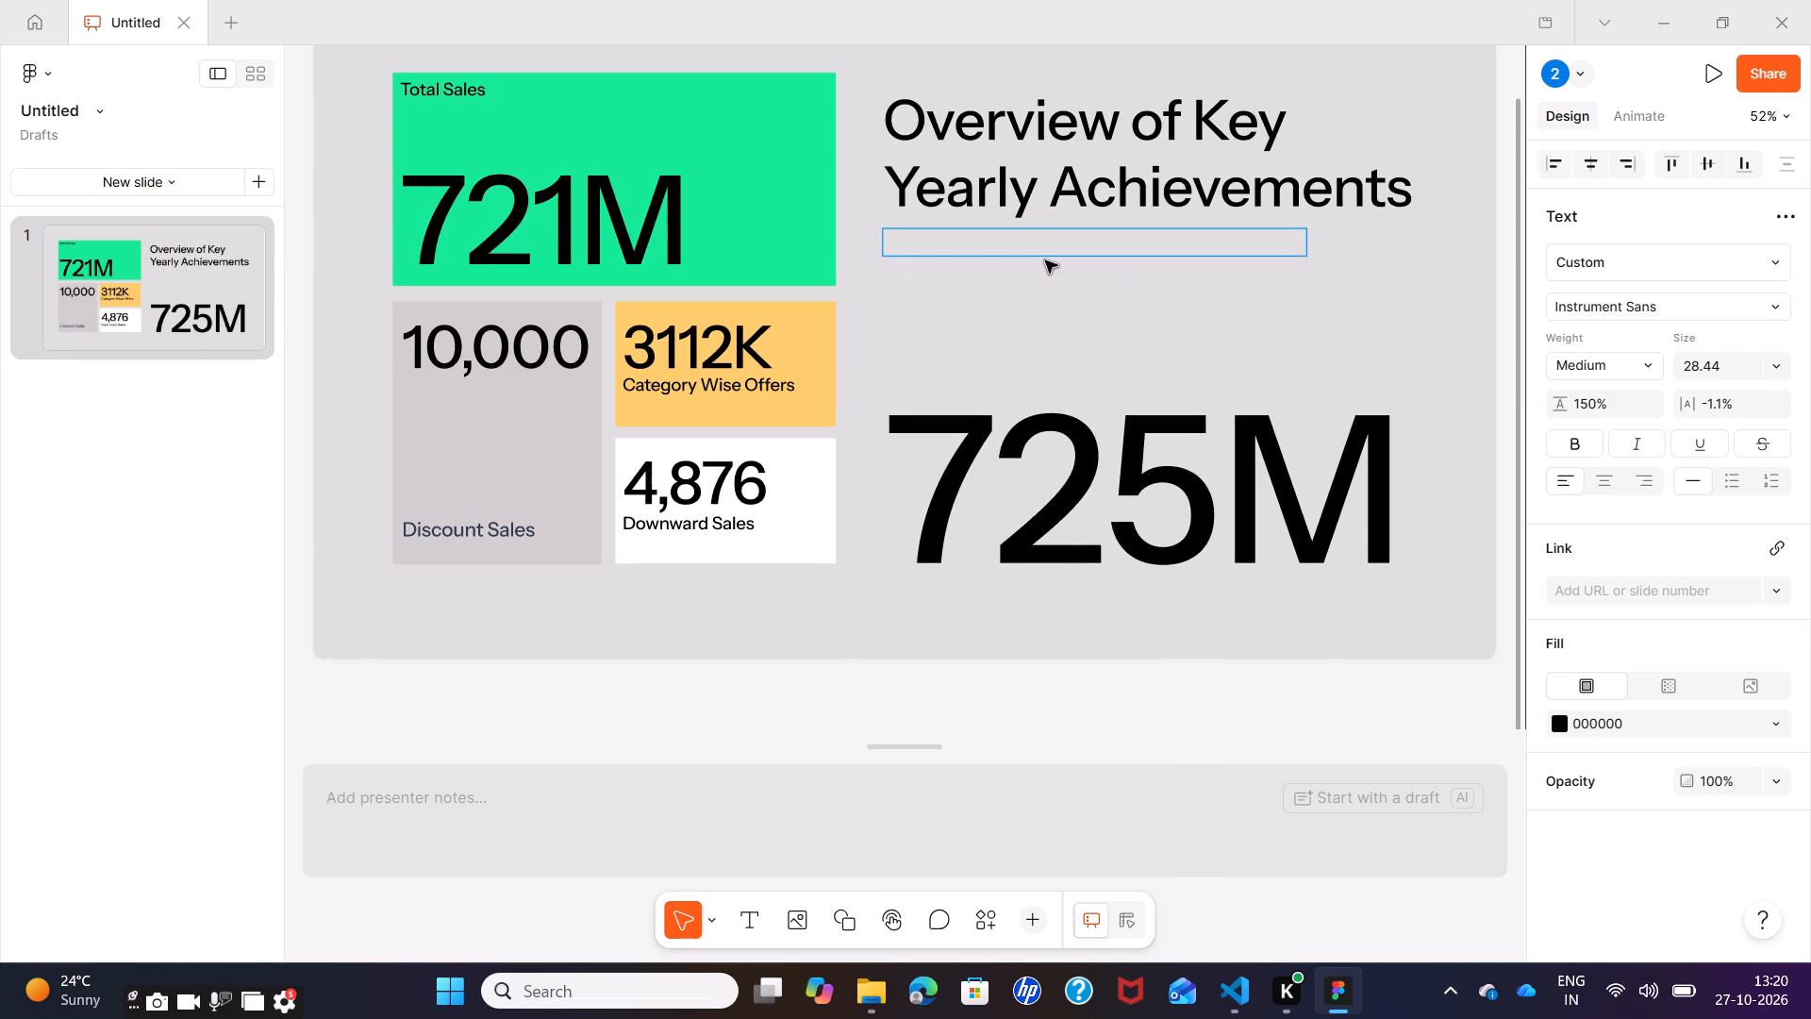
key(shift+a)
key(BackSpace)
text(Flip)
text(cart)
key(space)
text(2026)
key(space)
text(Jan)
key(space)
text(to)
key(space)
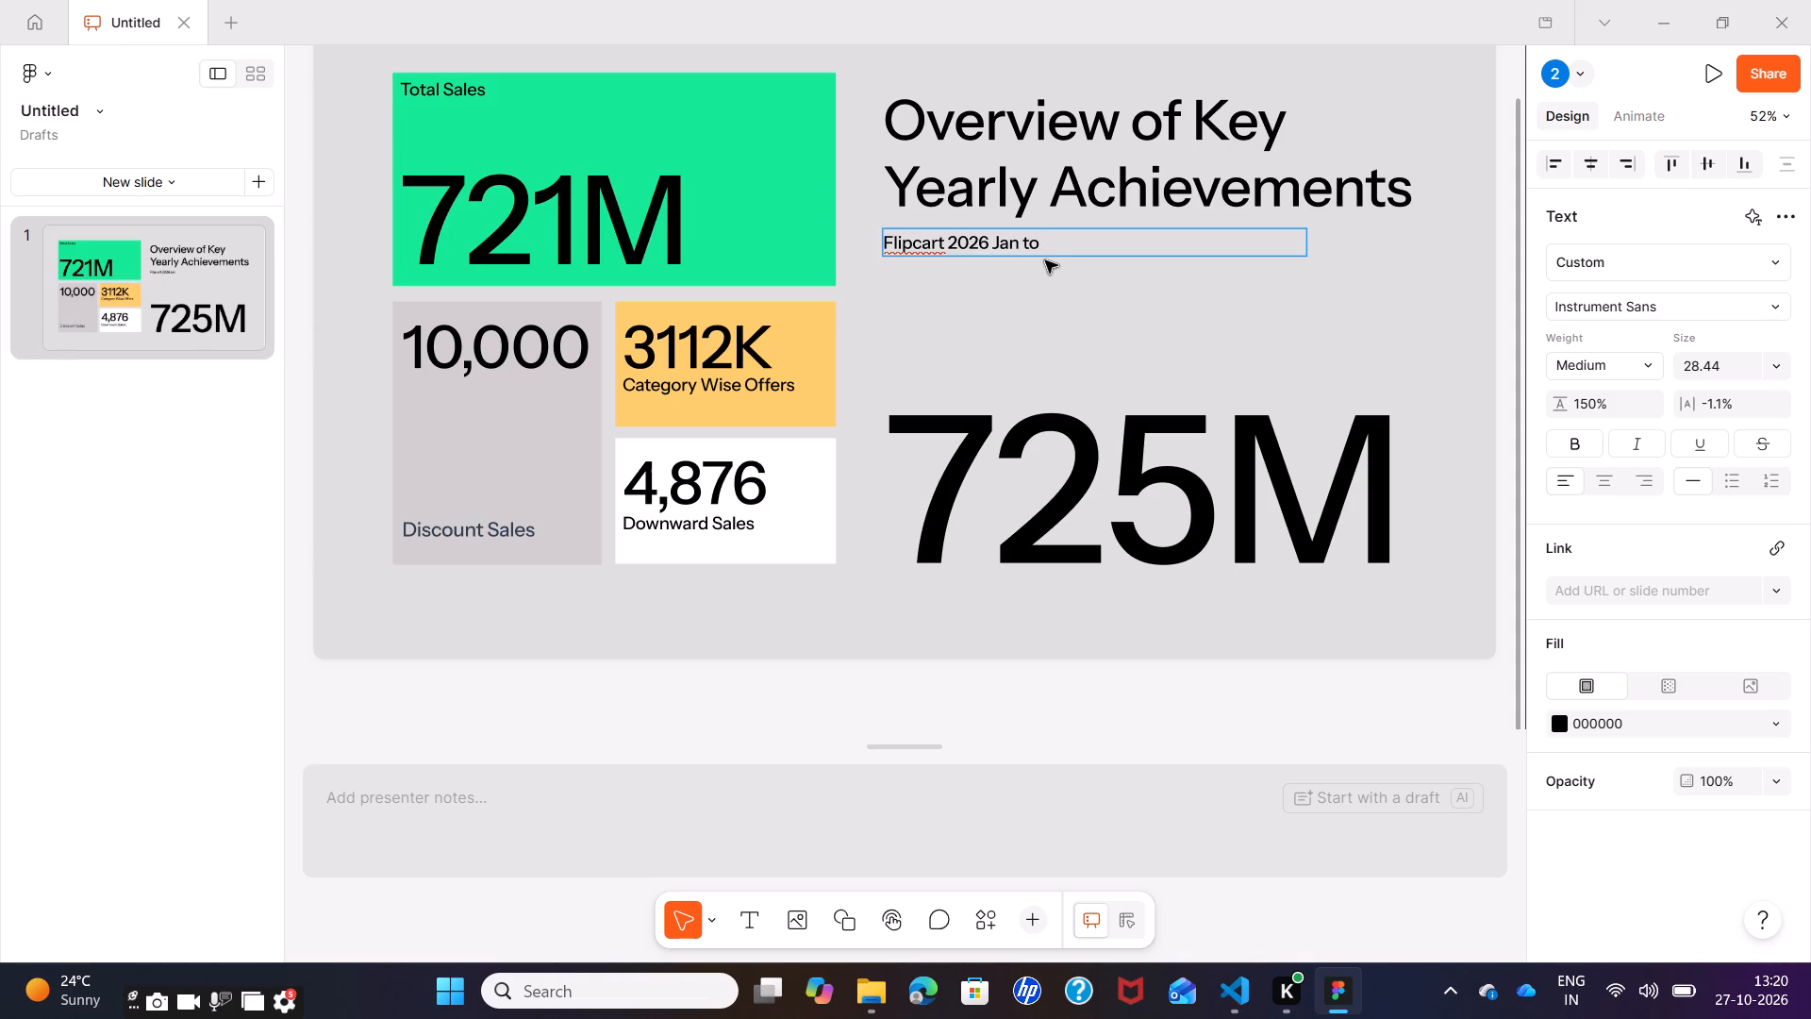
text(Dec)
key(space)
text(sa)
key(BackSpace)
key(BackSpace)
text(Sales)
key(space)
text(by)
key(space)
key(BackSpace)
key(BackSpace)
text(y Di)
text(scount)
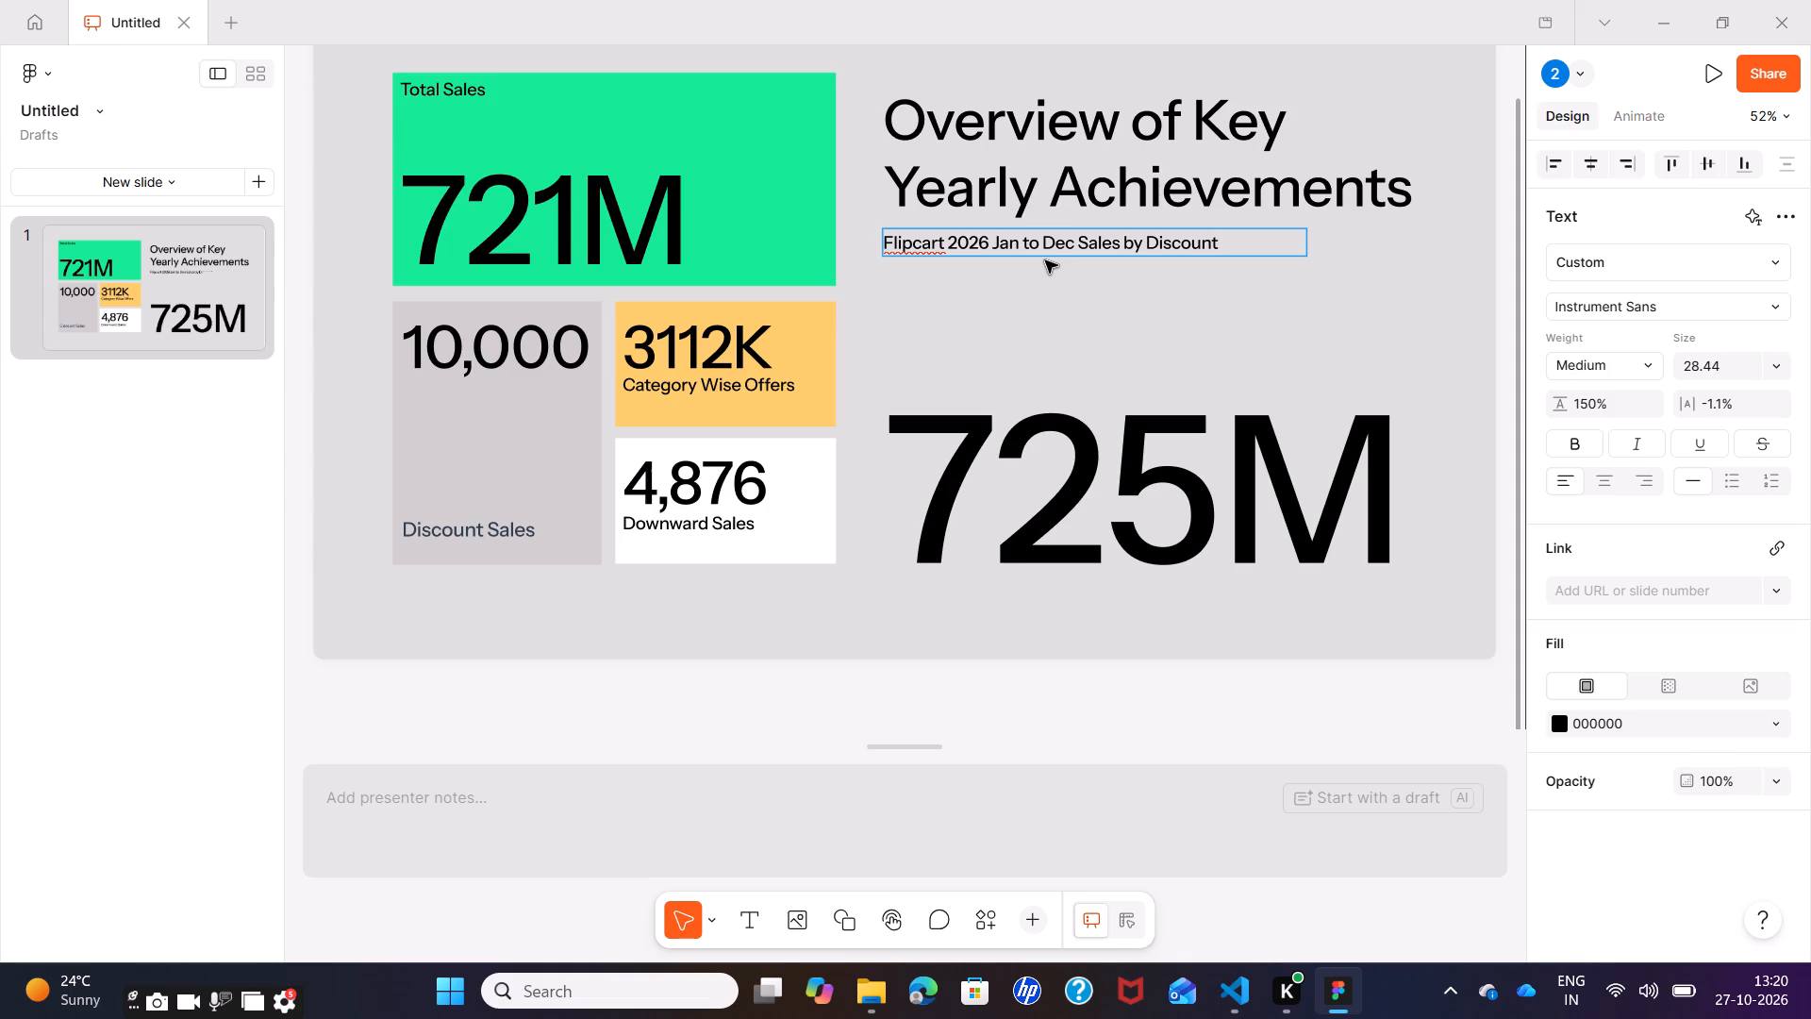
key(space)
scroll(1045, 260, down, 2)
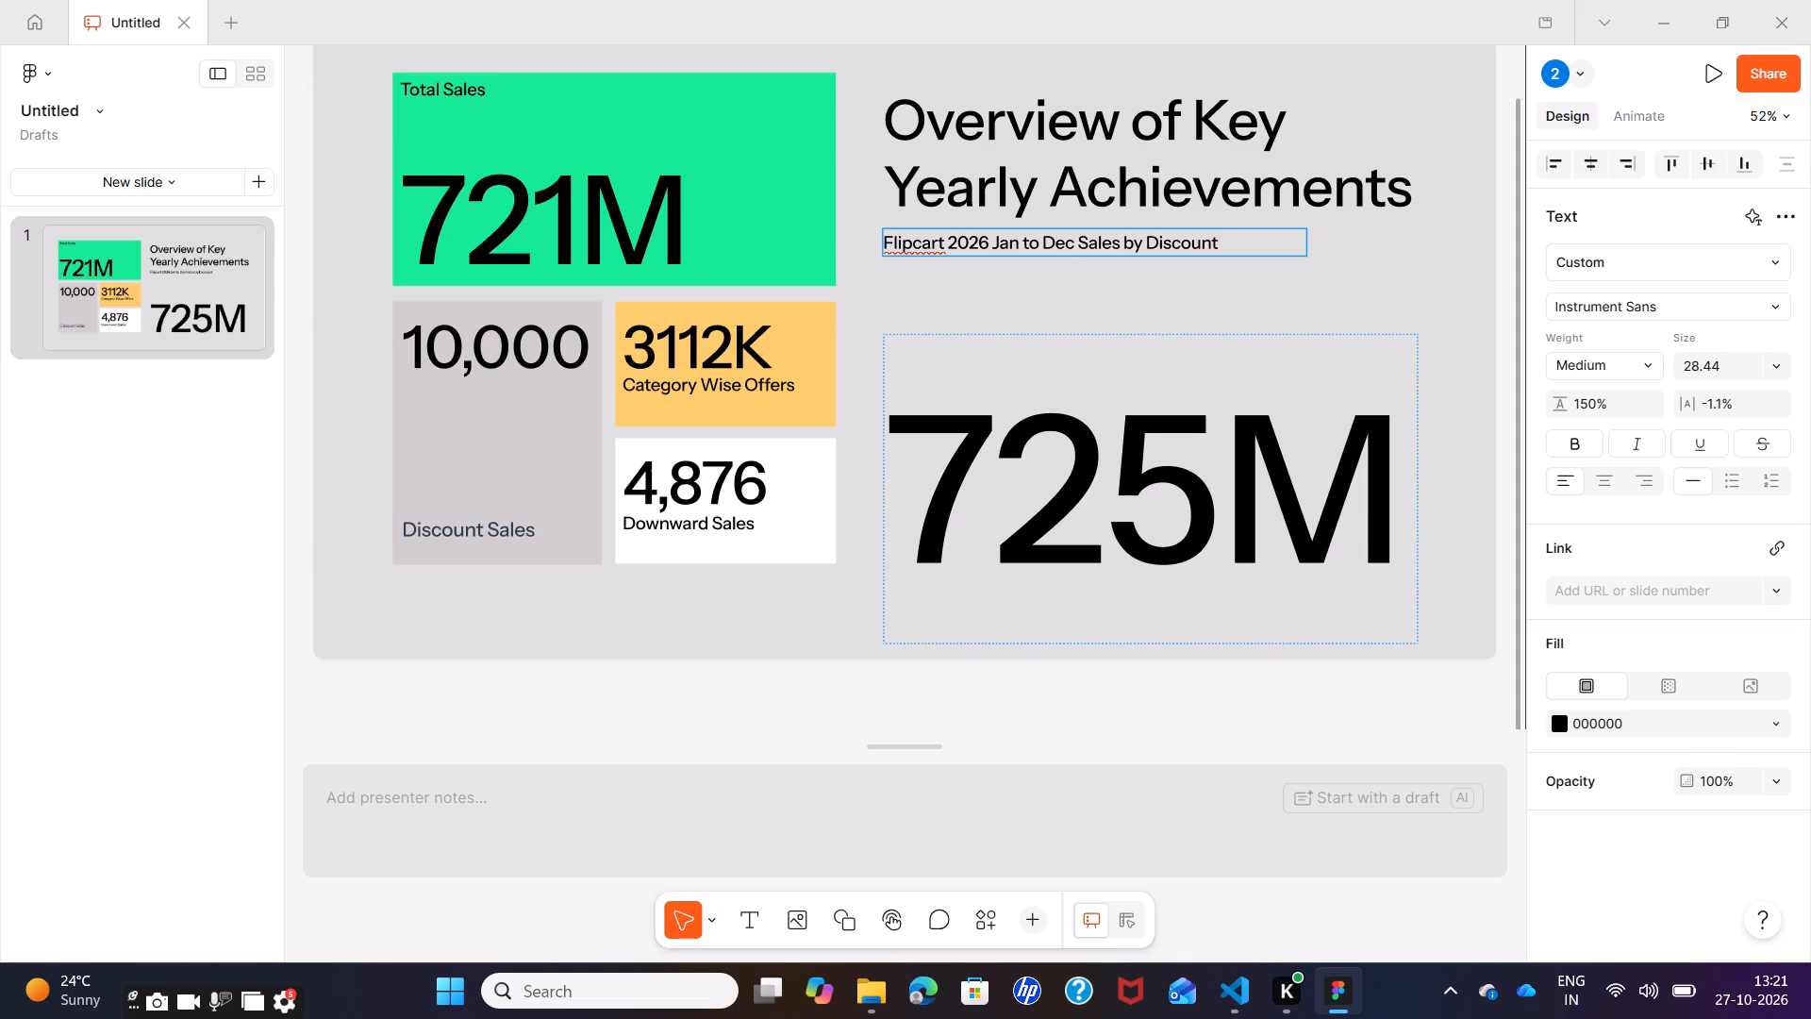
click(1030, 792)
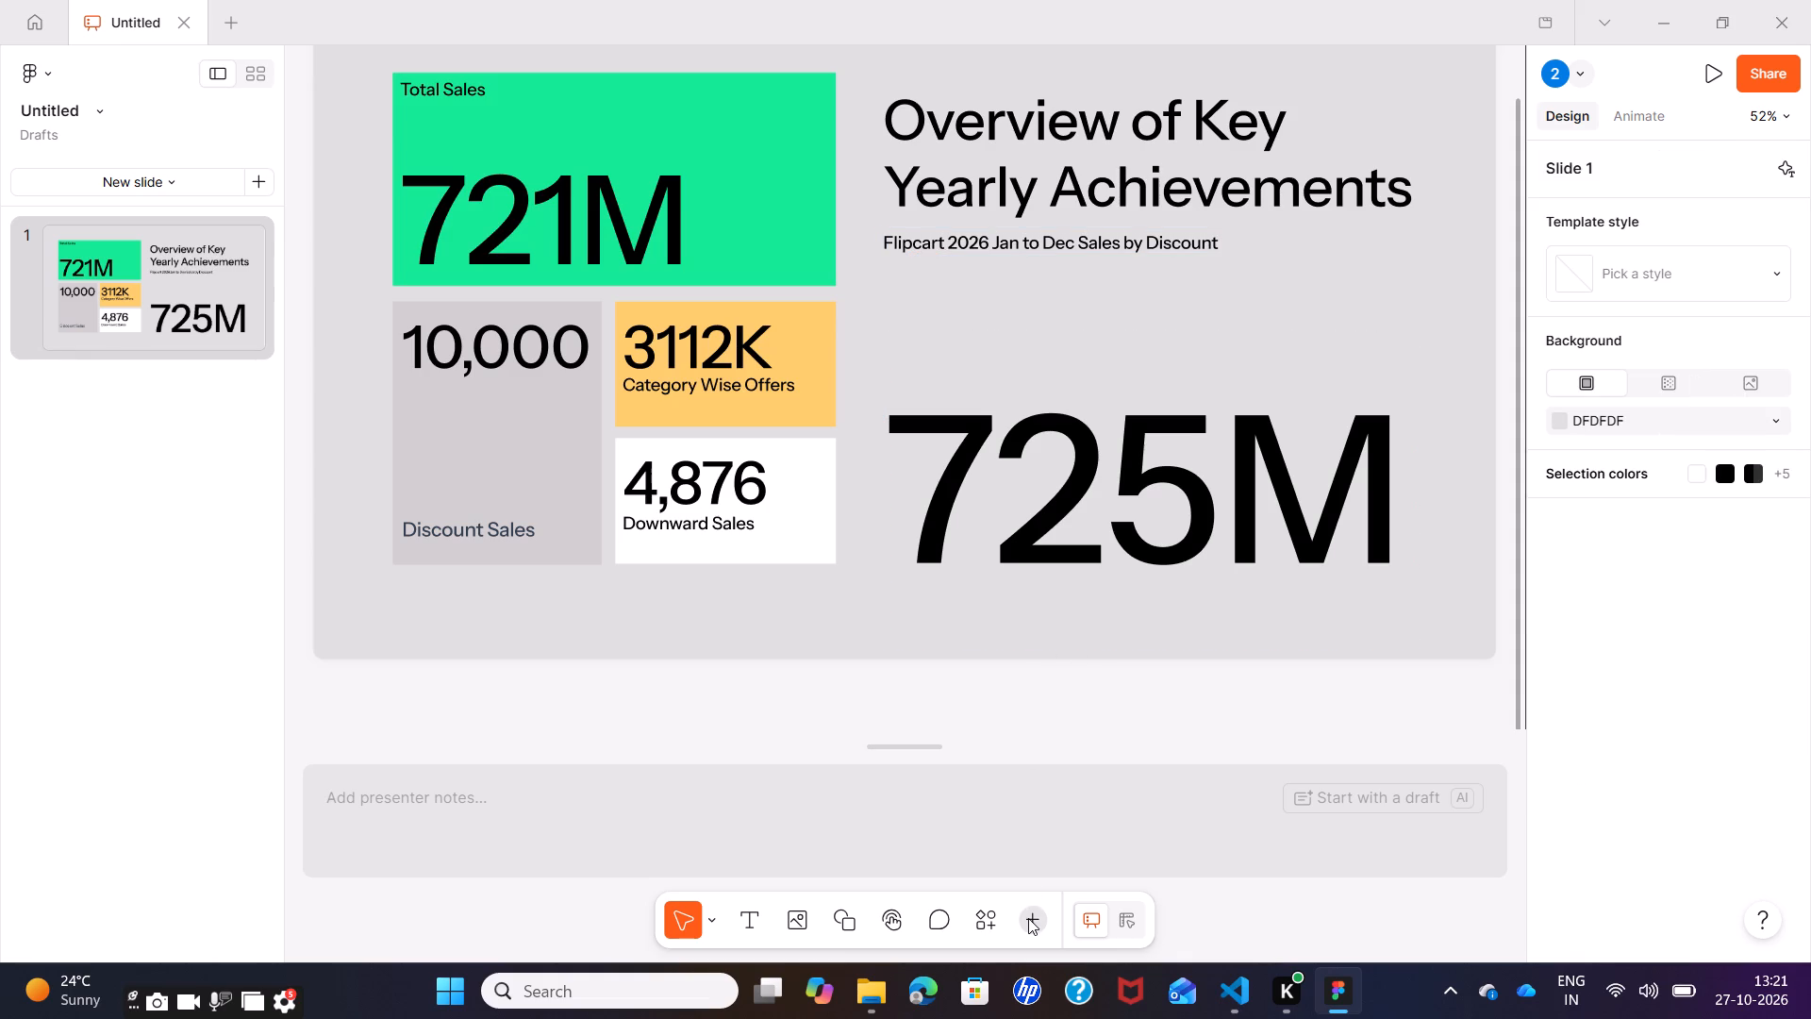
Check the recommended asset libraries available for this file and their help article, leaving the file without an added library.
click(1028, 918)
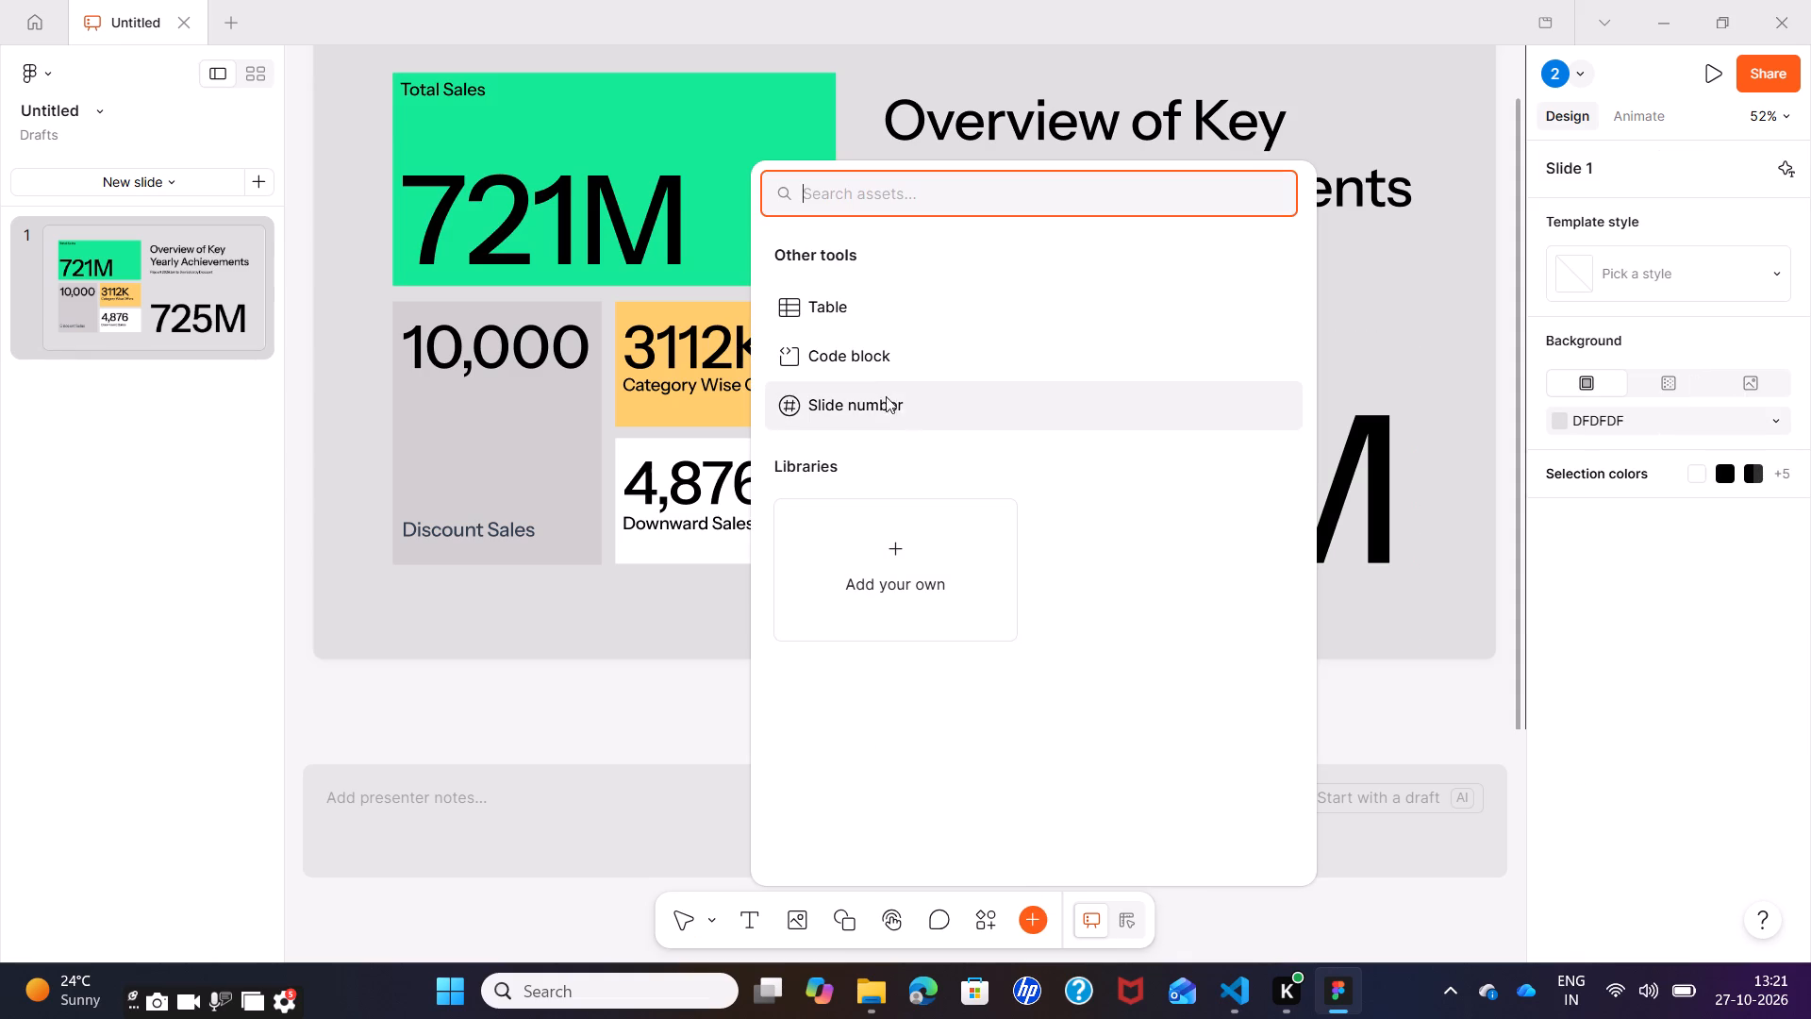
click(951, 560)
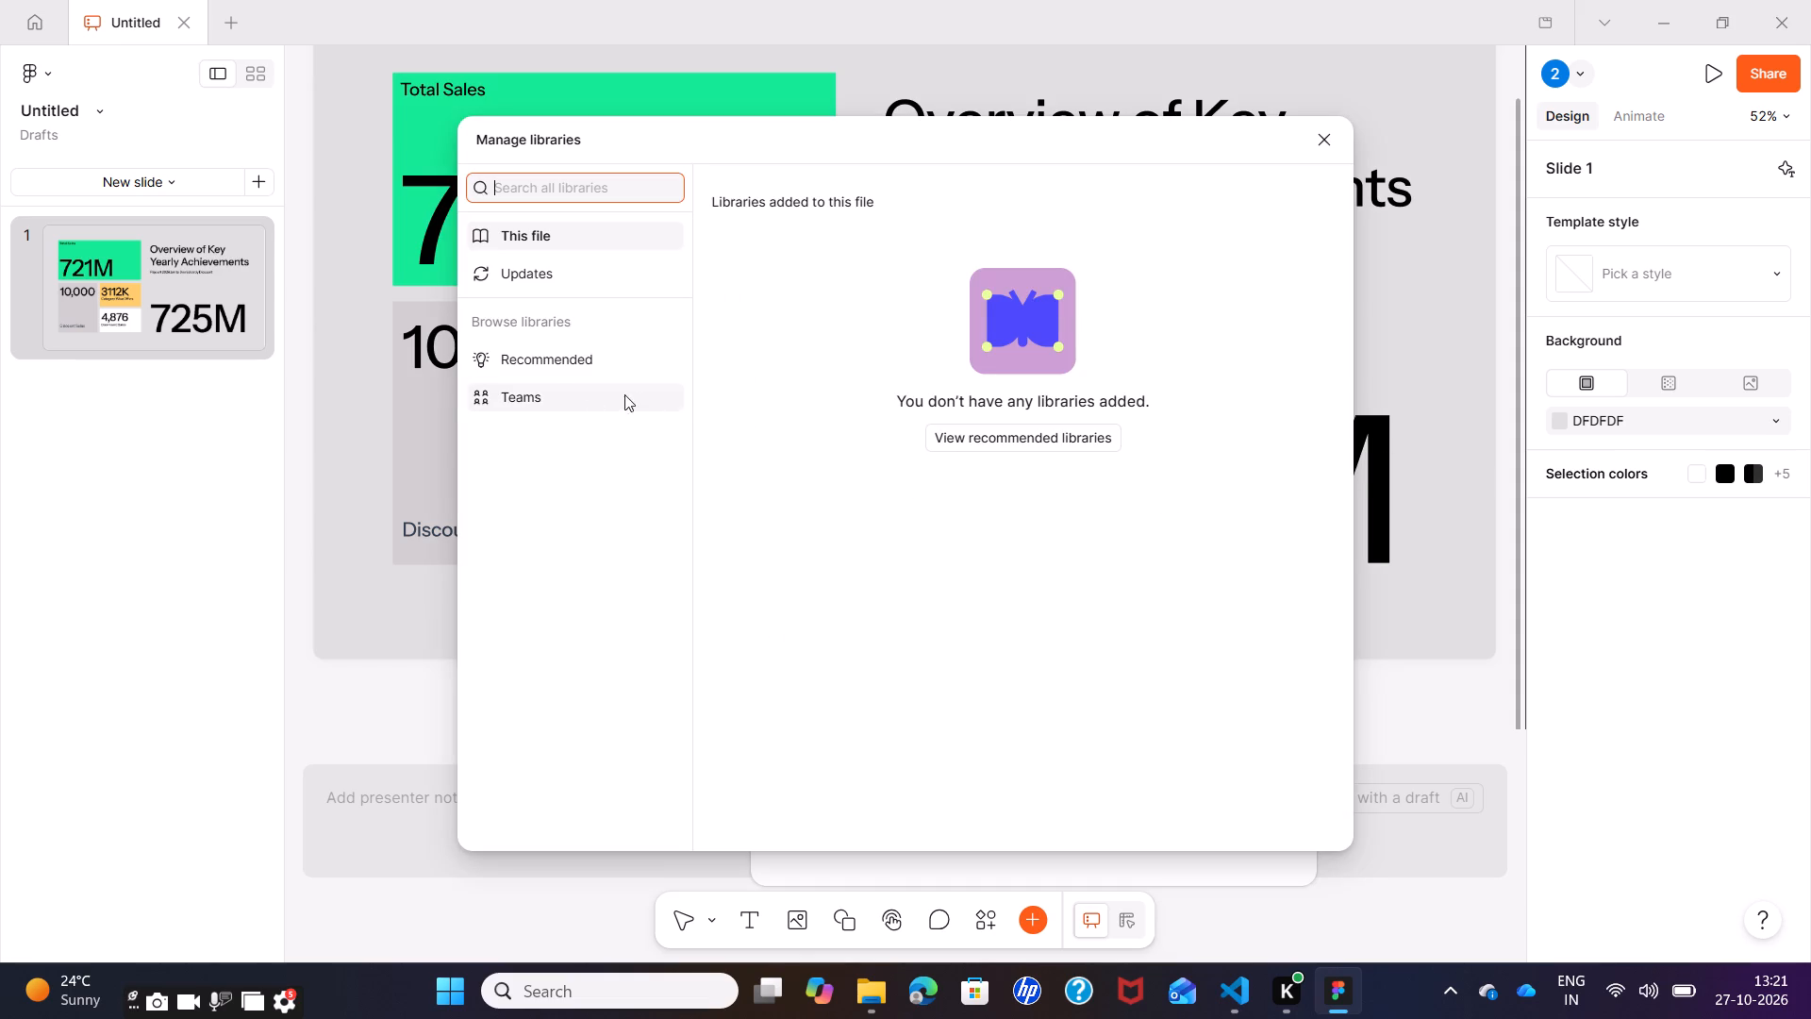
click(542, 350)
click(1018, 543)
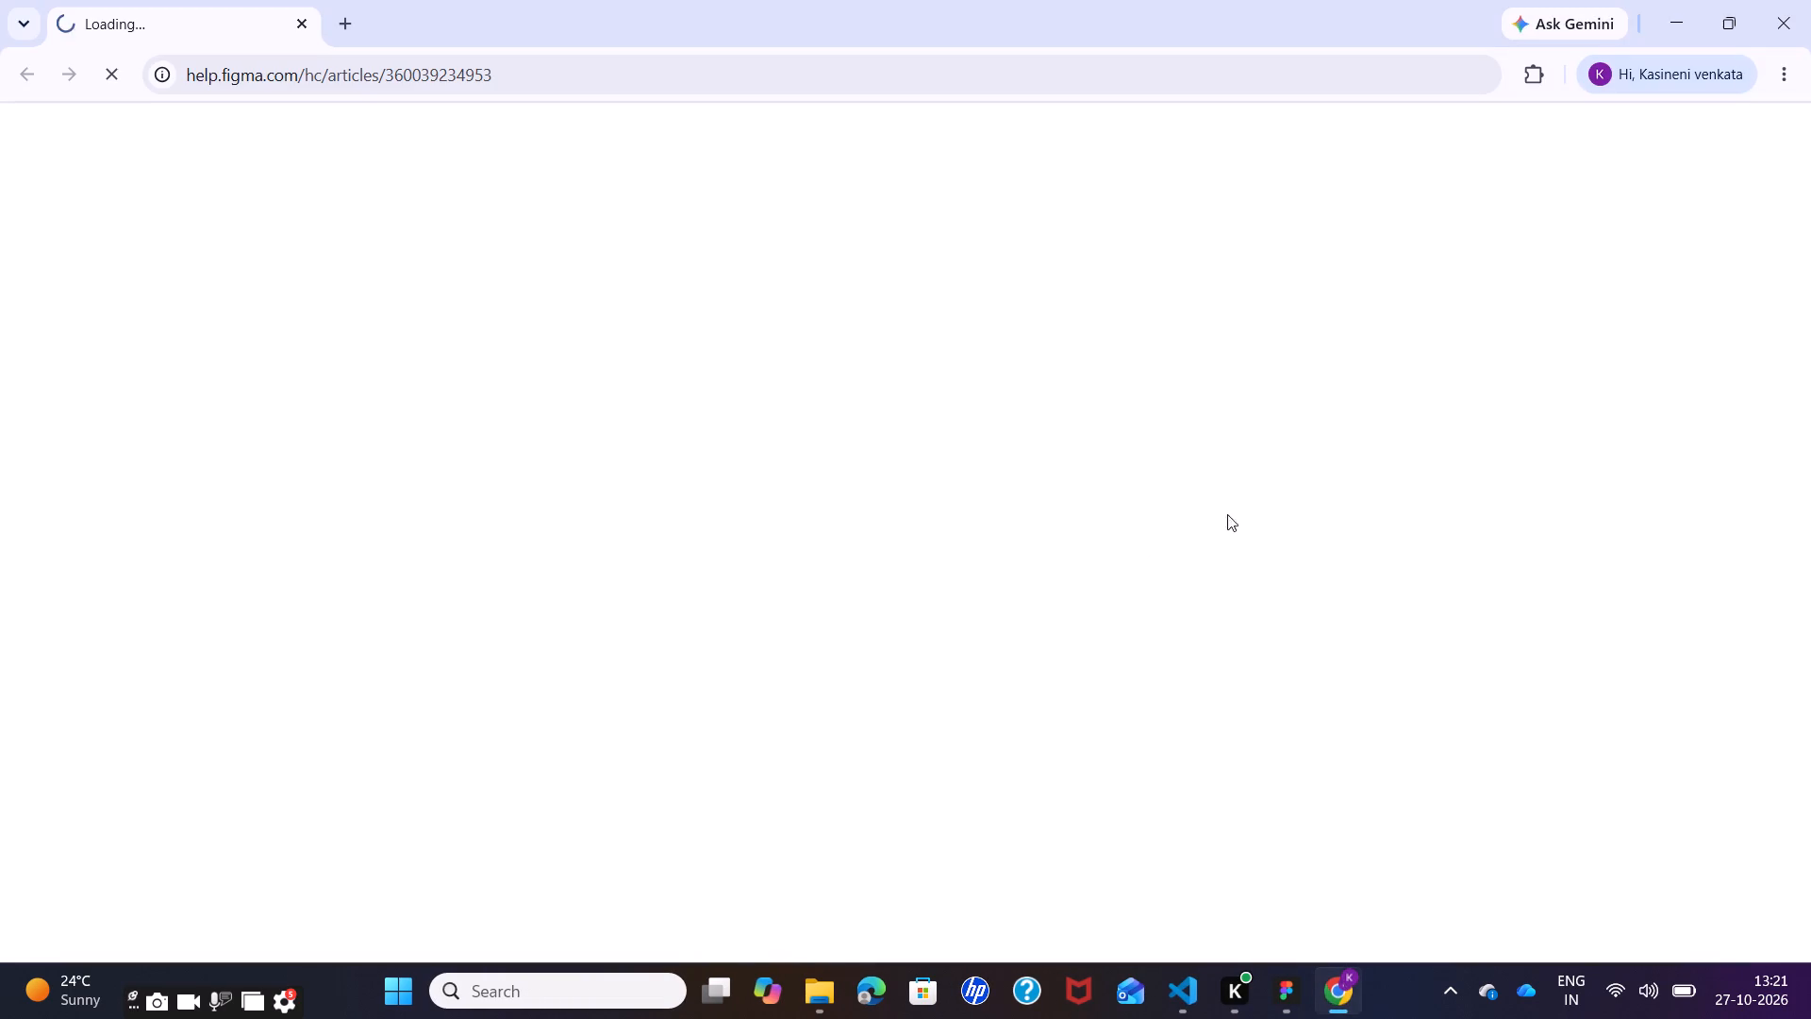
click(1291, 996)
click(1314, 136)
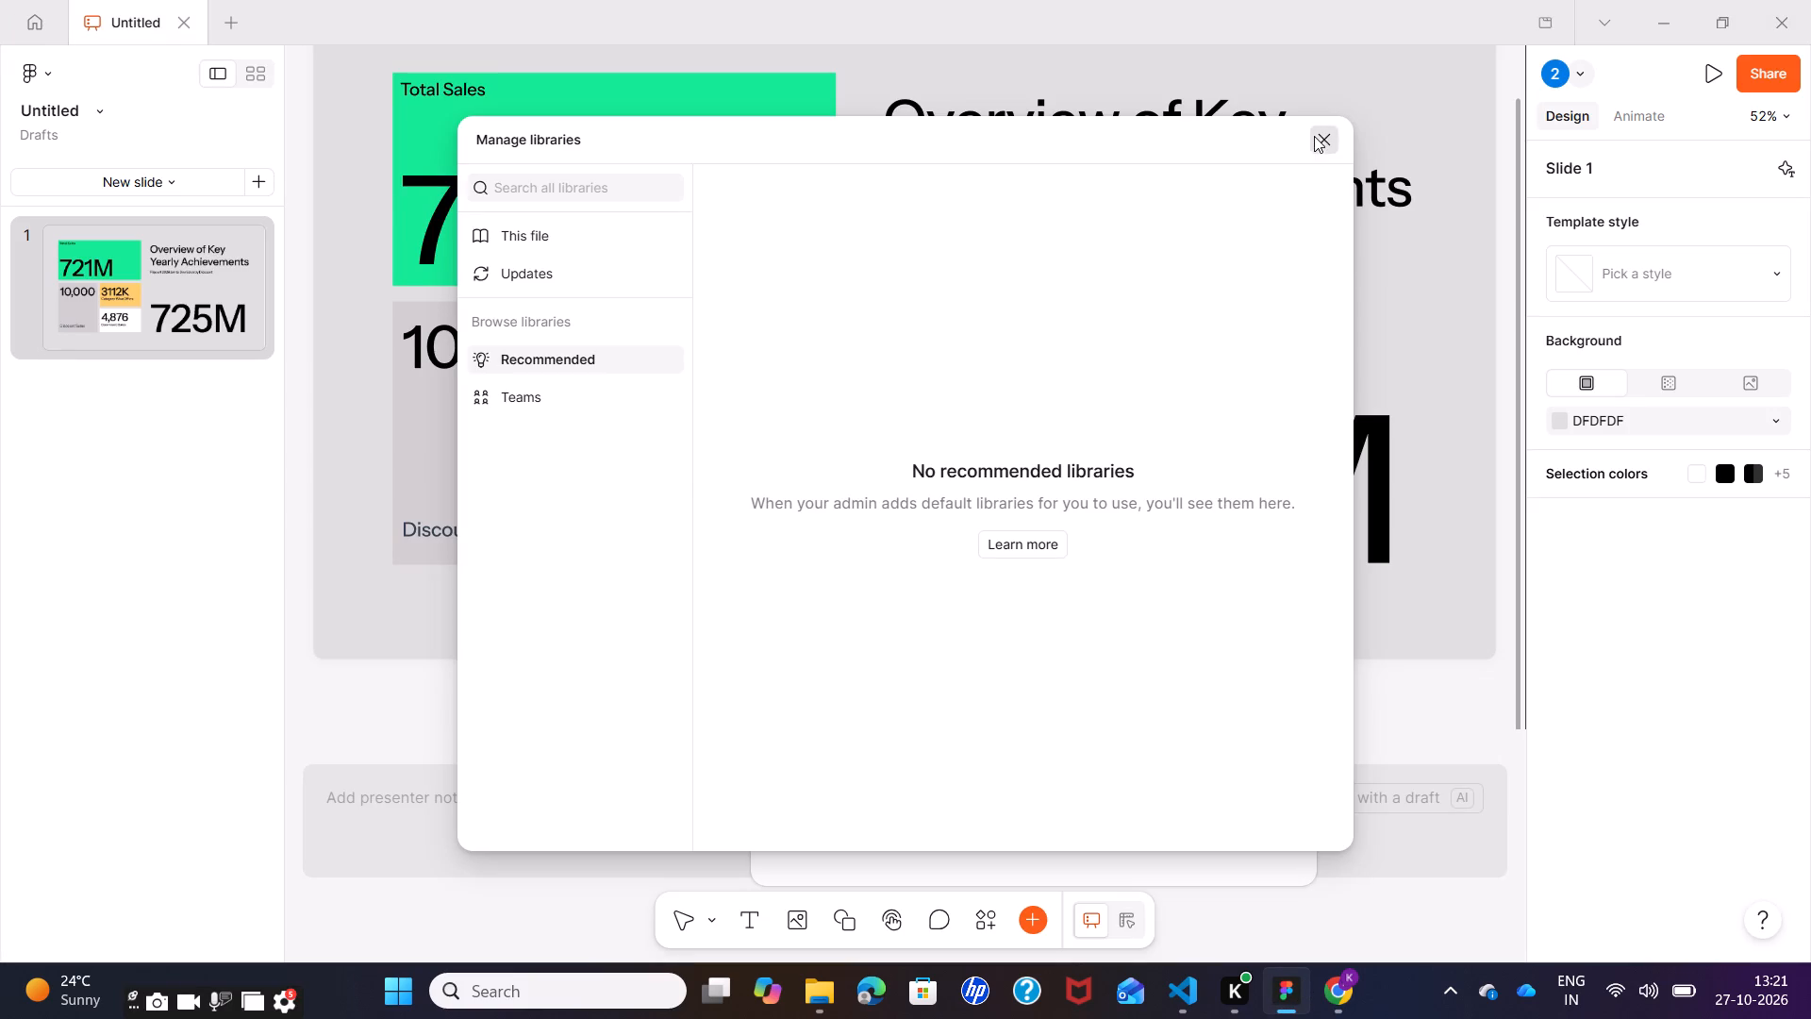
click(1596, 509)
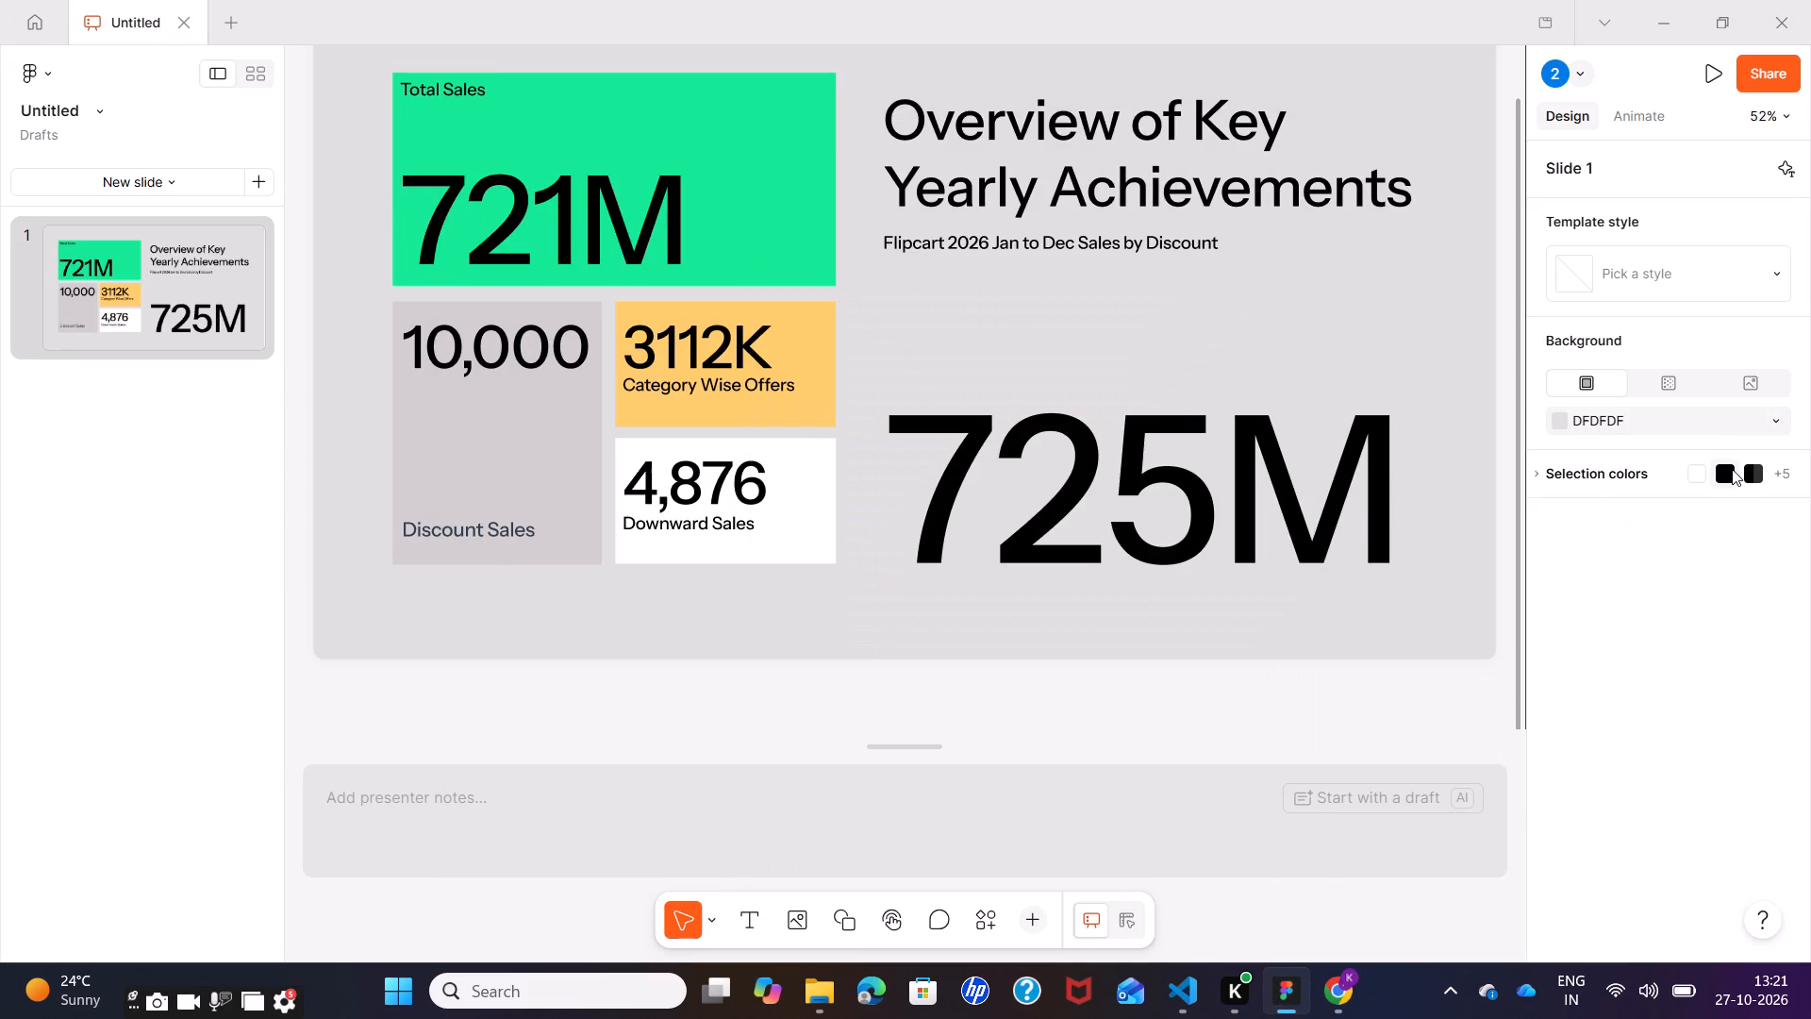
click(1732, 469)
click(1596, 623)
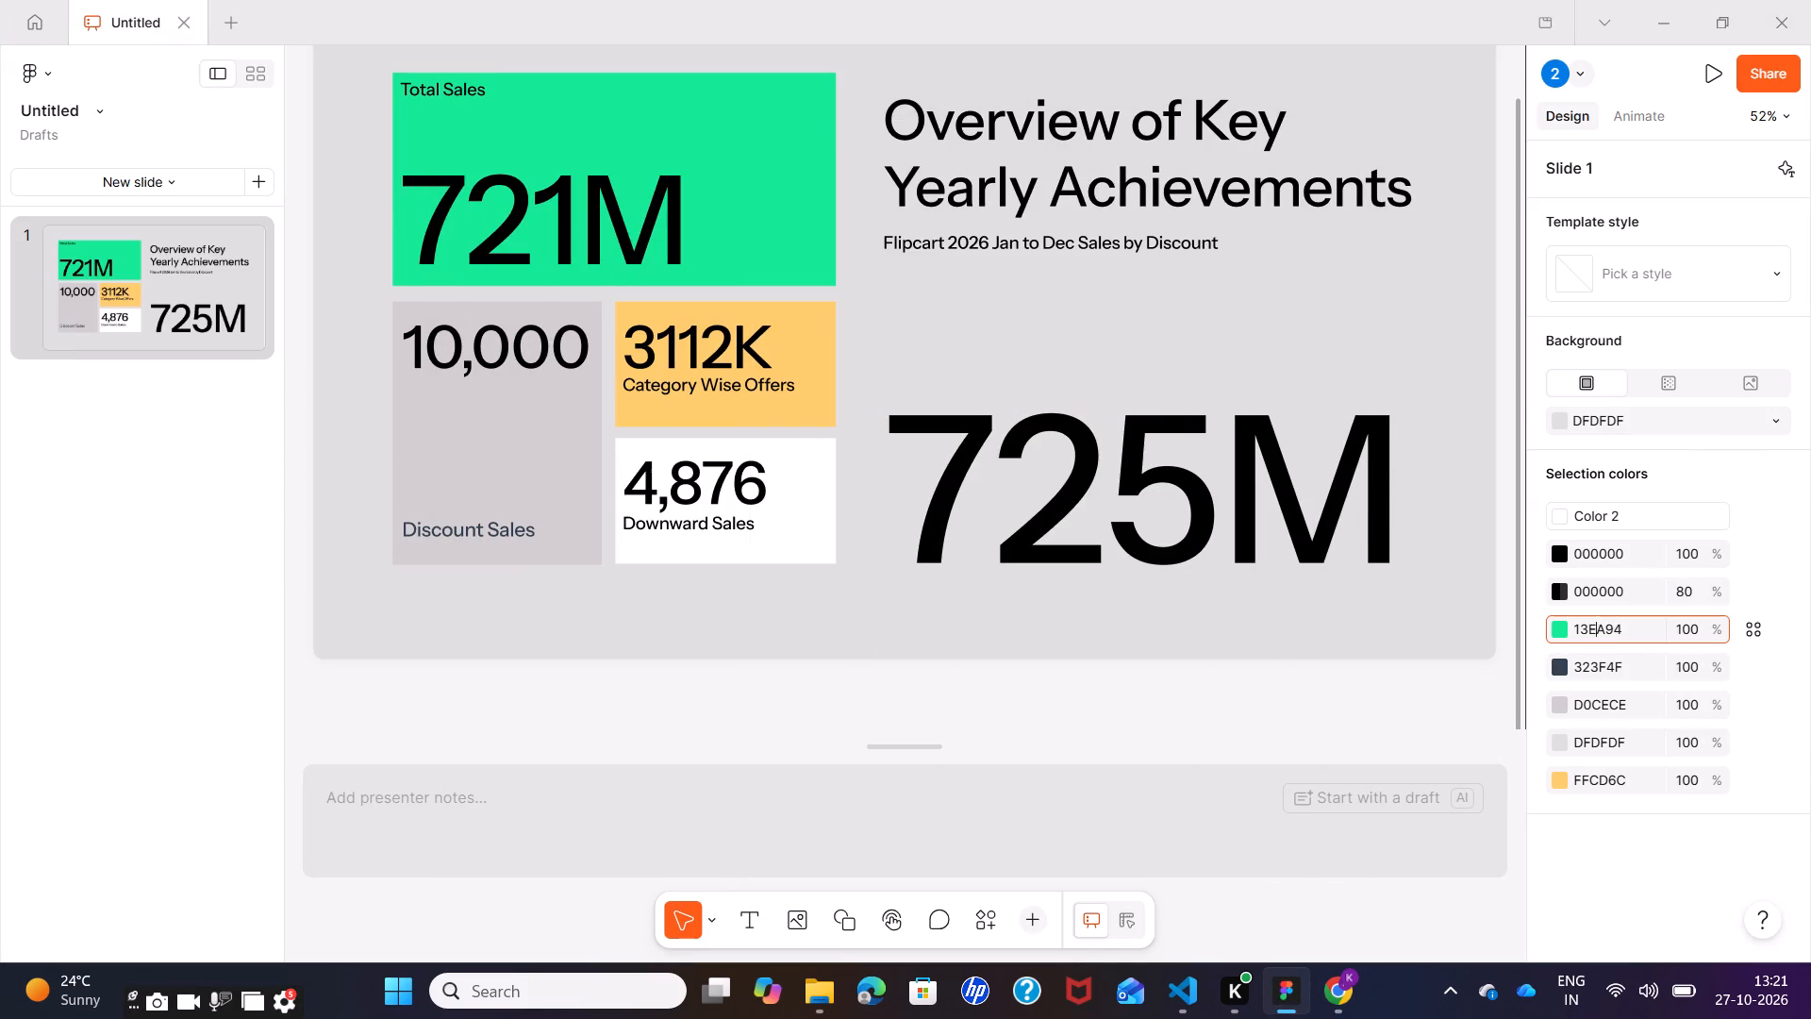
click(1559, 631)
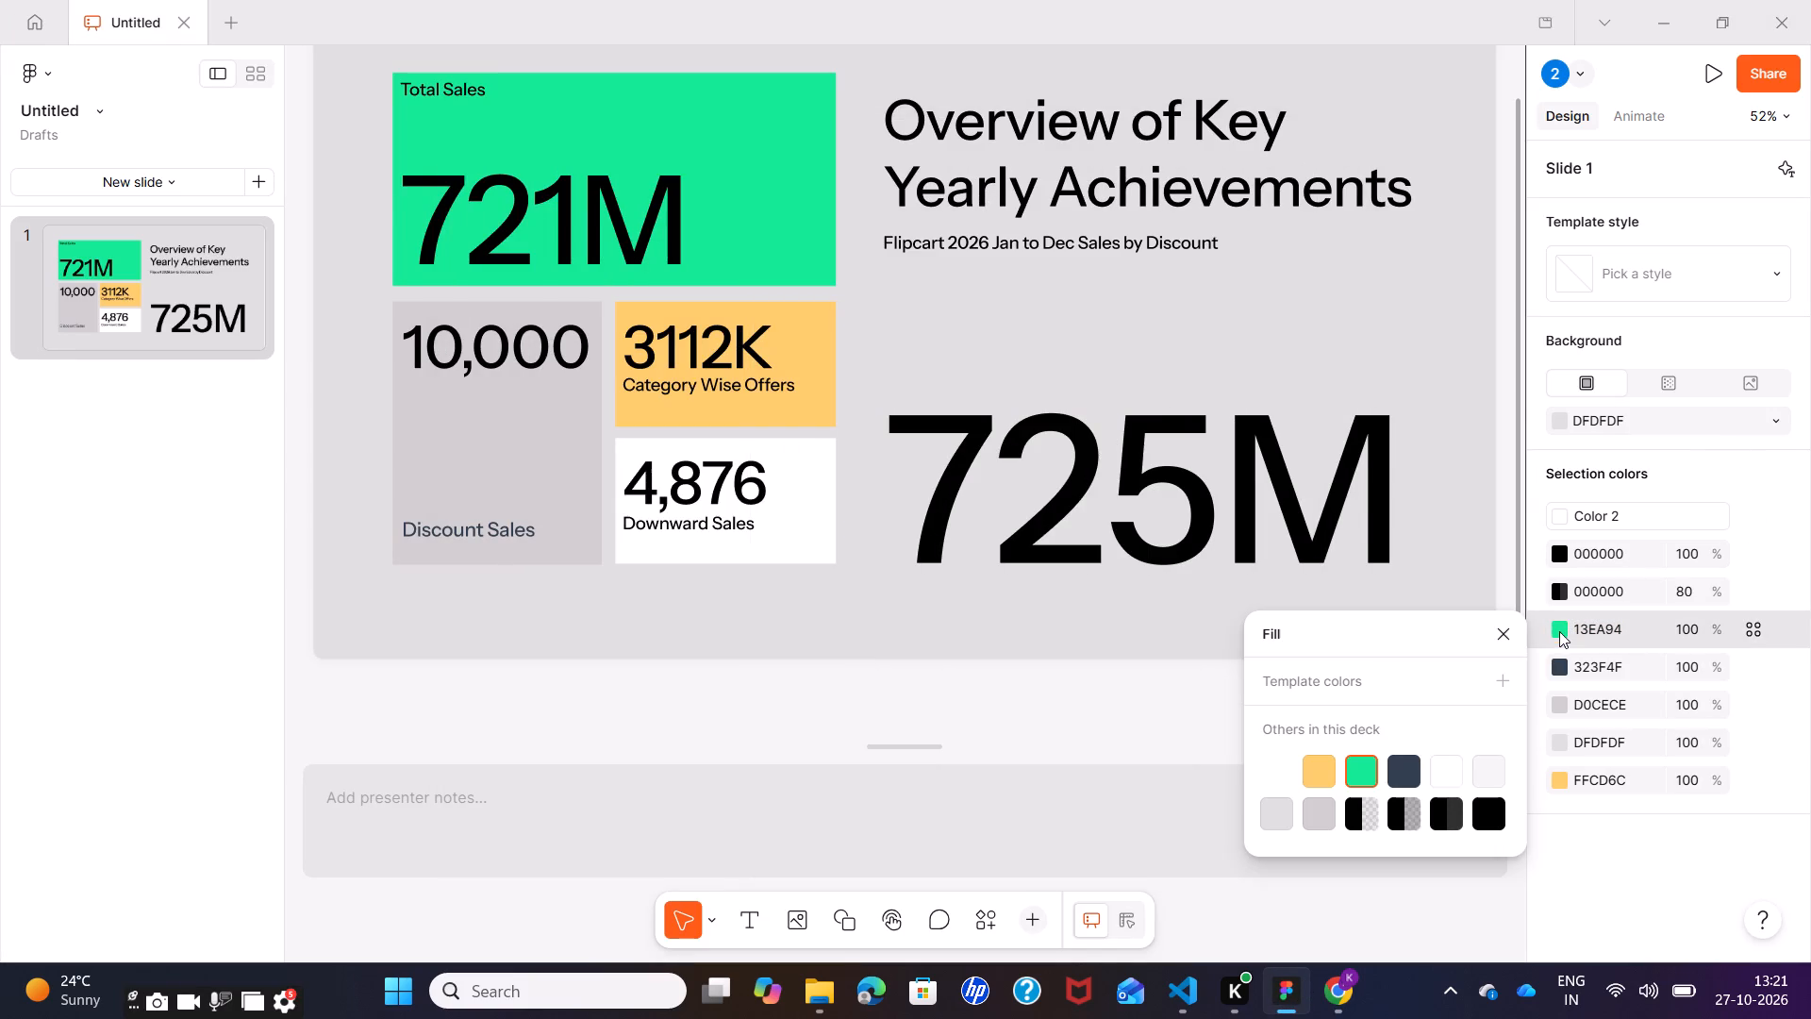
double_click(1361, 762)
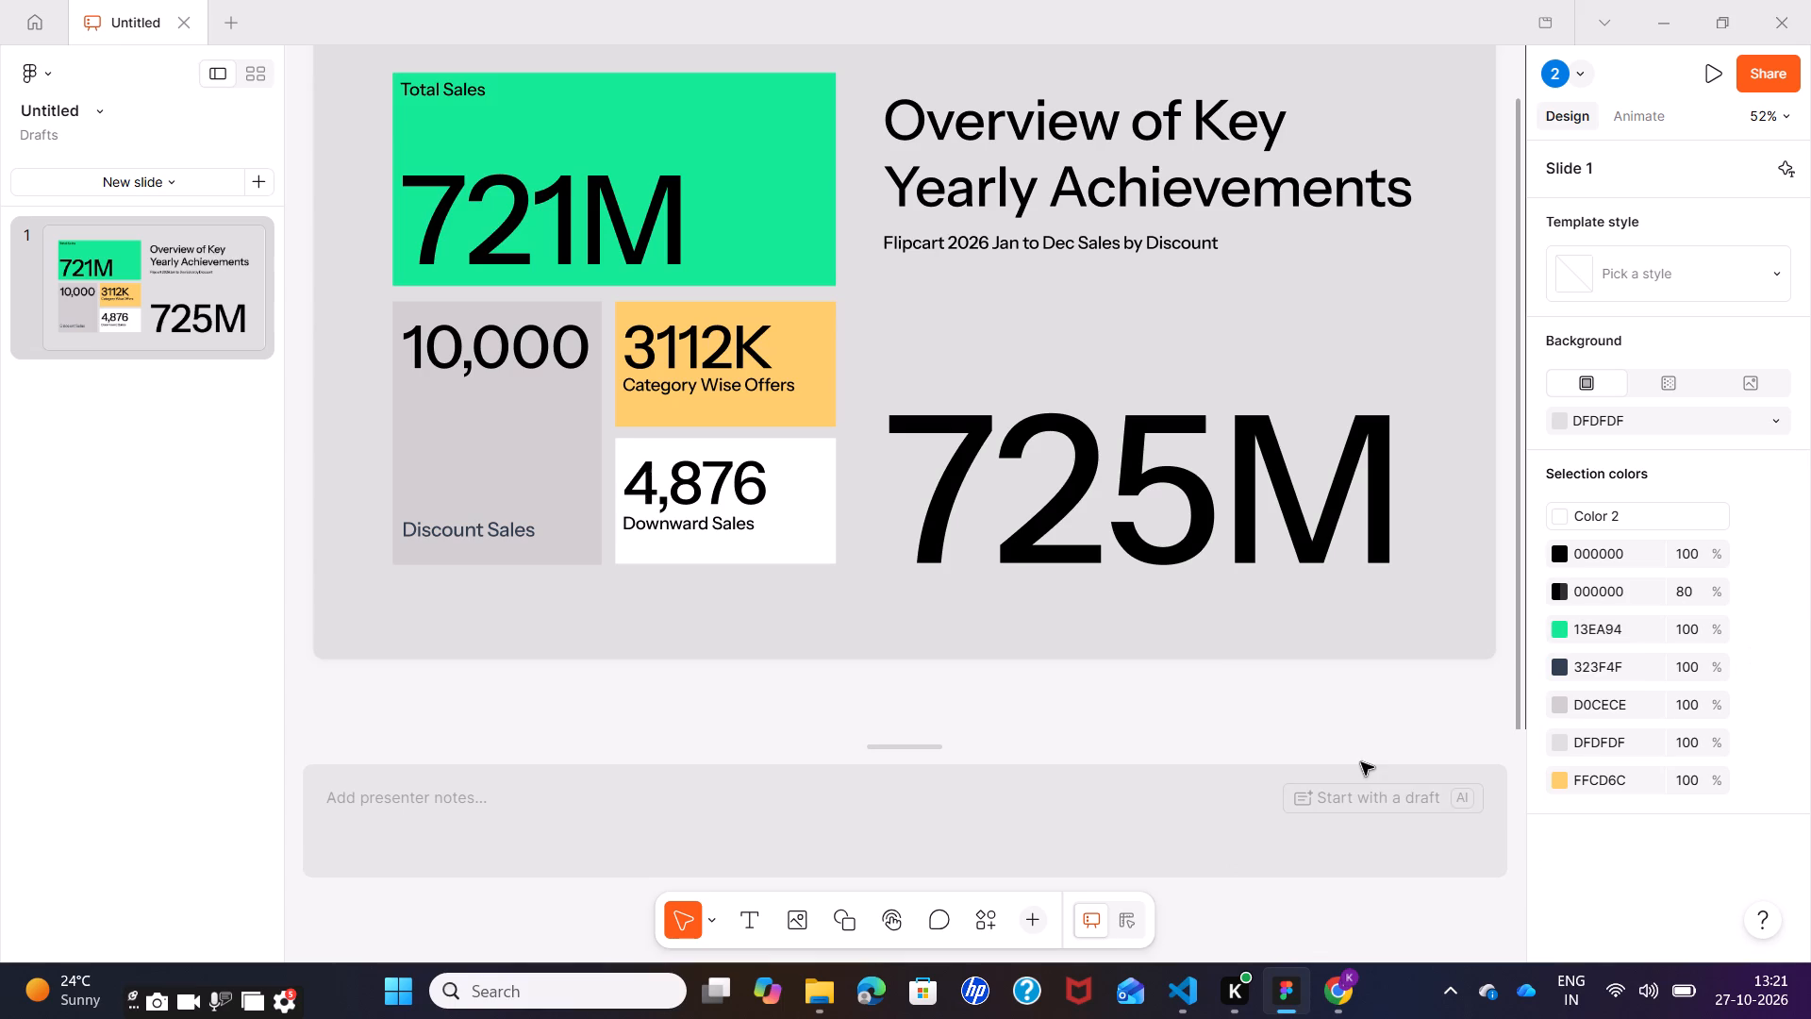
Recolour the large 725M figure with the custom muted rose-brown fill AB9393.
click(1258, 510)
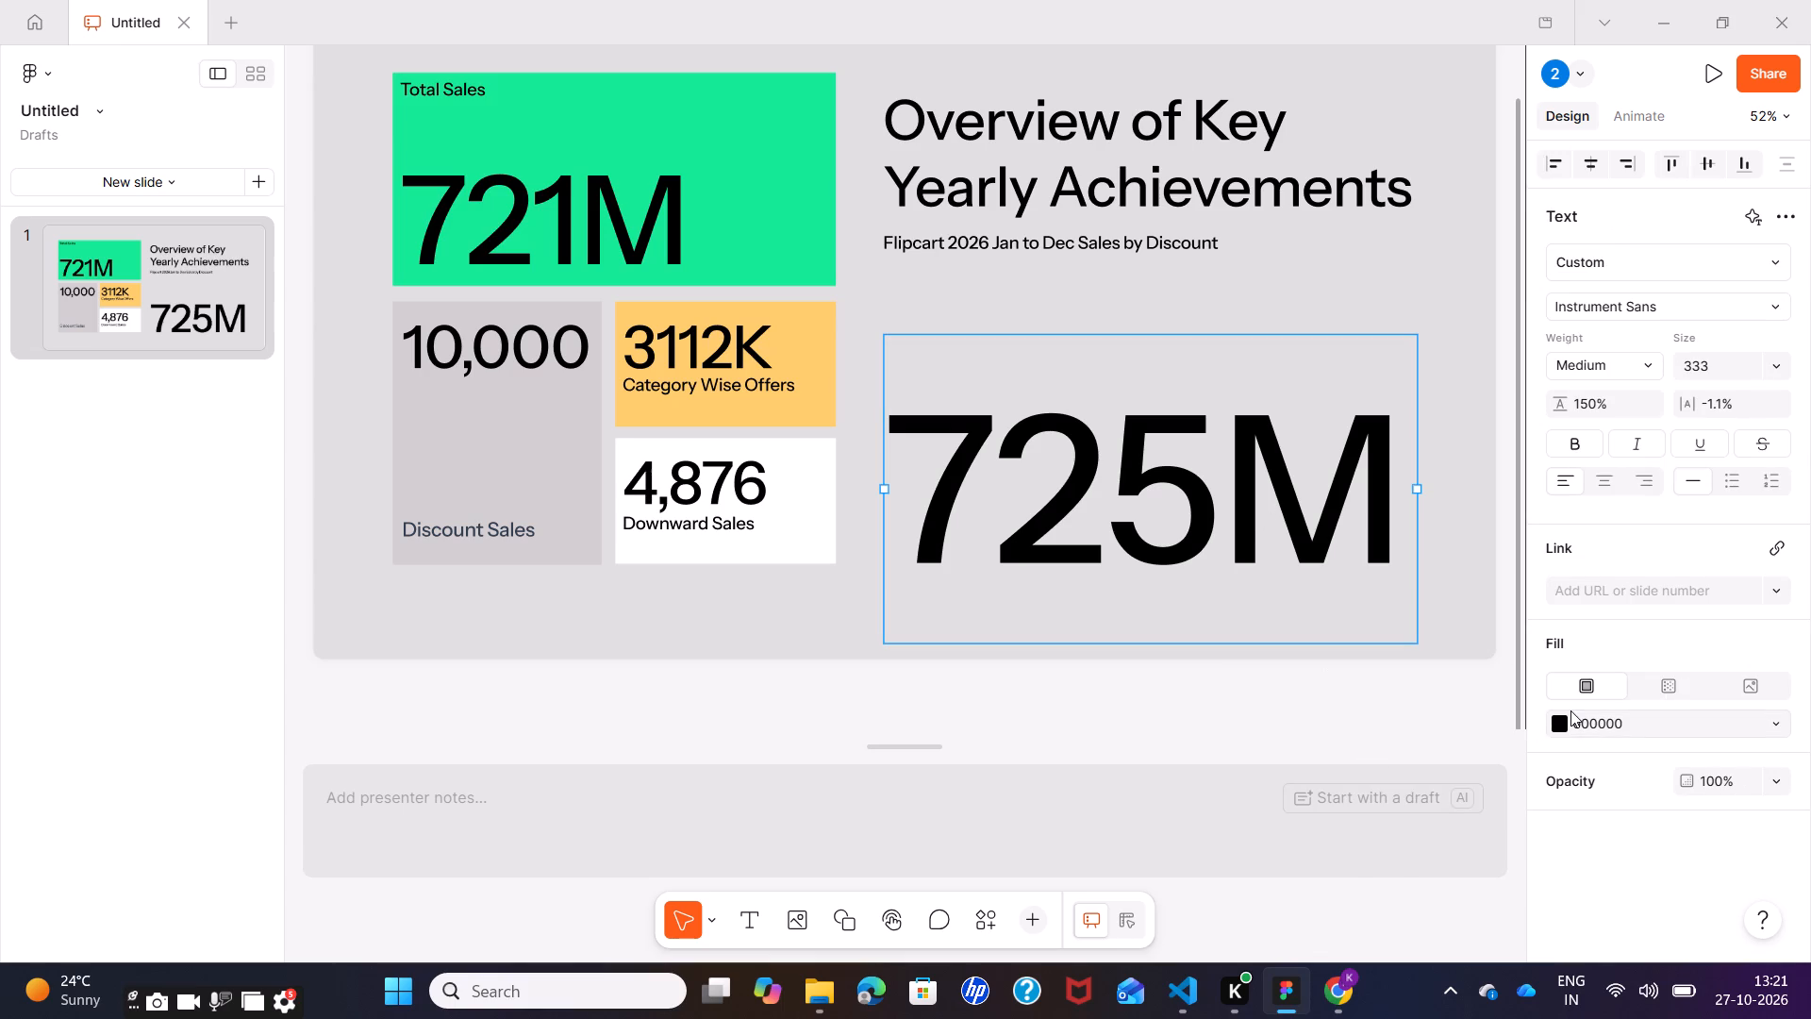
click(1570, 710)
click(1258, 859)
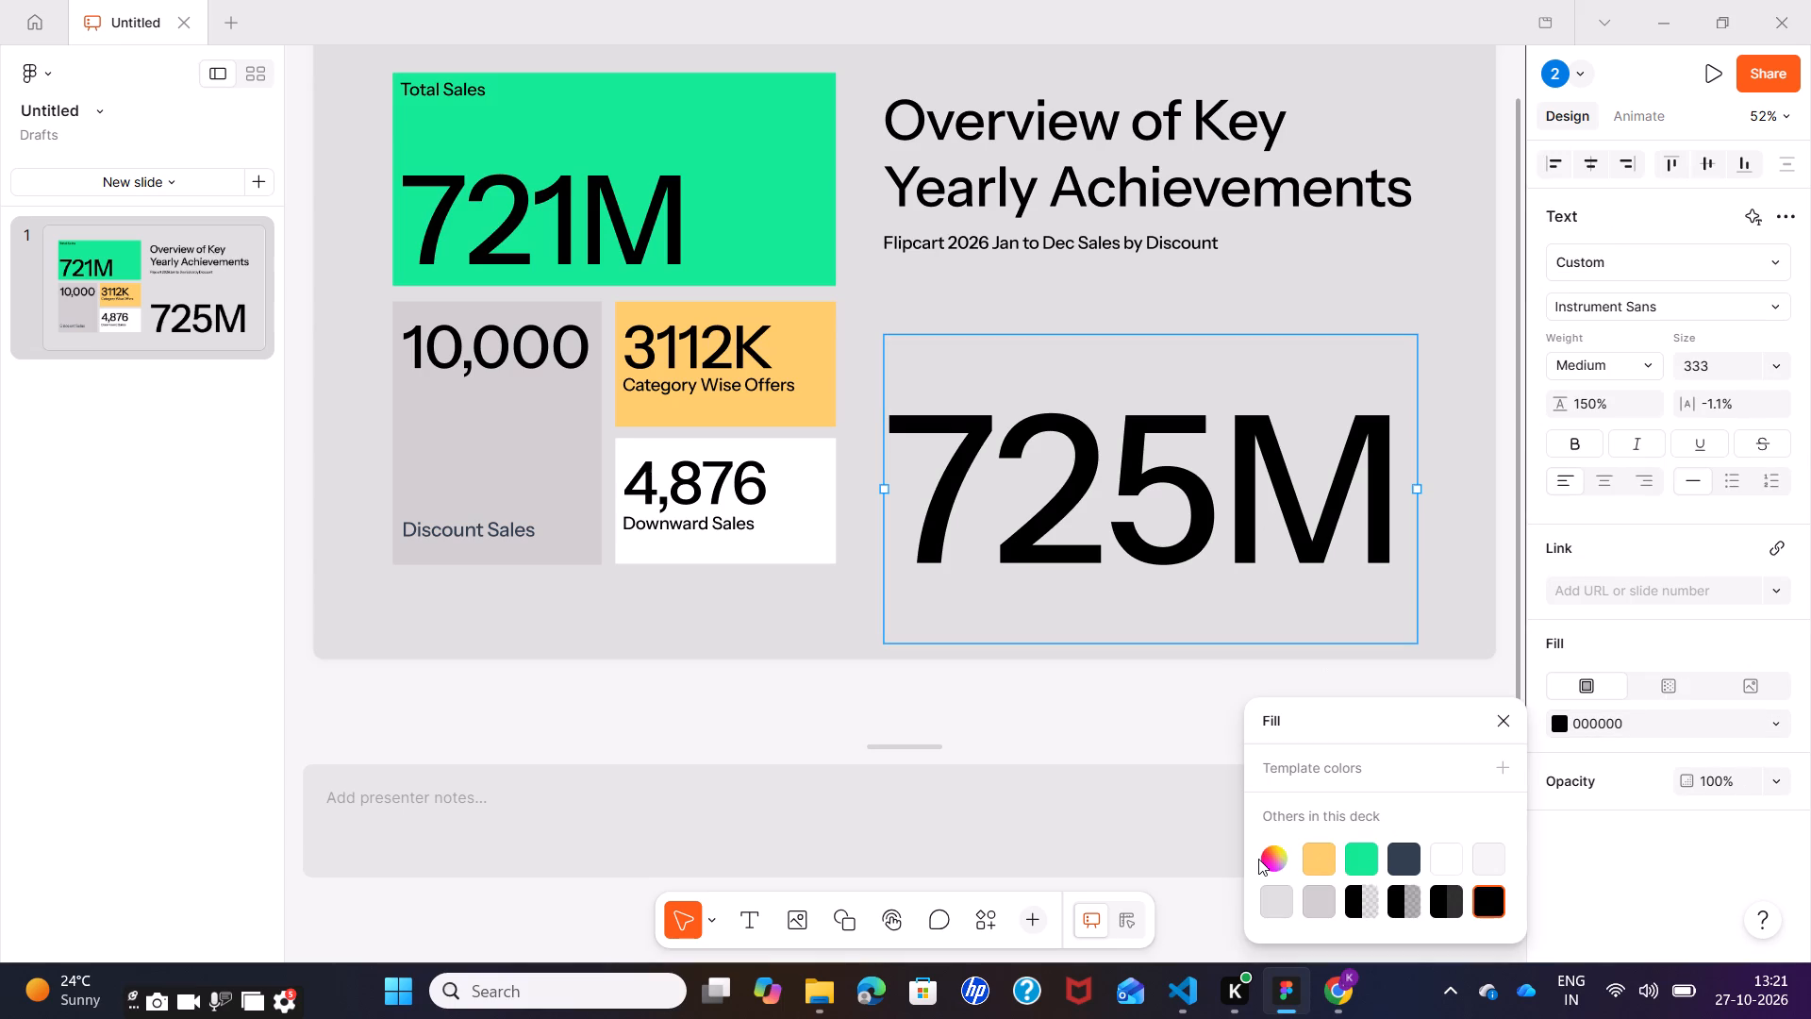
click(1264, 858)
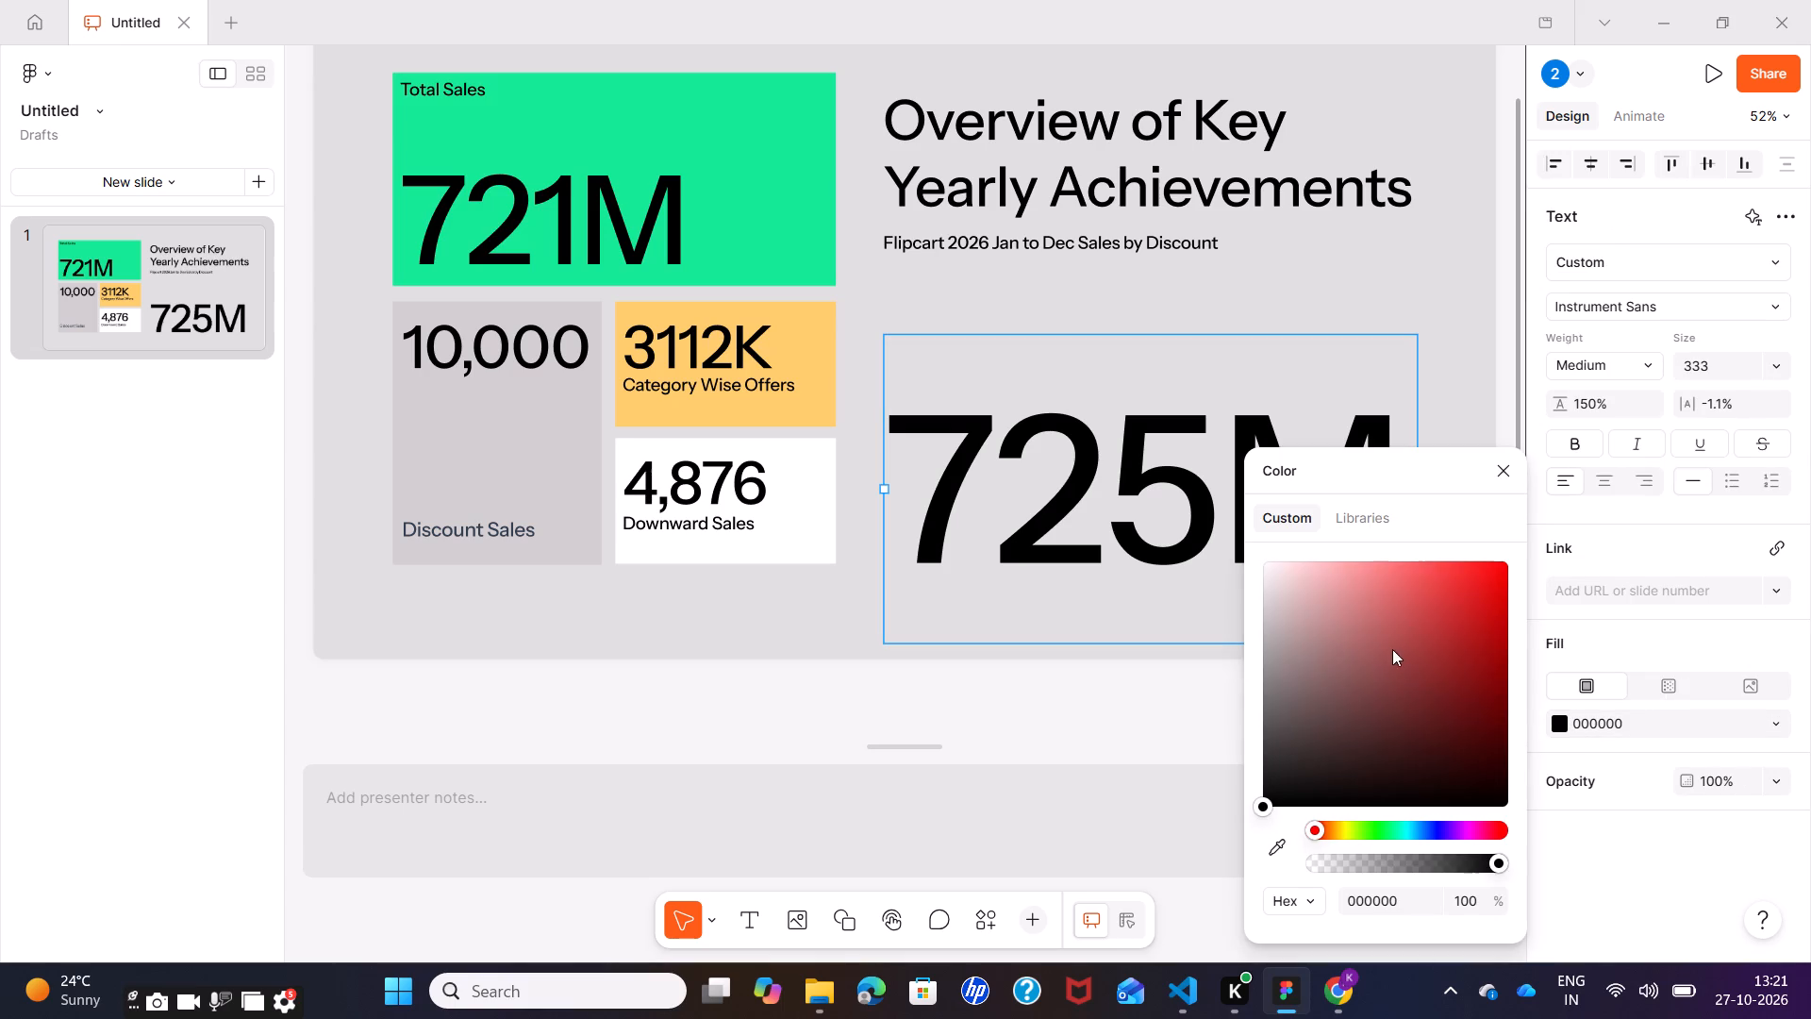
drag(1359, 666, 1321, 644)
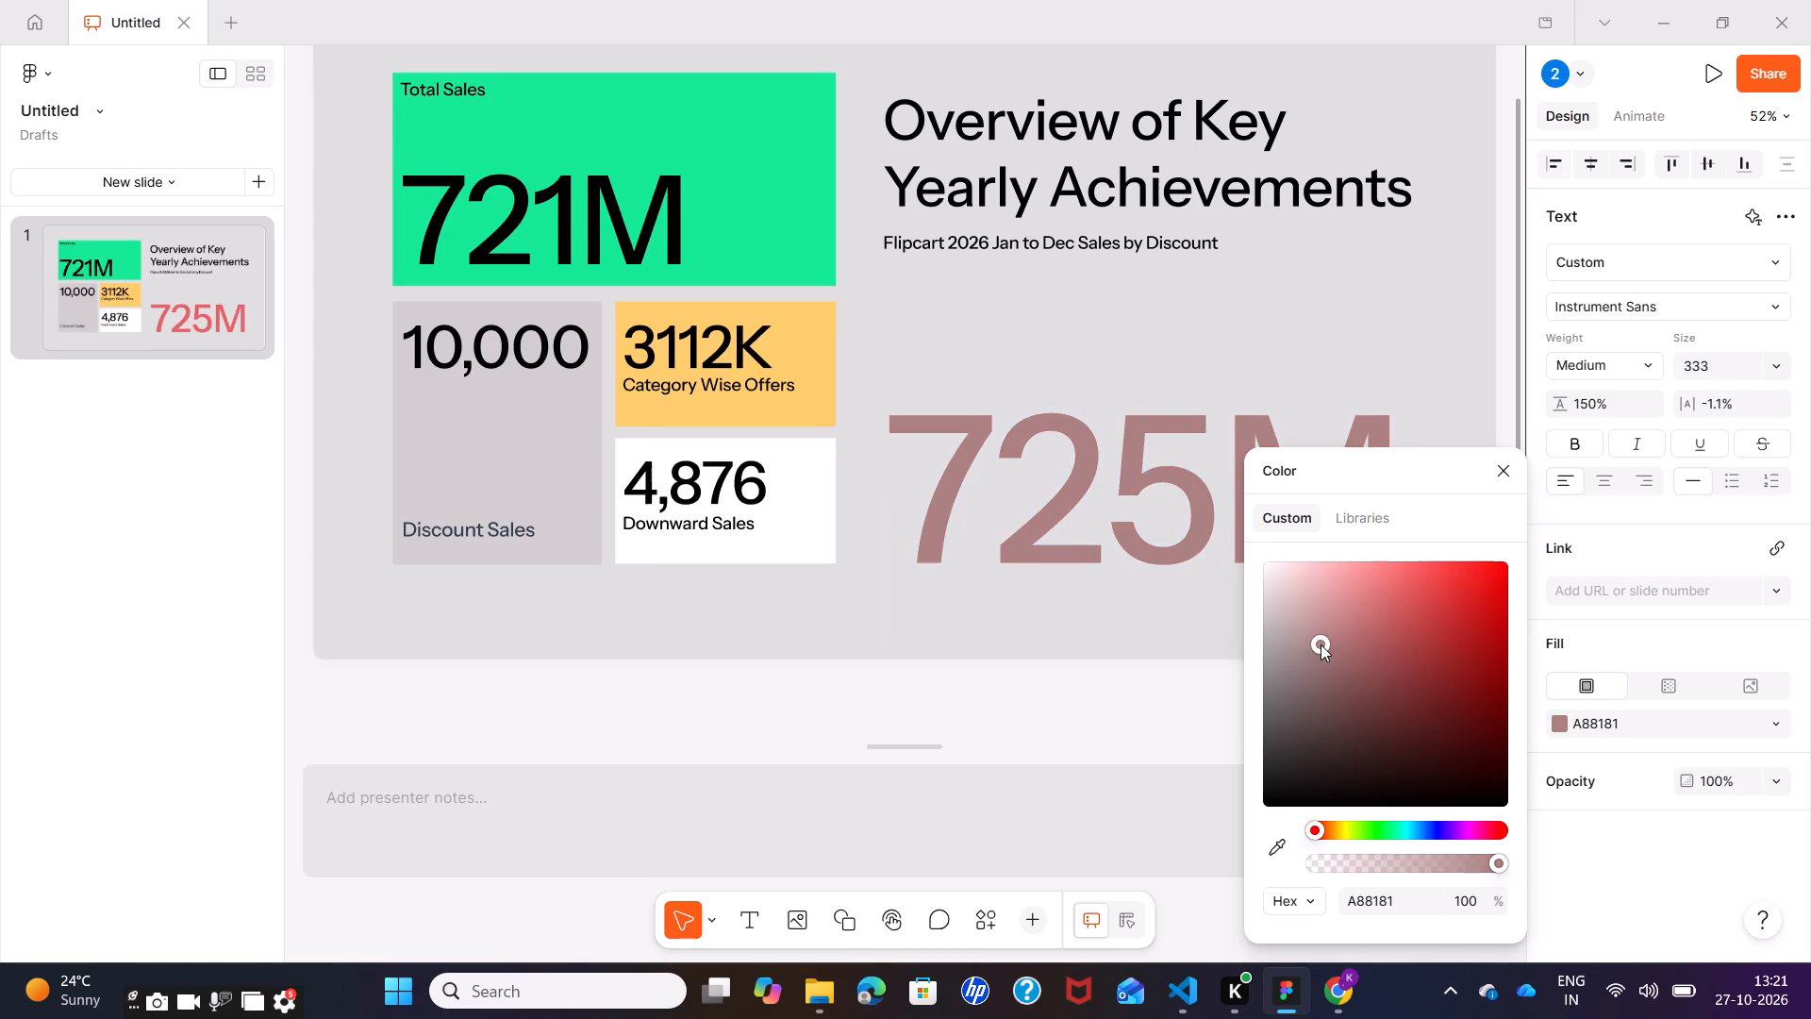
drag(1321, 644, 1282, 576)
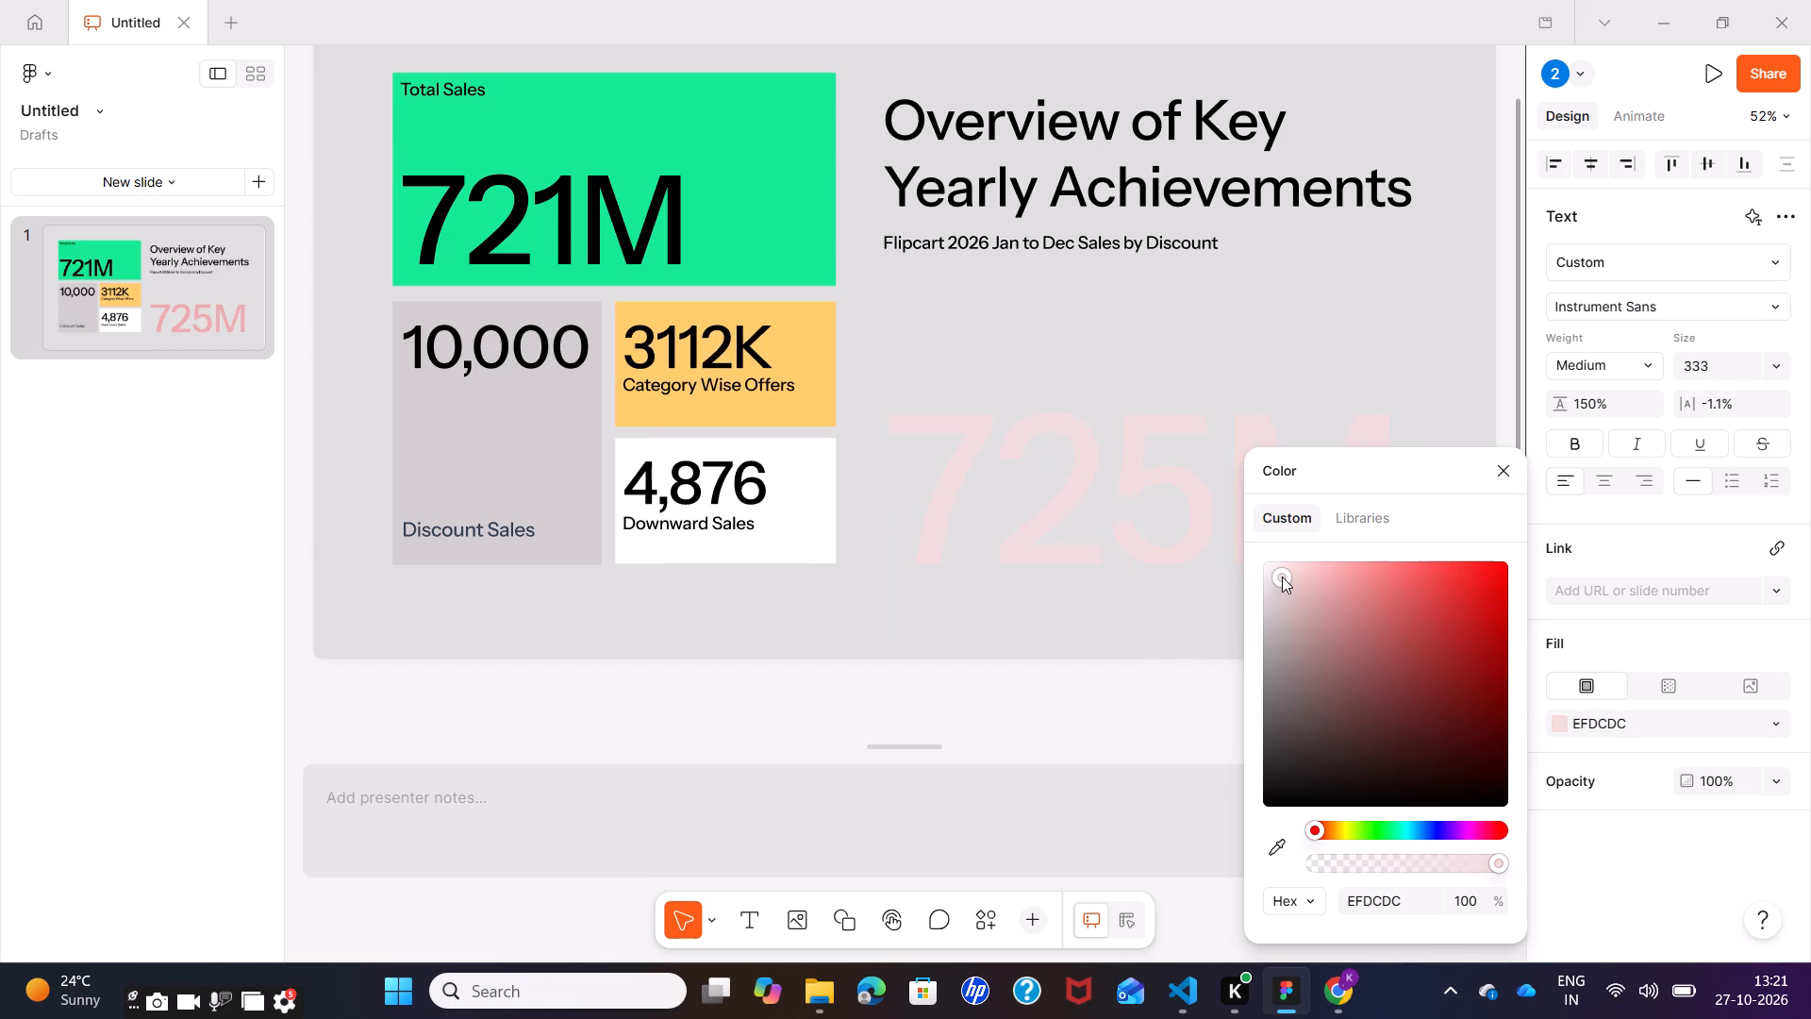
drag(1282, 576, 1298, 642)
click(1298, 642)
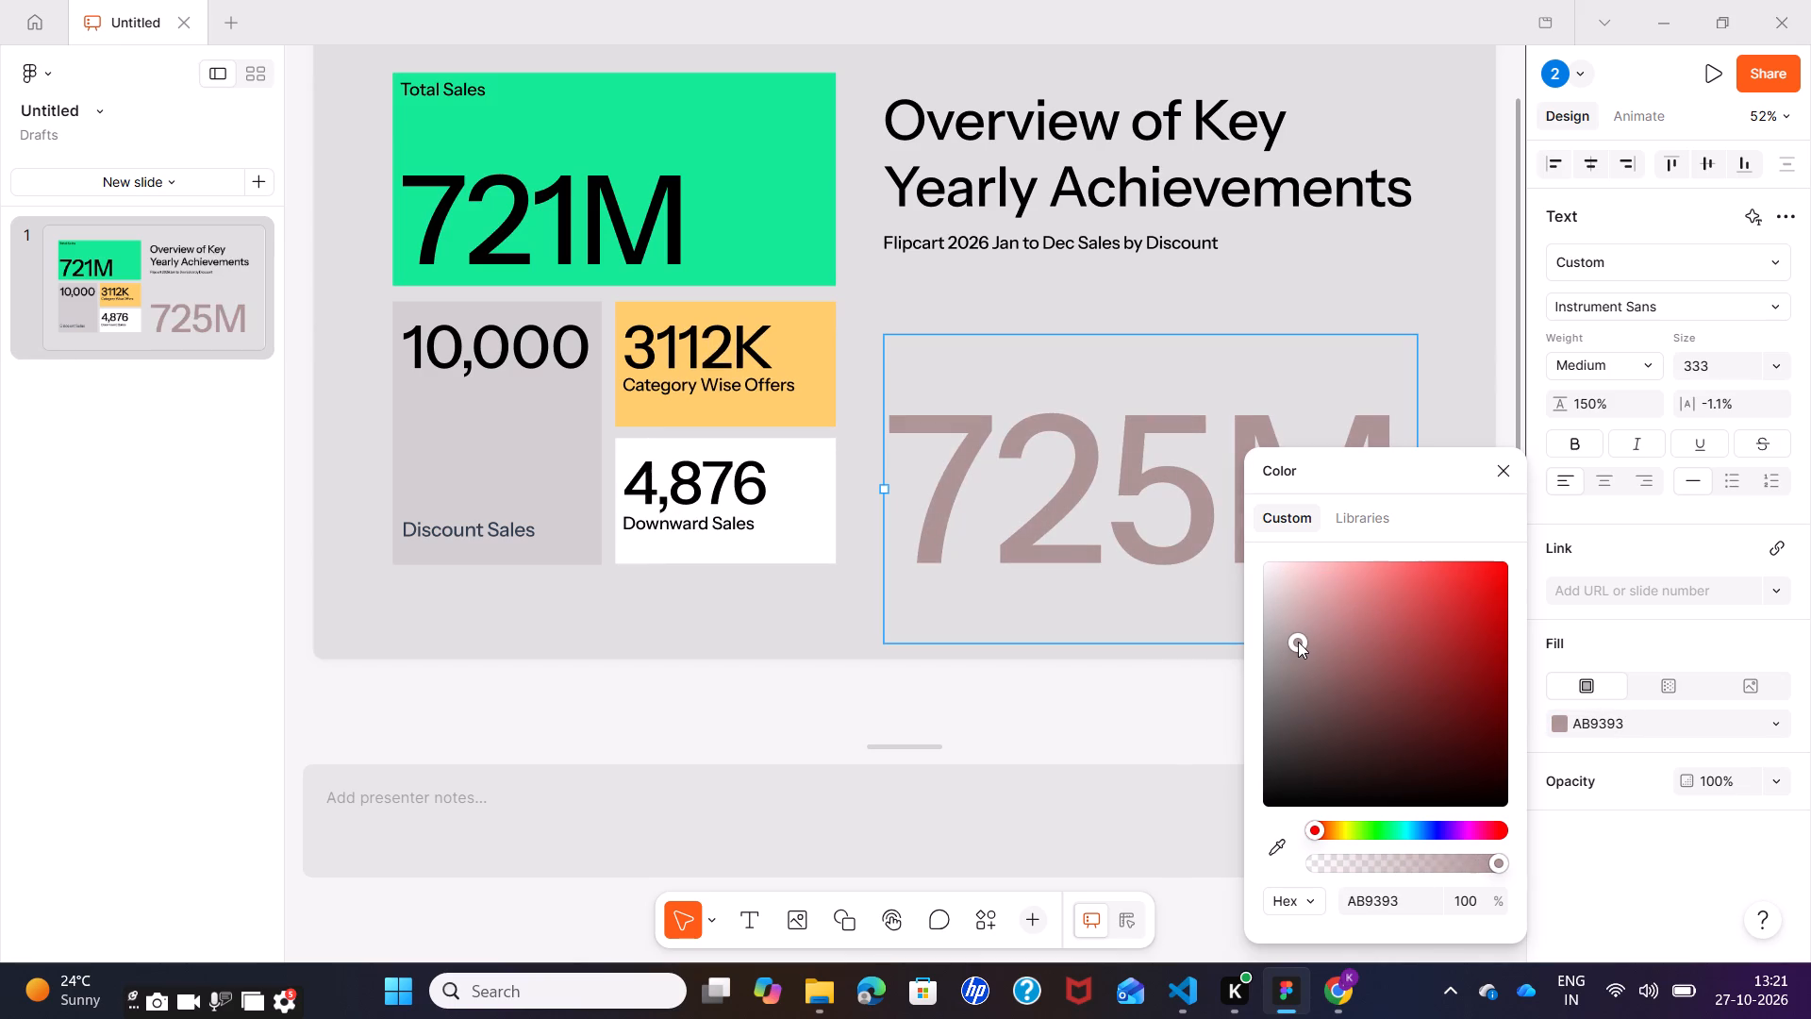
click(1140, 687)
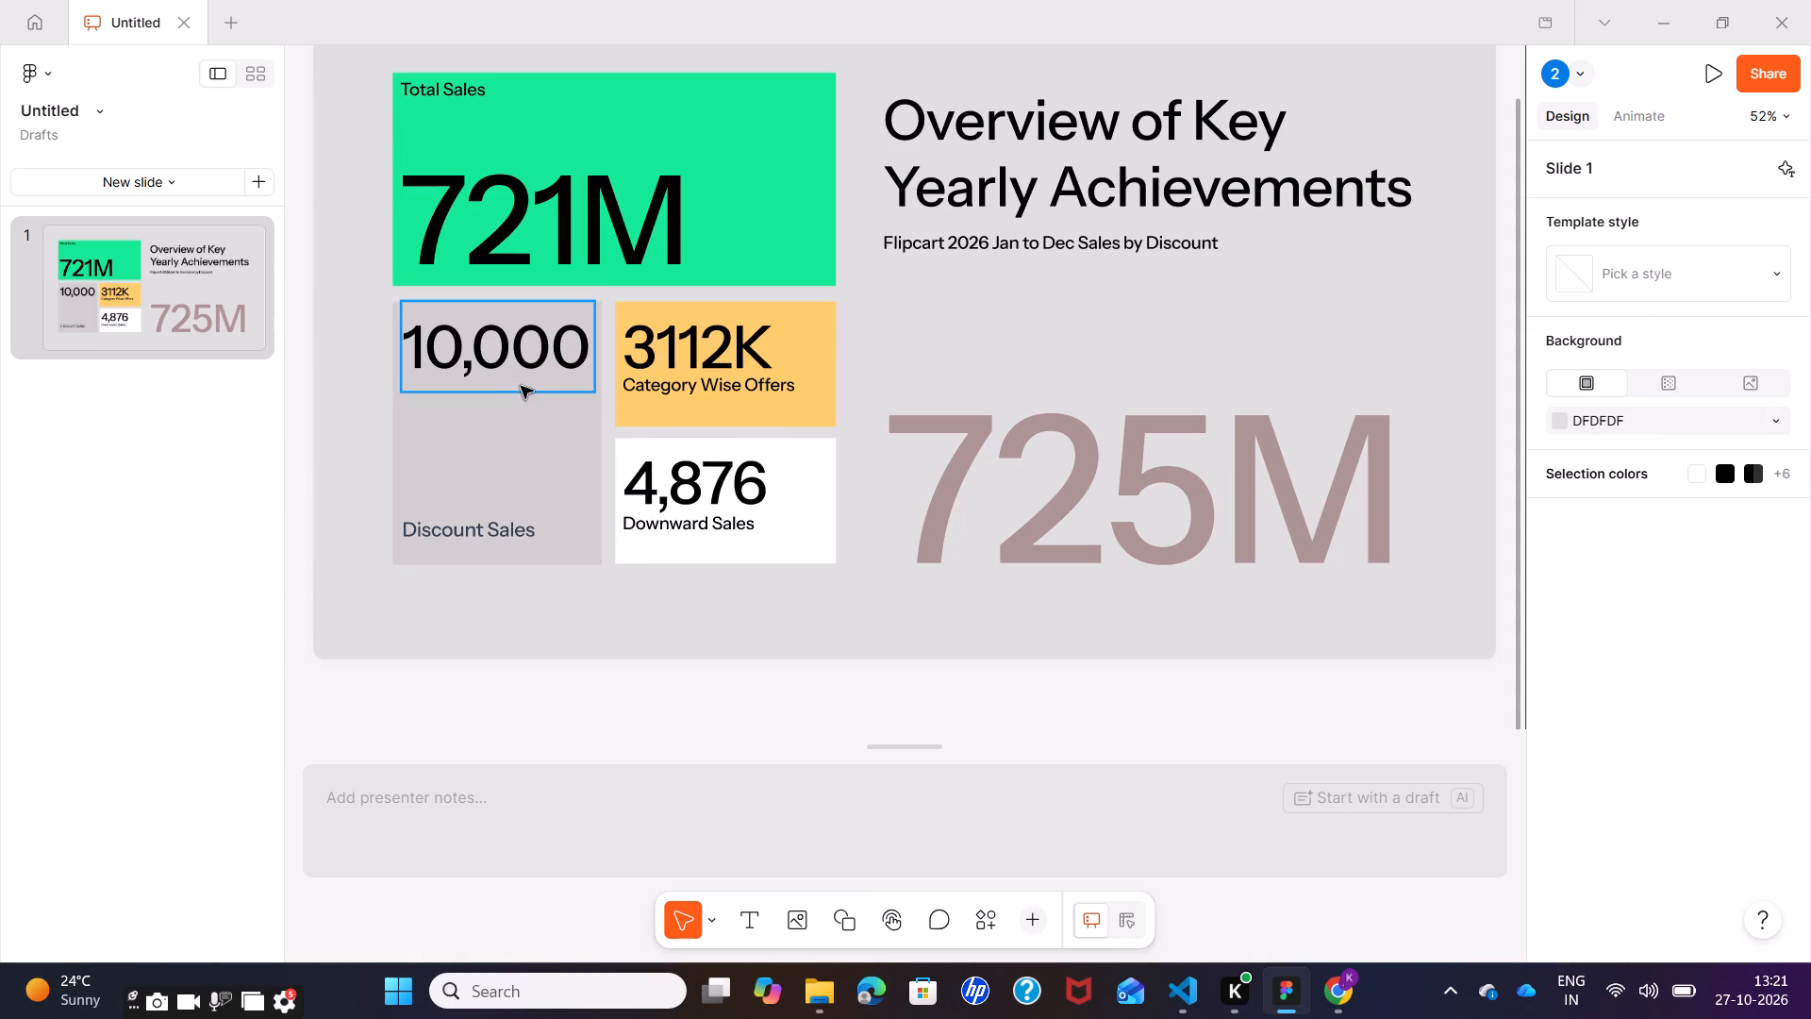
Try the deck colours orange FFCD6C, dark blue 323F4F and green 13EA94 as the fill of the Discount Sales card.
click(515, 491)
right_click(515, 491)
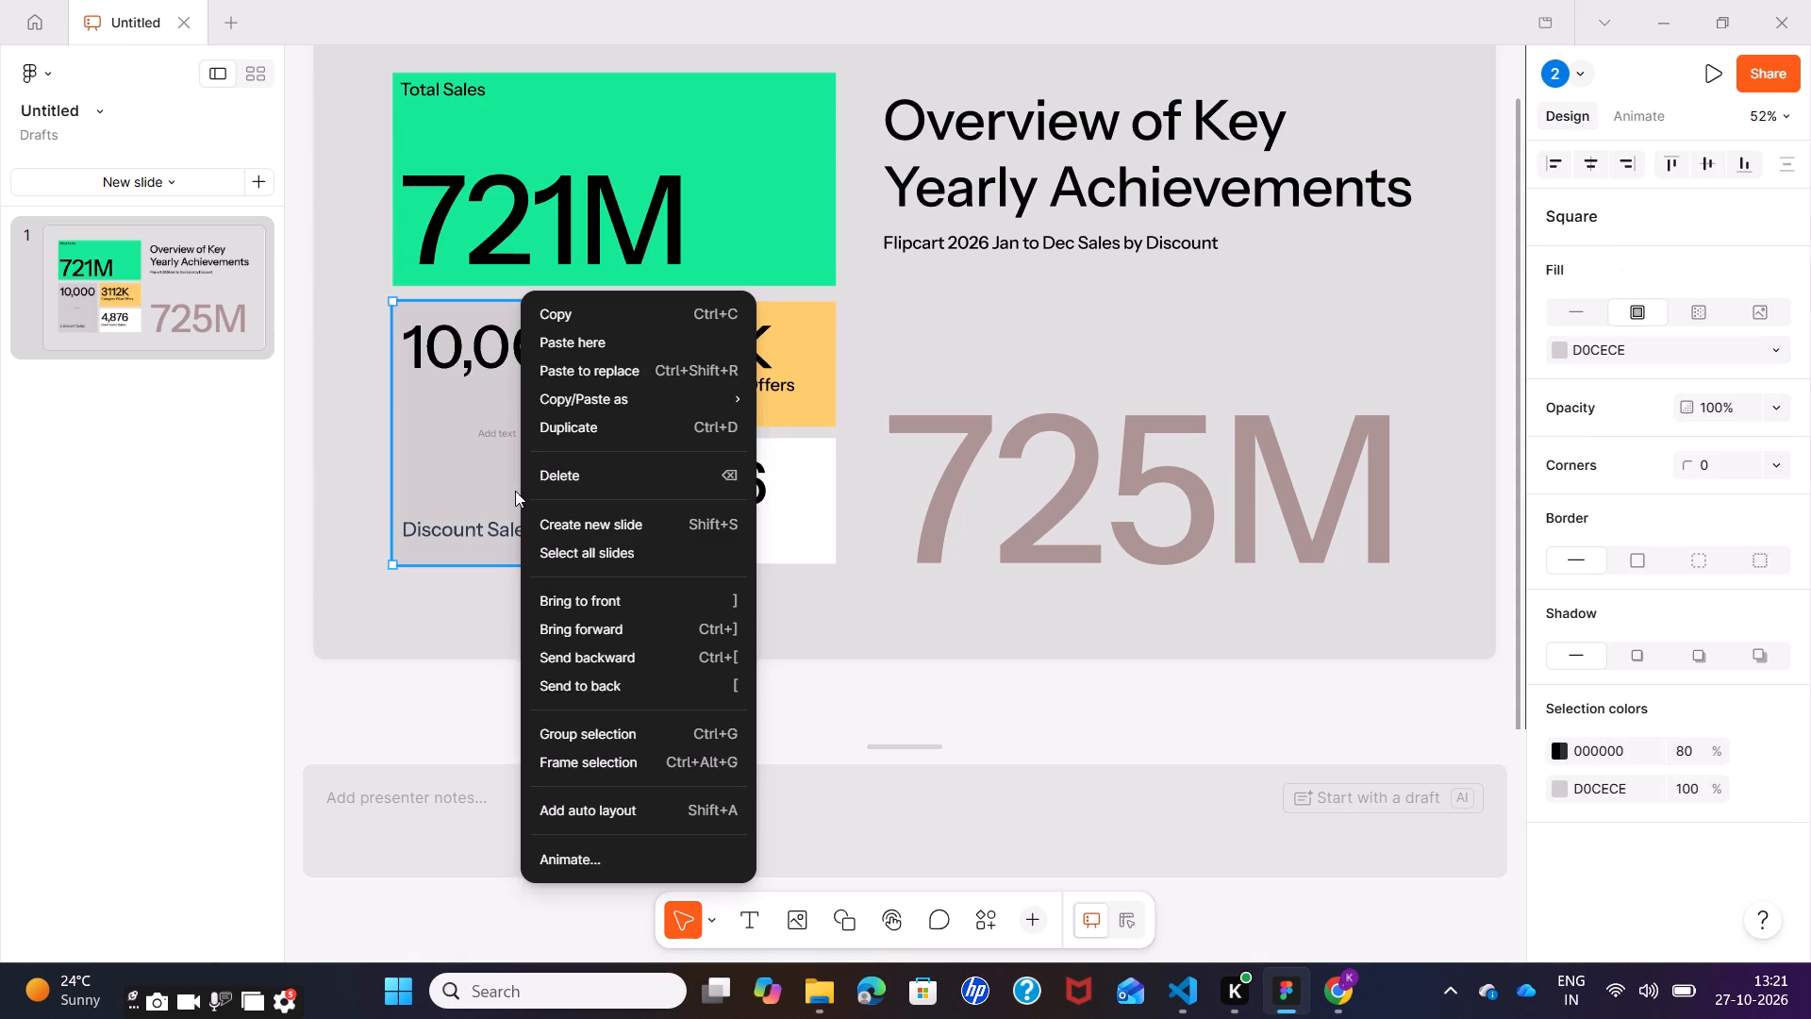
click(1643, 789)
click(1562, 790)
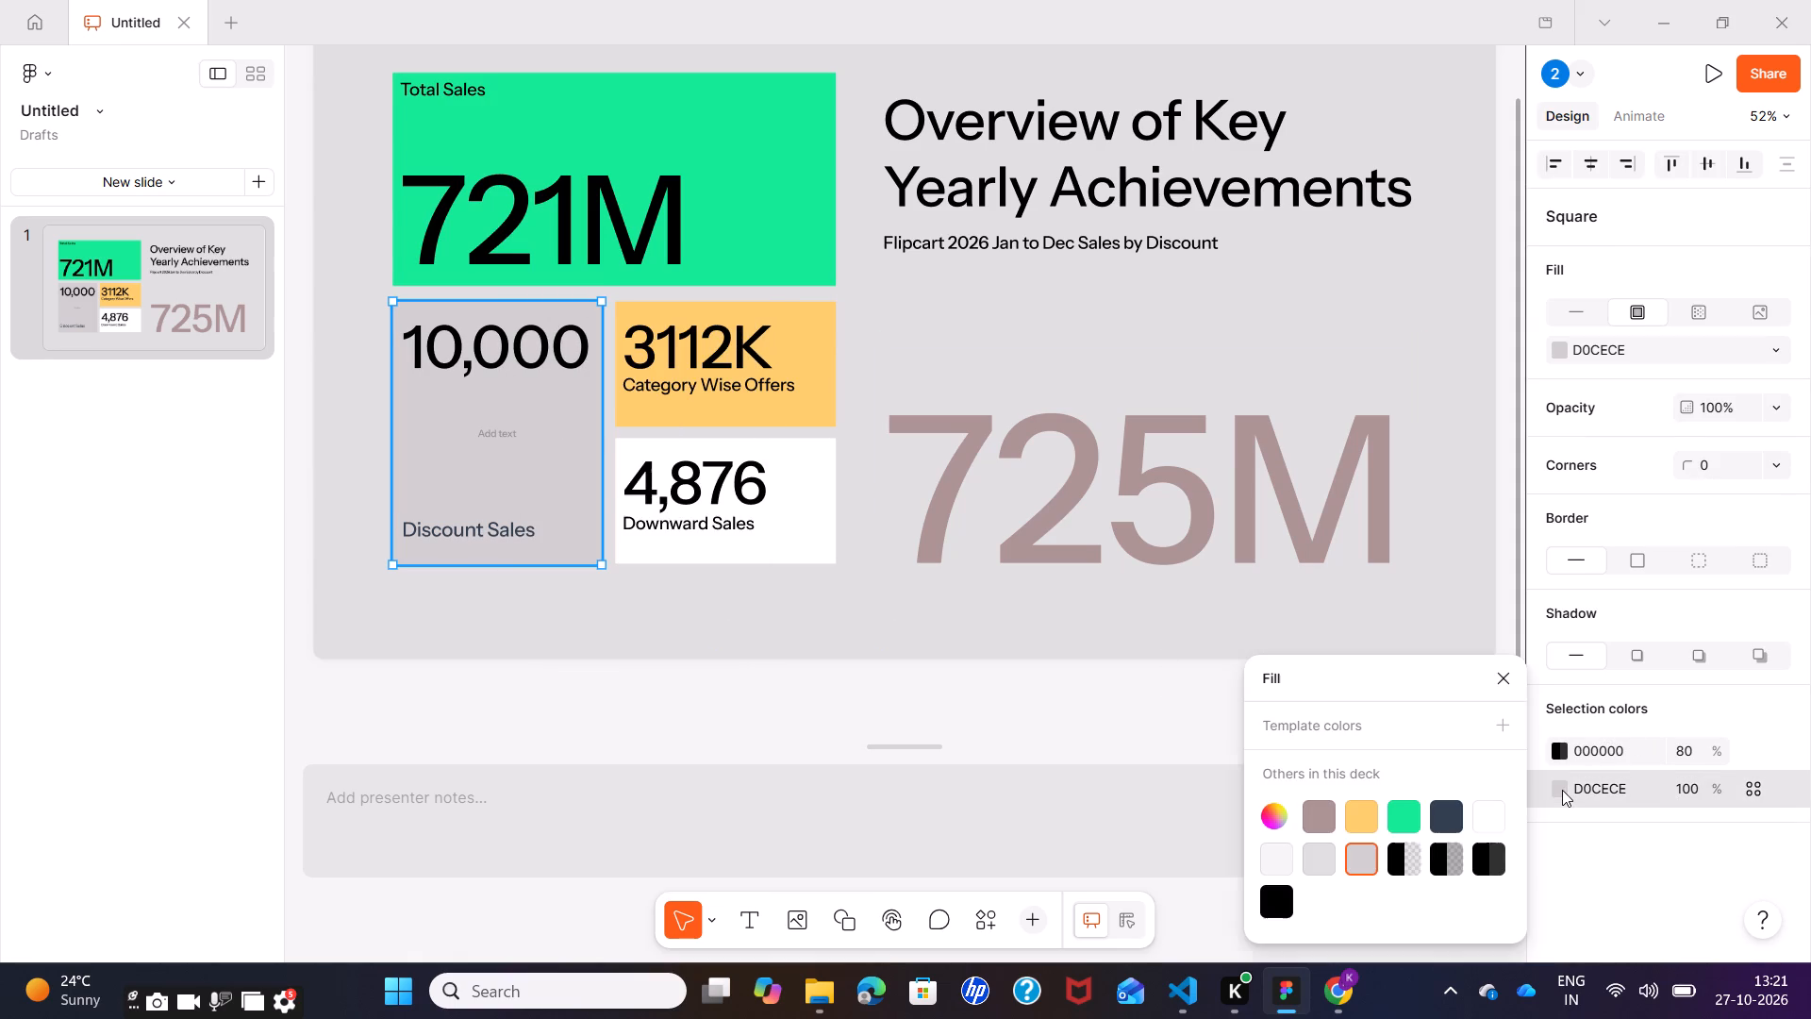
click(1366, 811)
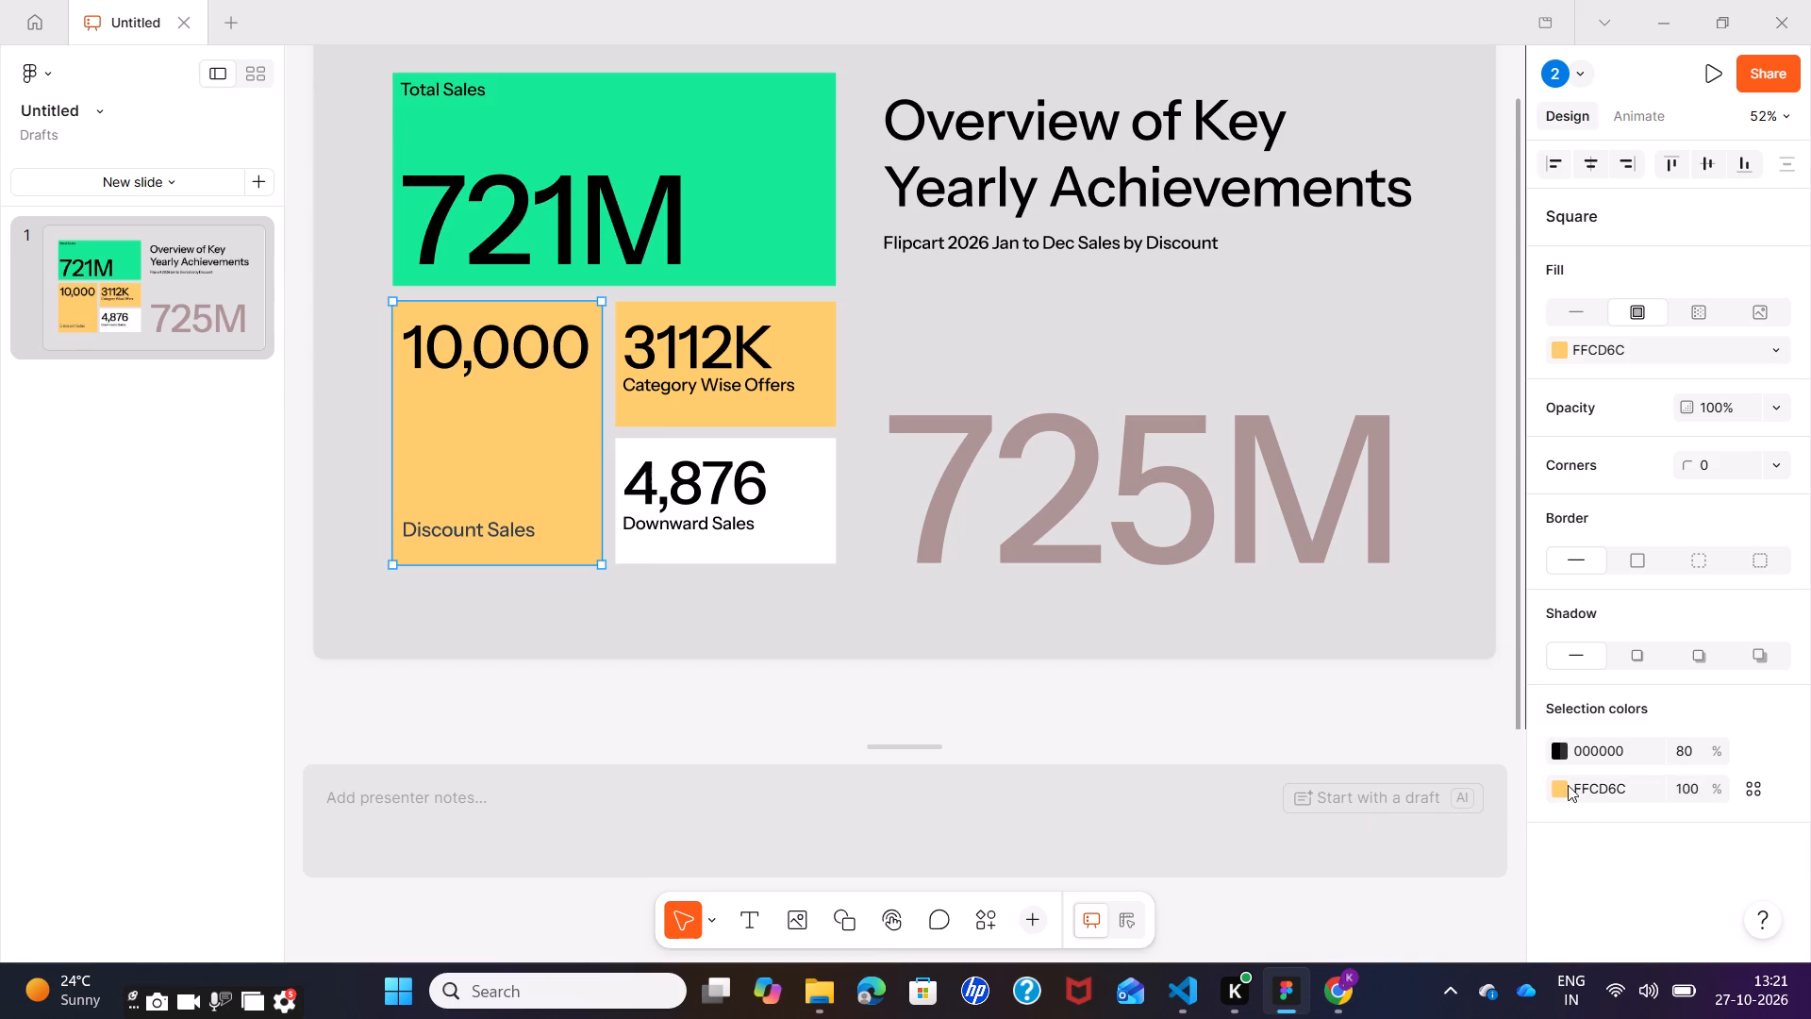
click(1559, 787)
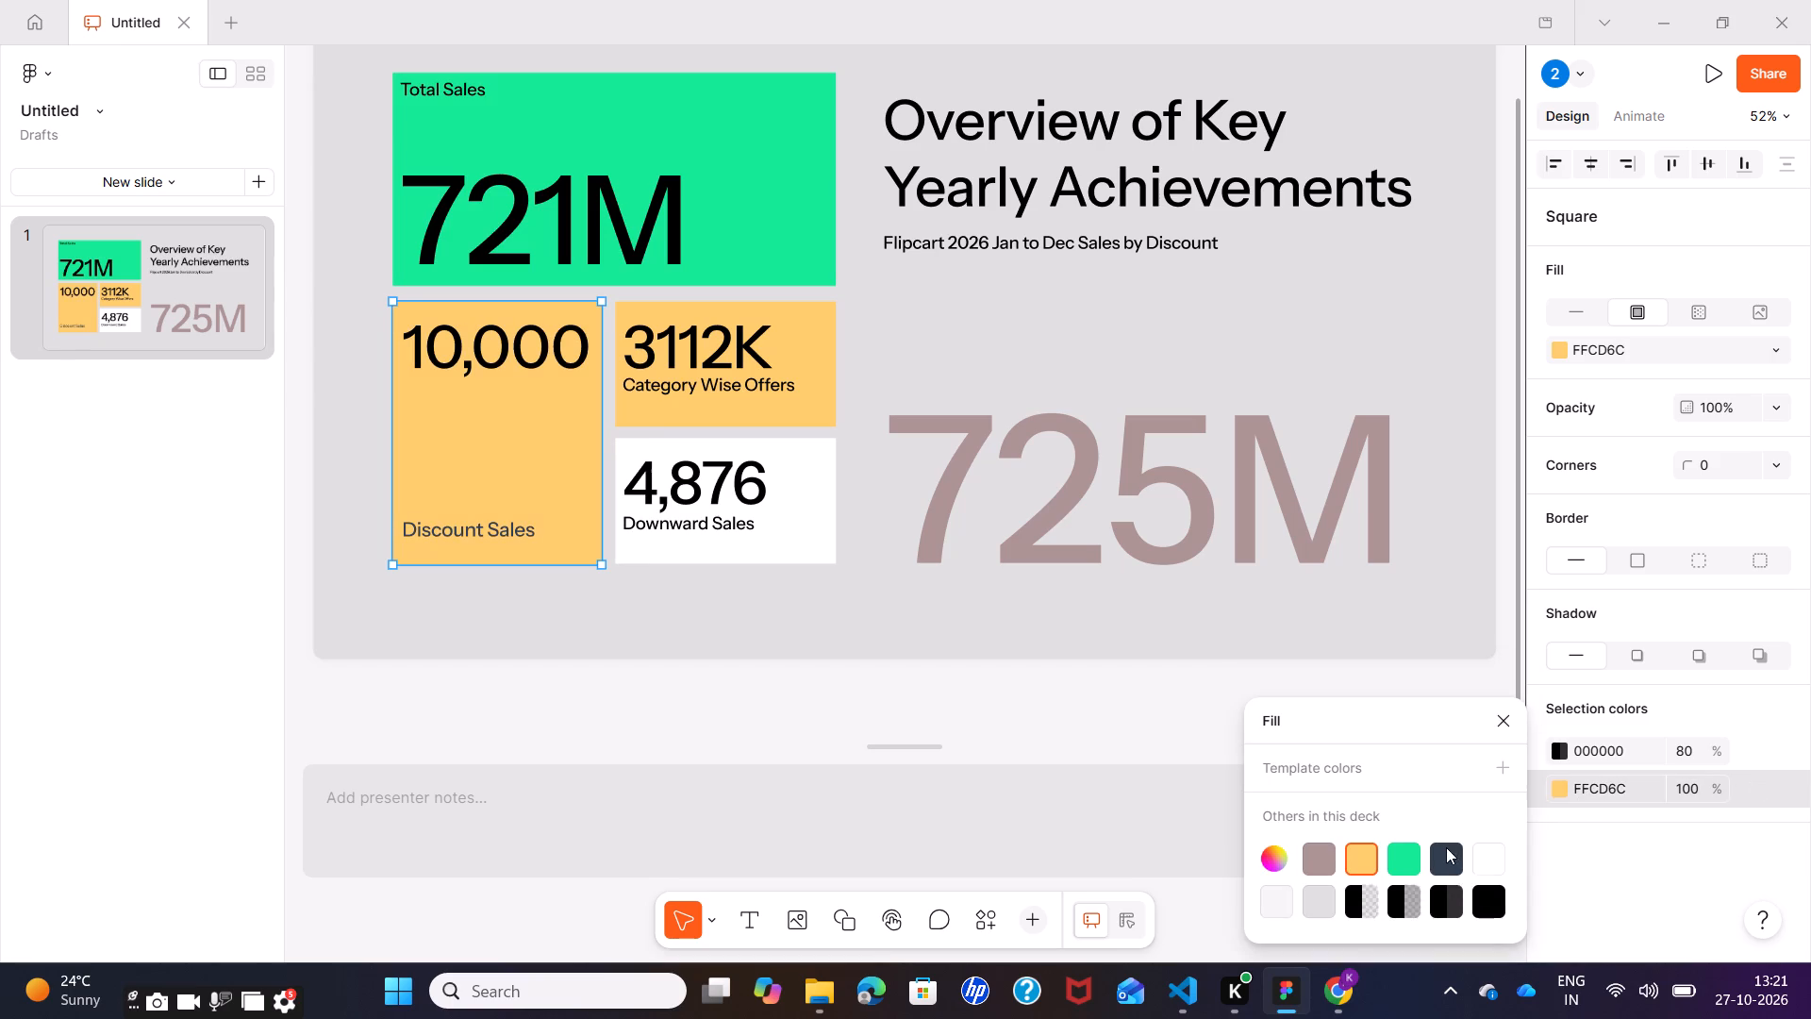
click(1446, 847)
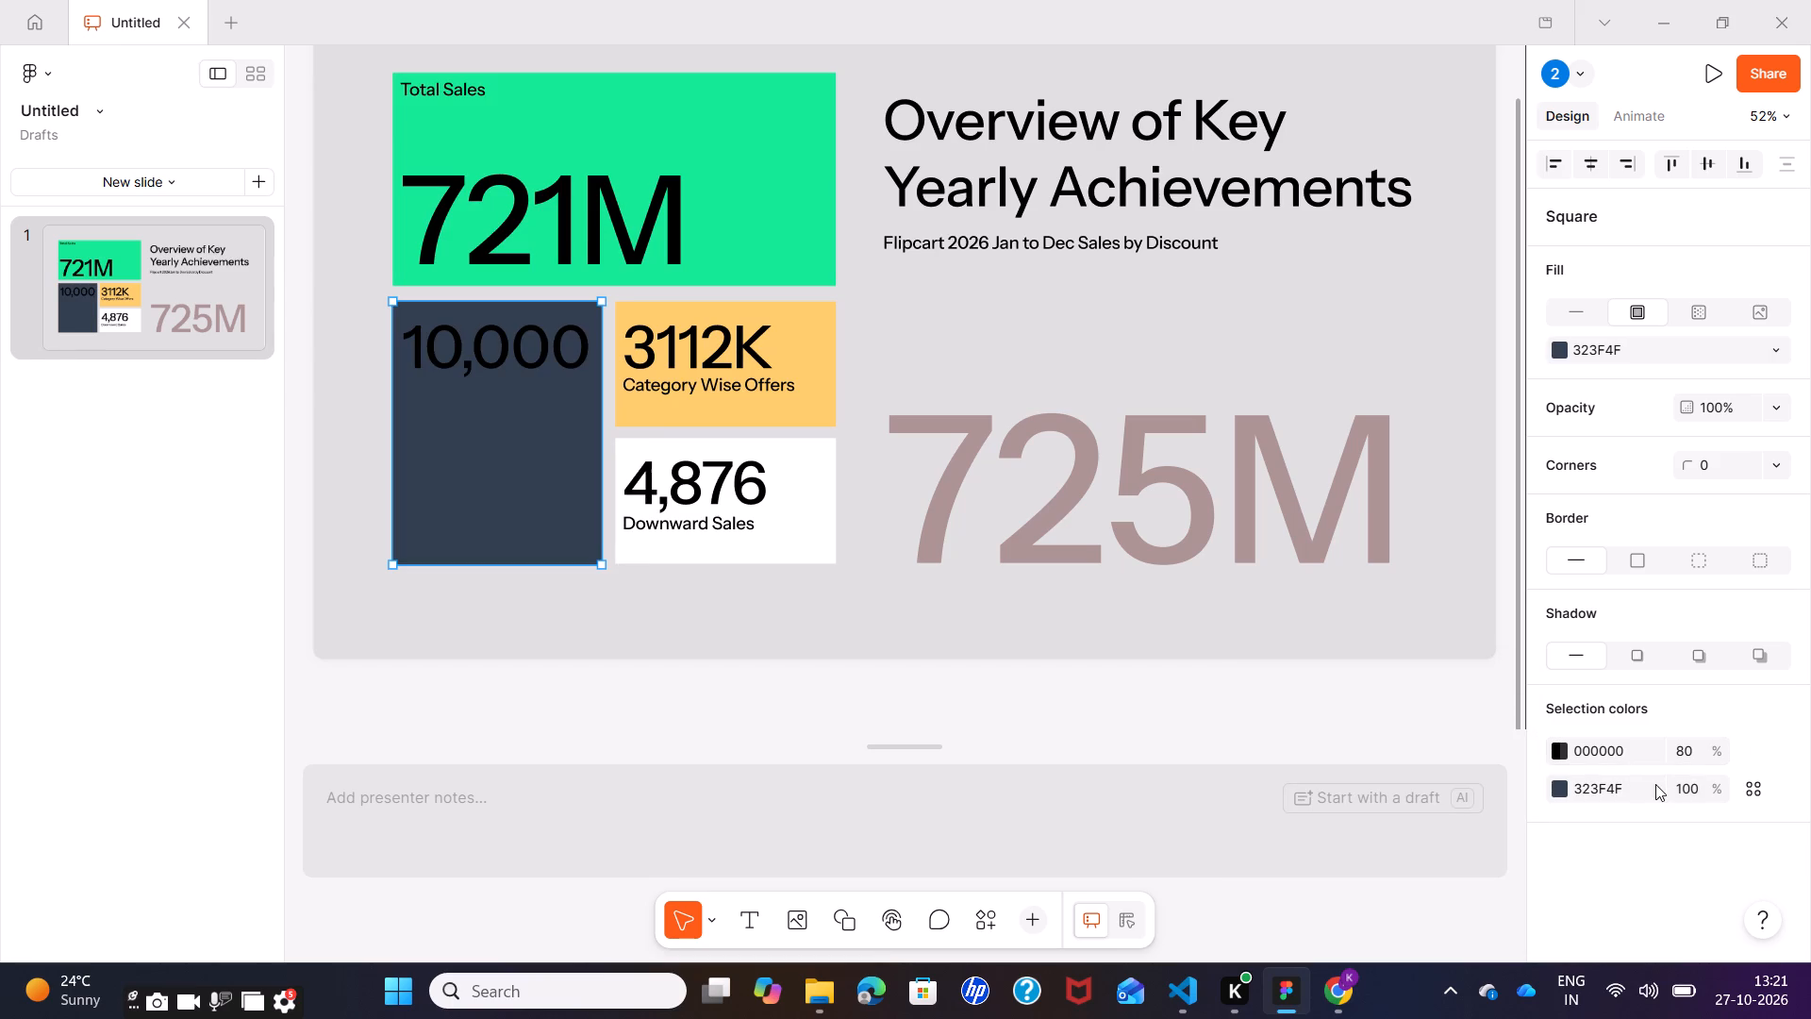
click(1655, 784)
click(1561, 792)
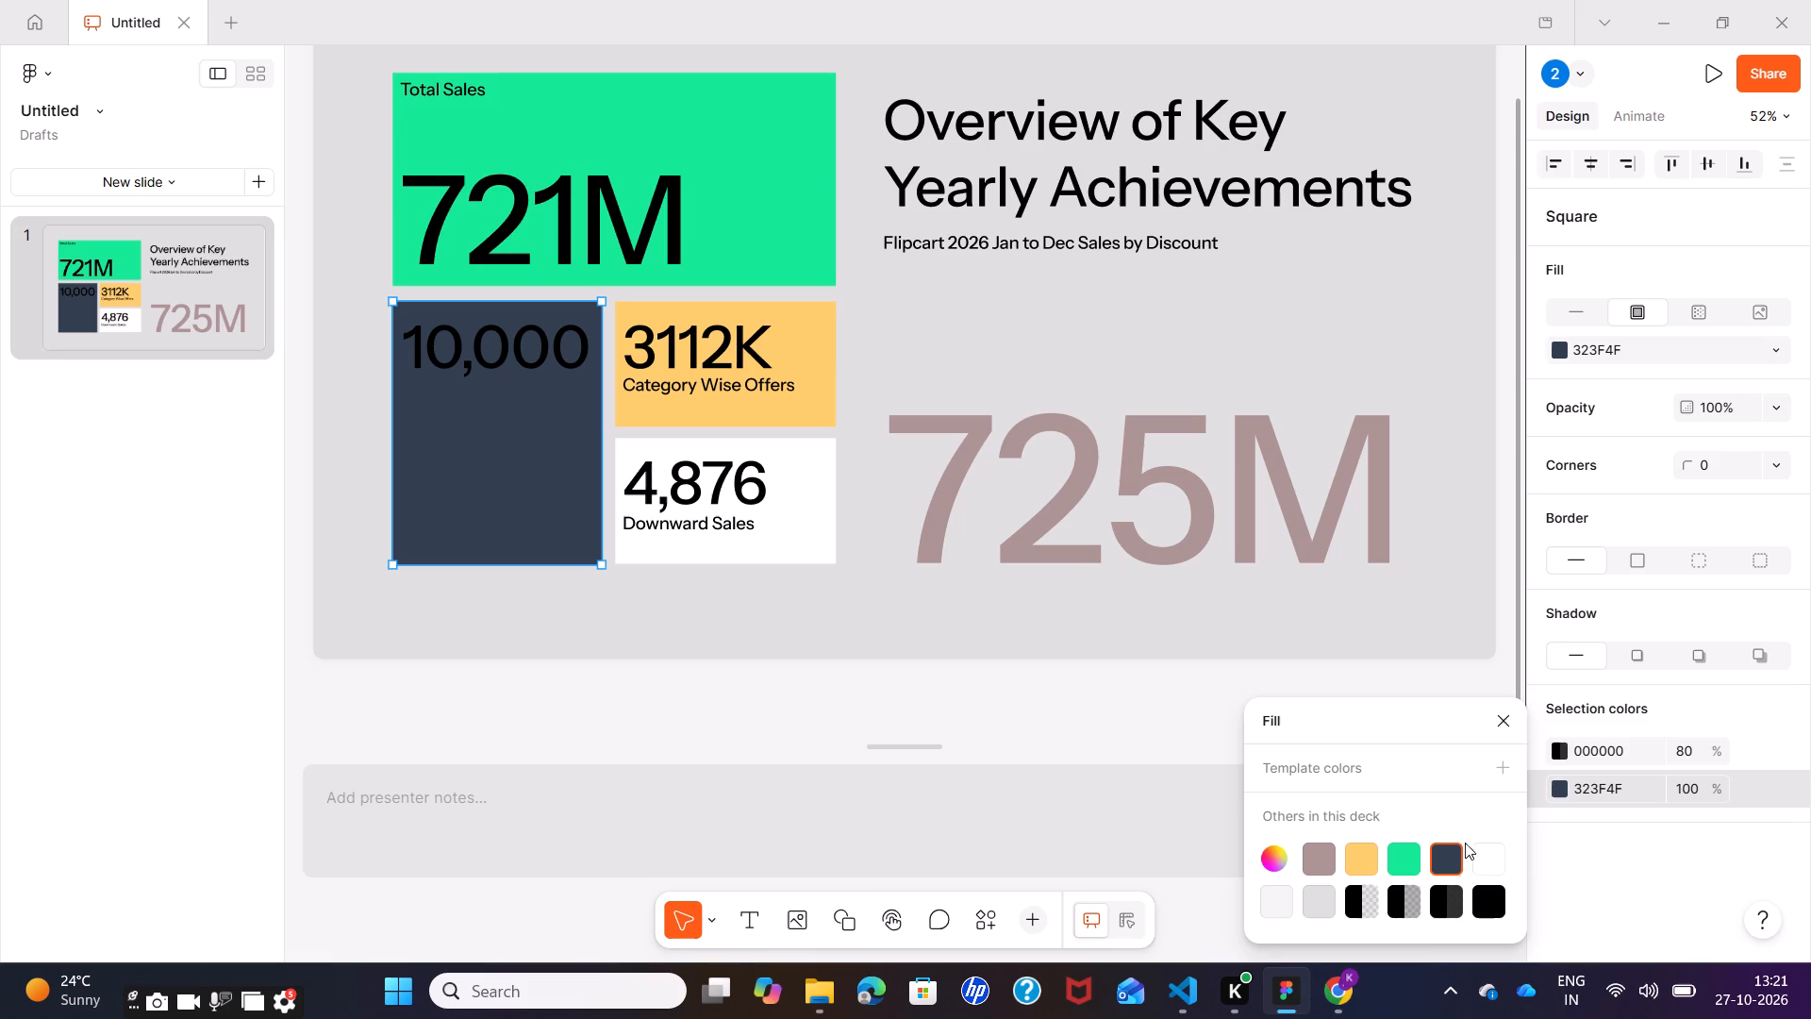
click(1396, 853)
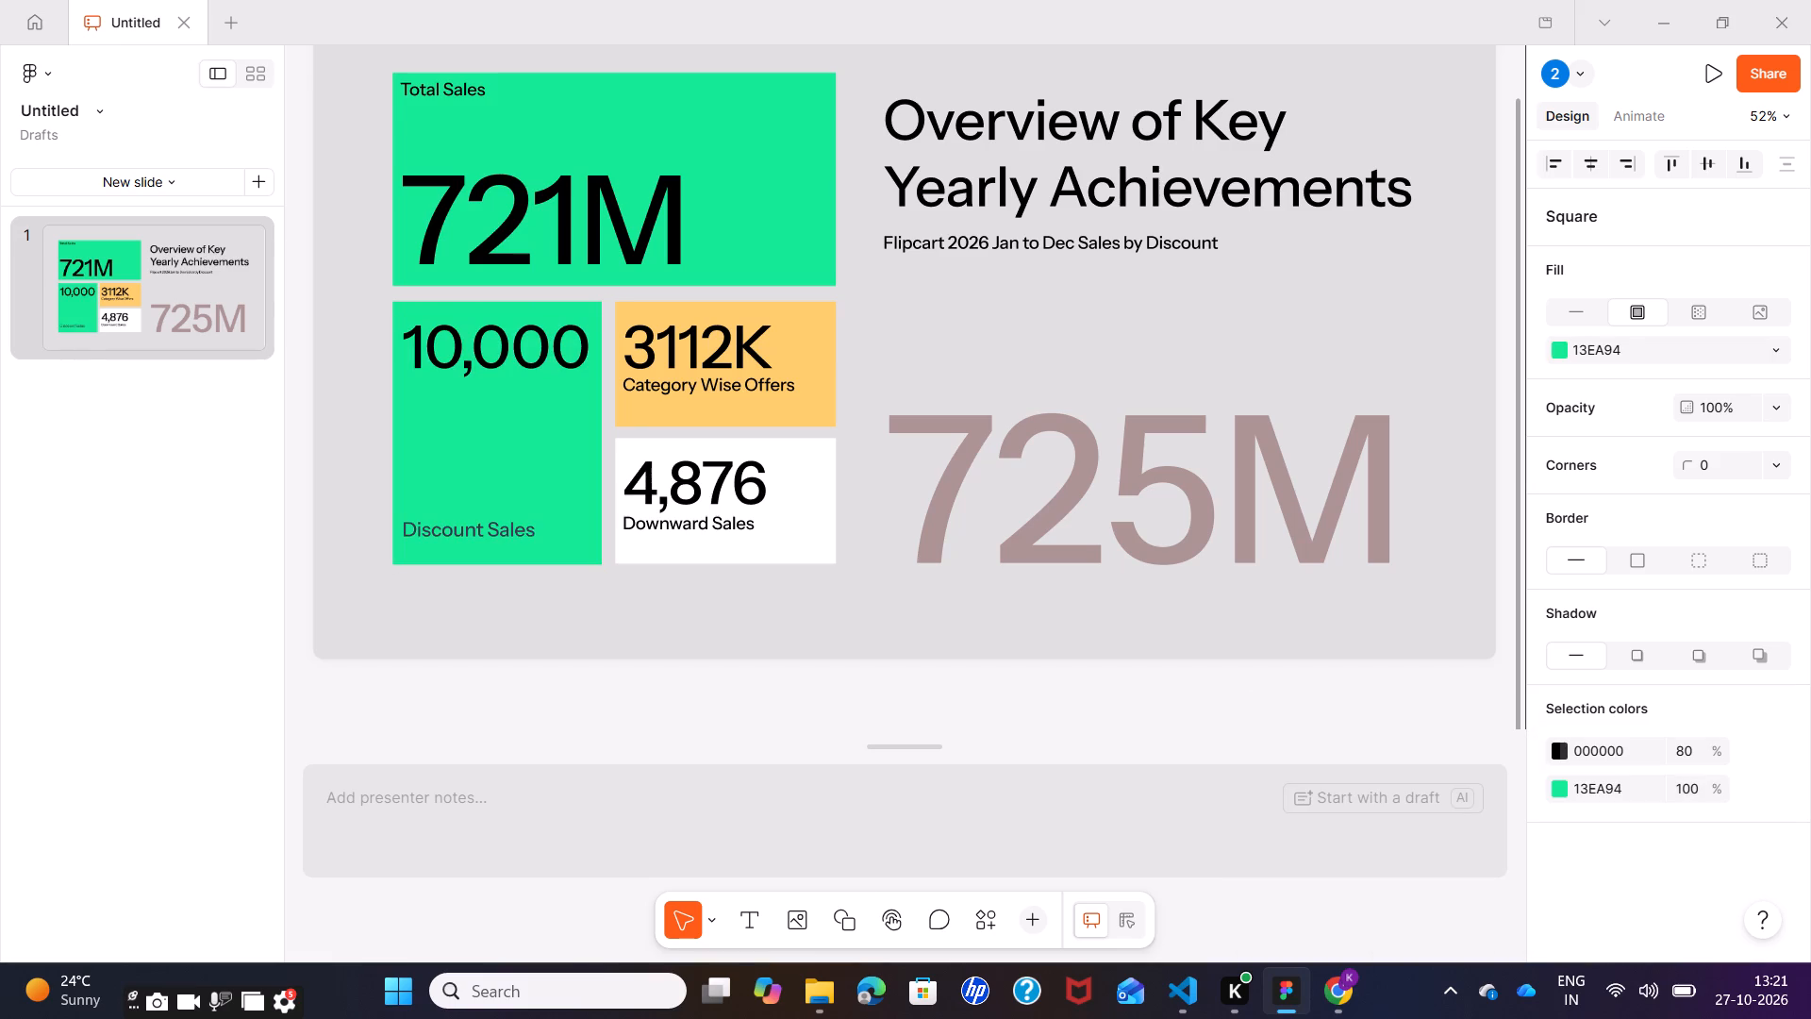
Set the fill of the Discount Sales card to white FFFFFF.
click(1556, 792)
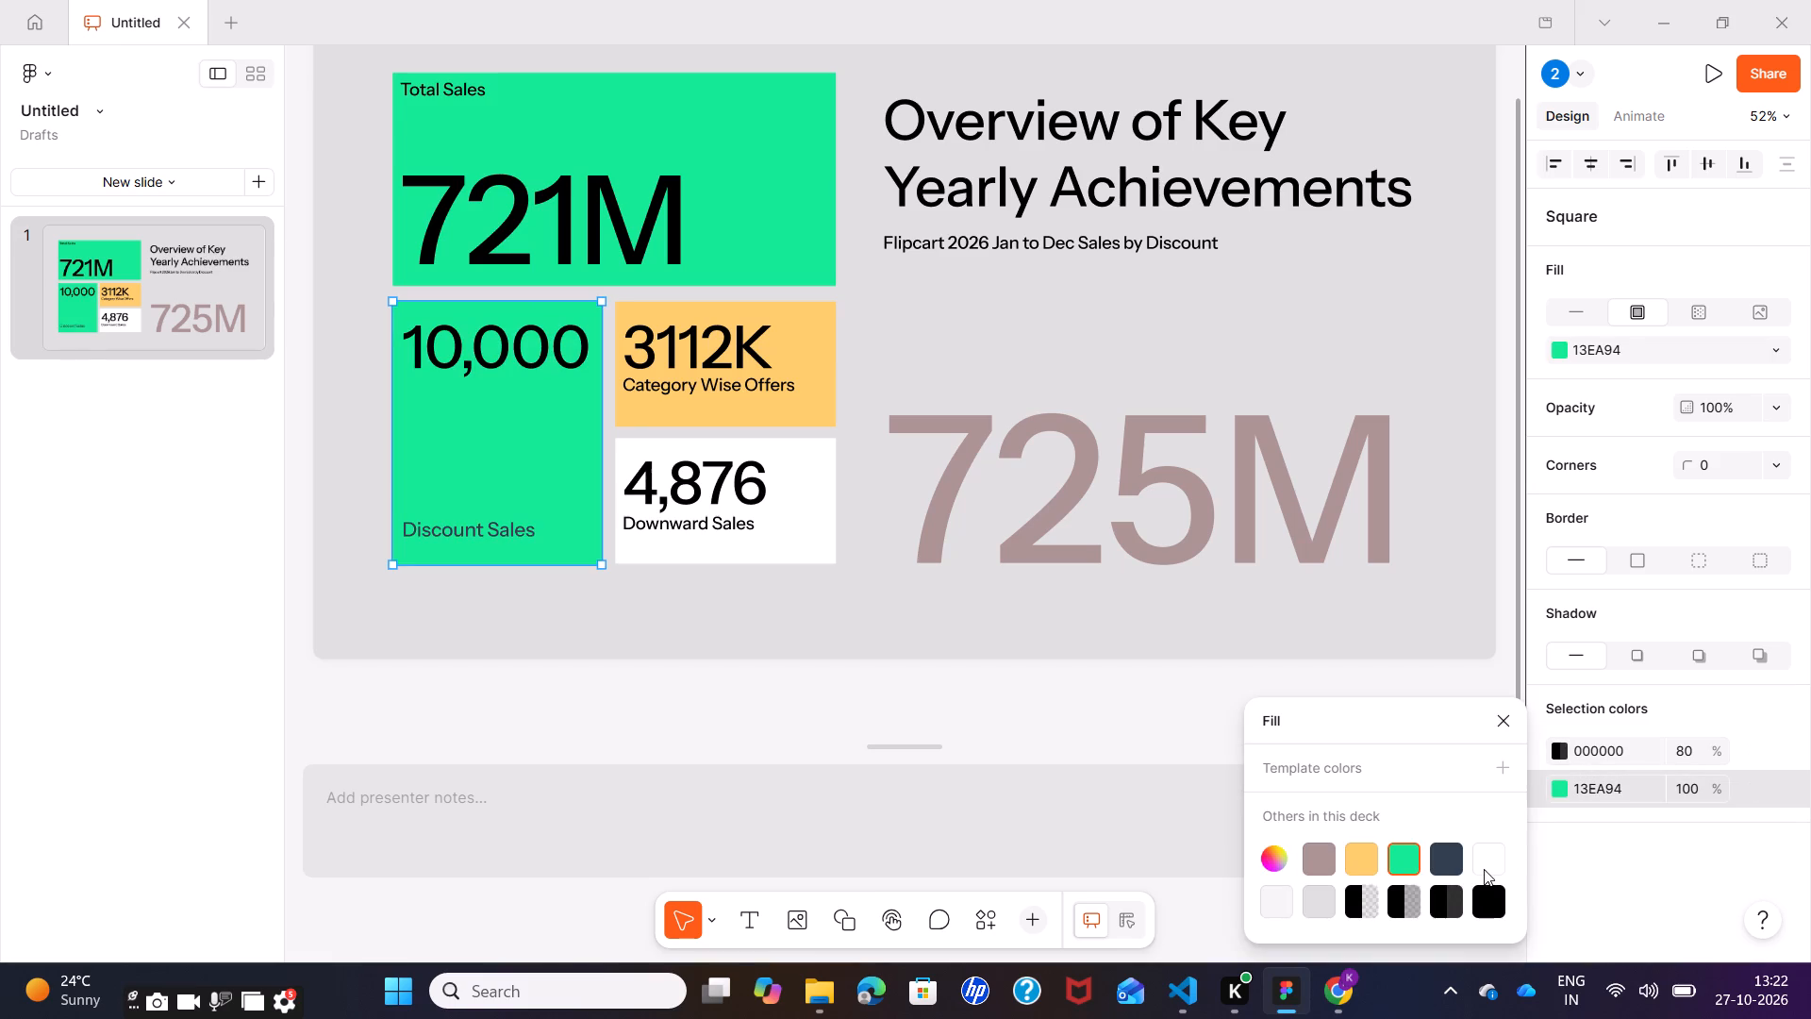
click(1482, 868)
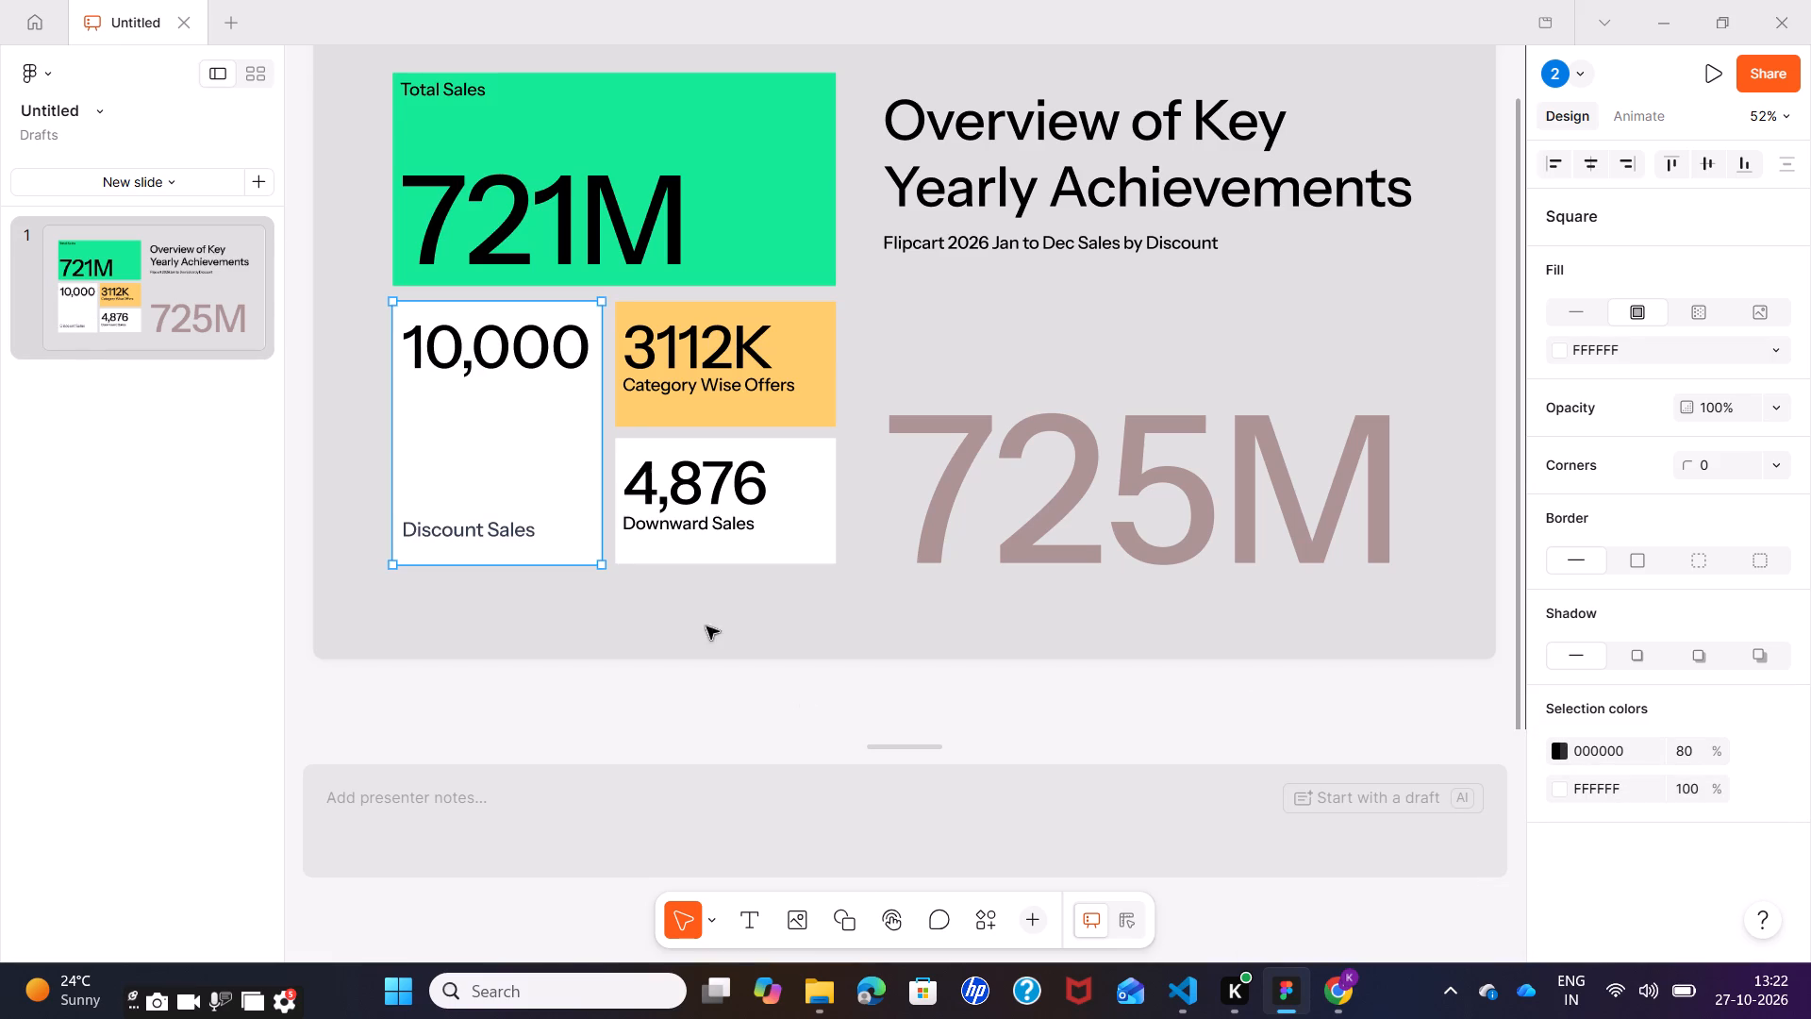
Recolour the Total Sales card with the custom bright sky-blue fill 29D4FF.
click(784, 177)
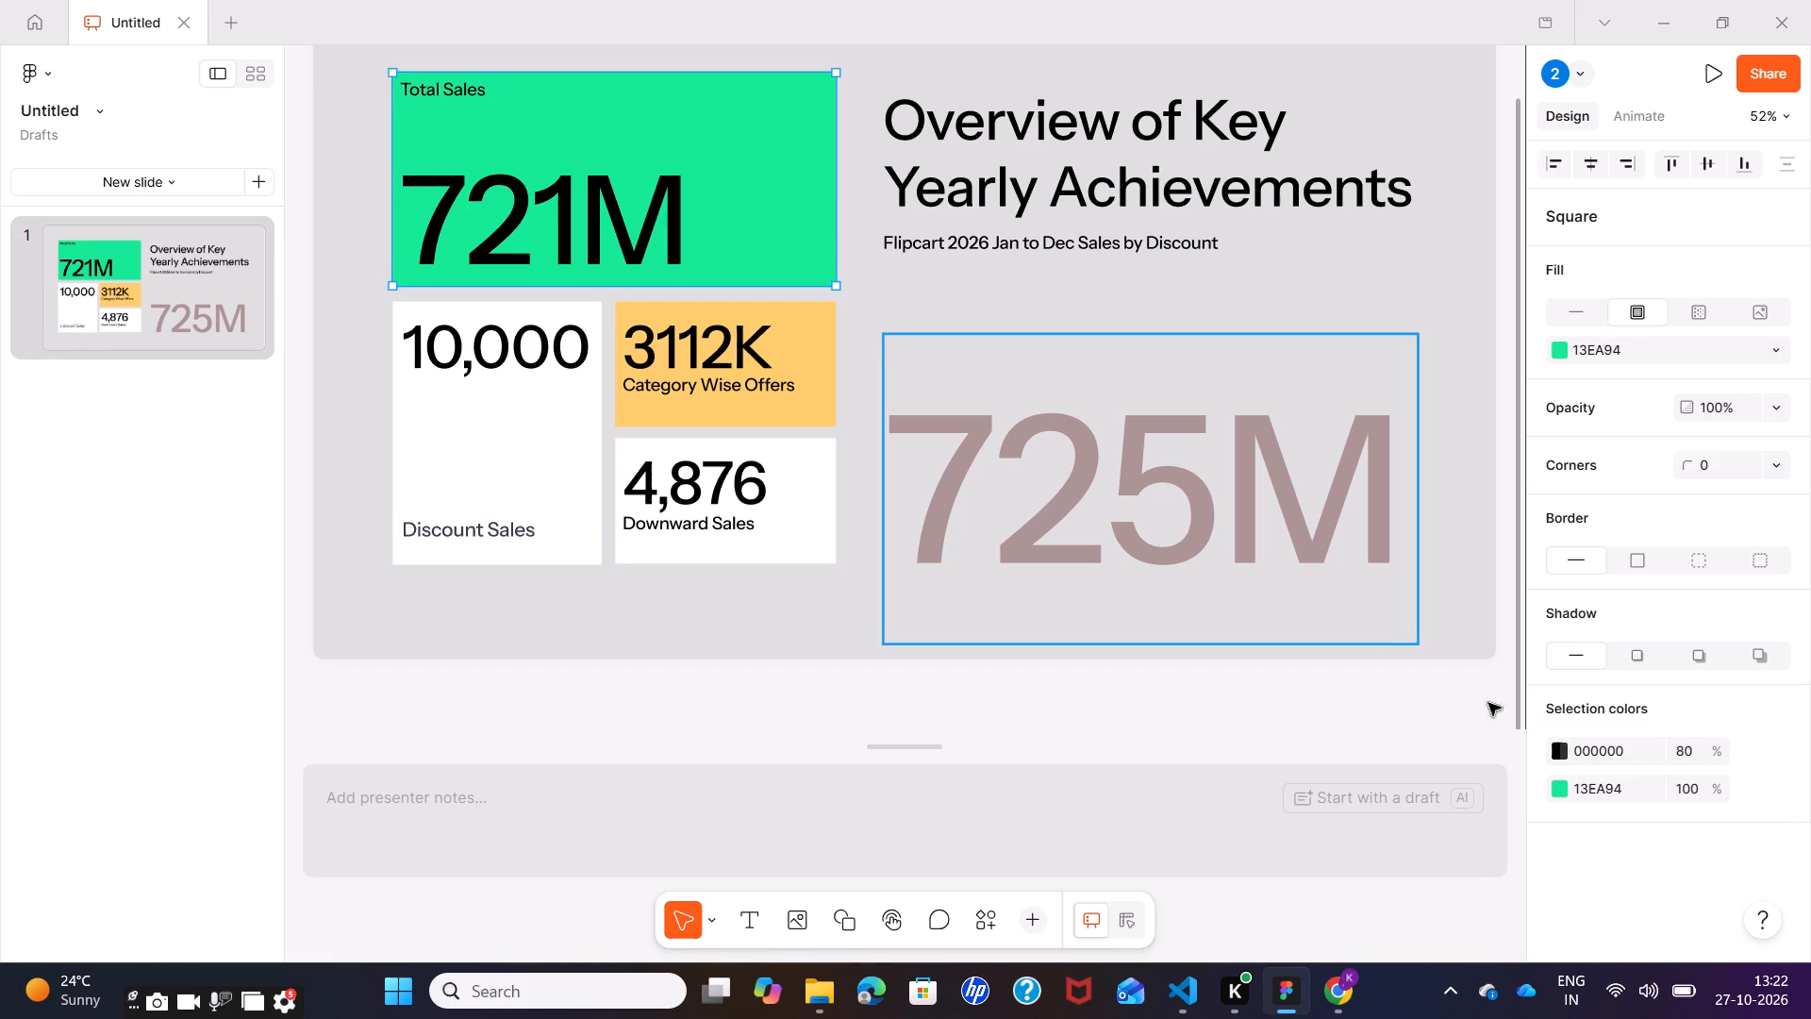
click(1558, 792)
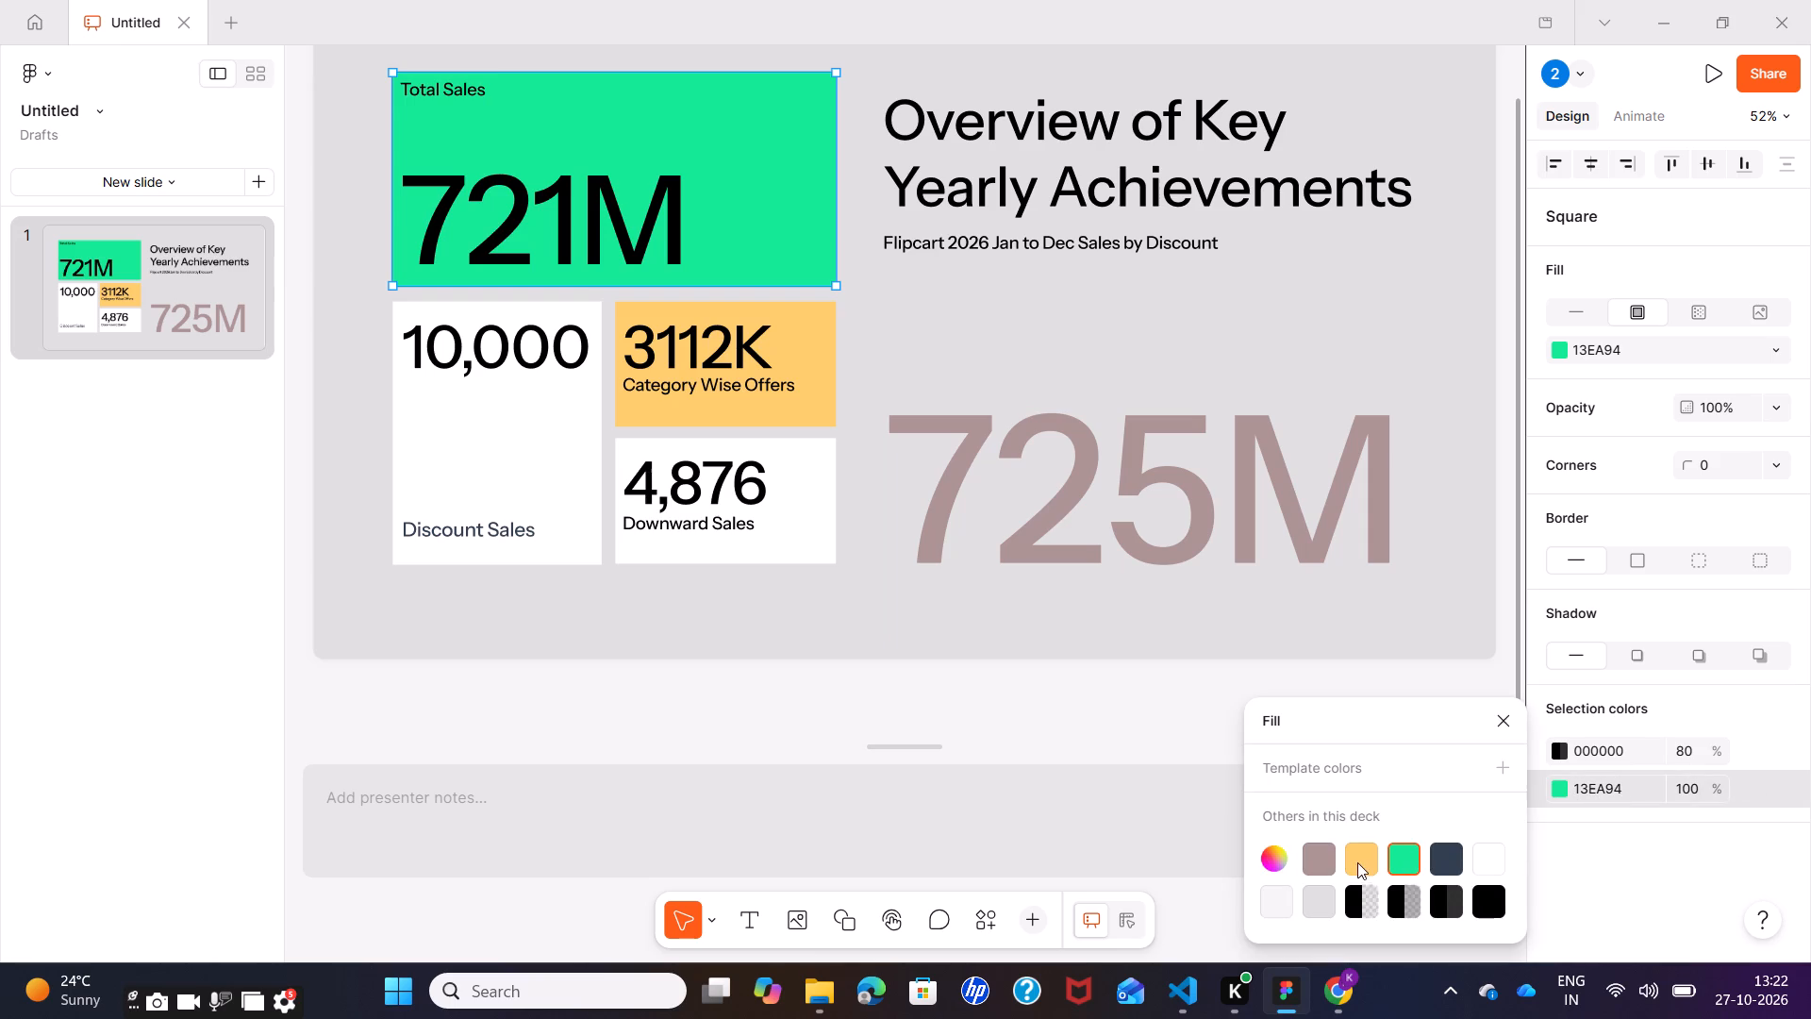
click(1269, 851)
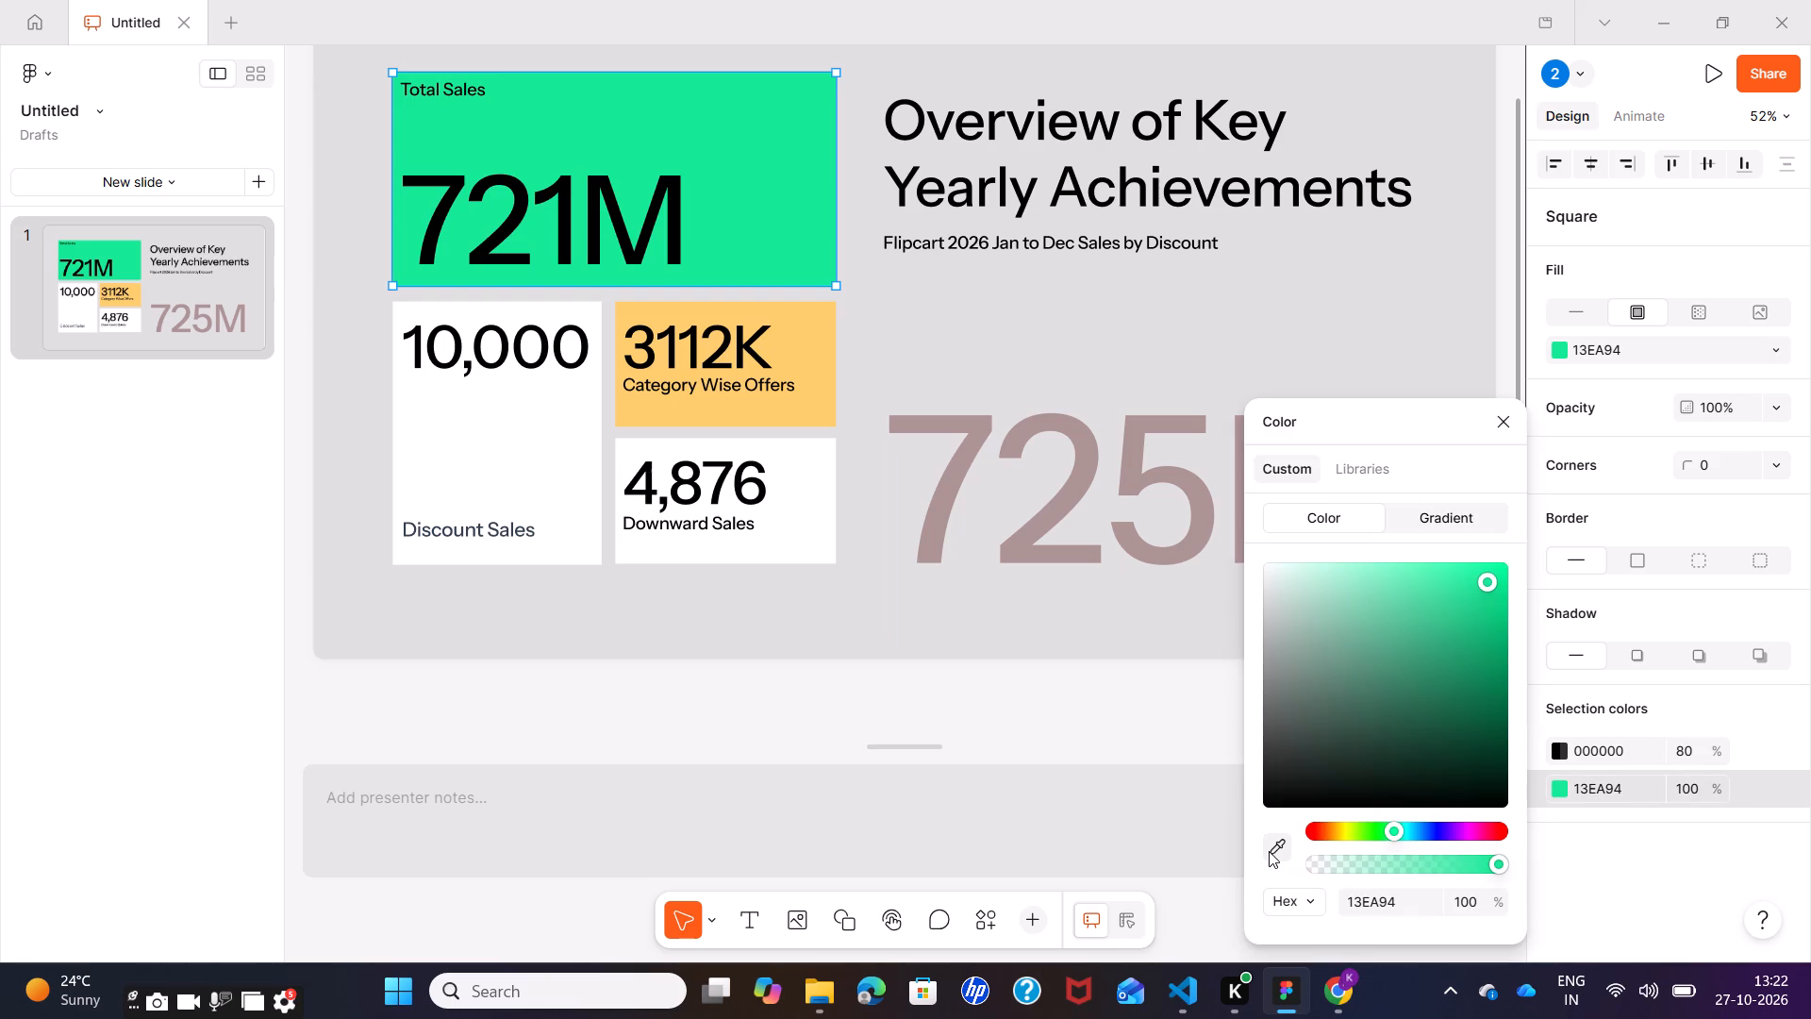
drag(1327, 669, 1339, 643)
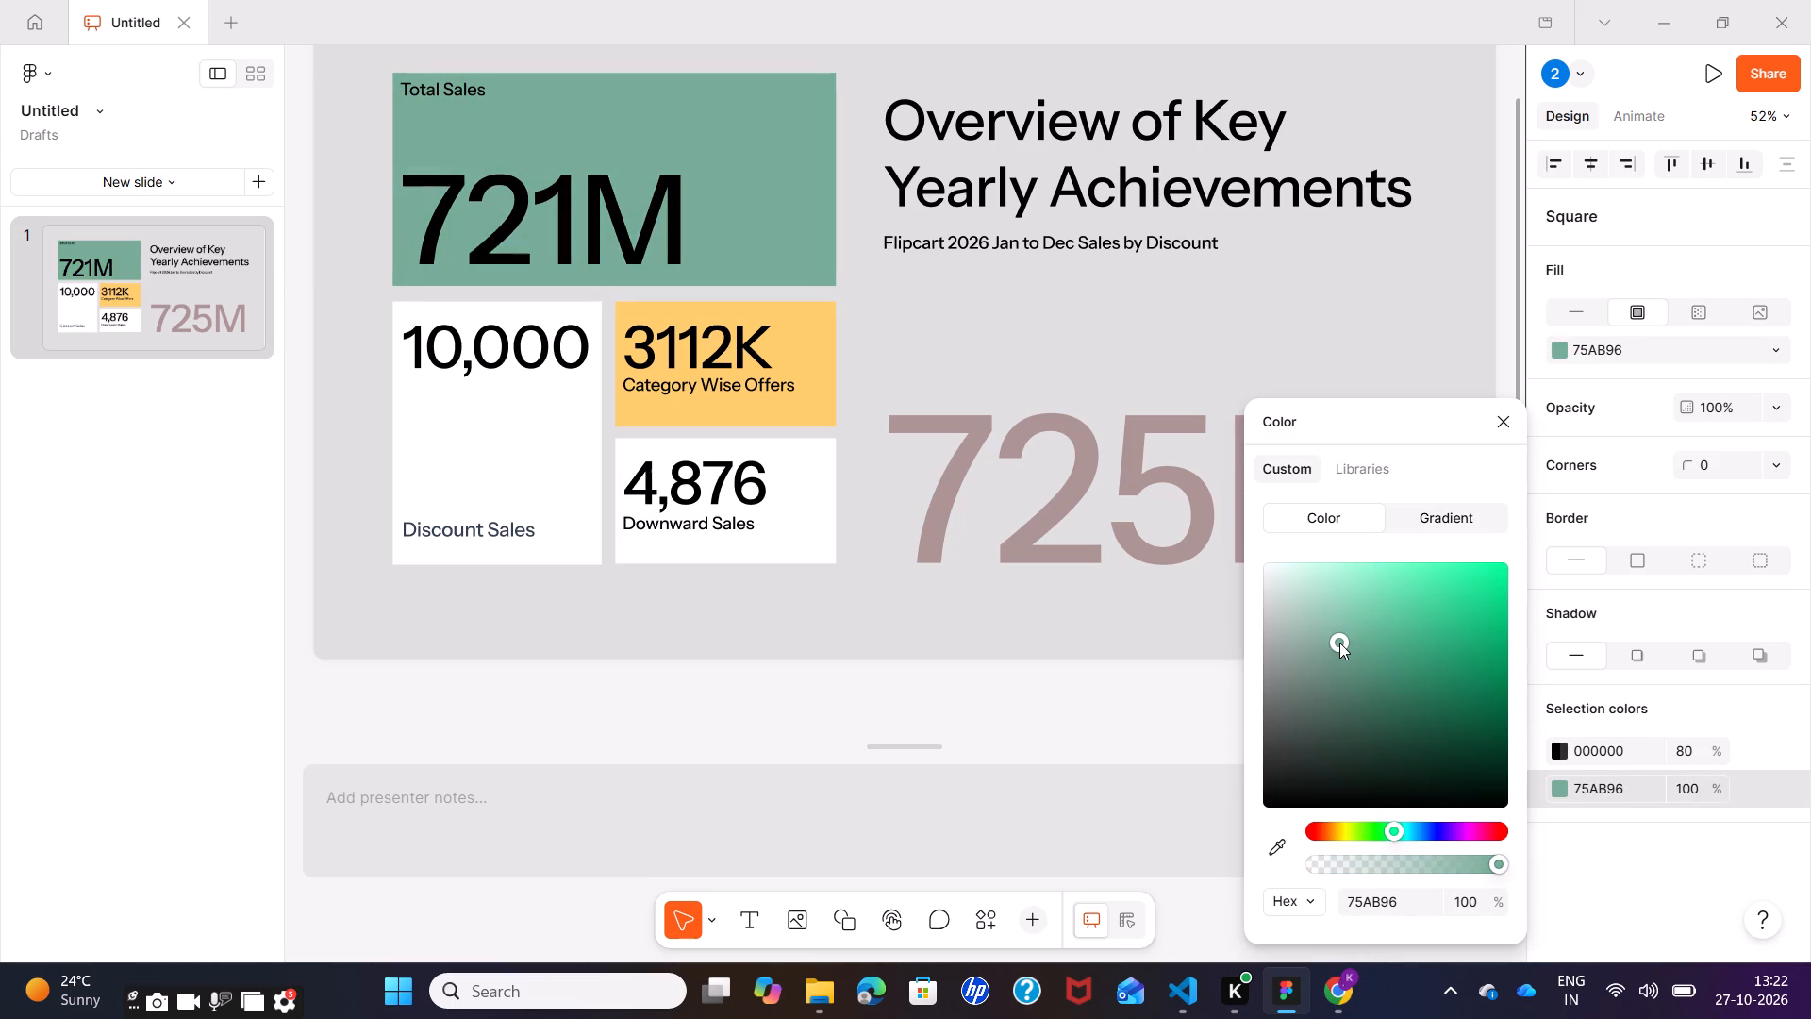
drag(1339, 643, 1242, 603)
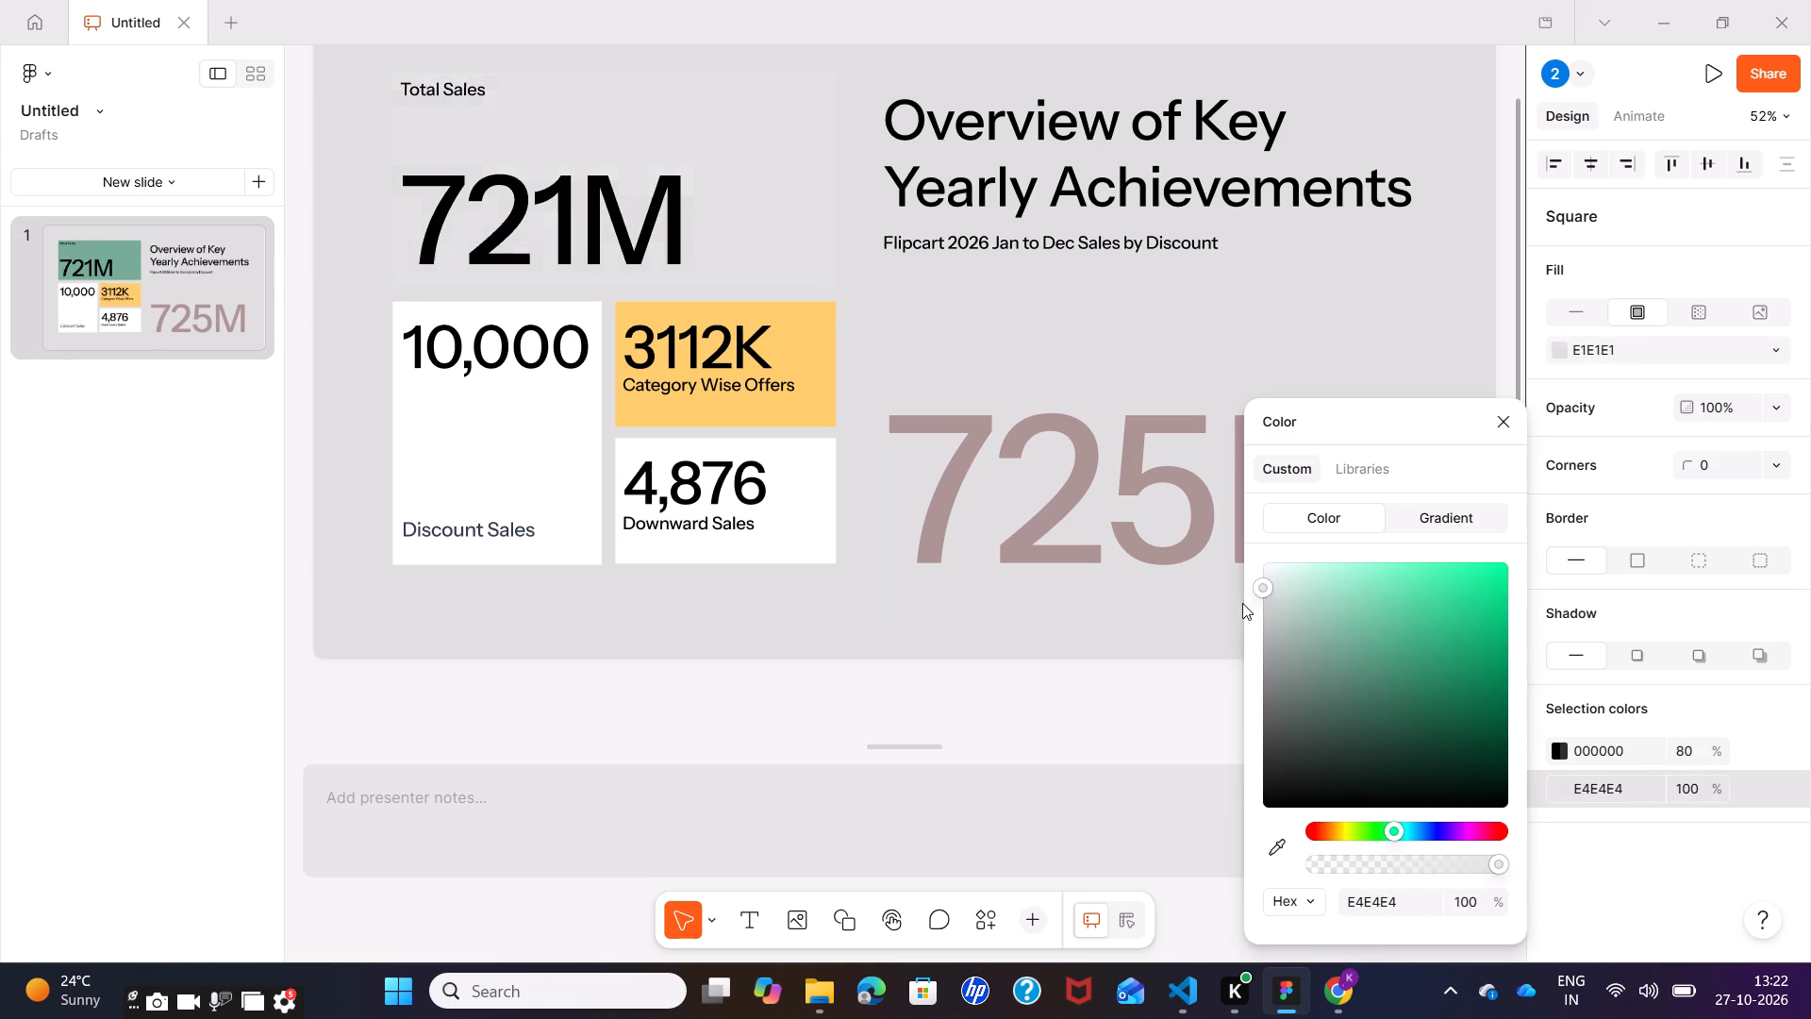
drag(1242, 603, 1361, 622)
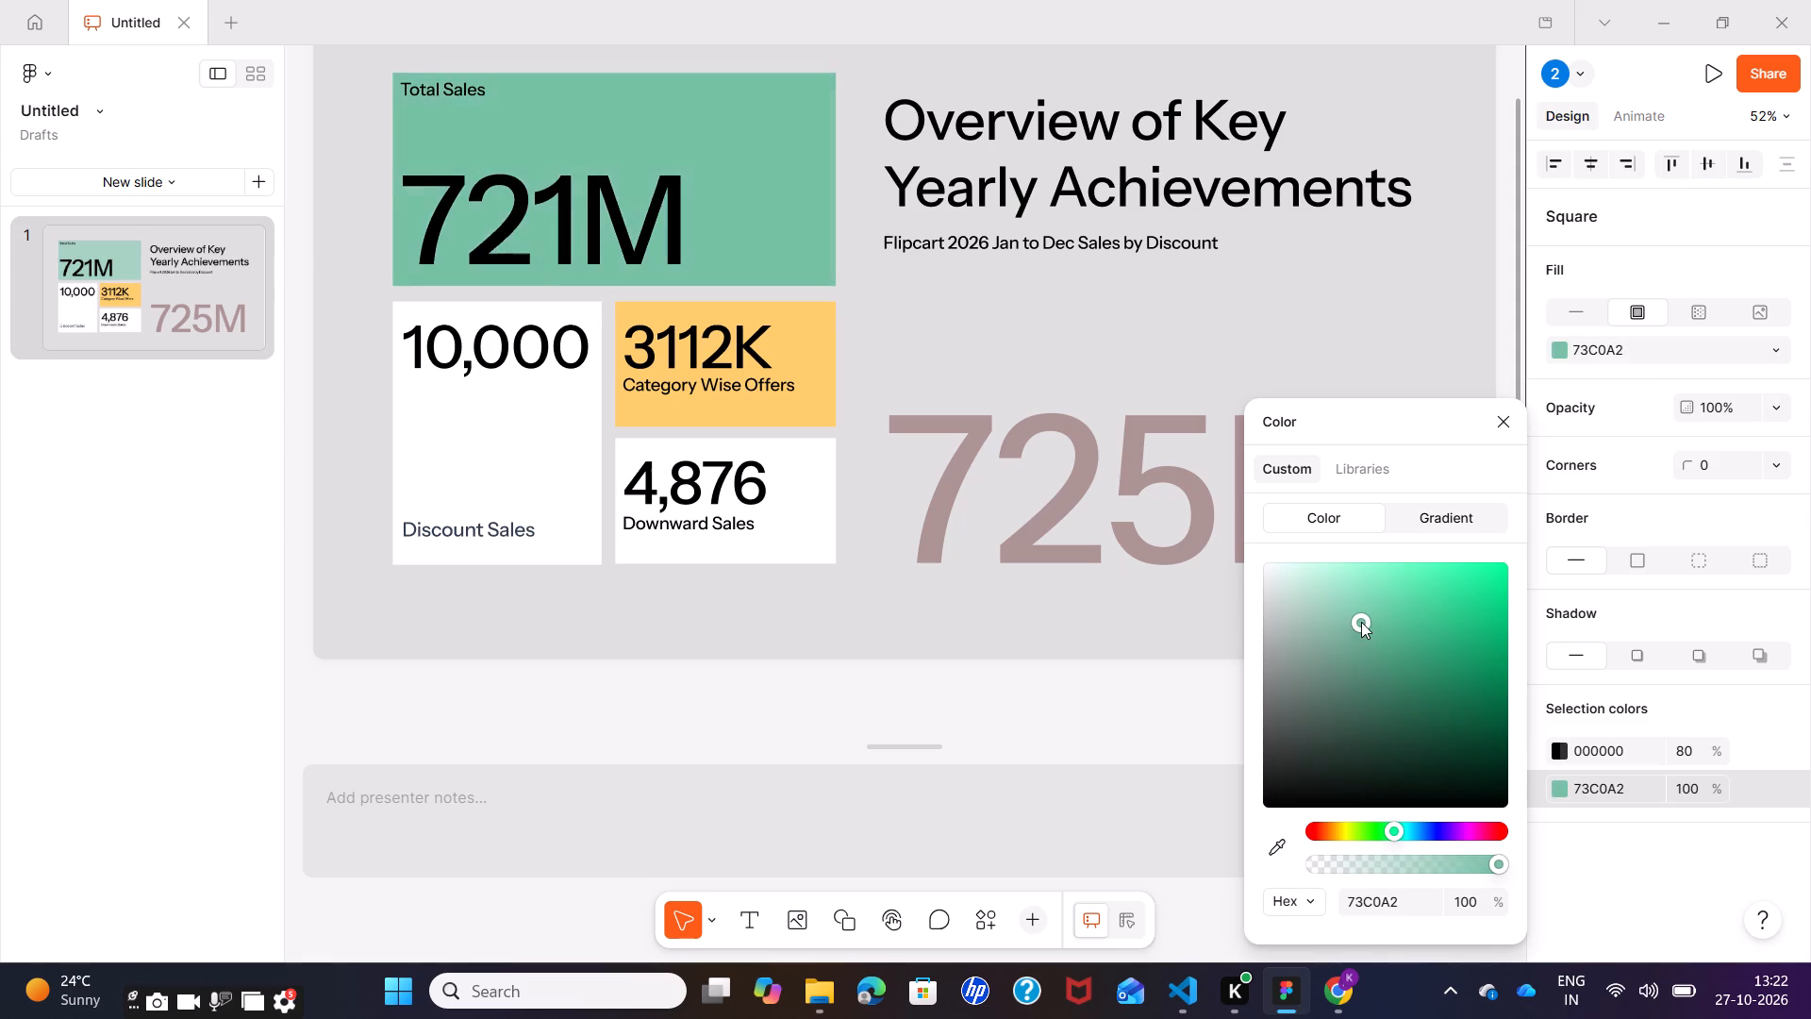
drag(1361, 622, 1411, 832)
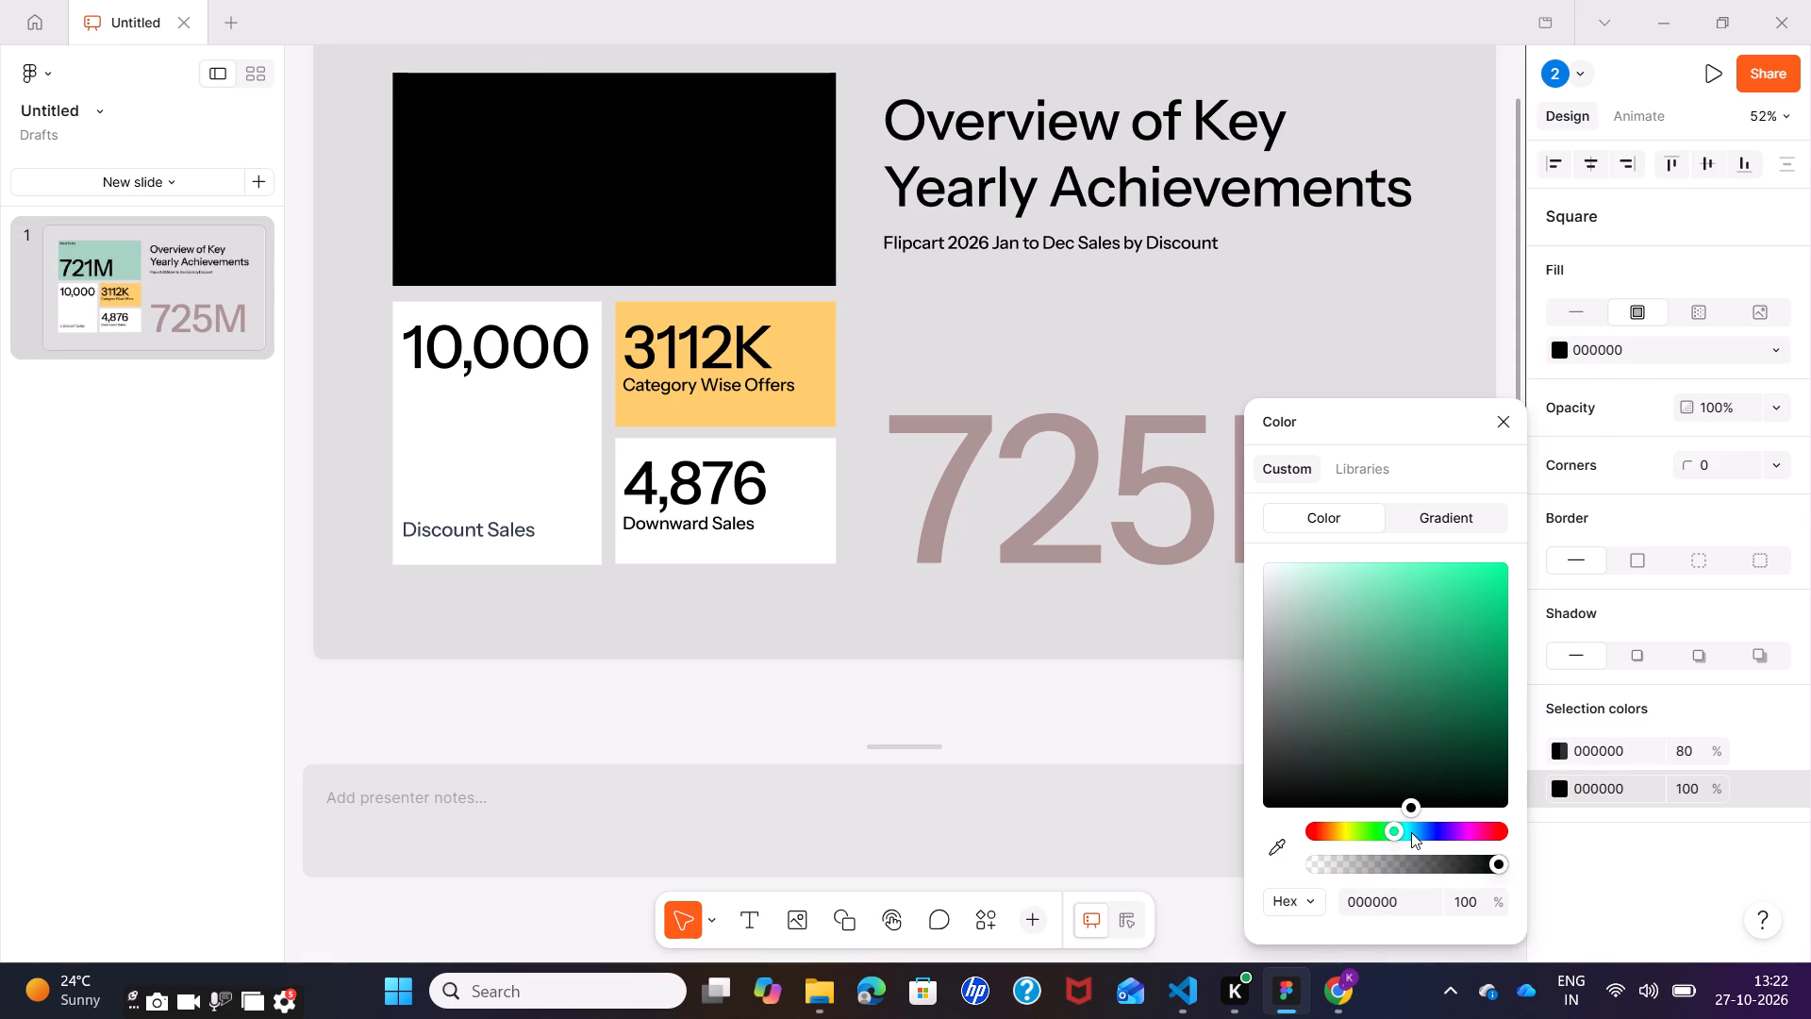
click(1394, 826)
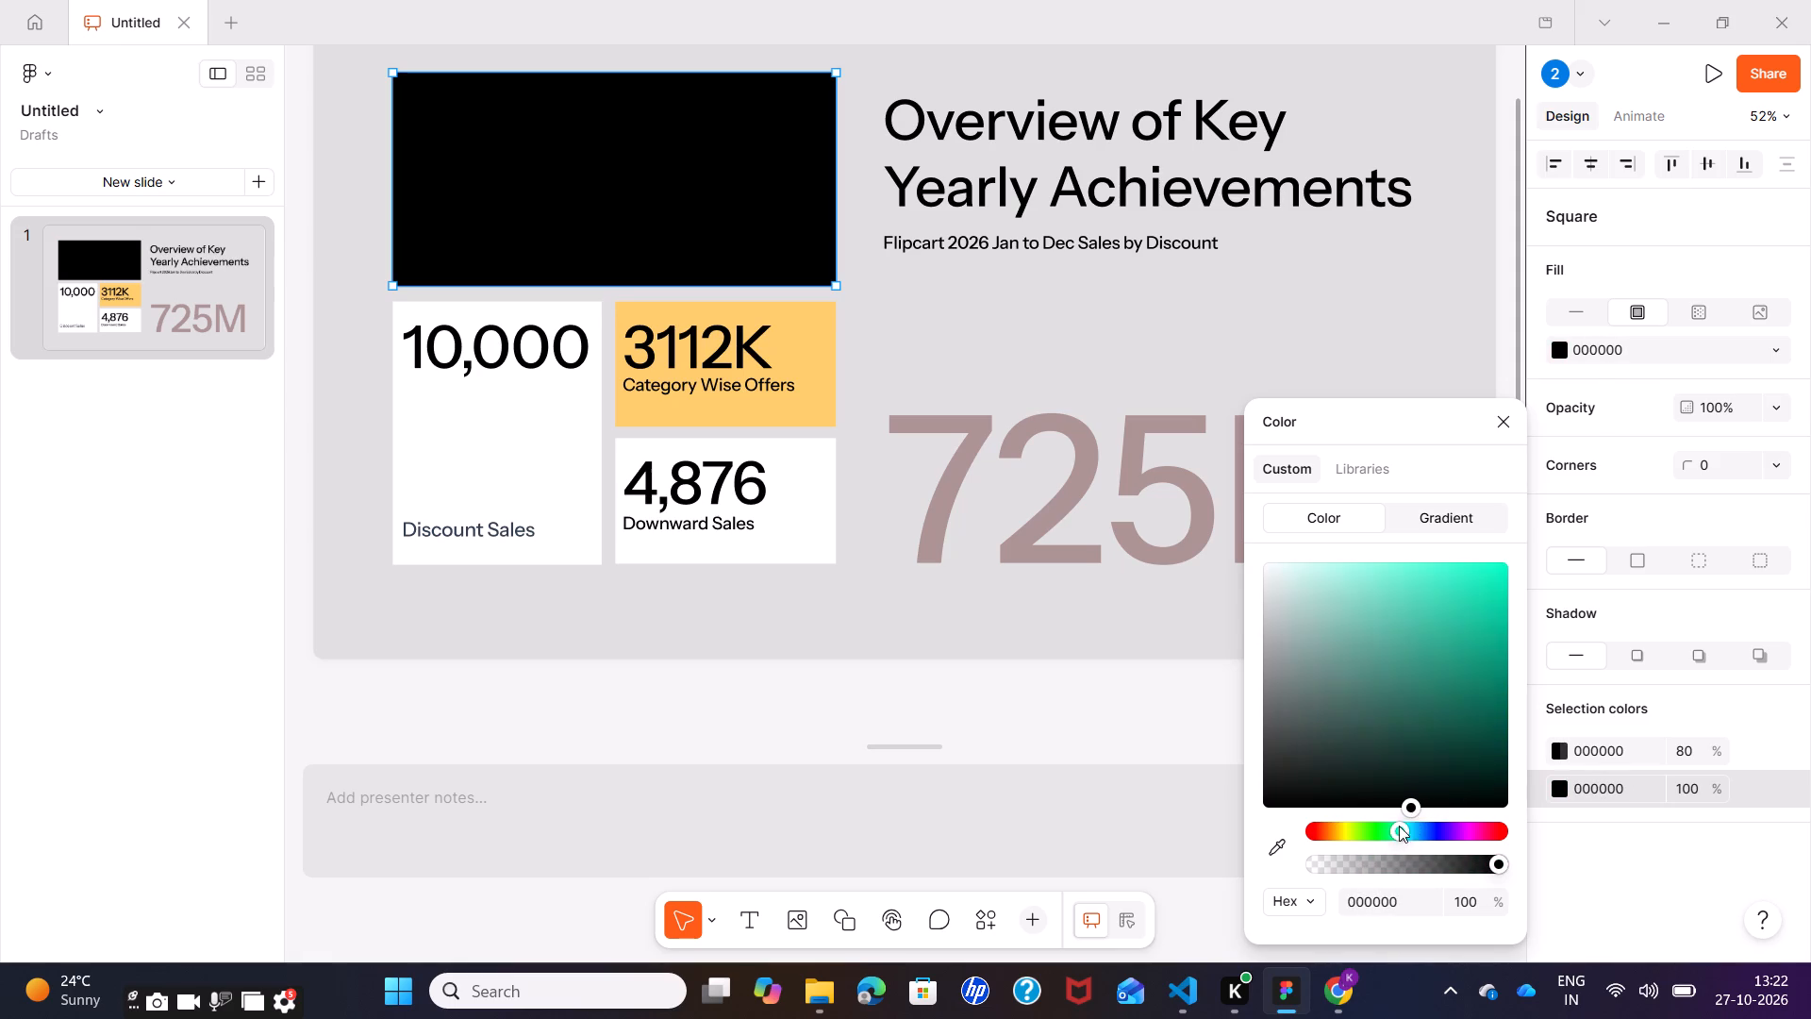
drag(1402, 705, 1384, 624)
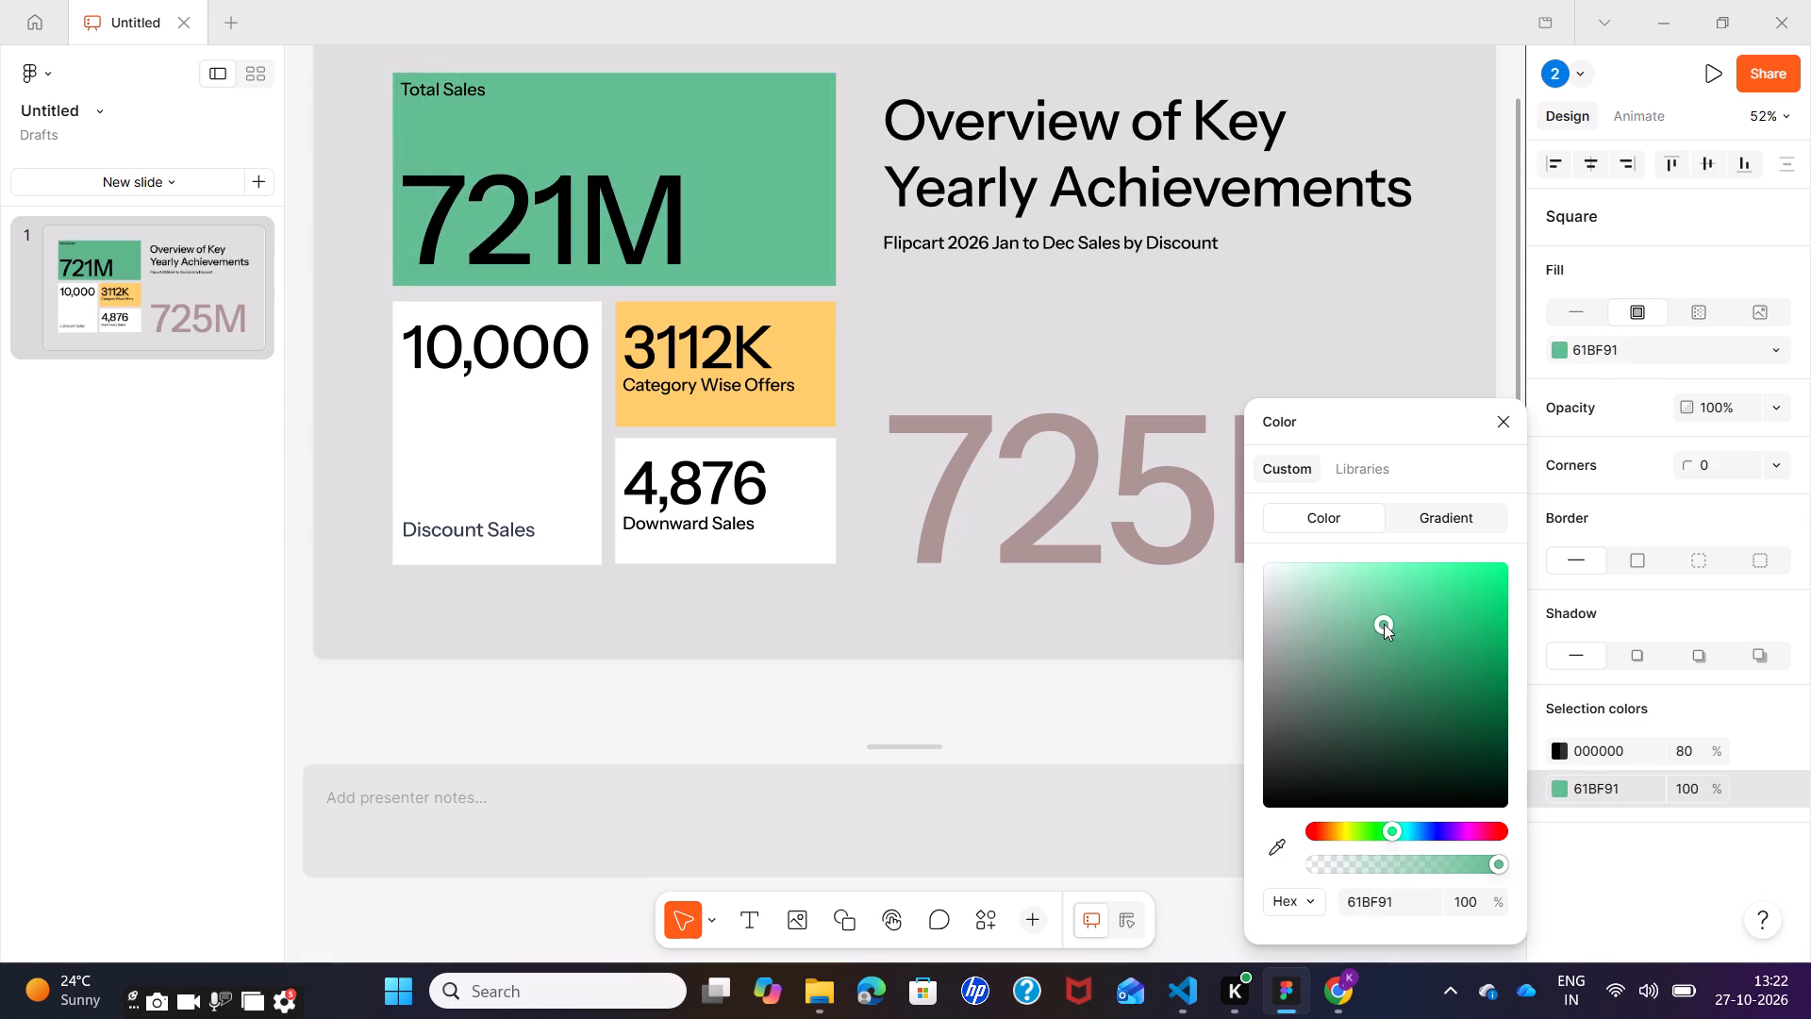
click(1400, 832)
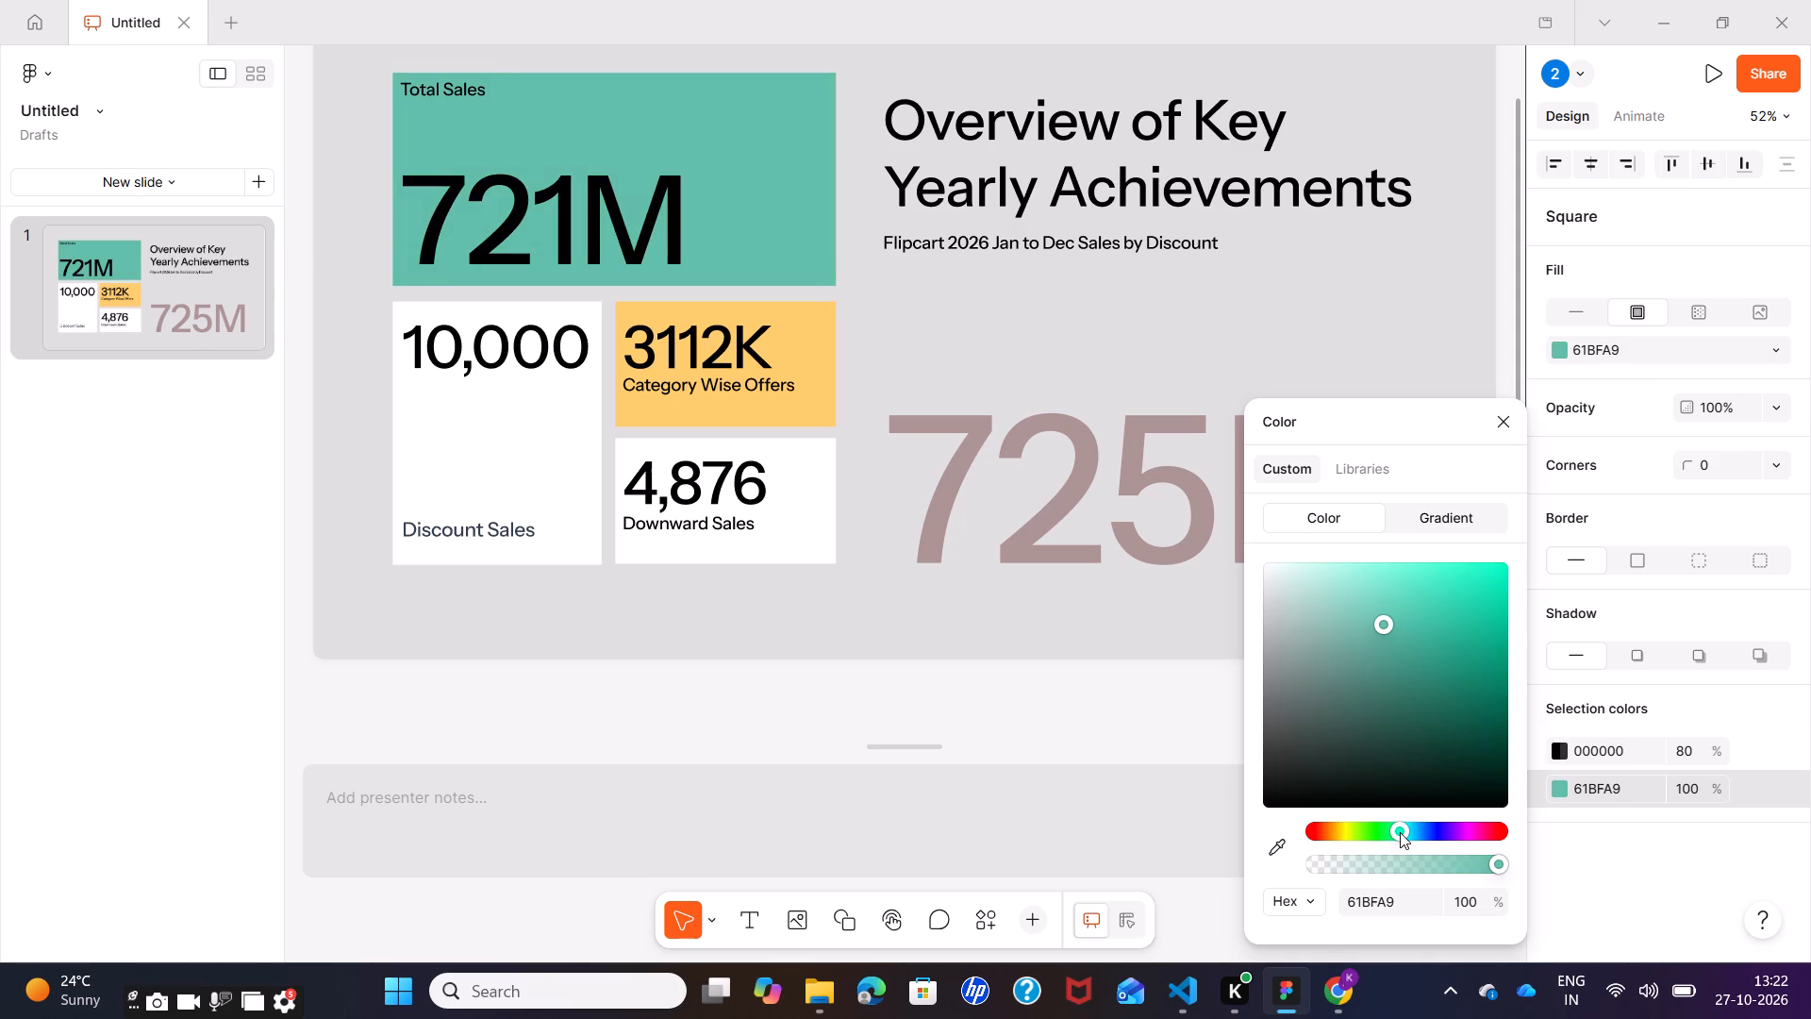
click(1413, 831)
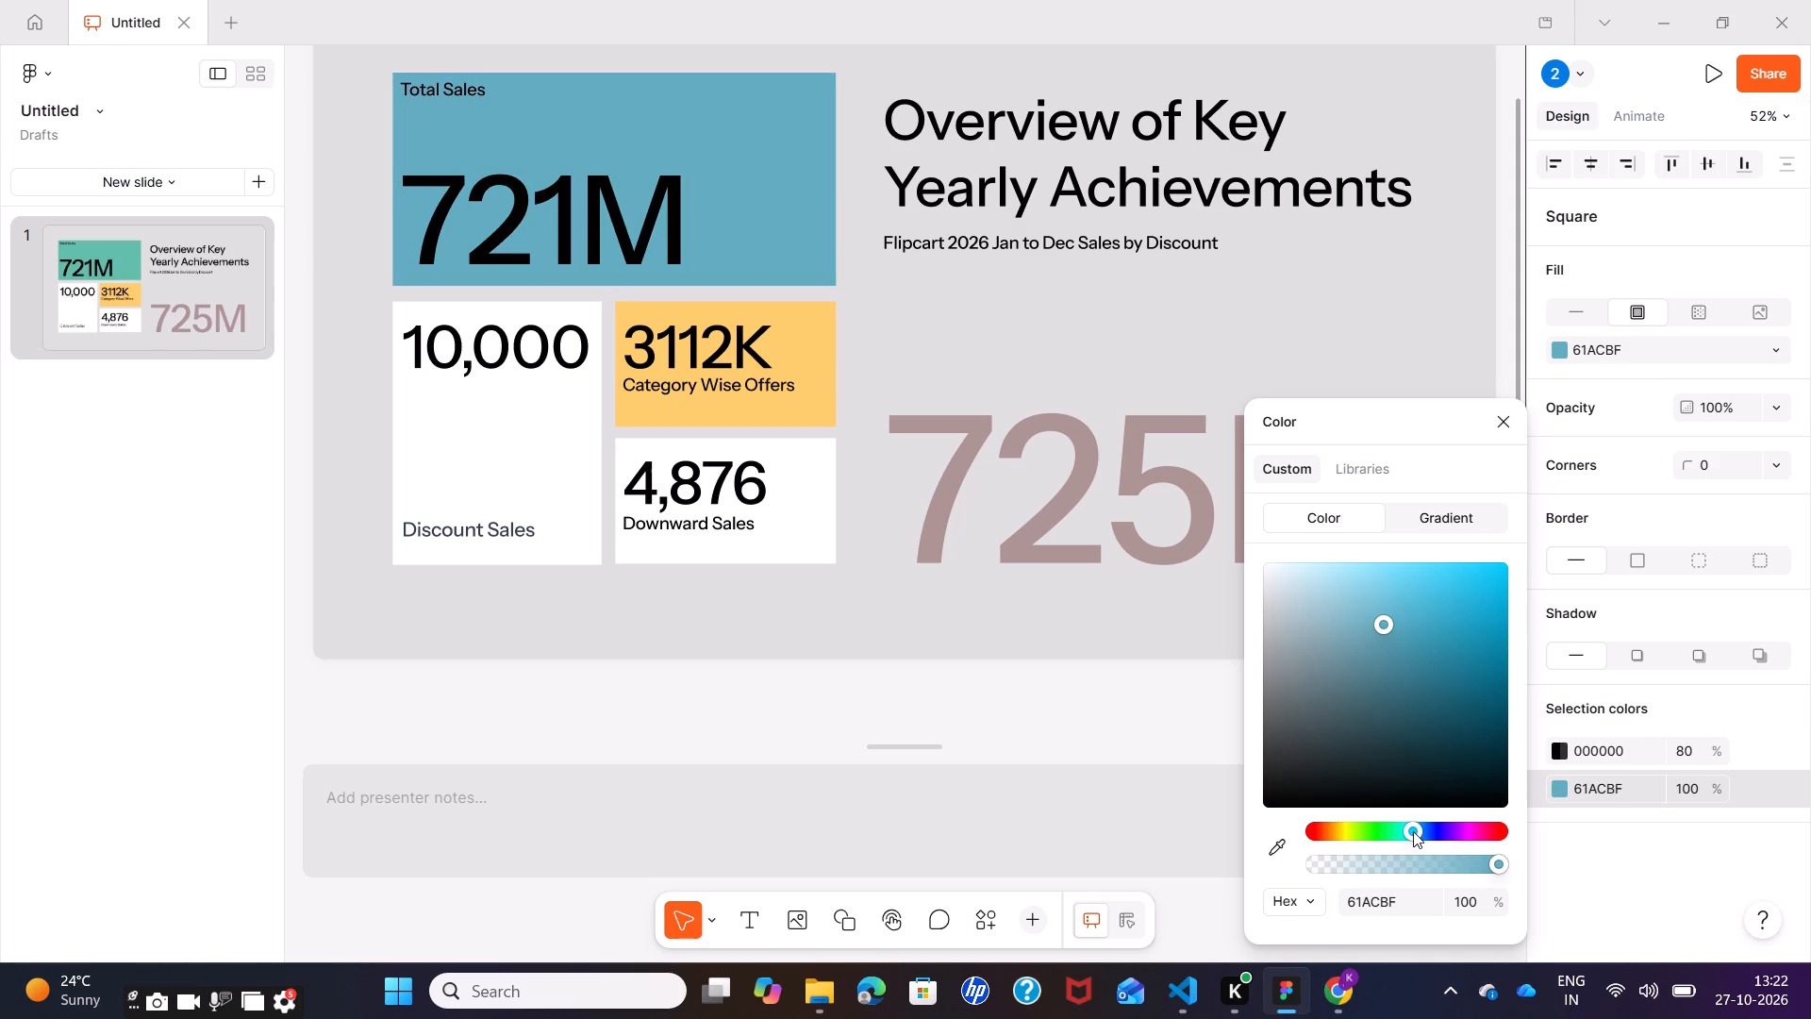
drag(1386, 621, 1469, 560)
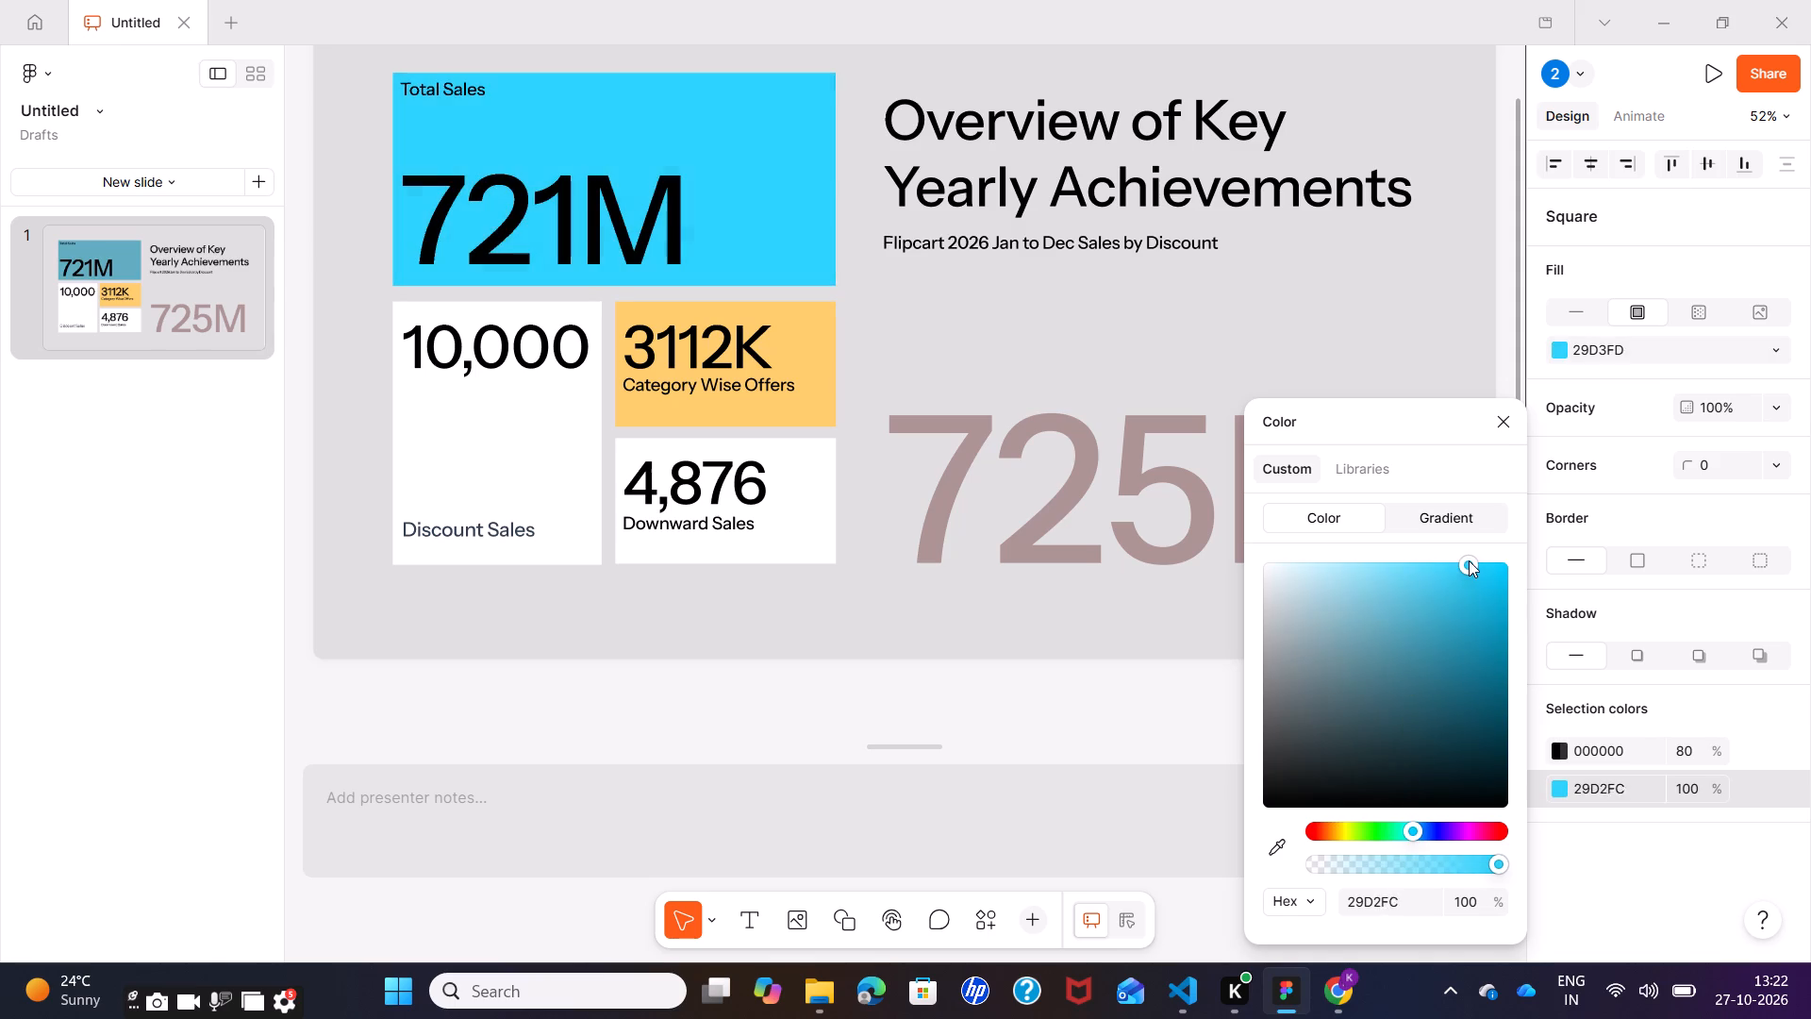
drag(1469, 560, 1469, 558)
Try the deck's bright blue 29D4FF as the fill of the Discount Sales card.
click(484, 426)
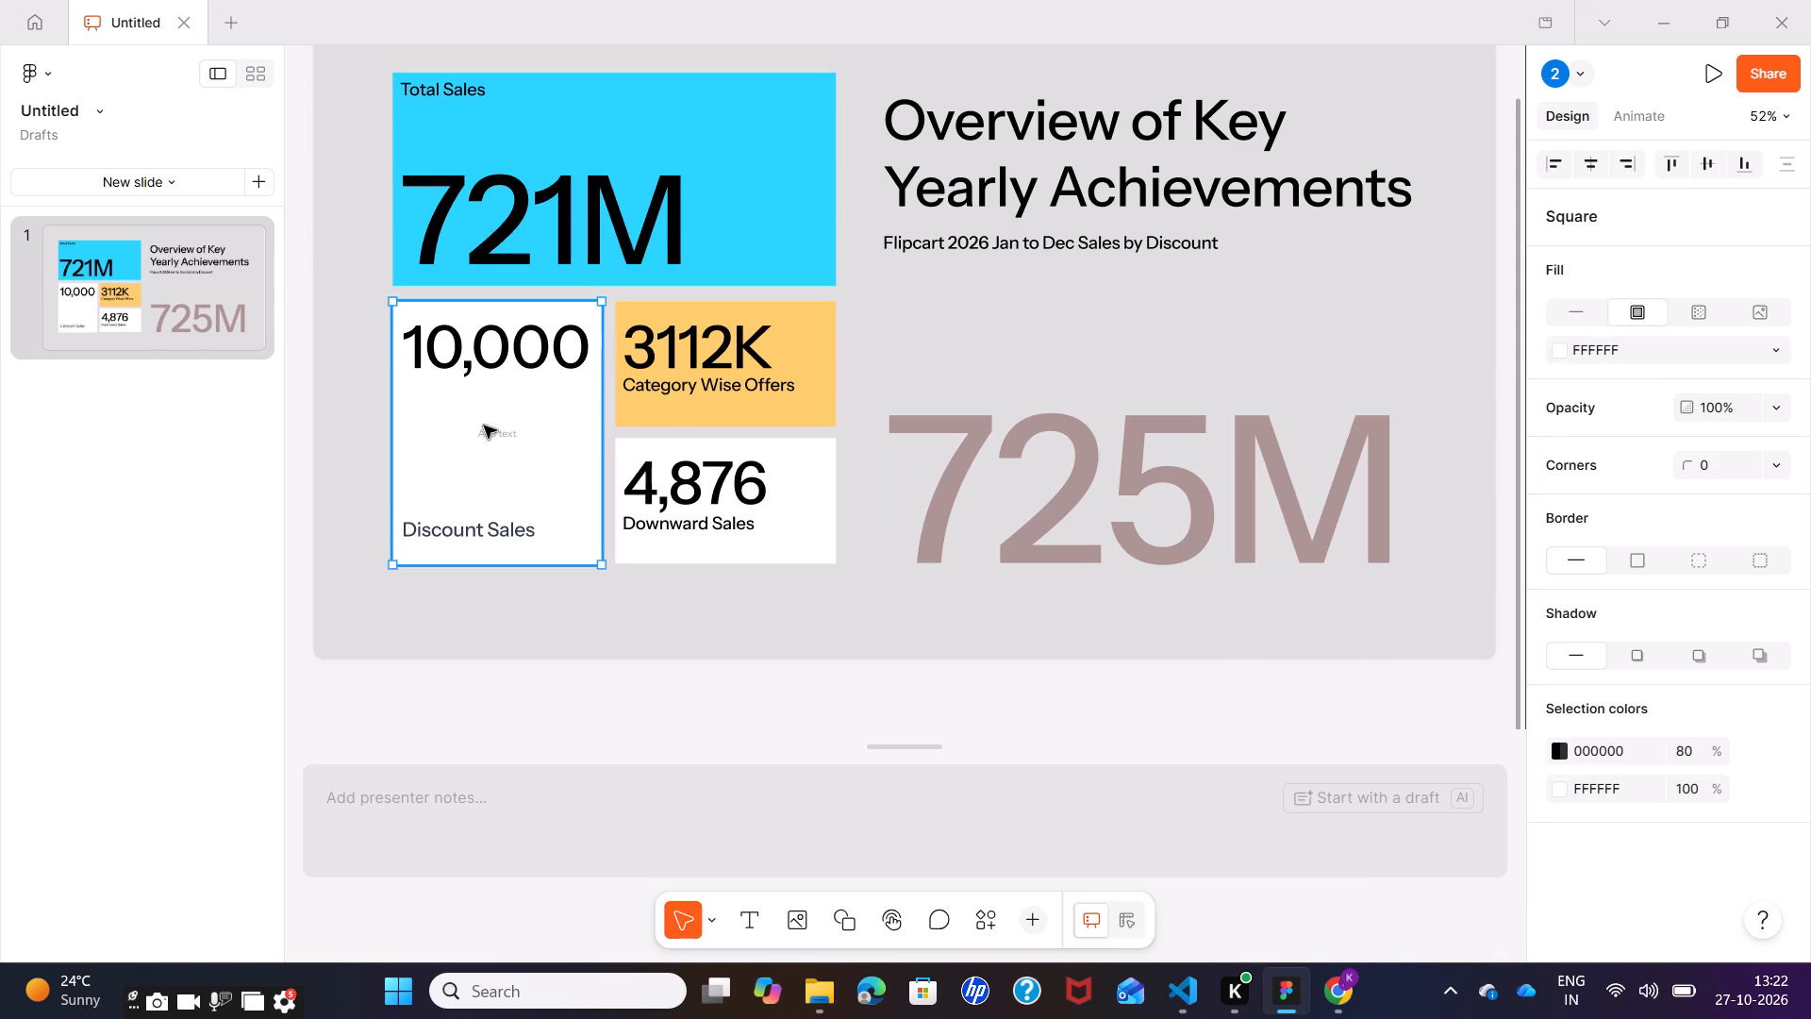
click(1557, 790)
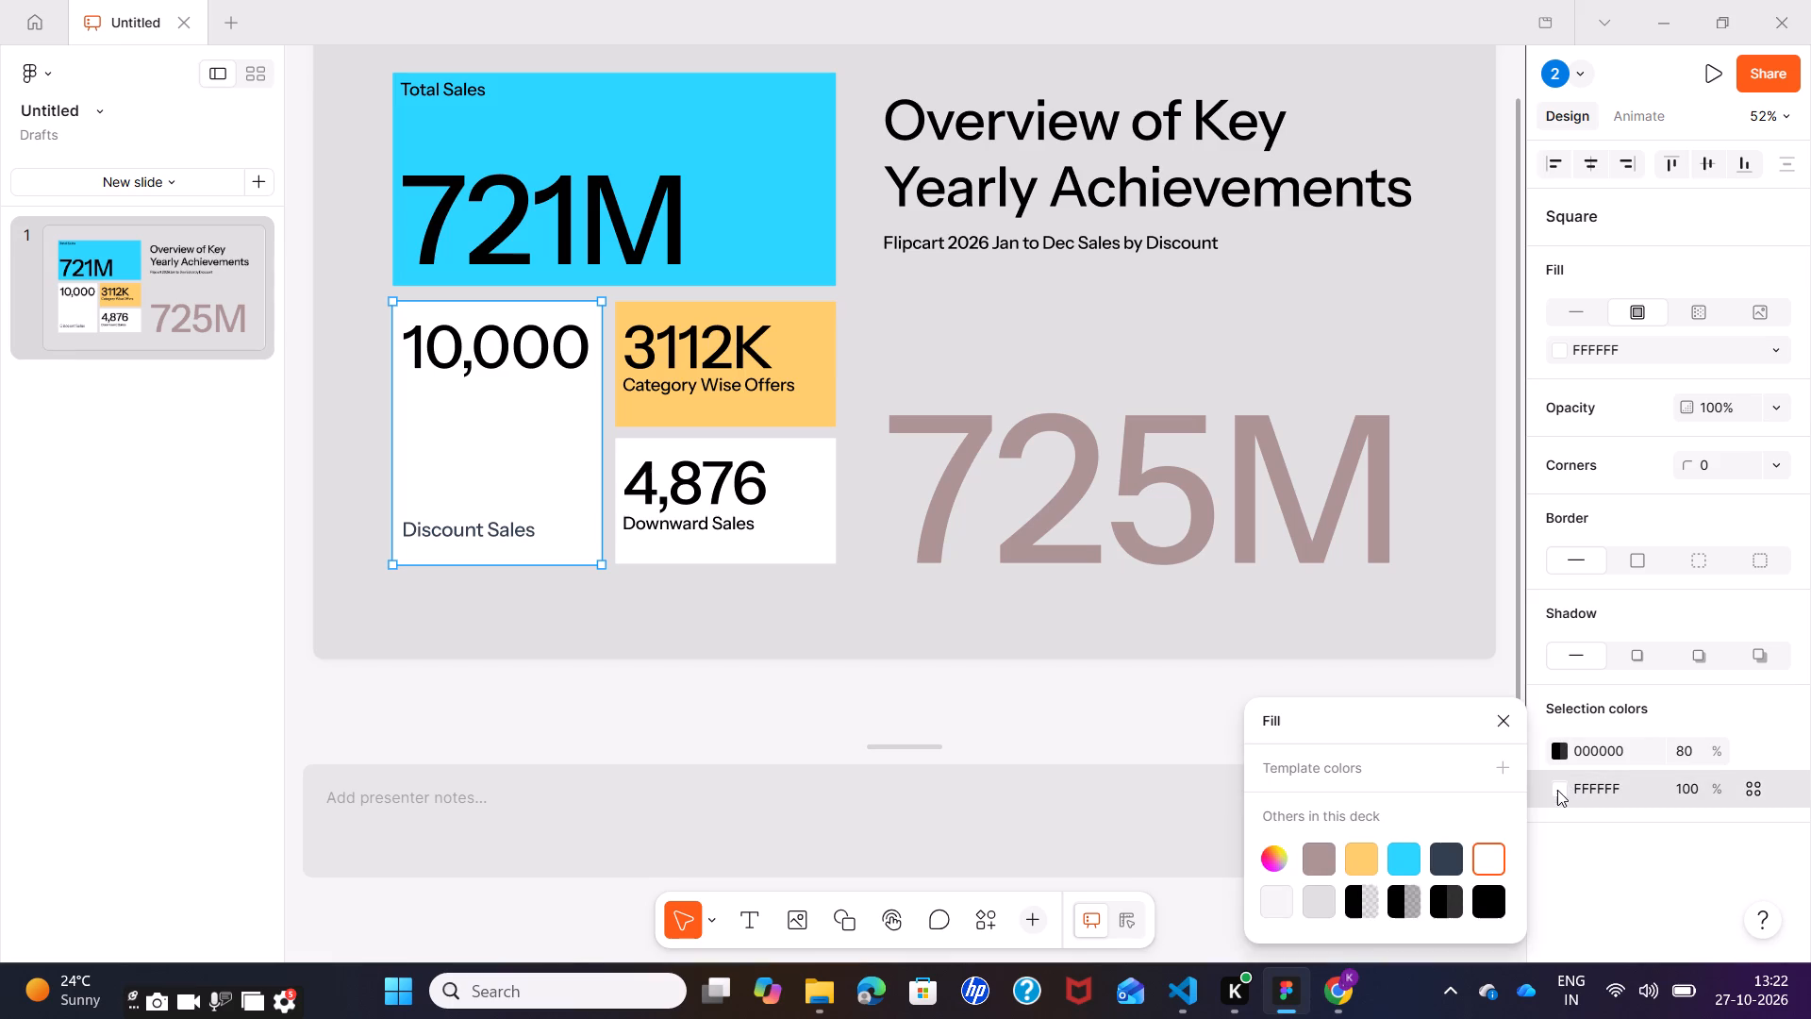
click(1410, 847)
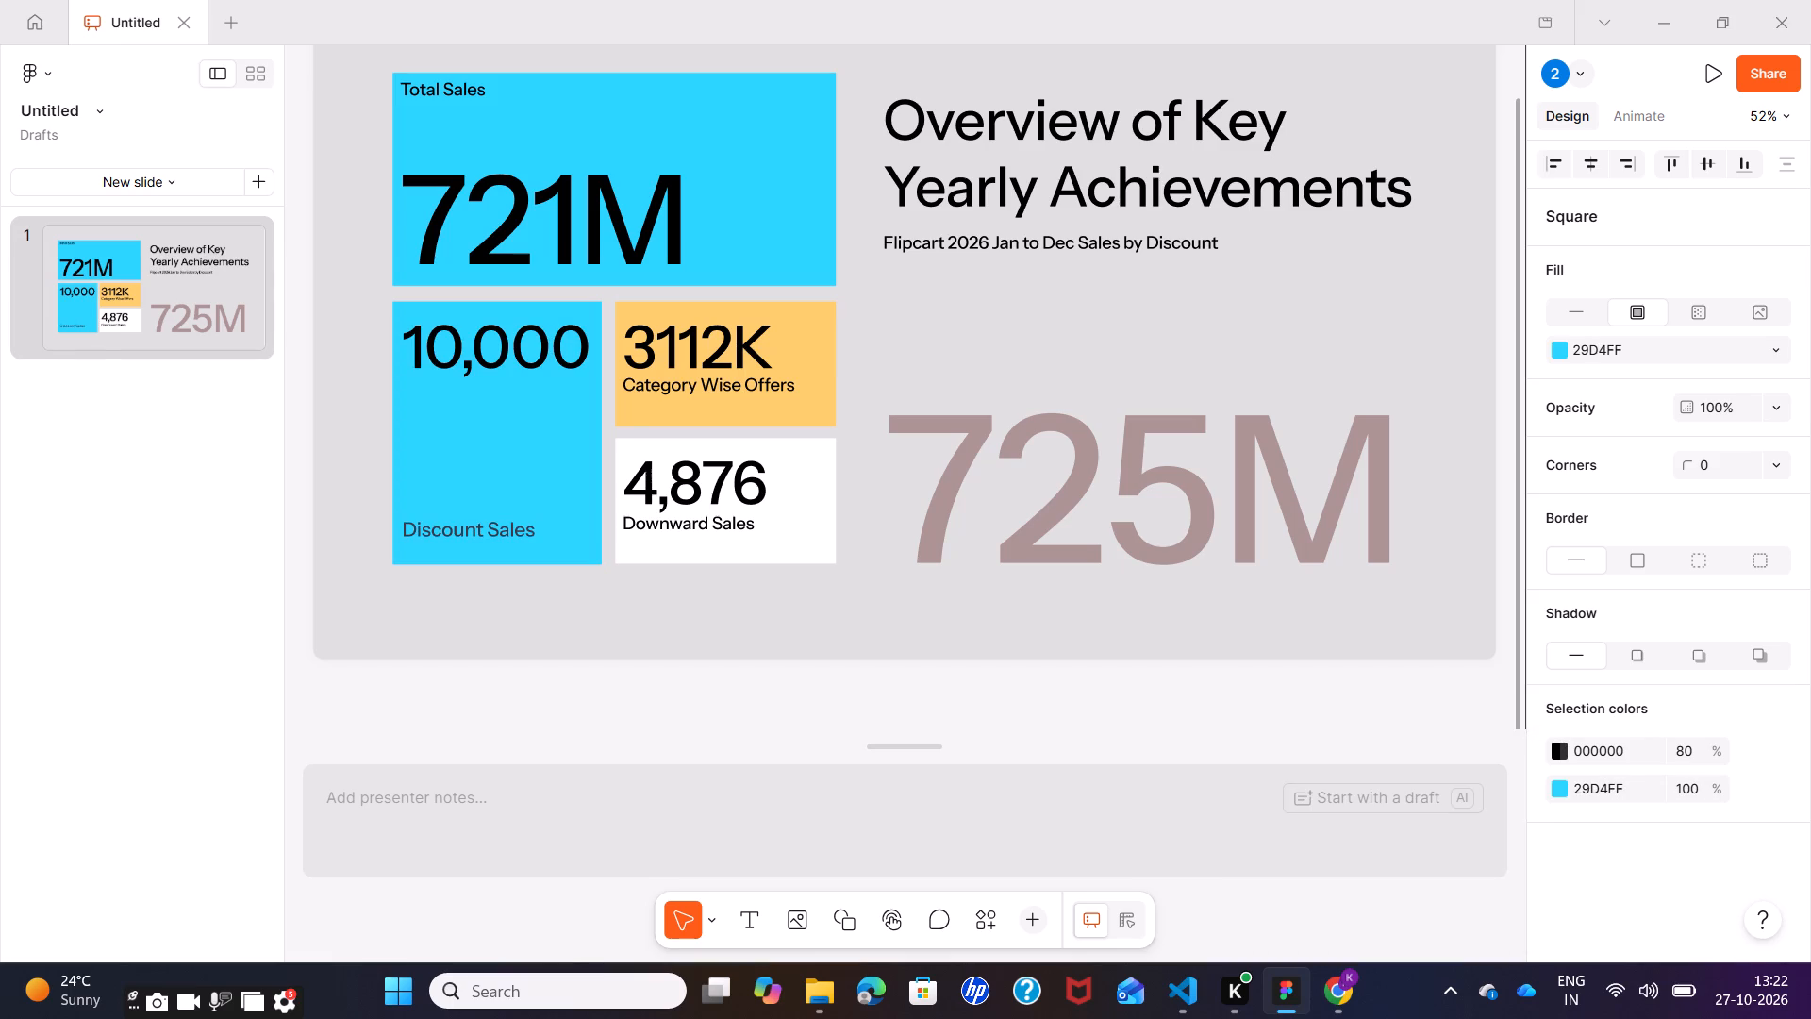
Recolour the Discount Sales card with the custom muted yellow fill DACE83 and deselect it.
click(1557, 787)
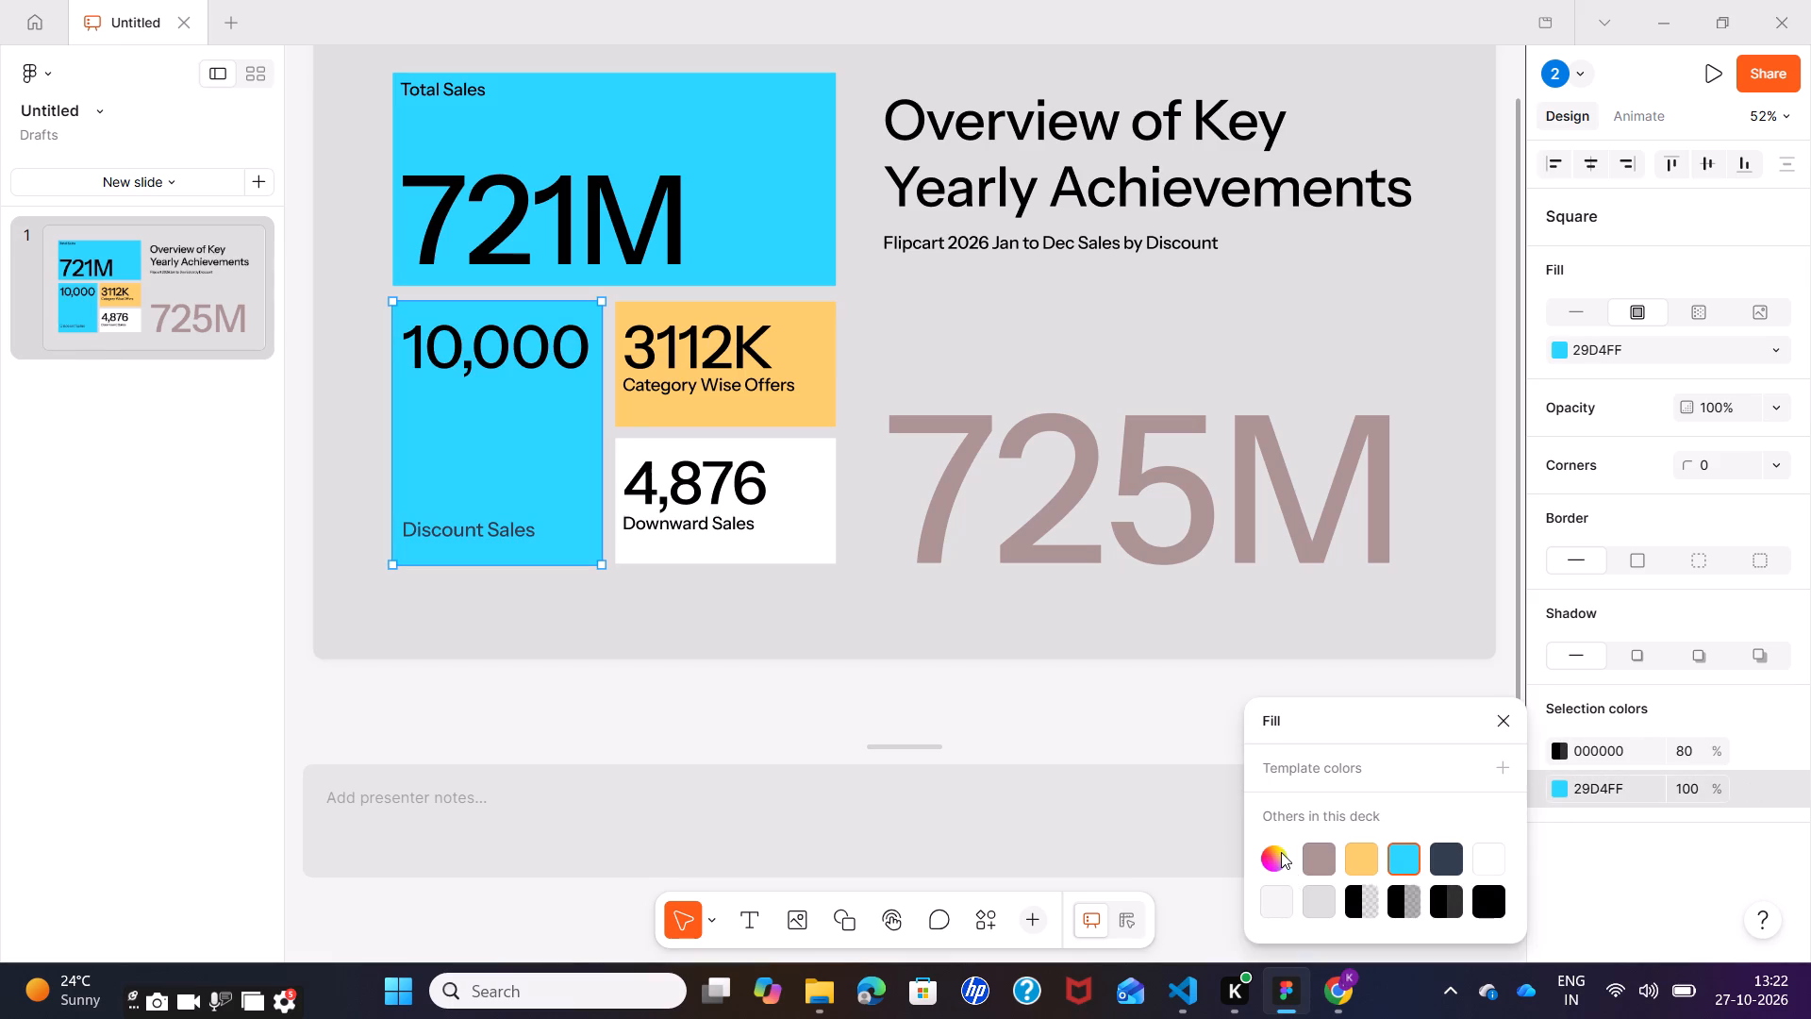
click(1281, 852)
click(1334, 829)
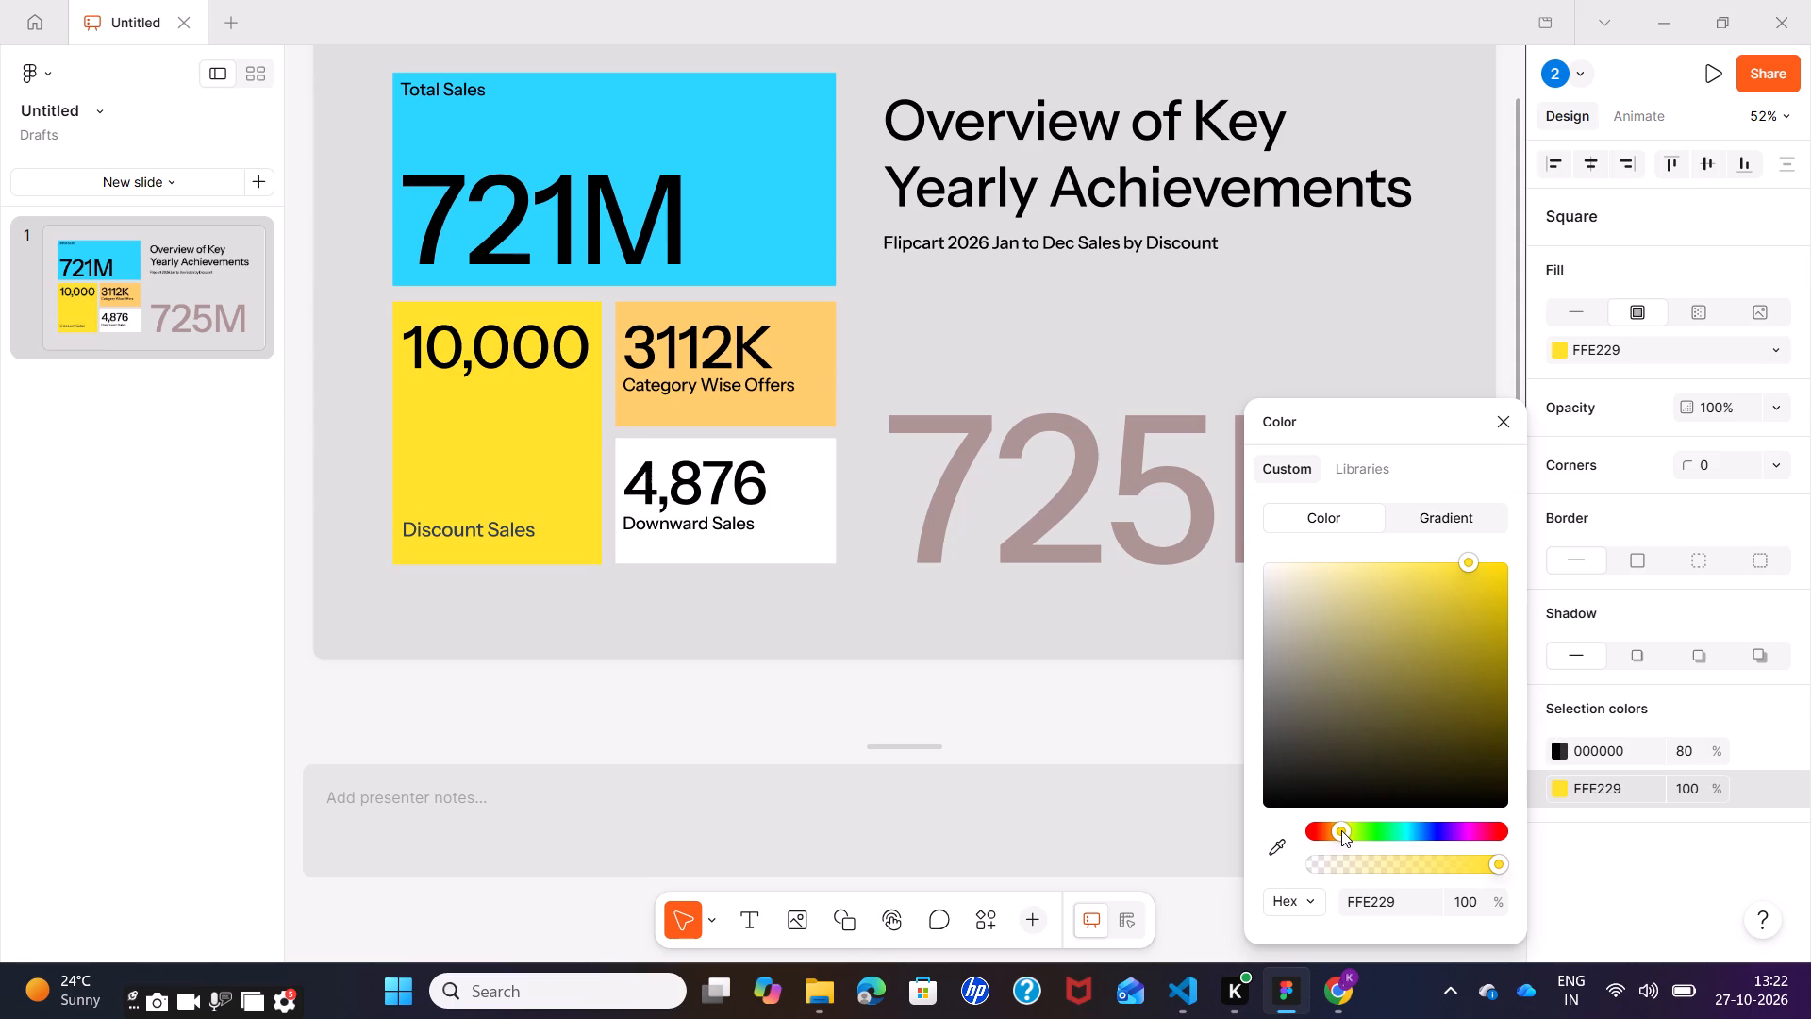
drag(1384, 689, 1412, 628)
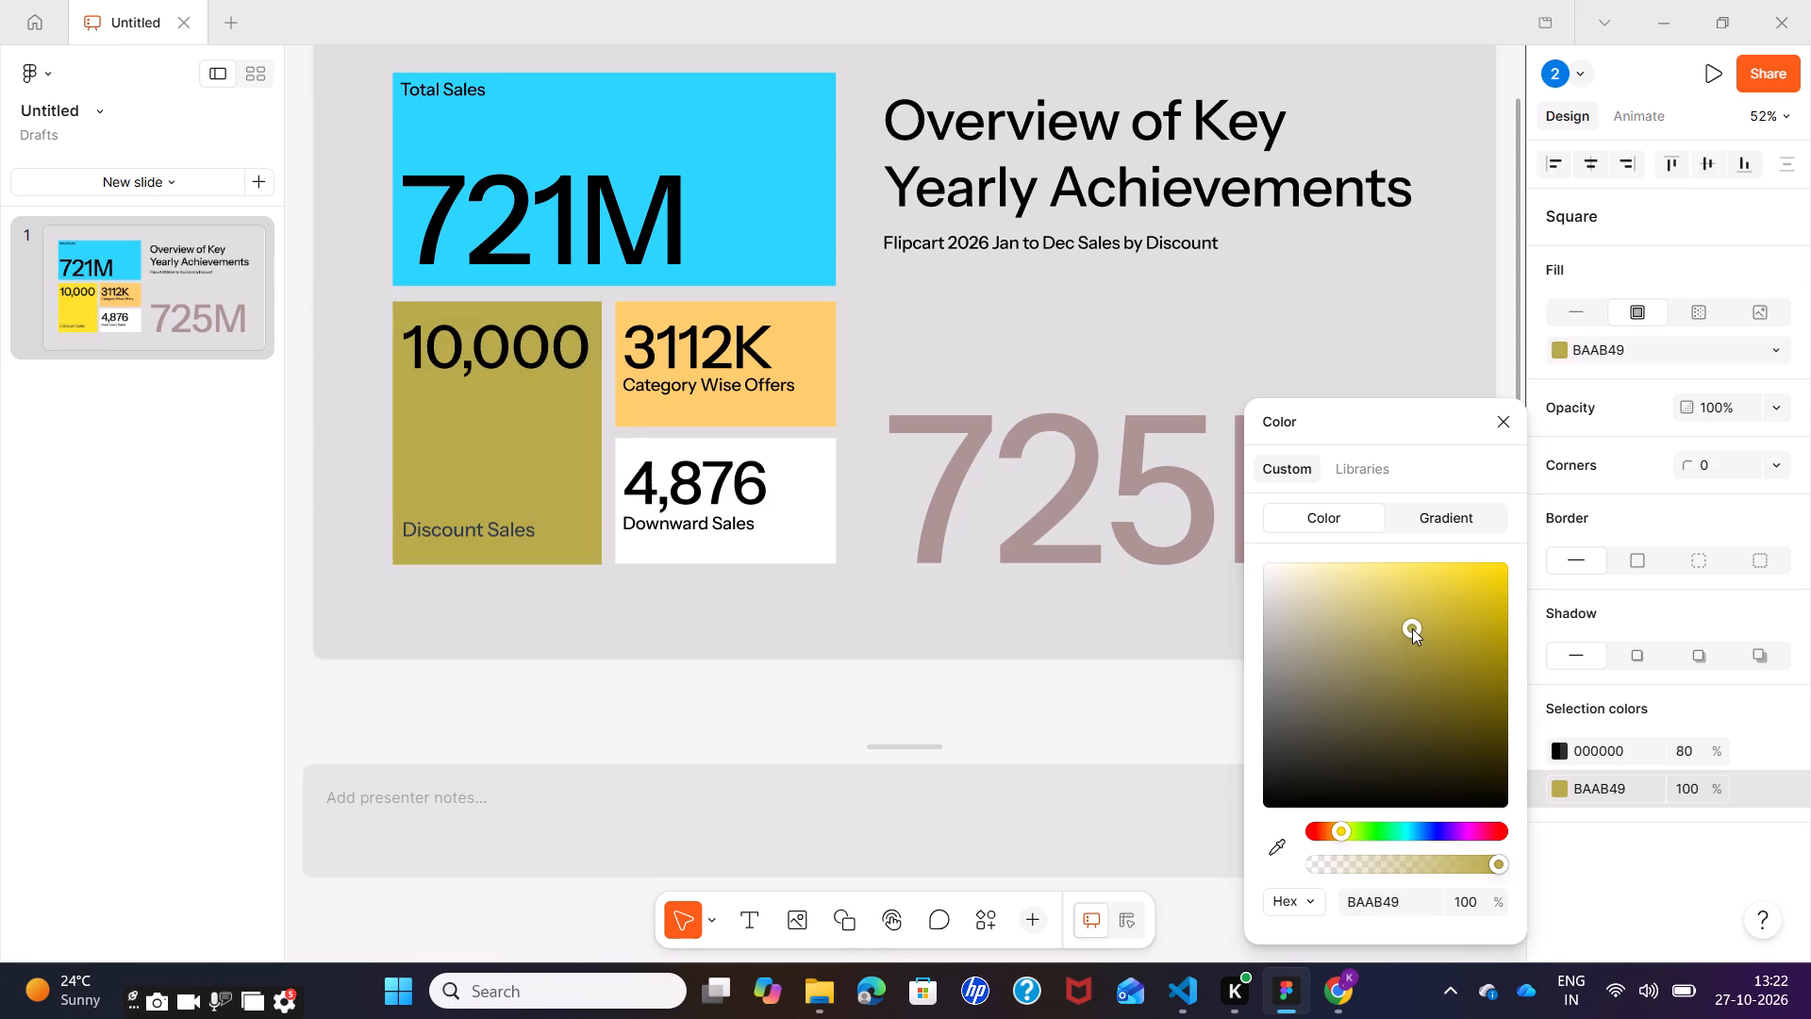
drag(1412, 628, 1360, 597)
click(1360, 597)
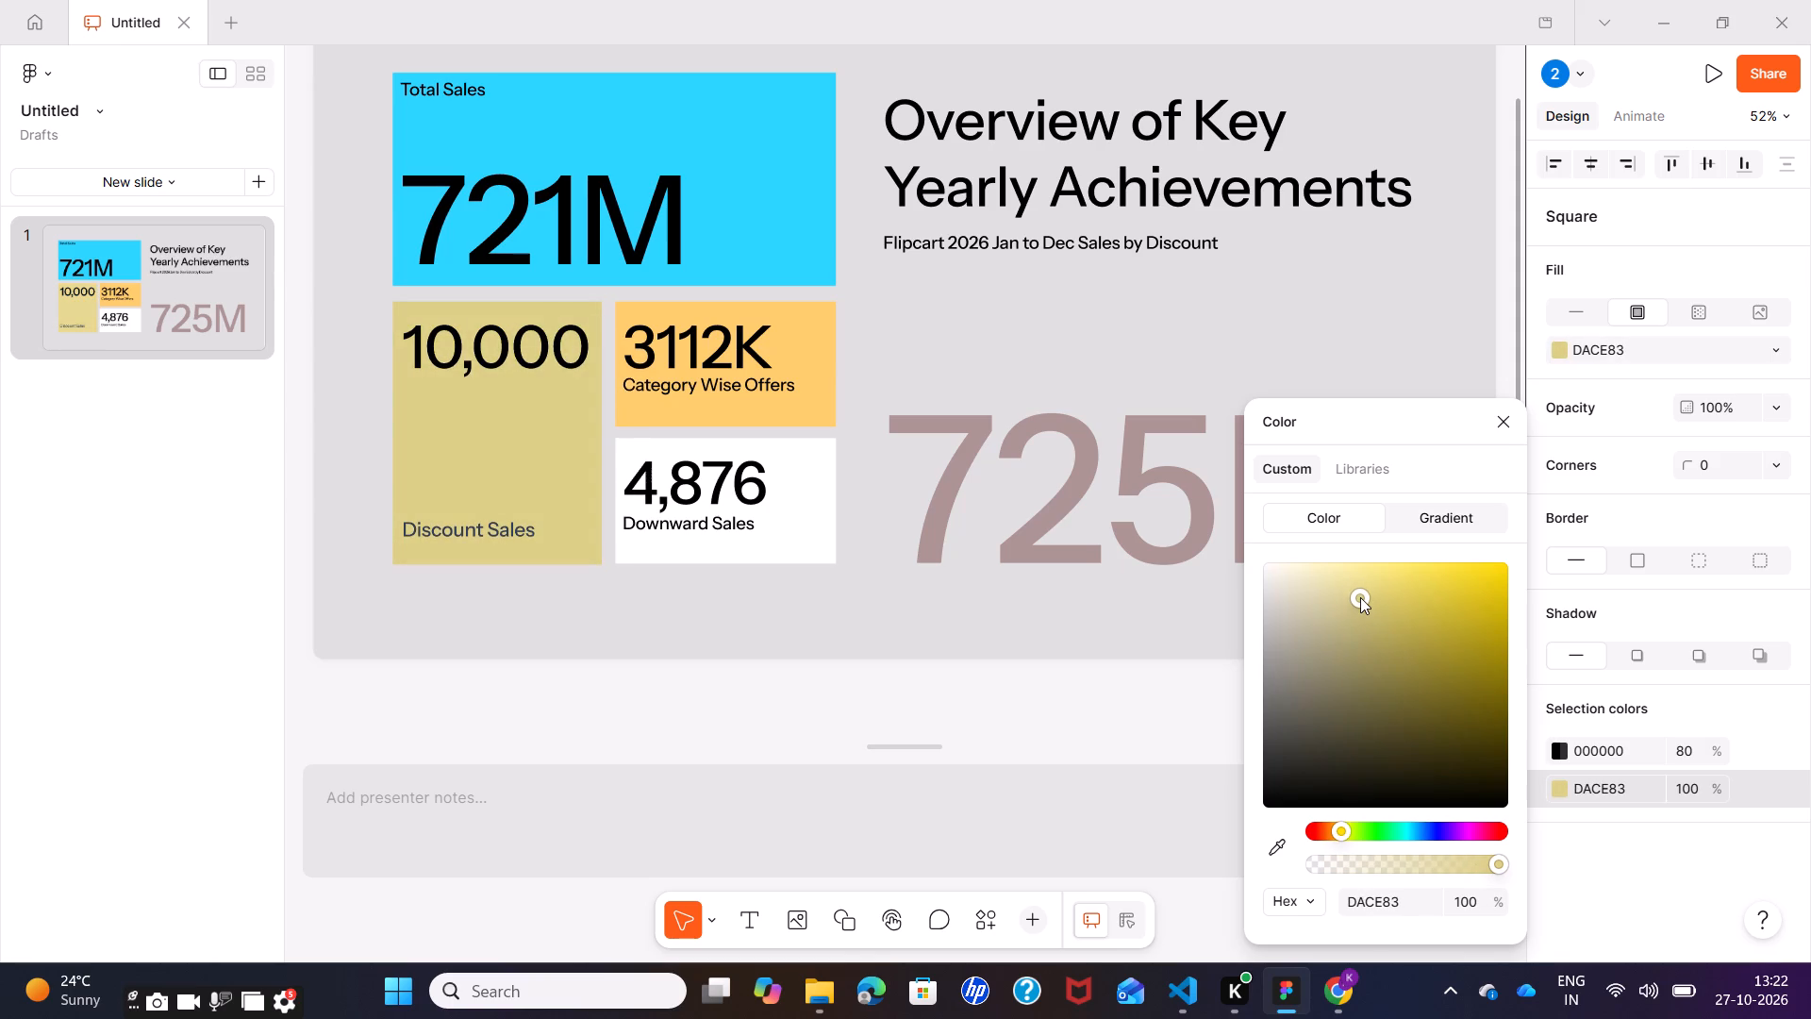
click(1074, 741)
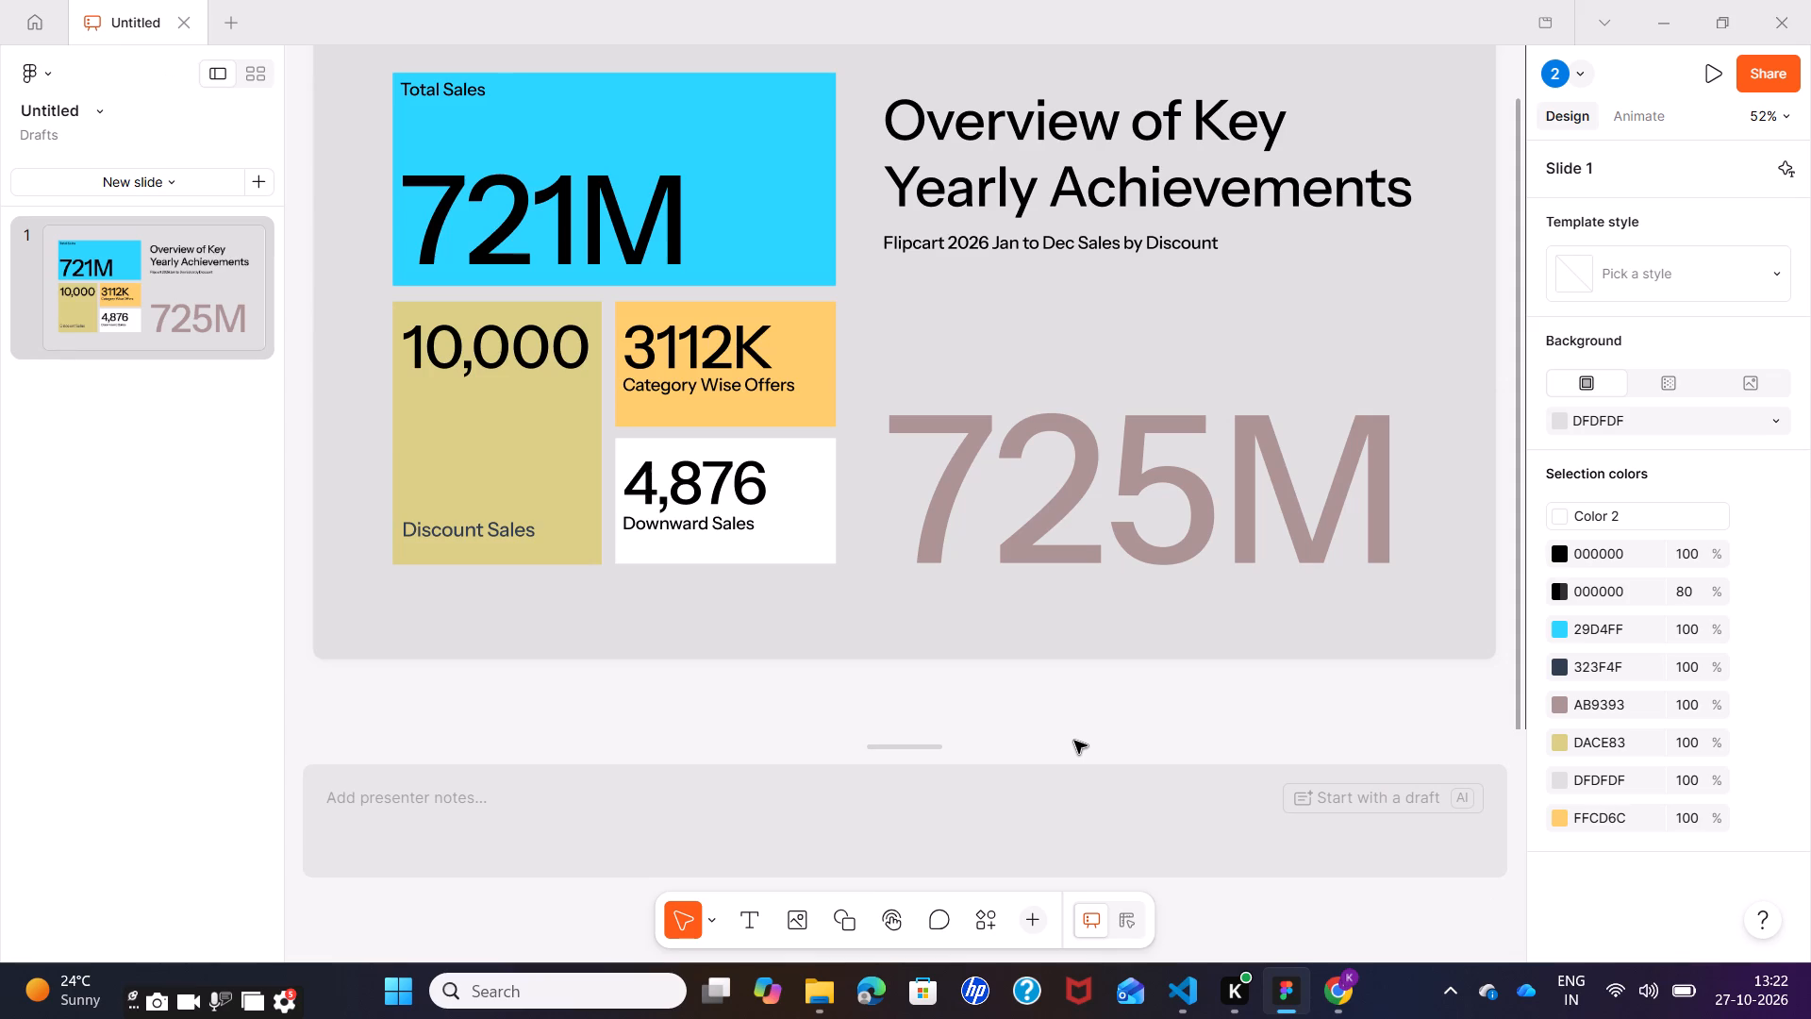
Add a new blank slide after the first slide and open it for editing.
scroll(1074, 741, down, 1)
click(264, 173)
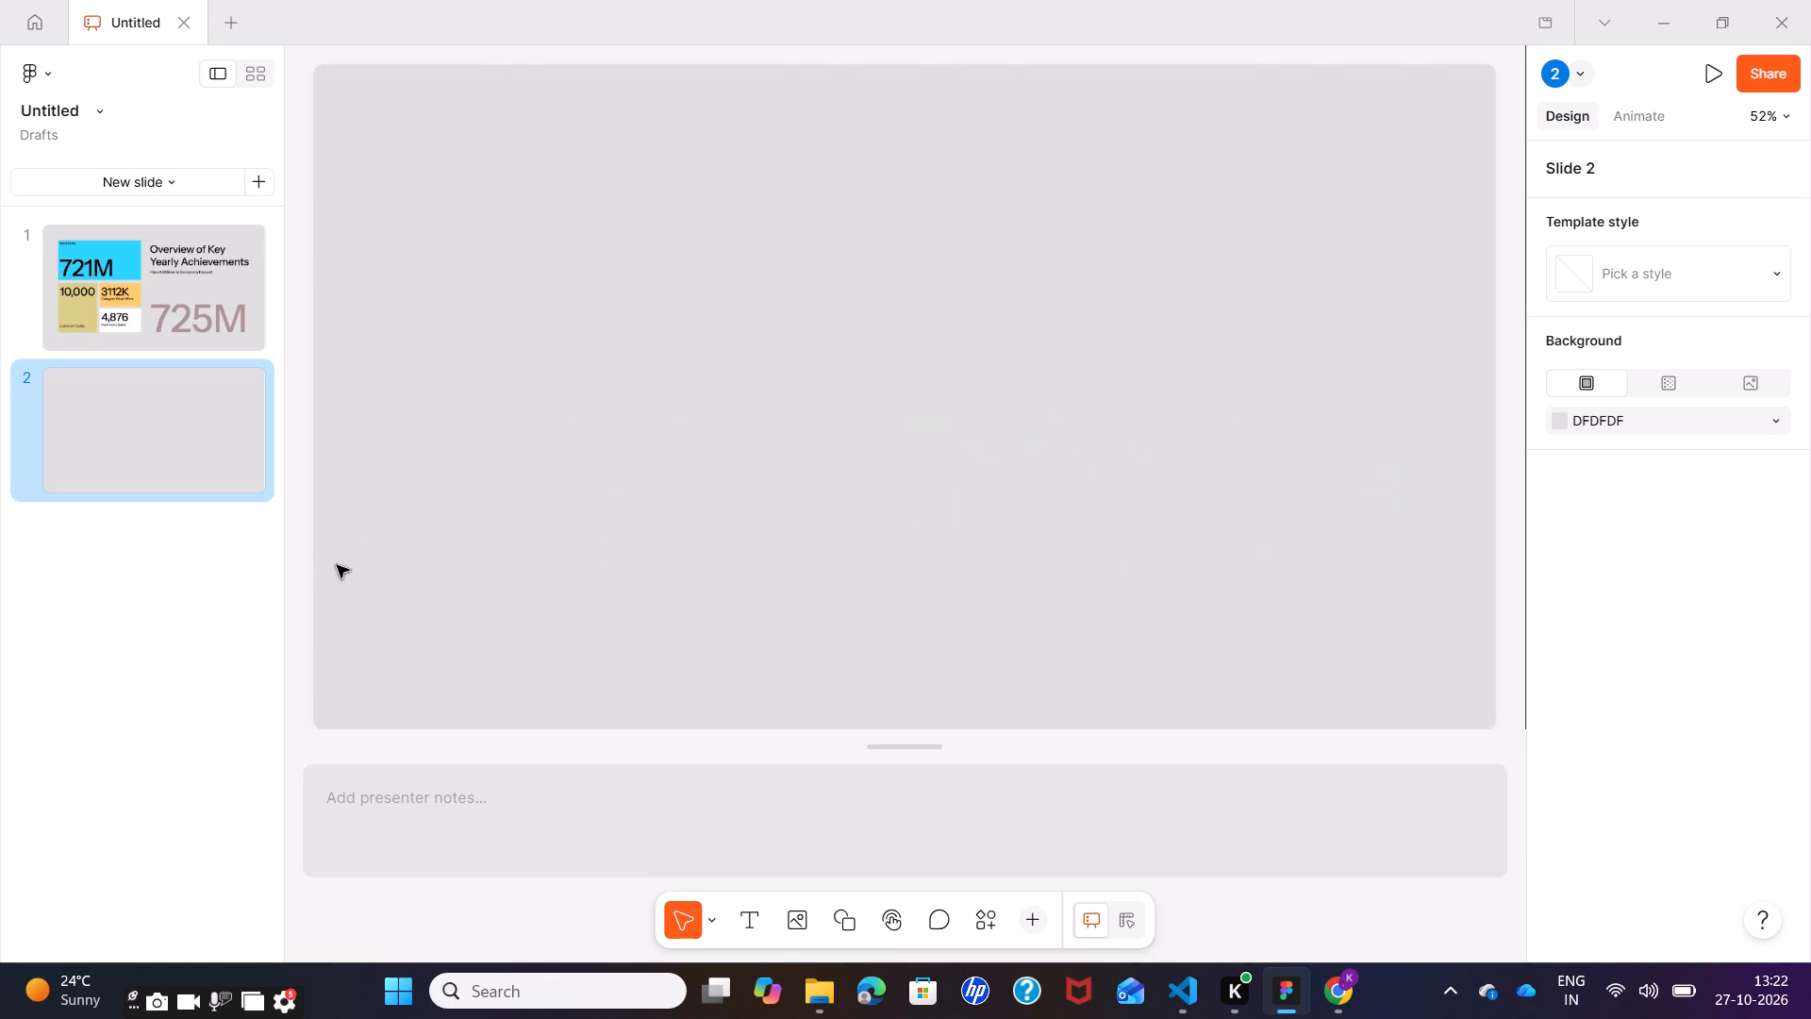
click(210, 445)
click(987, 393)
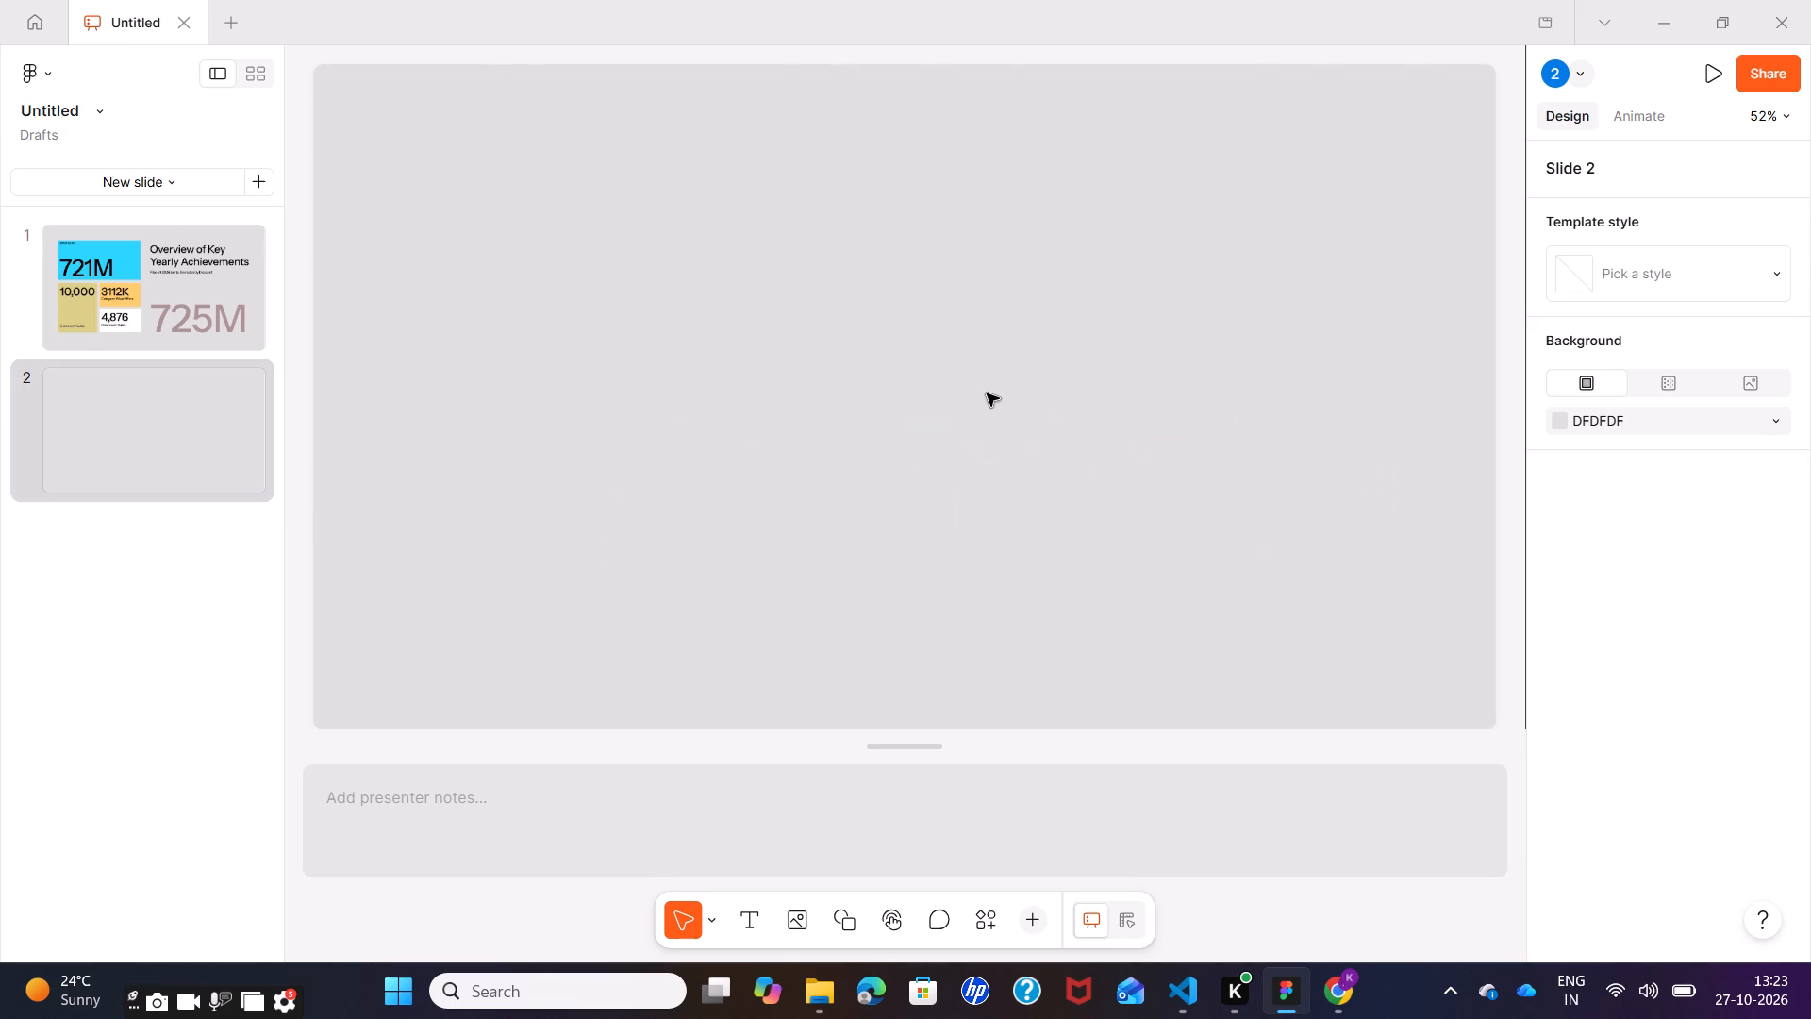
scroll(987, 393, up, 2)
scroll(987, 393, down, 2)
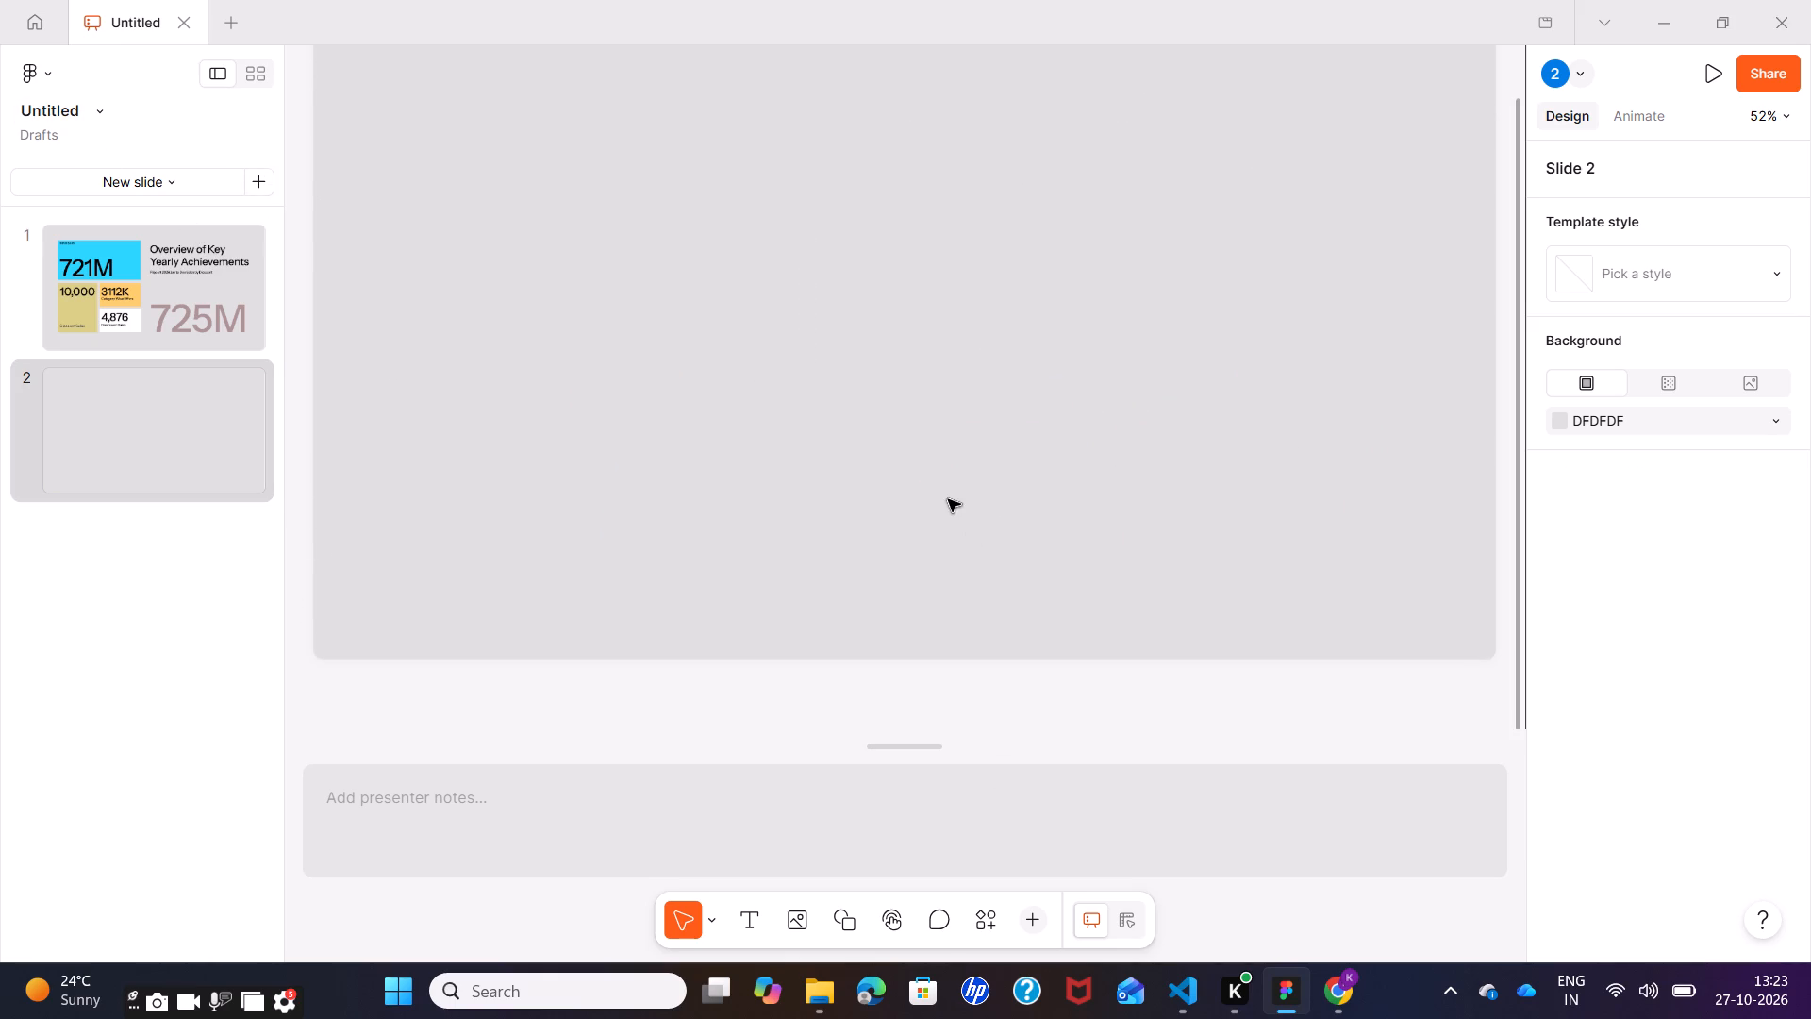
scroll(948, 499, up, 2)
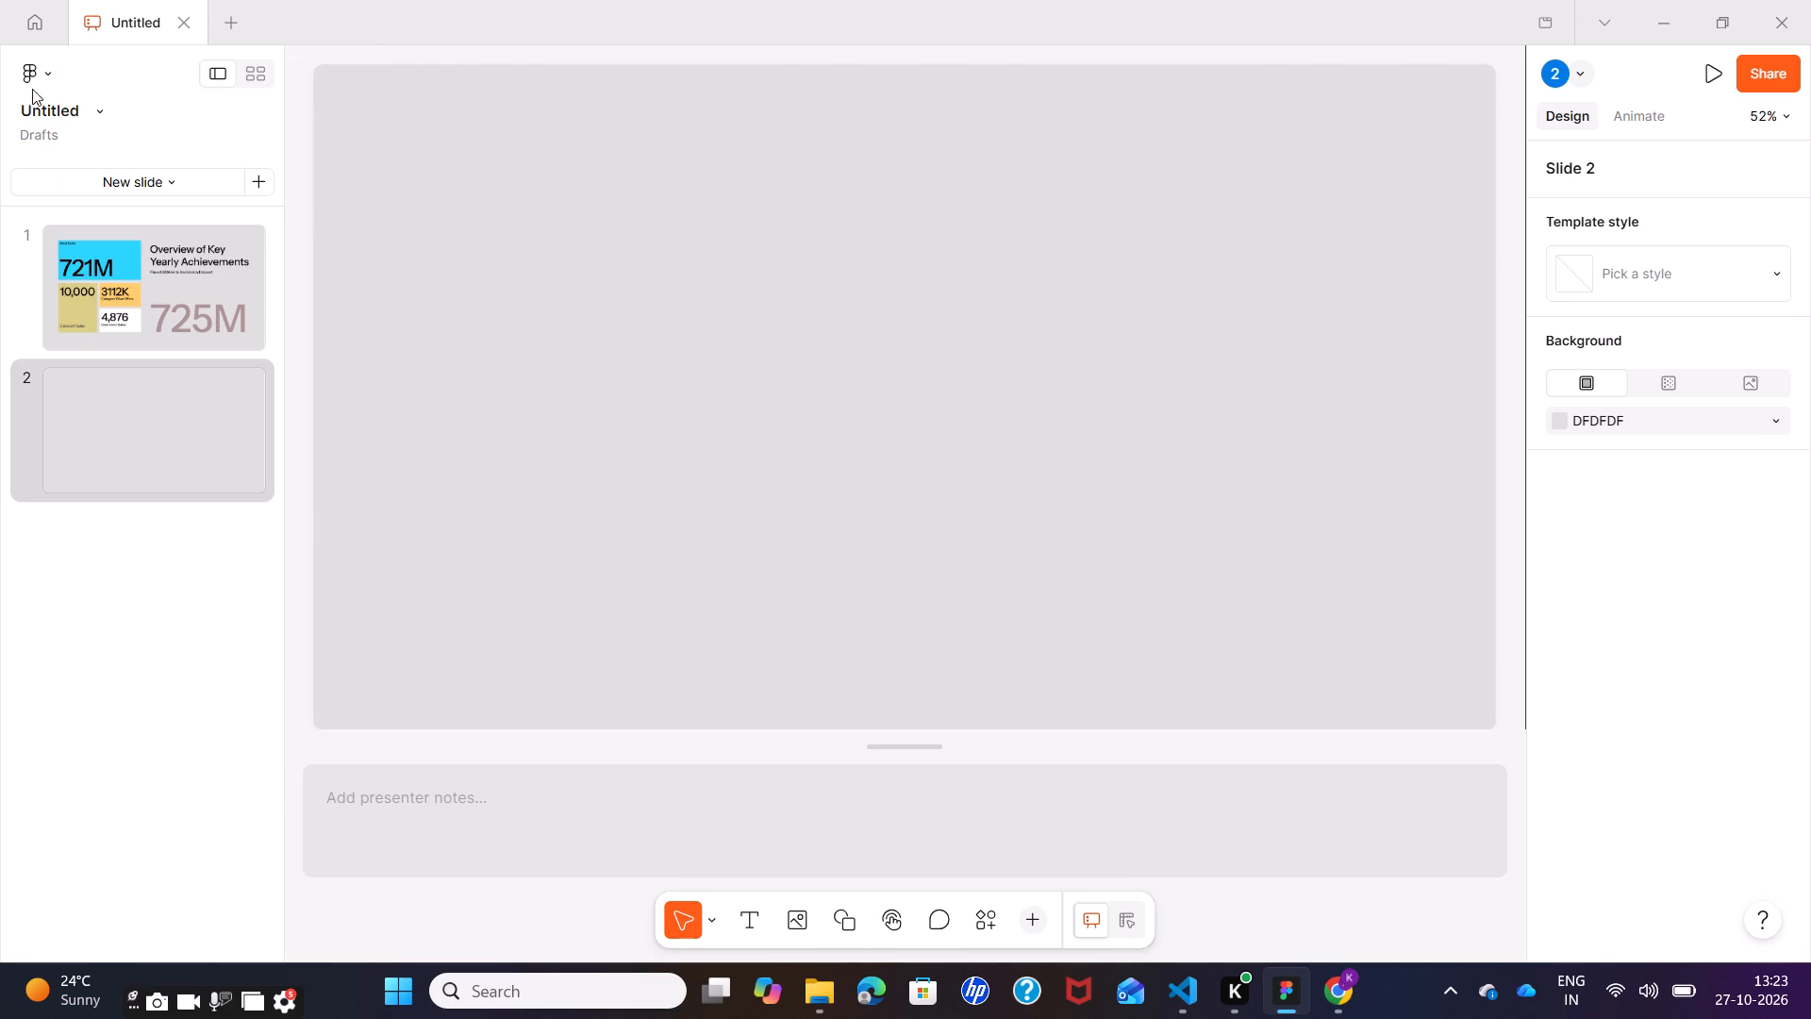
Rename the presentation file as Amazon Sales.
click(67, 113)
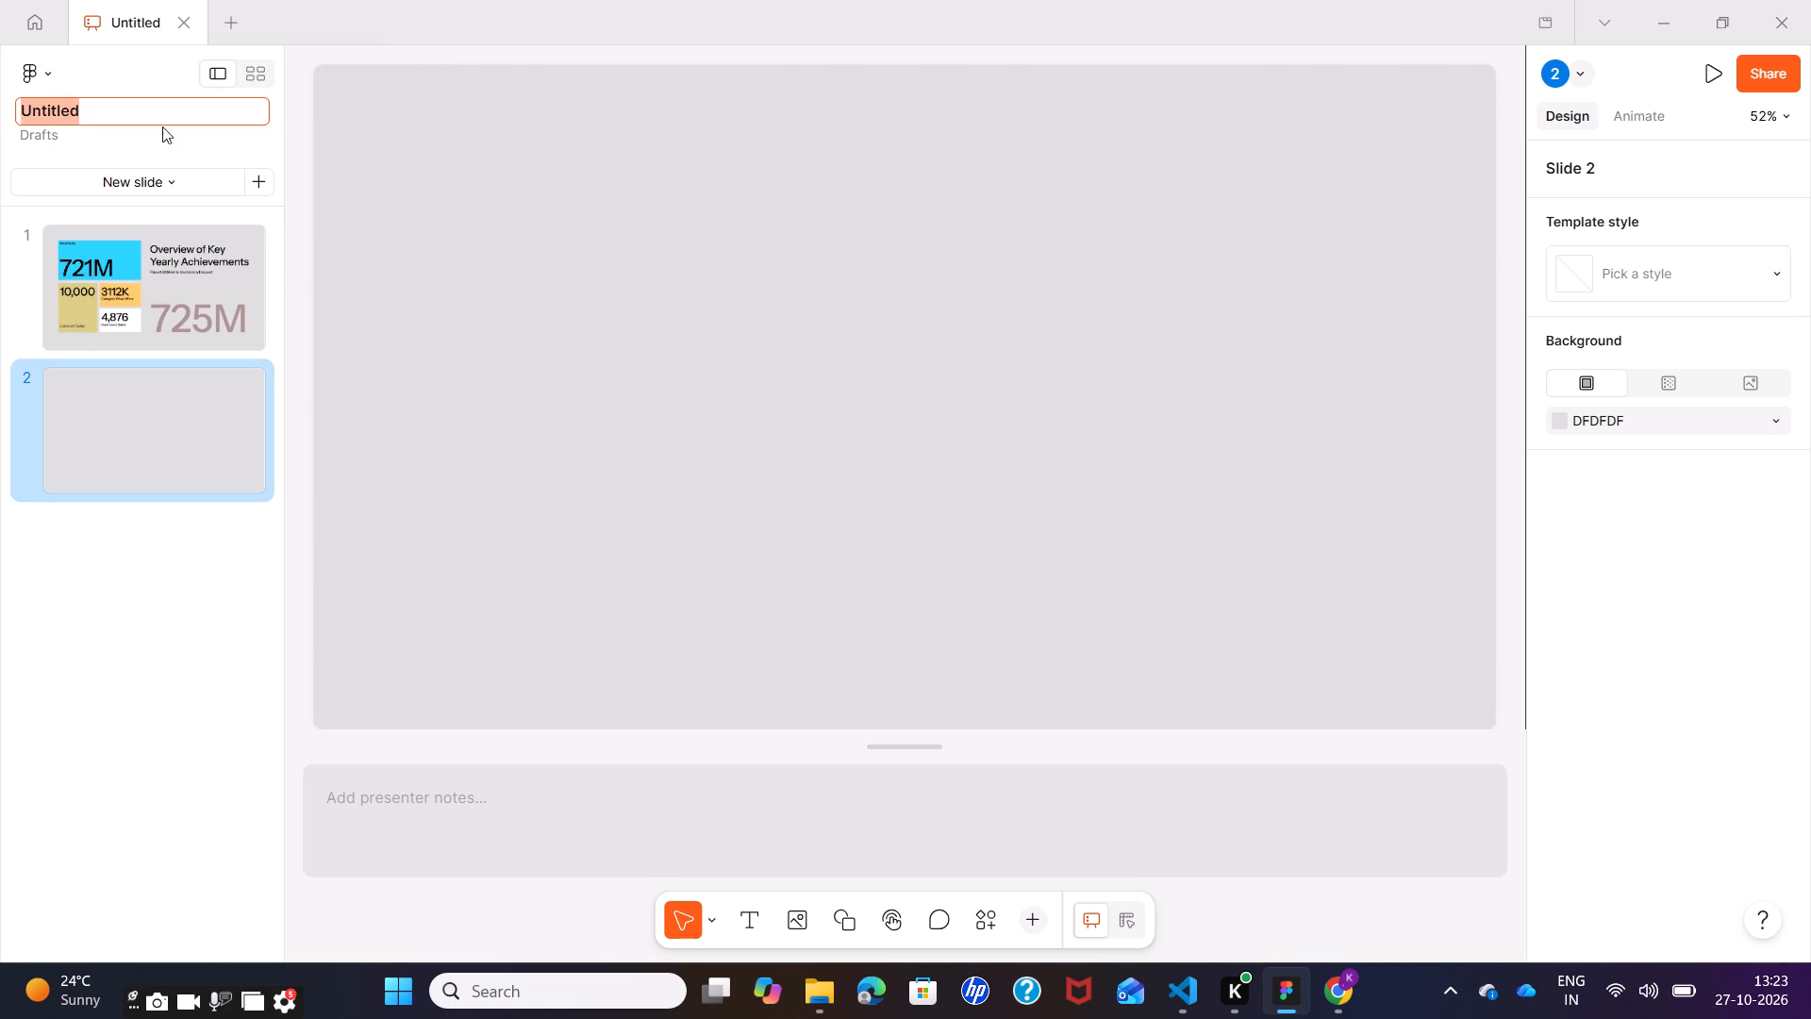
key(BackSpace)
text(Amazon Saels)
key(space)
key(BackSpace)
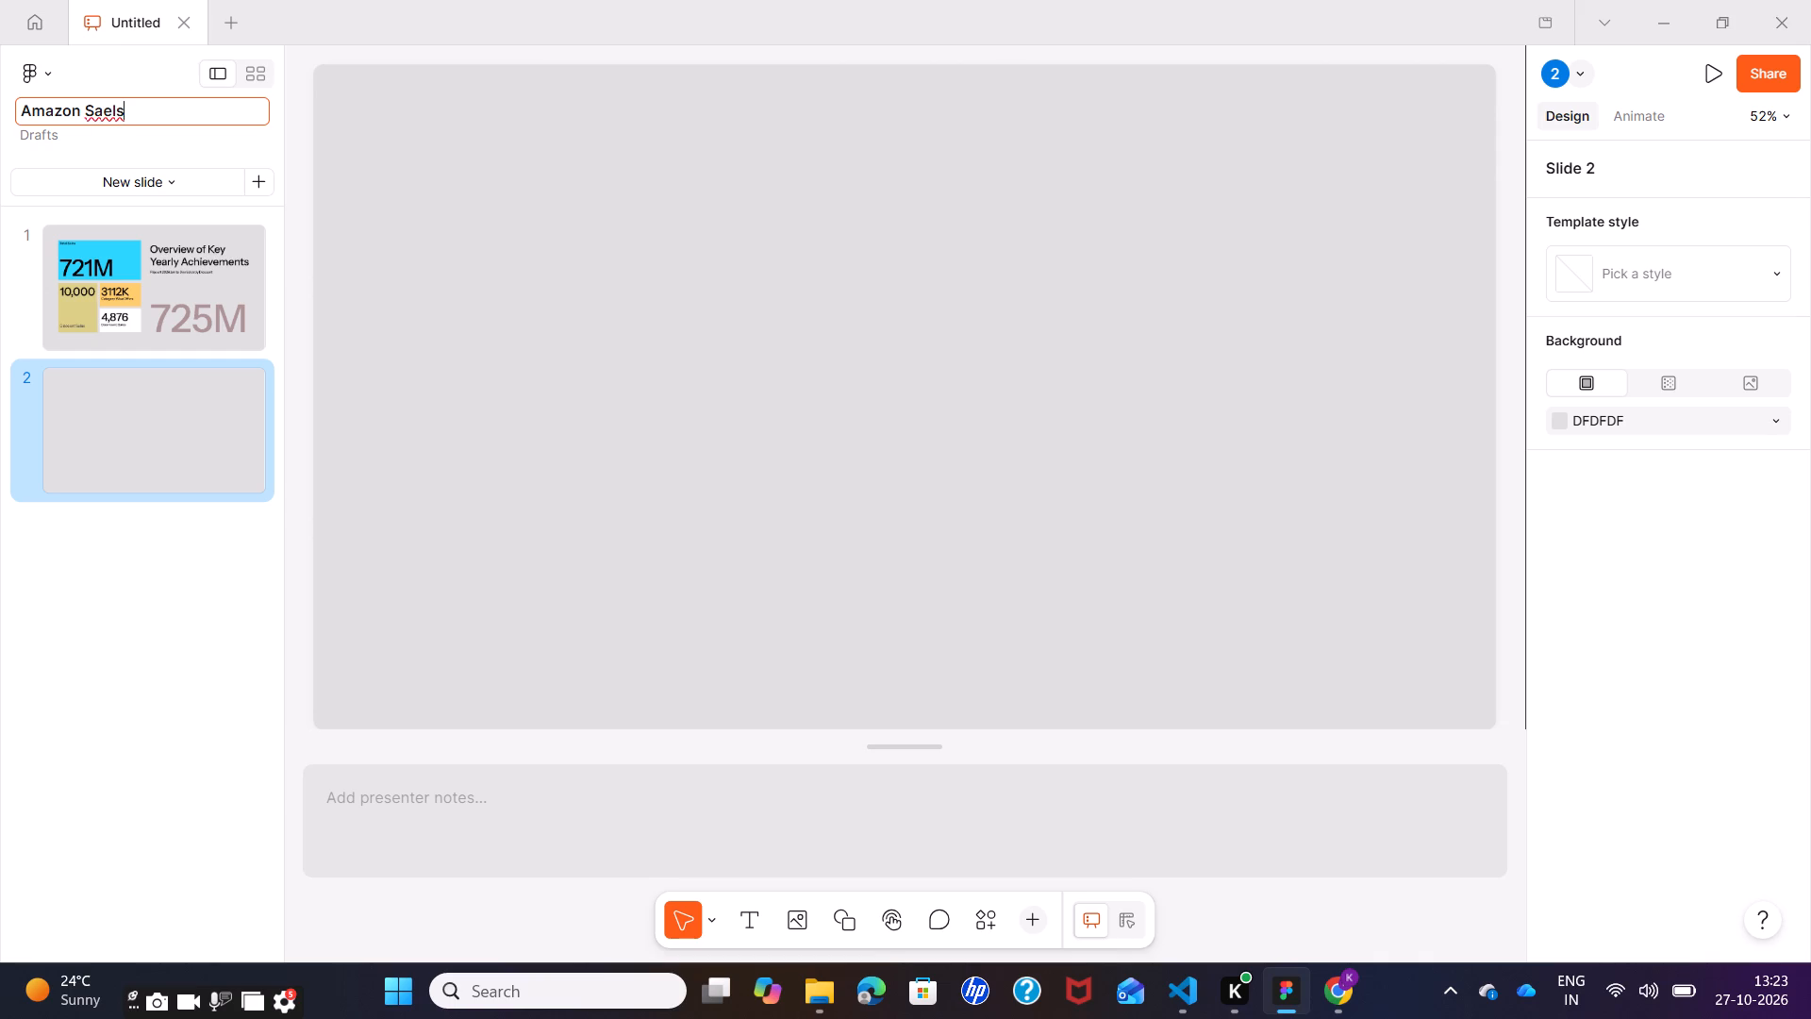
key(BackSpace)
key(BackSpace)
key(BackSpace)
text(les)
key(Return)
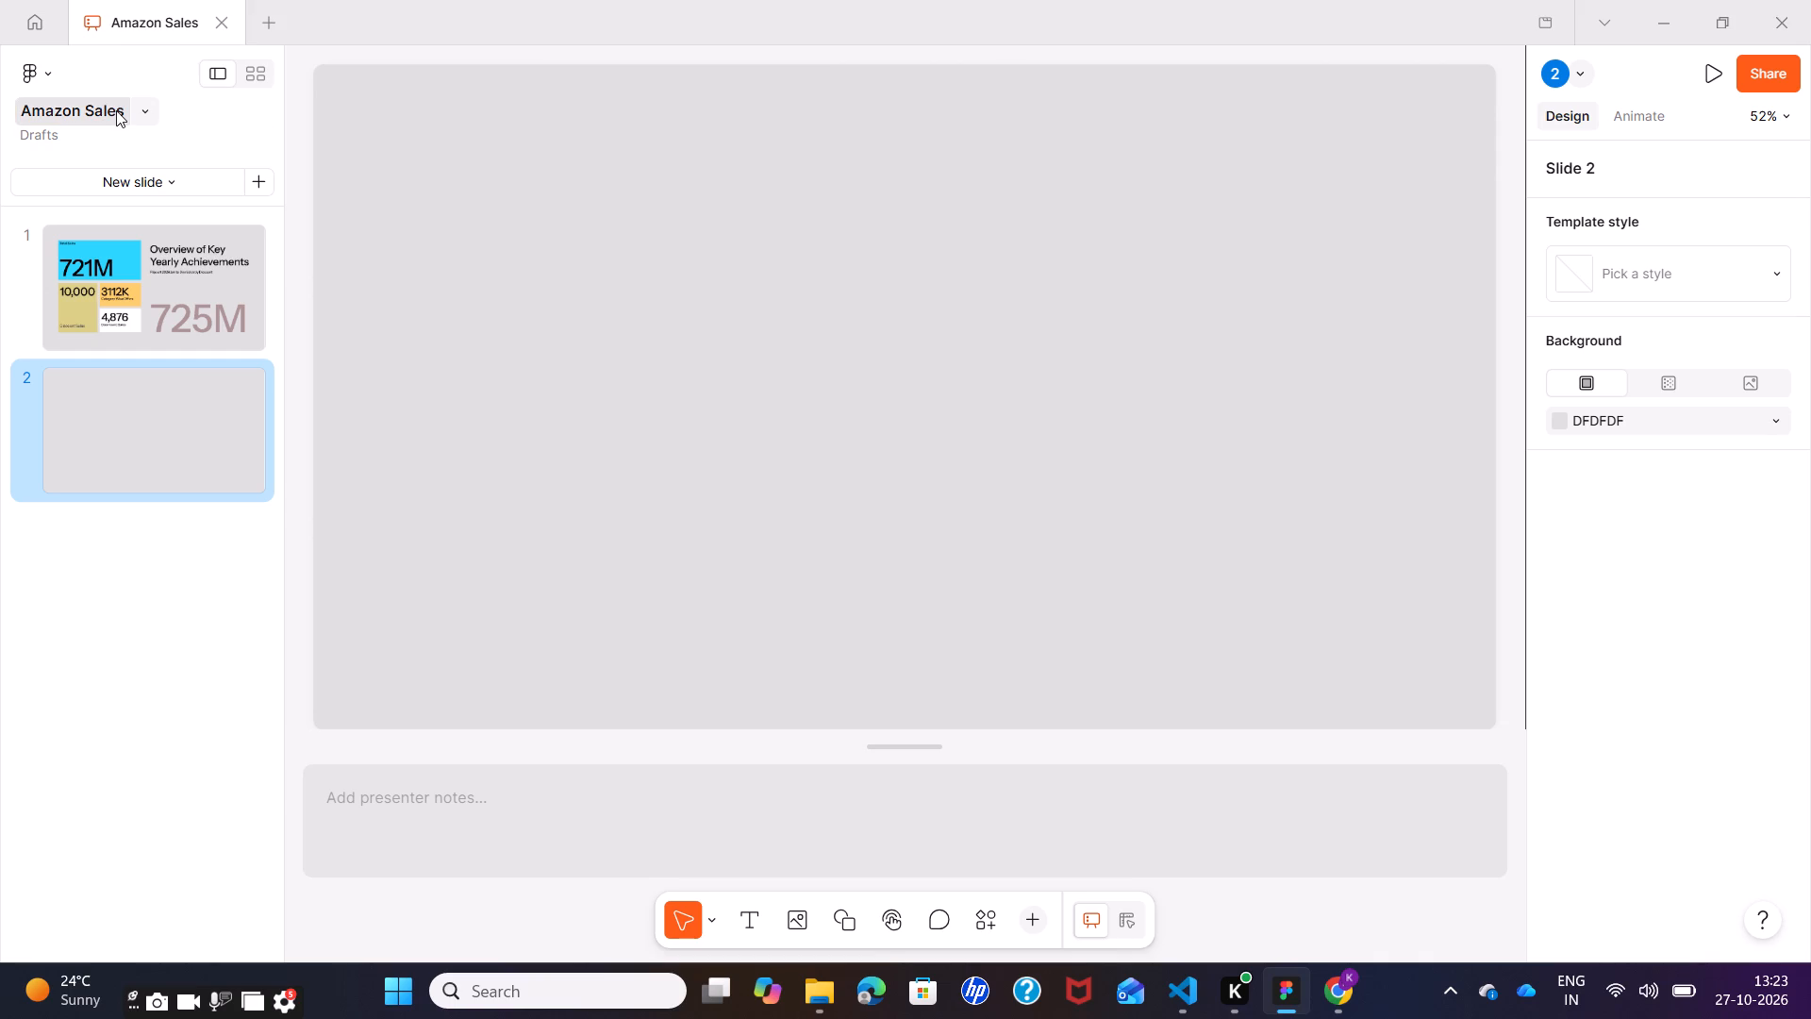
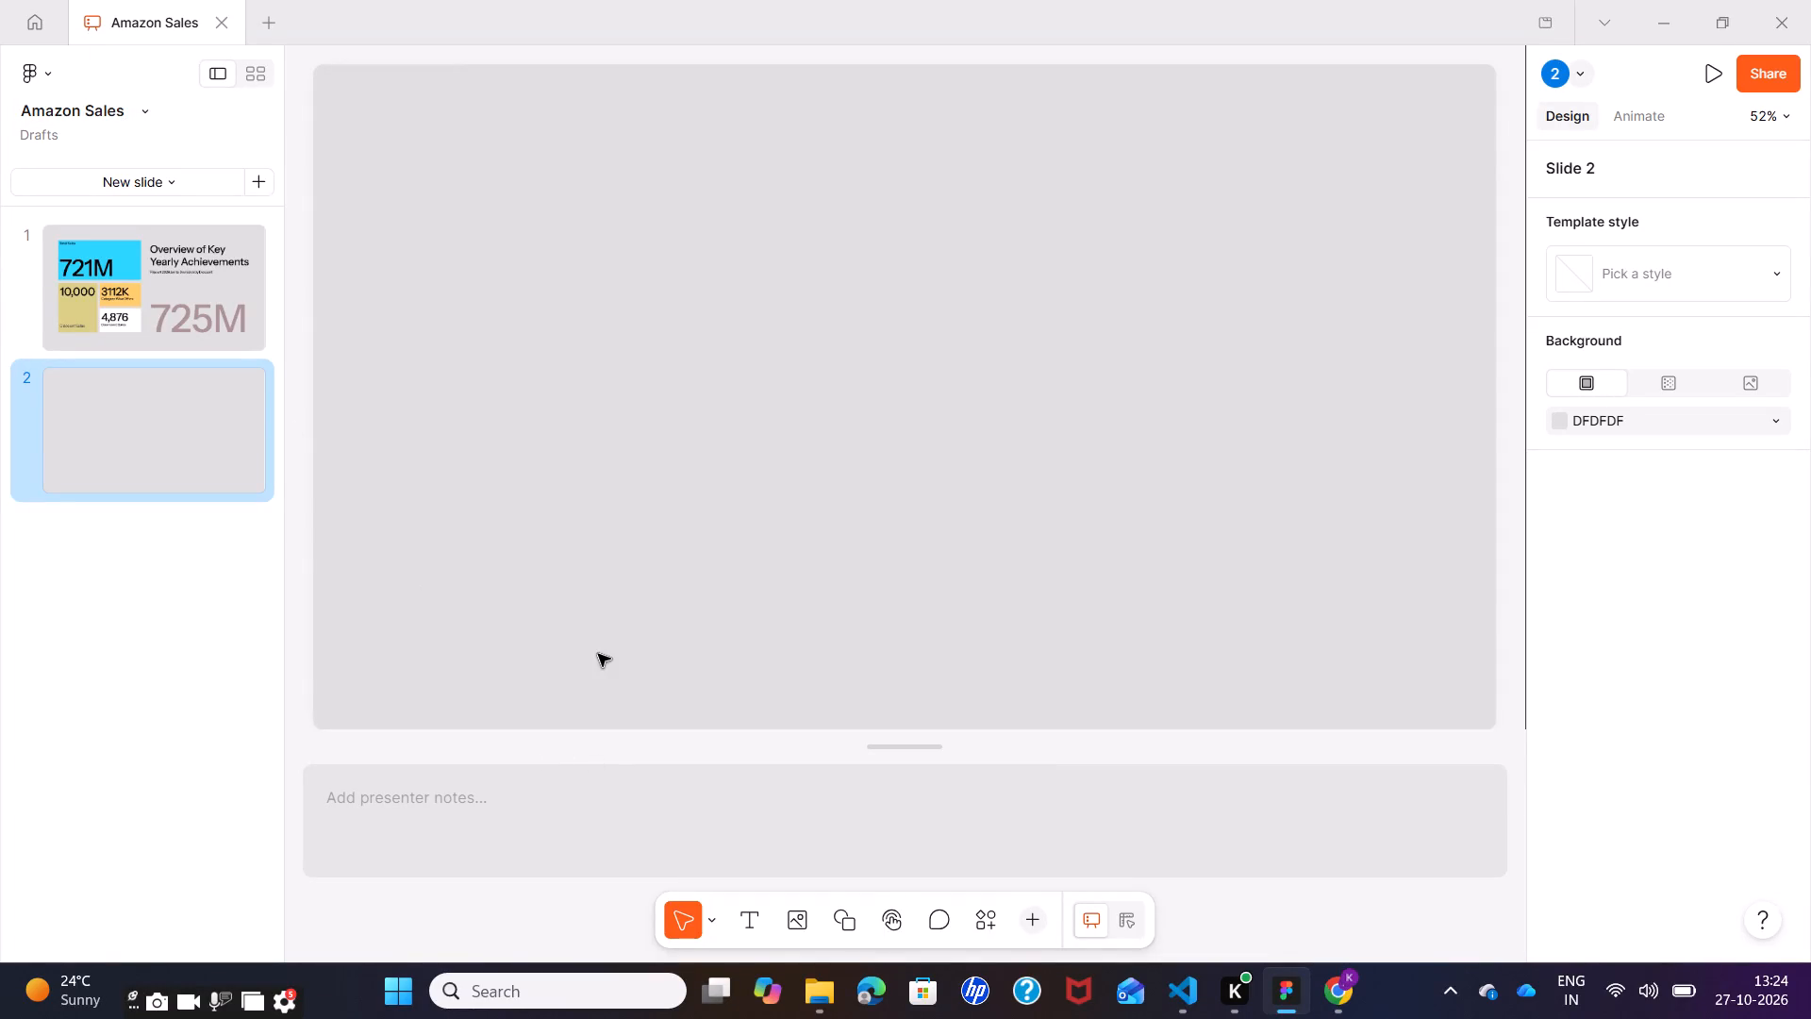
Draw a rectangle in the top-left corner of slide 2 and enlarge it into a wide card.
click(515, 359)
click(843, 913)
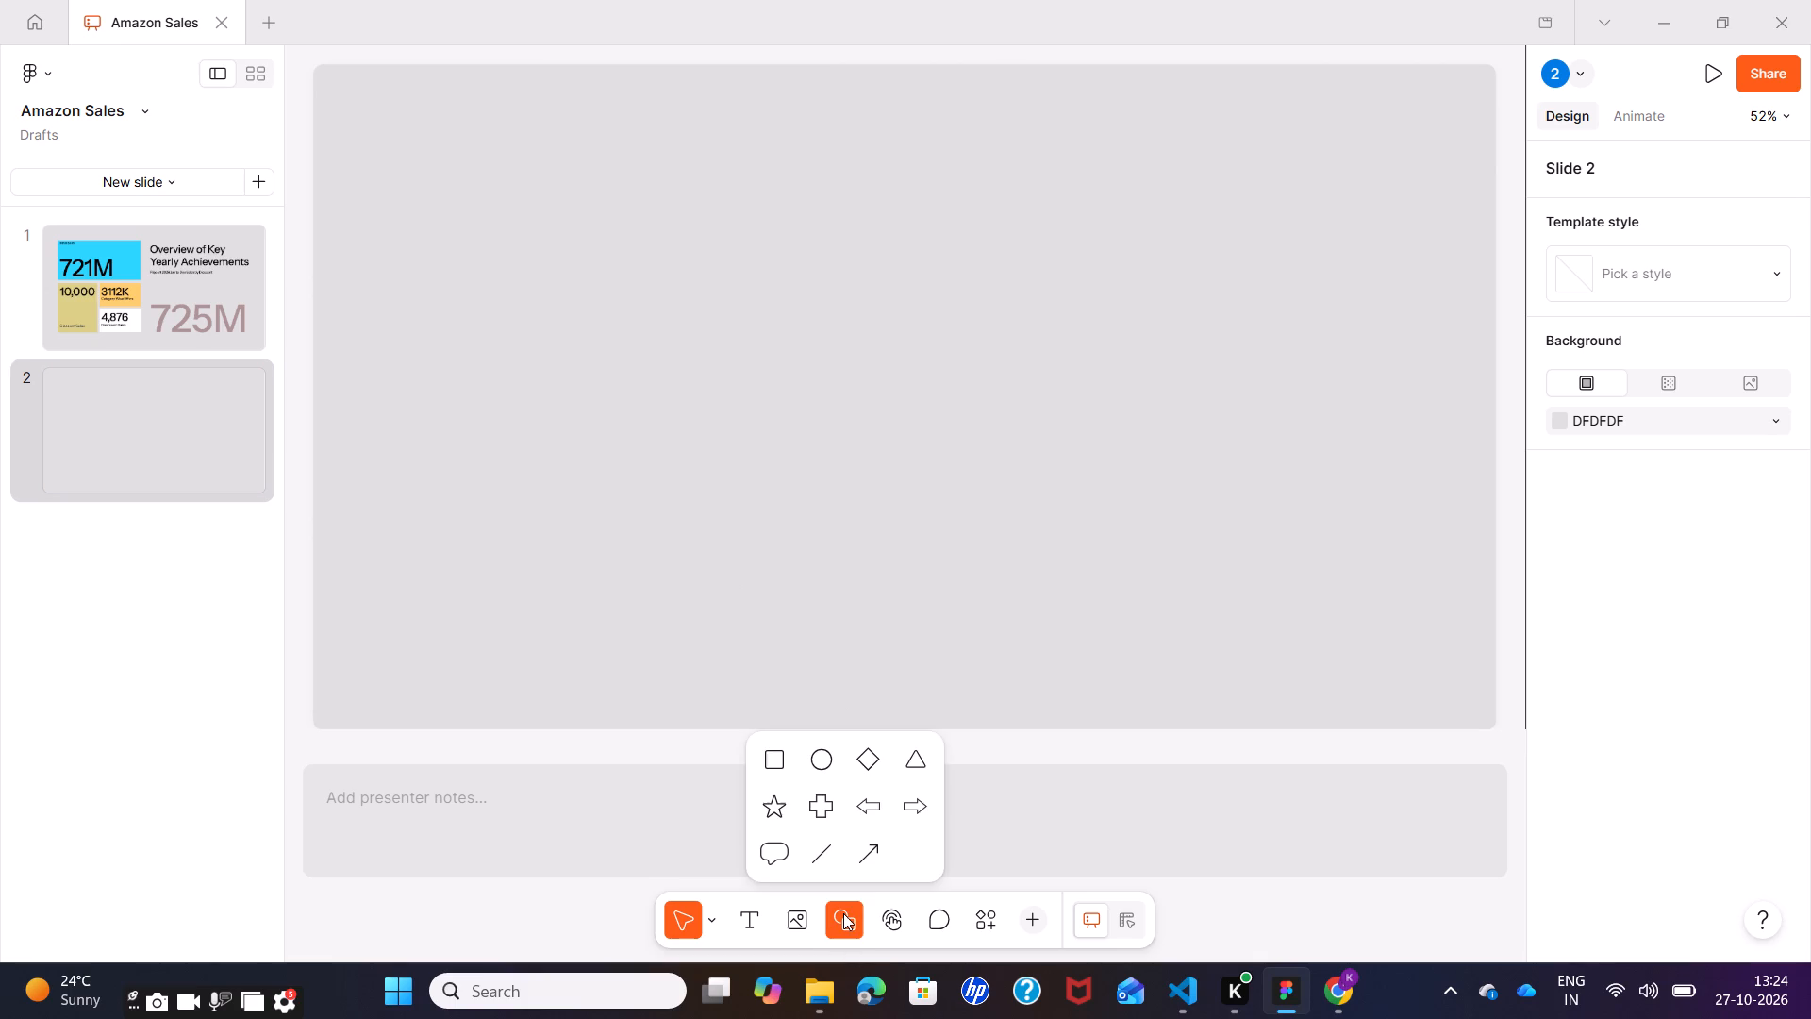
click(761, 760)
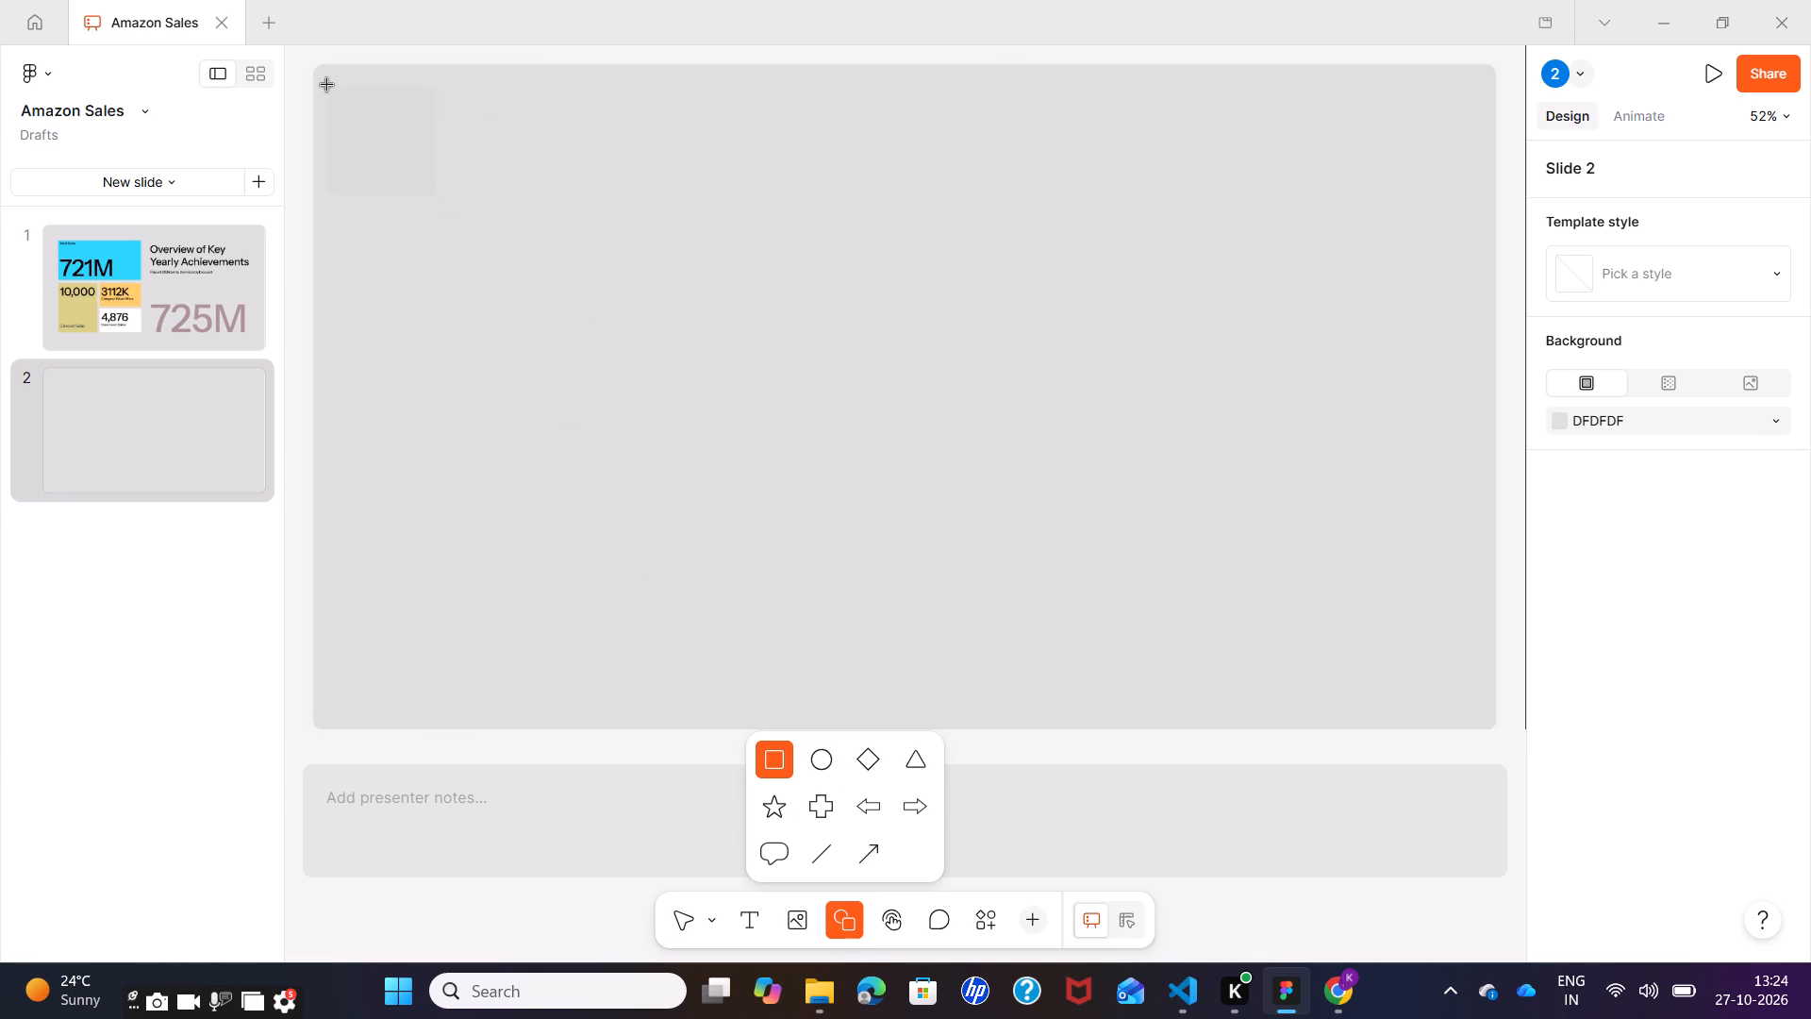
drag(324, 77, 386, 139)
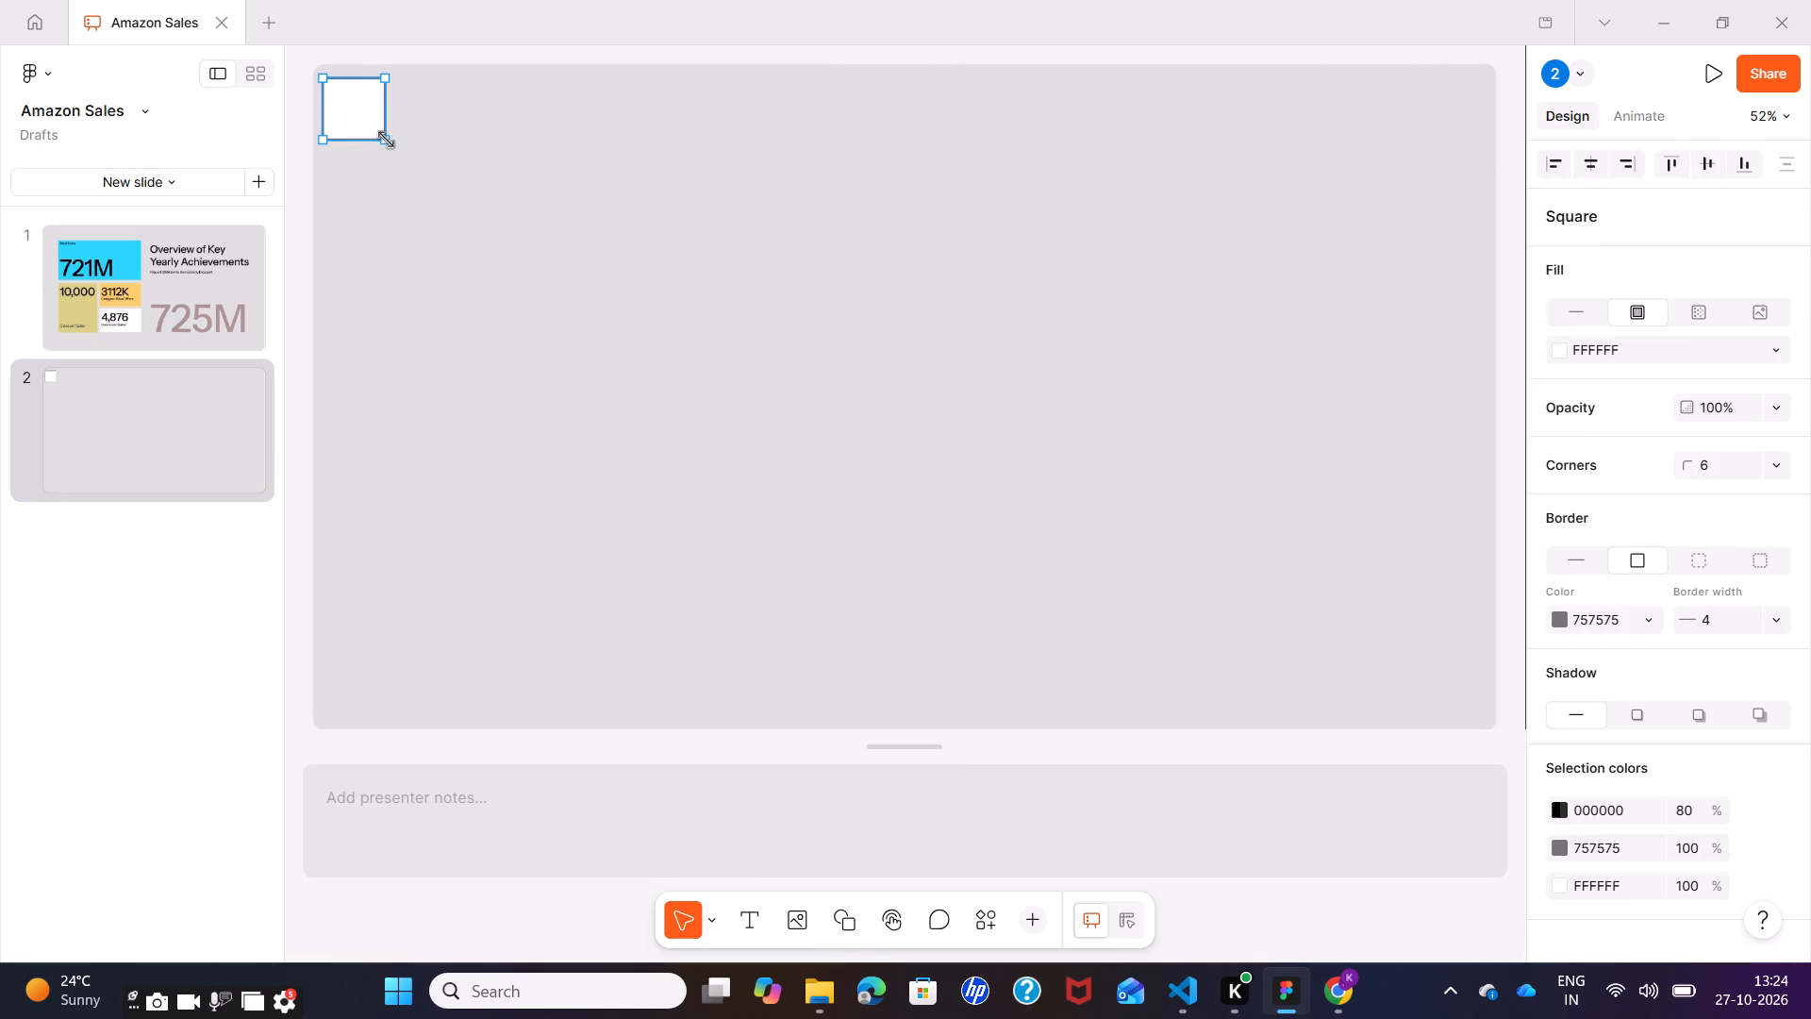
drag(386, 140, 512, 201)
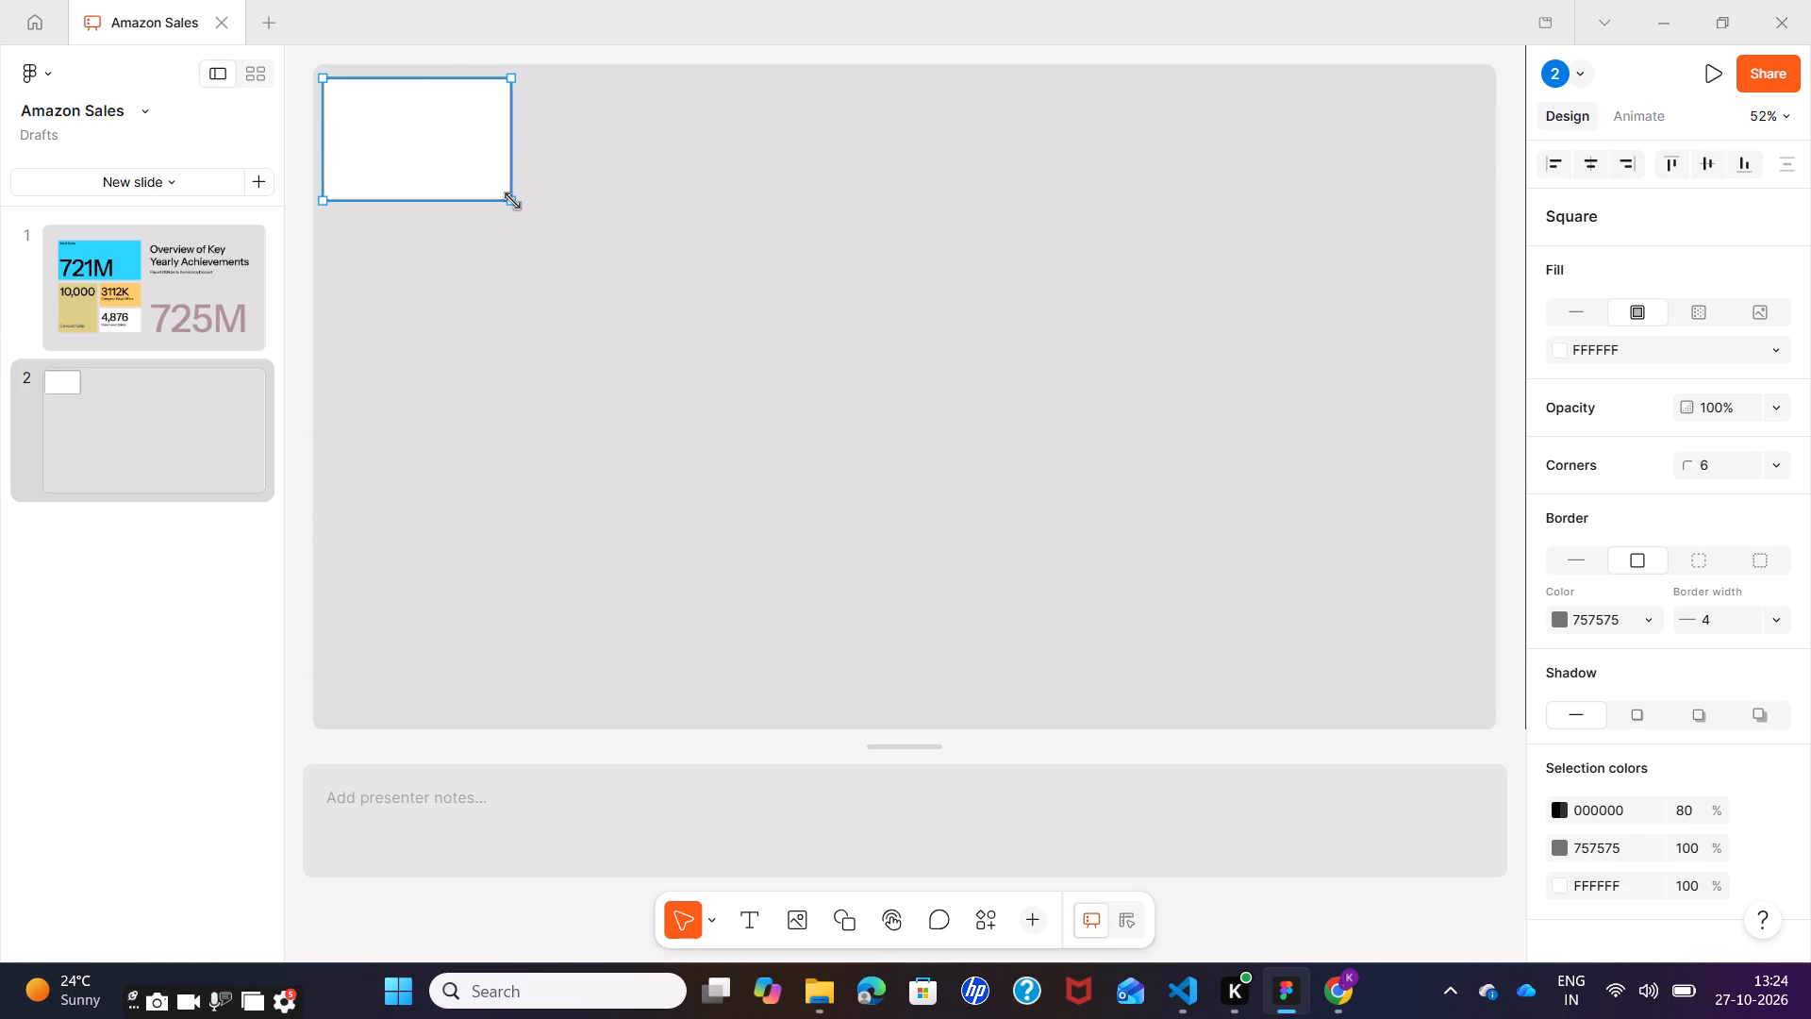
Change the new card's white fill to the deck's bright blue 29D4FF.
right_click(394, 108)
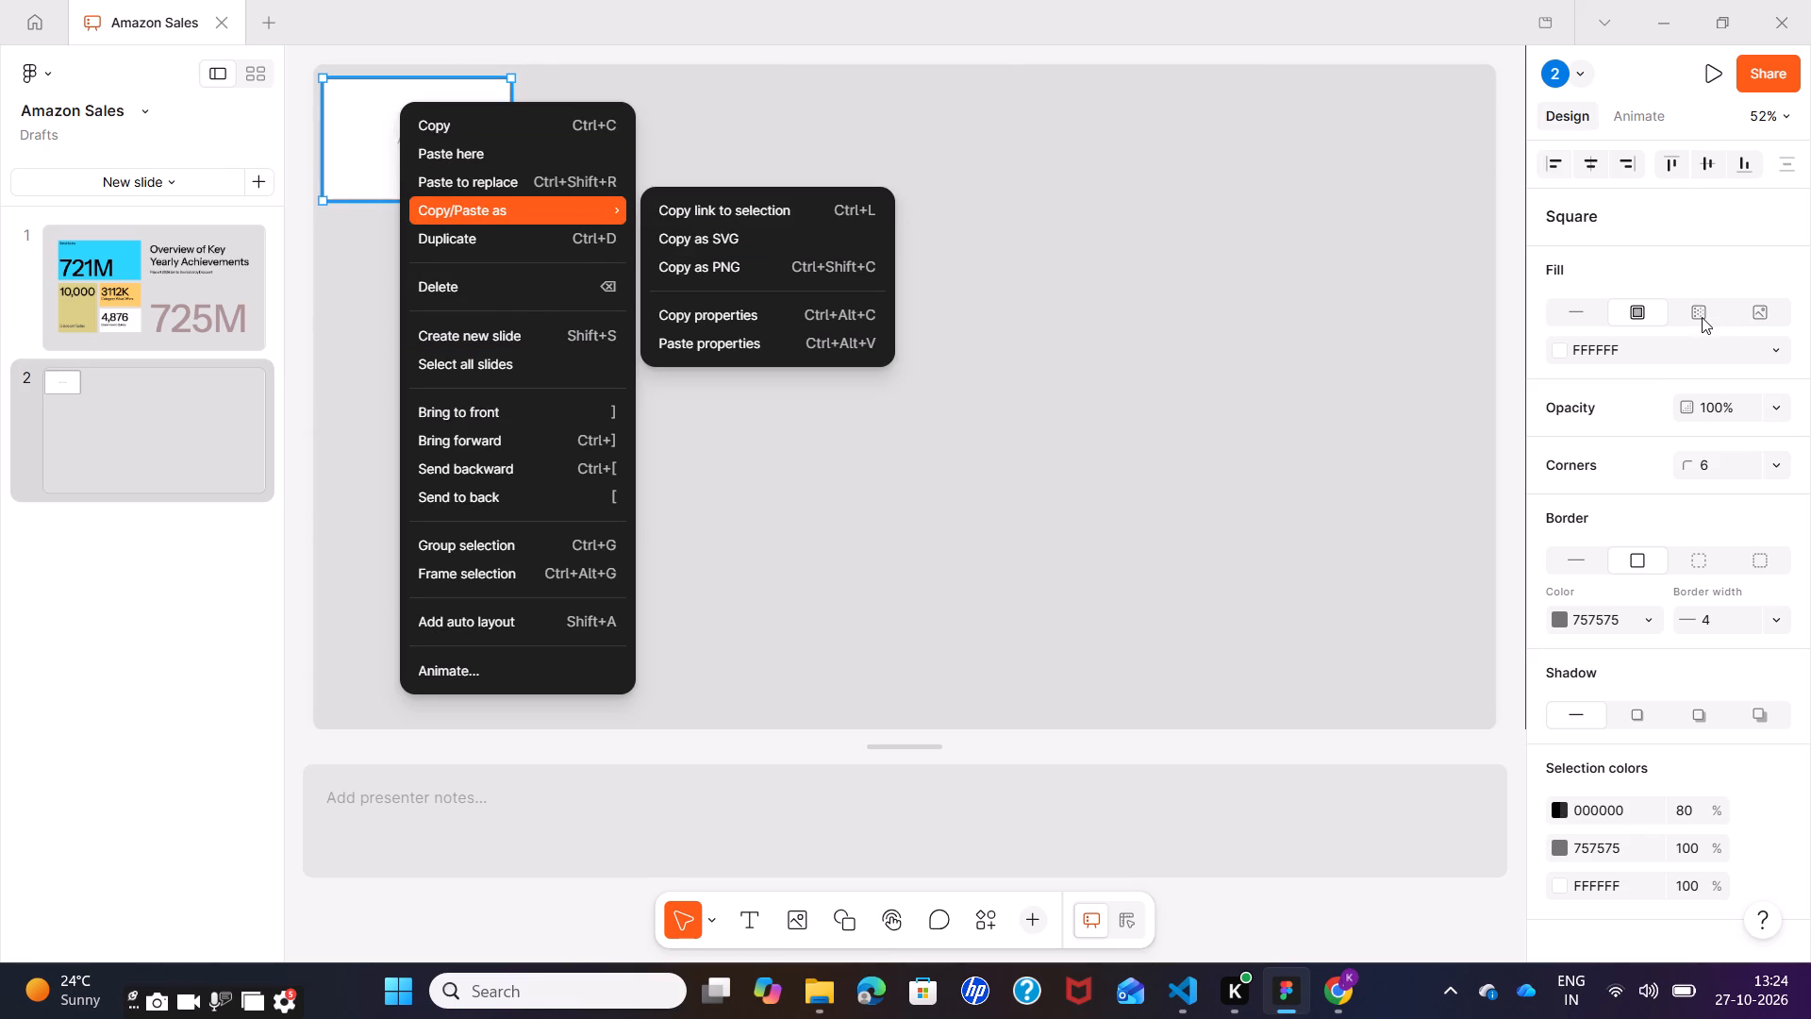
click(1586, 811)
click(1575, 883)
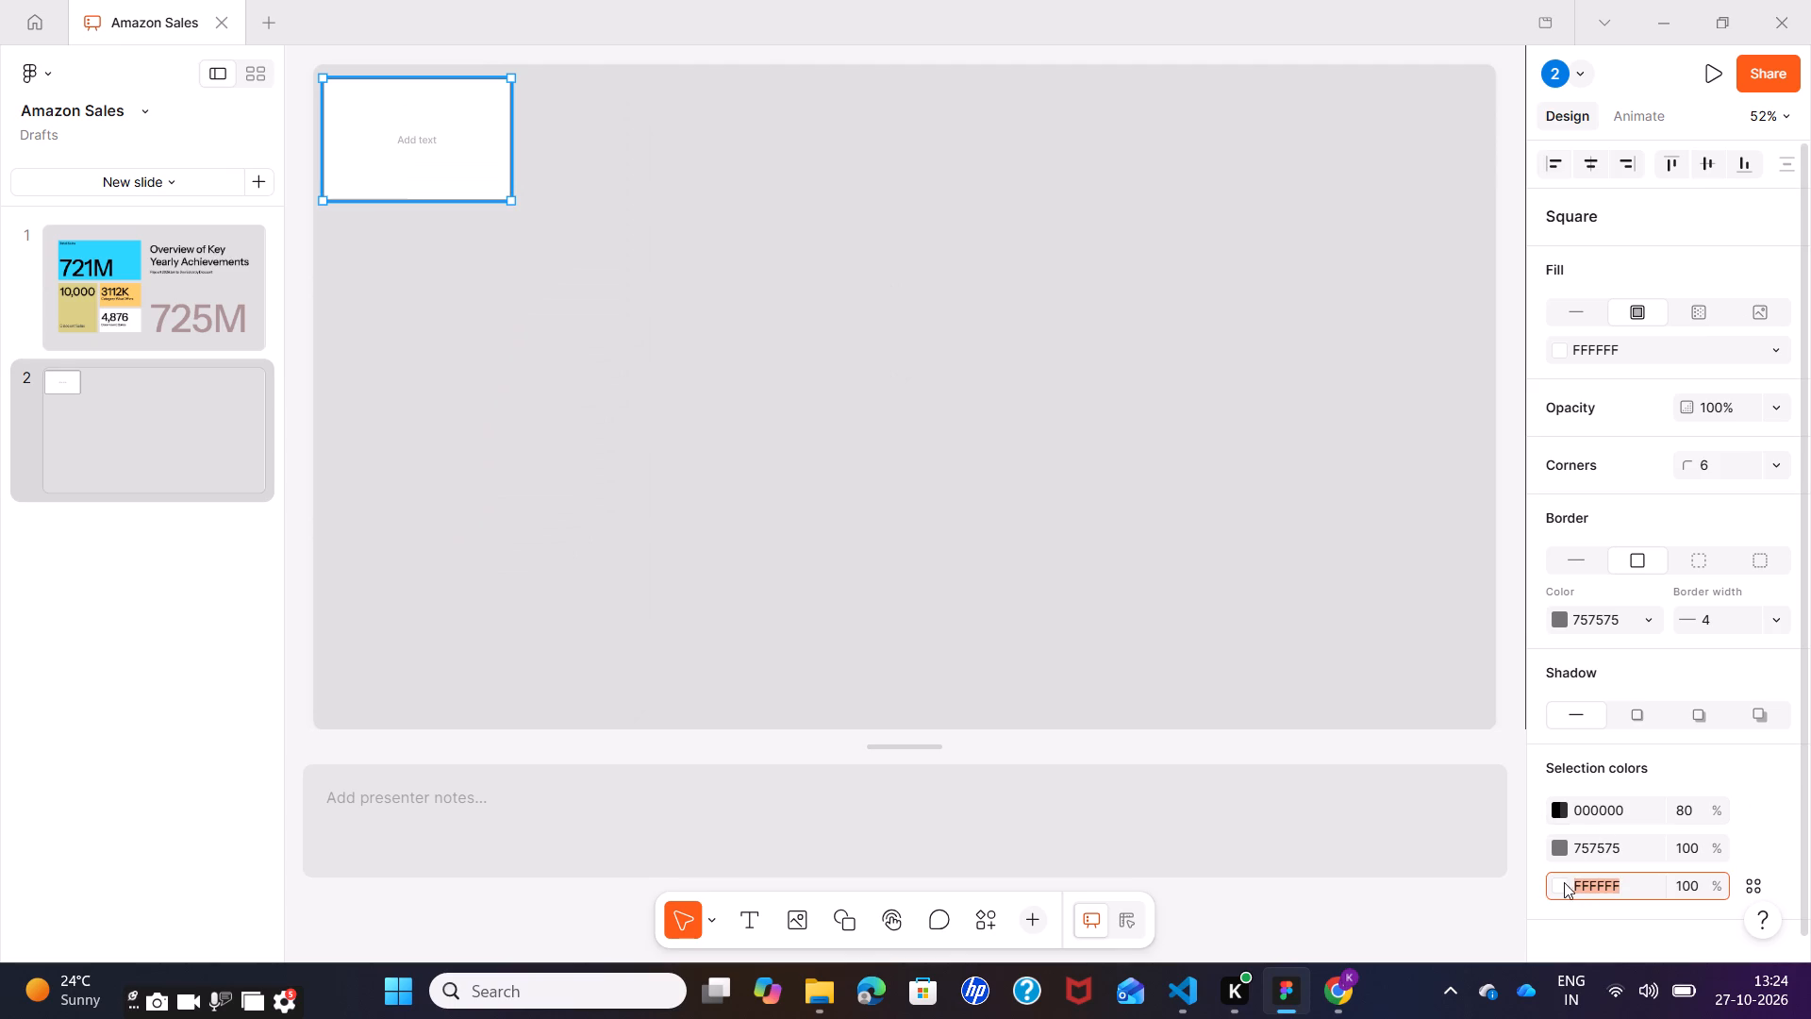
click(1559, 882)
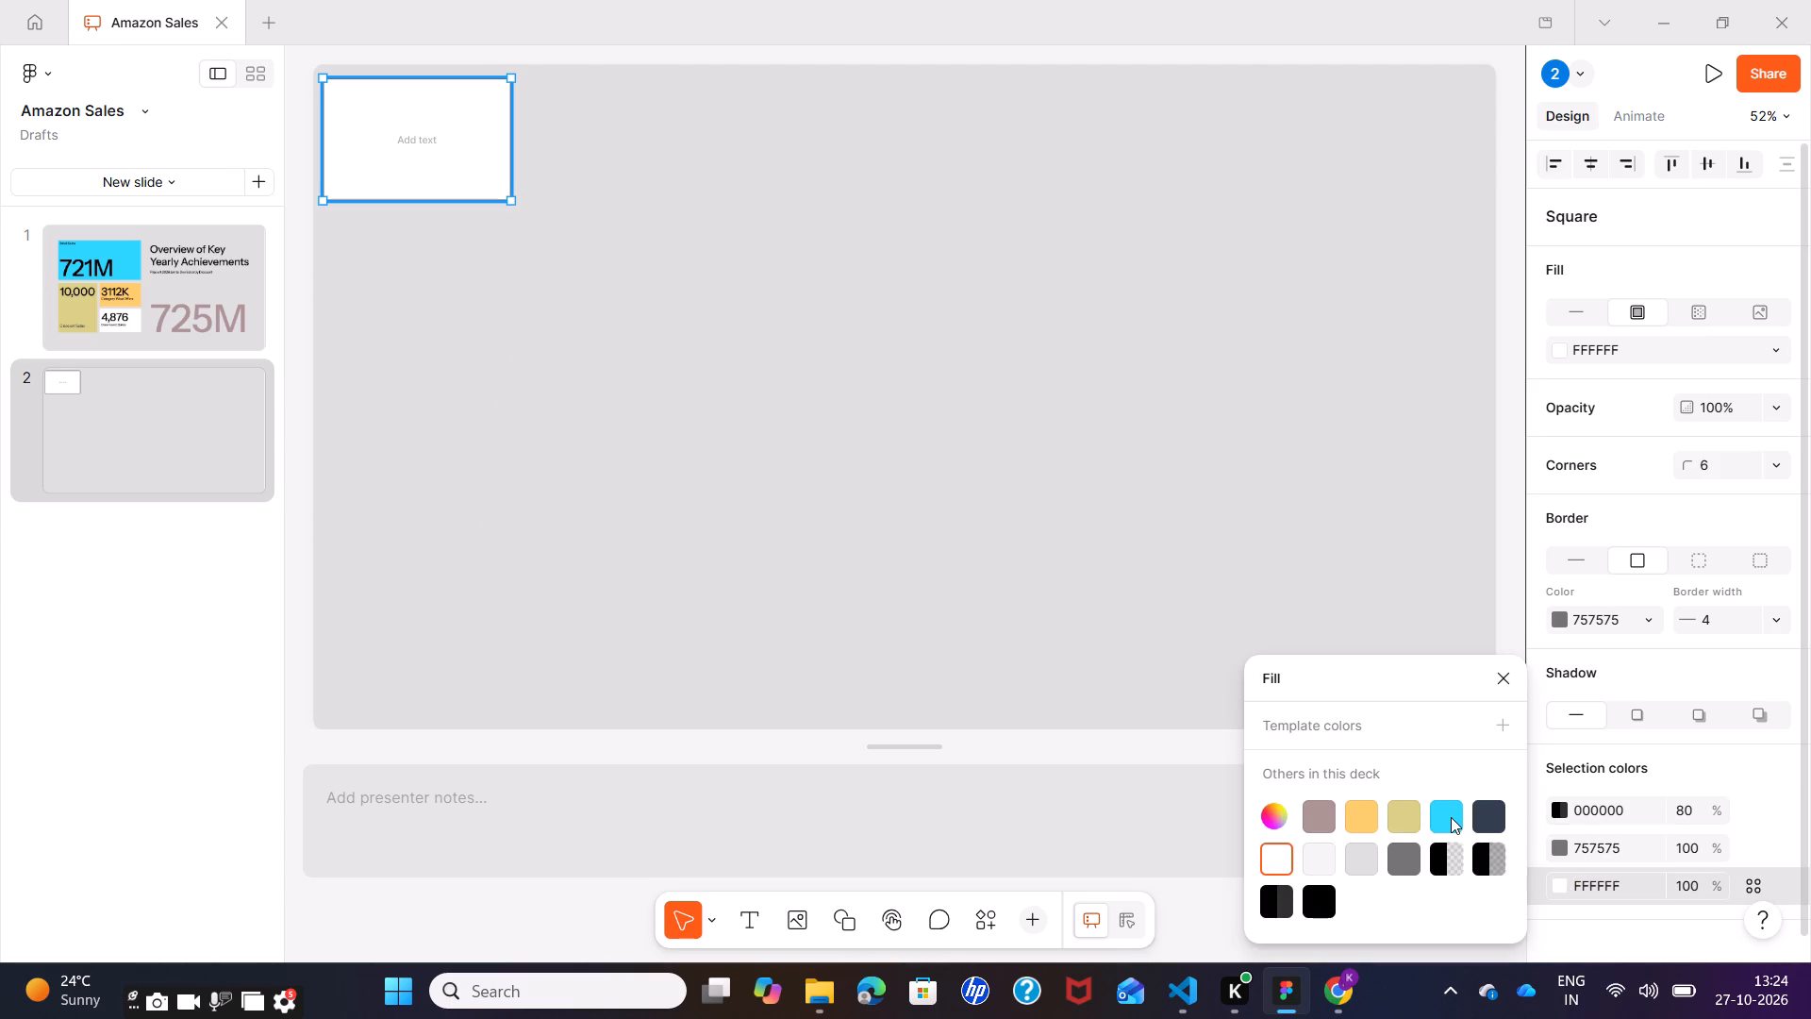
click(1451, 817)
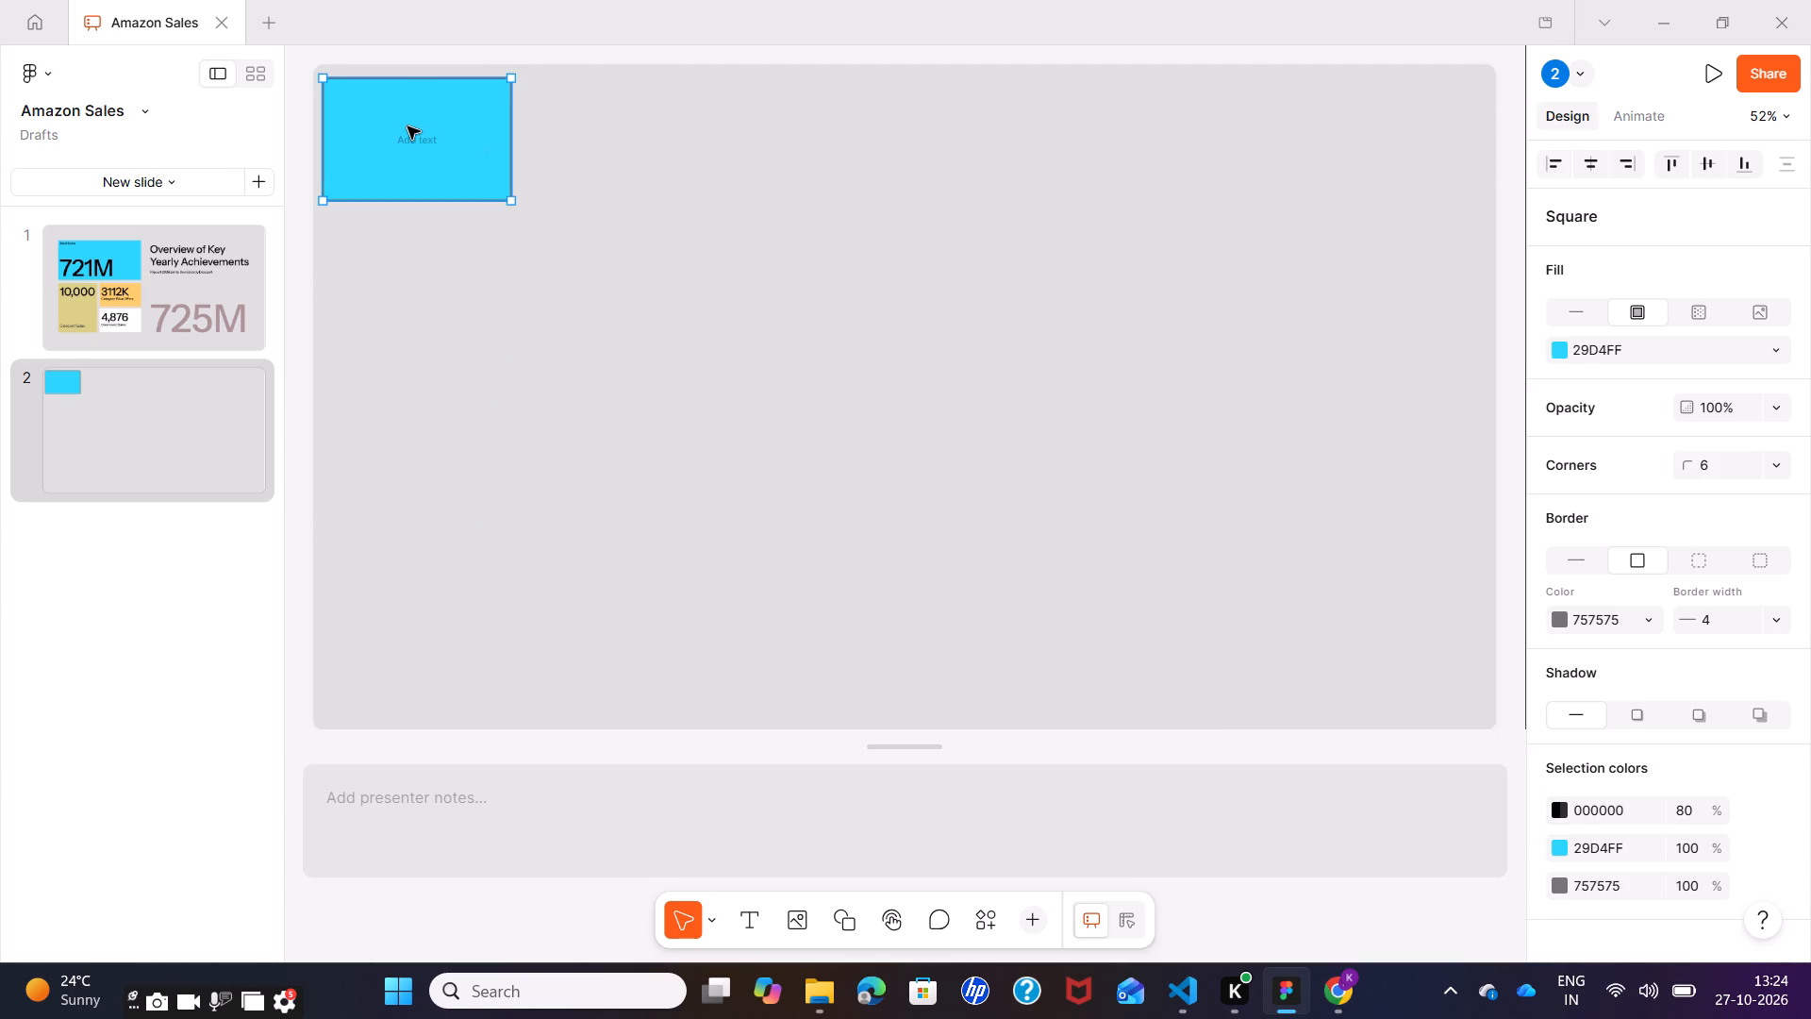
Enter the text 721M inside the blue card on slide 2.
double_click(406, 125)
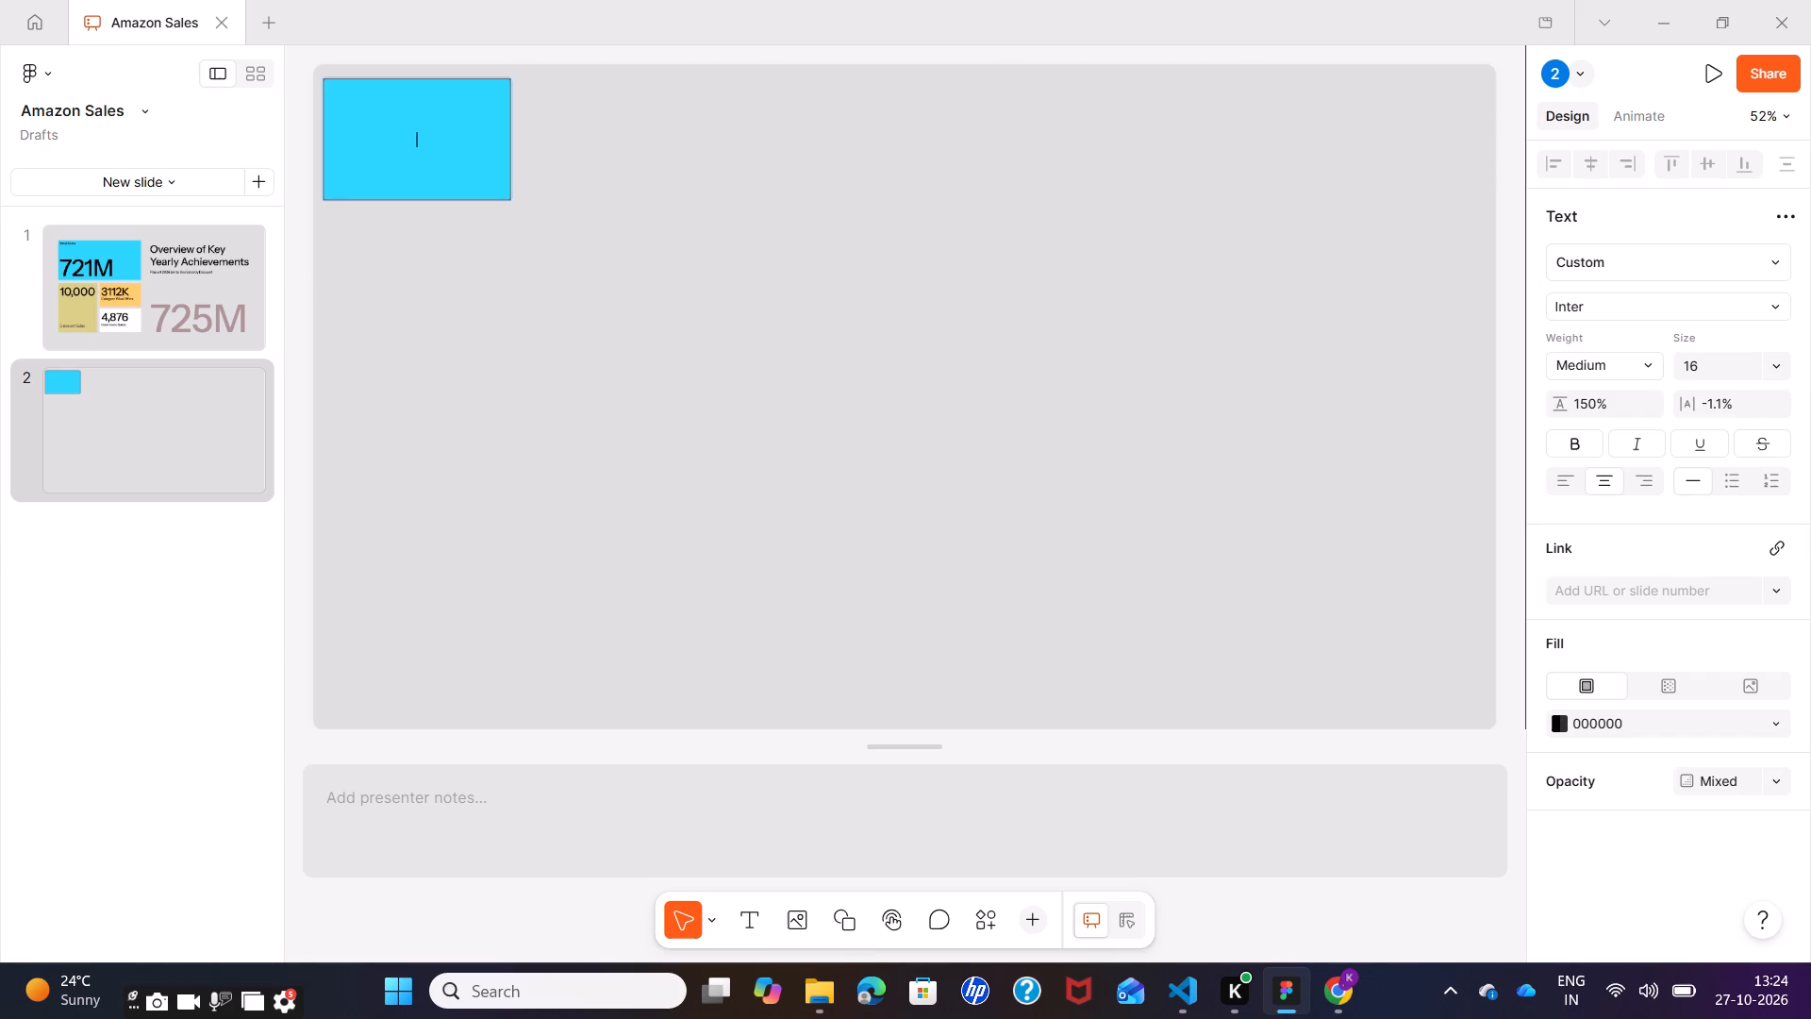
key(End)
key(Home)
key(Clear)
key(shift+BackSpace)
key(shift+BackSpace)
key(Home)
key(Down)
key(End)
key(shift+m)
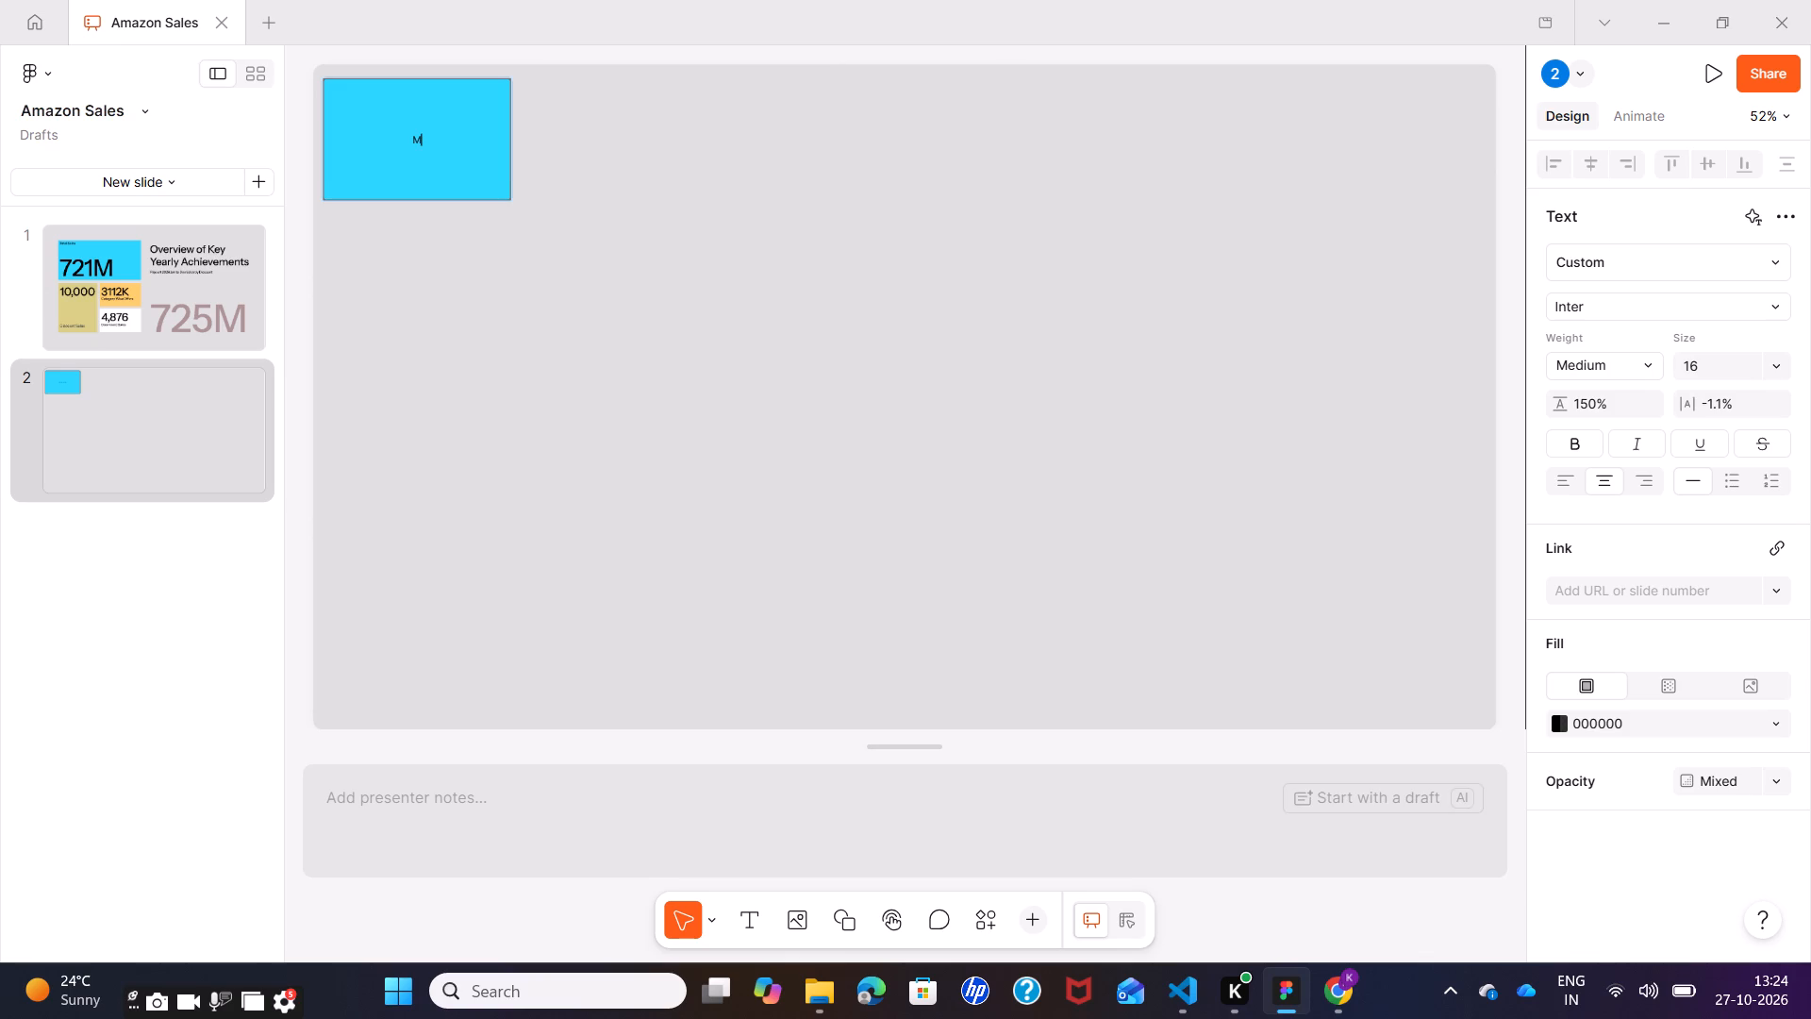
key(BackSpace)
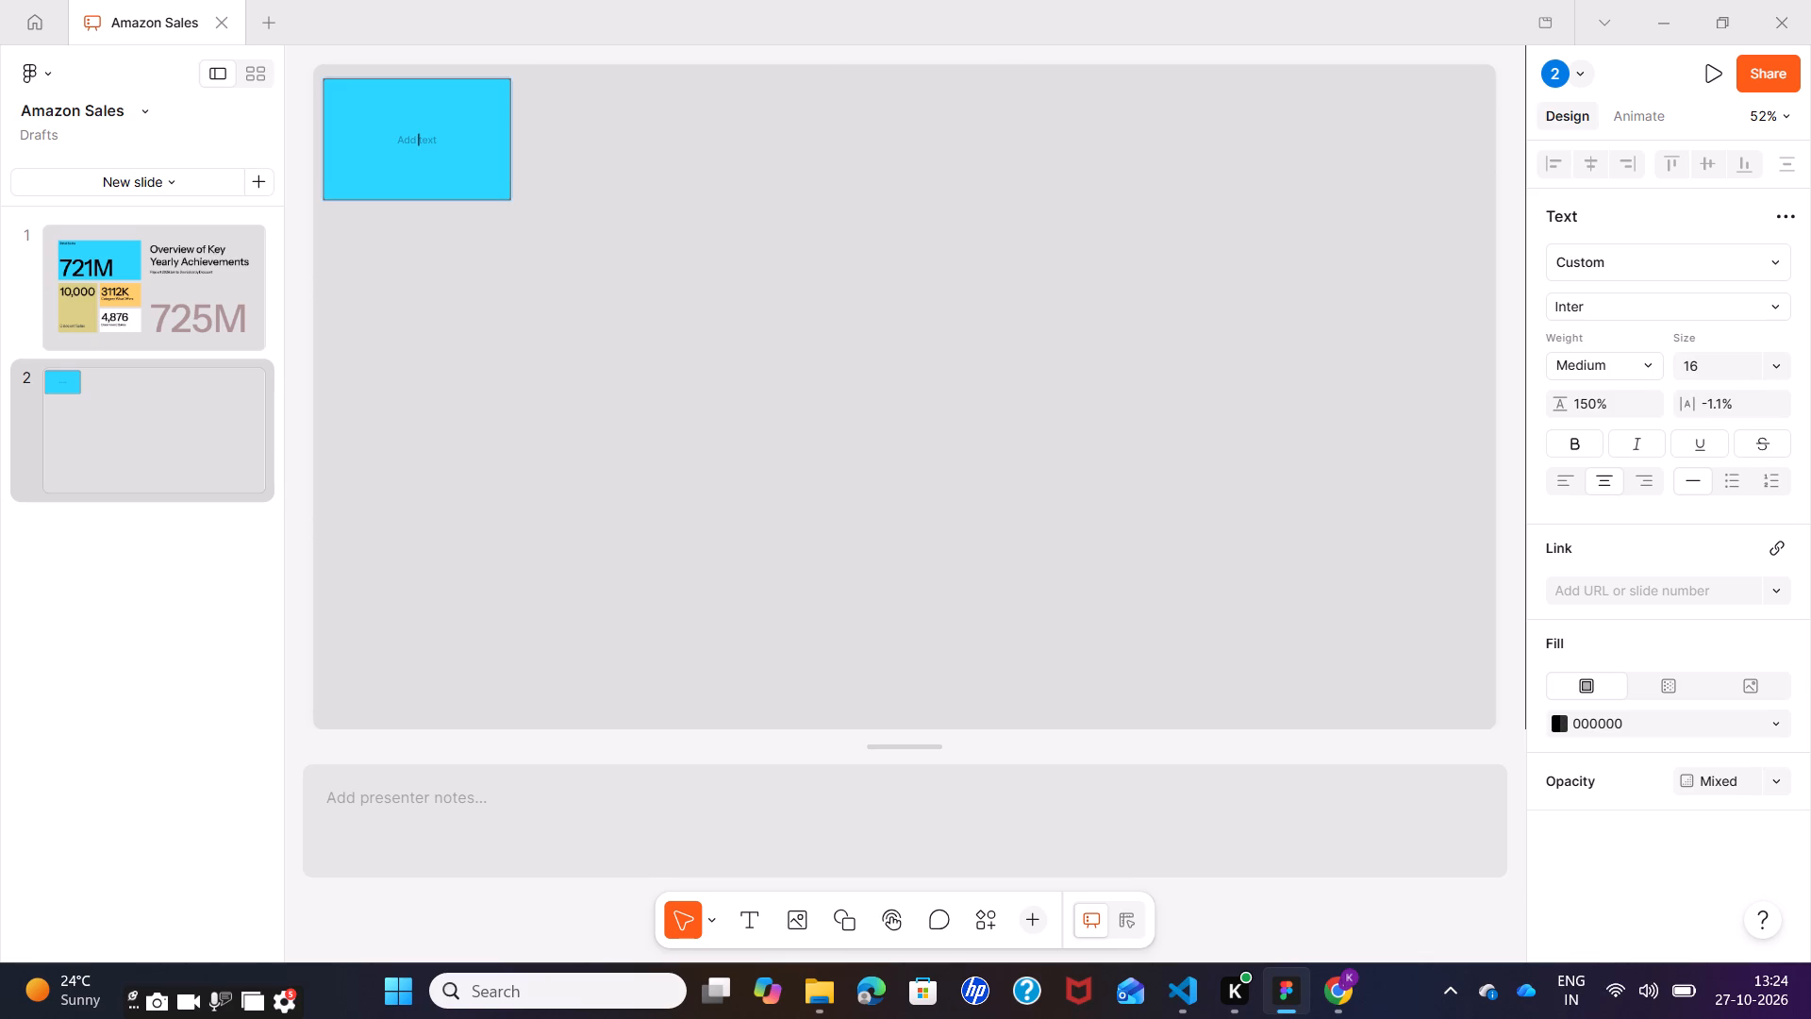
key(Home)
key(7)
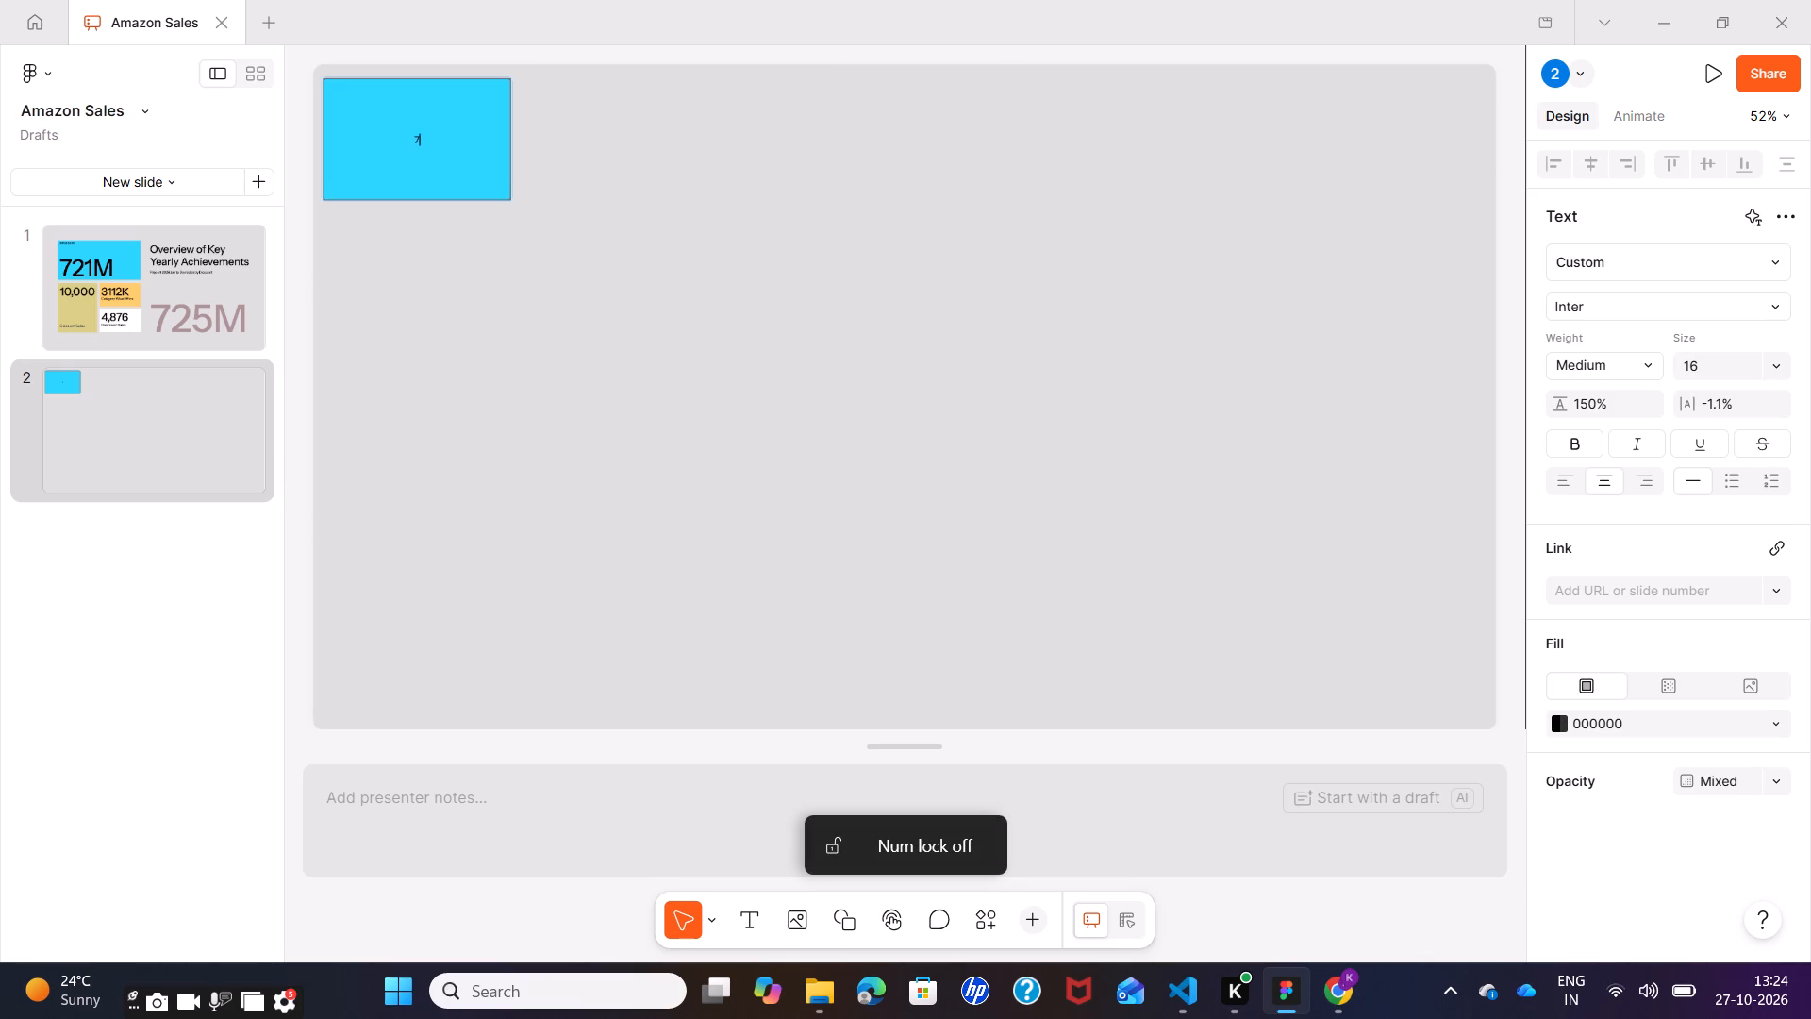
text(21)
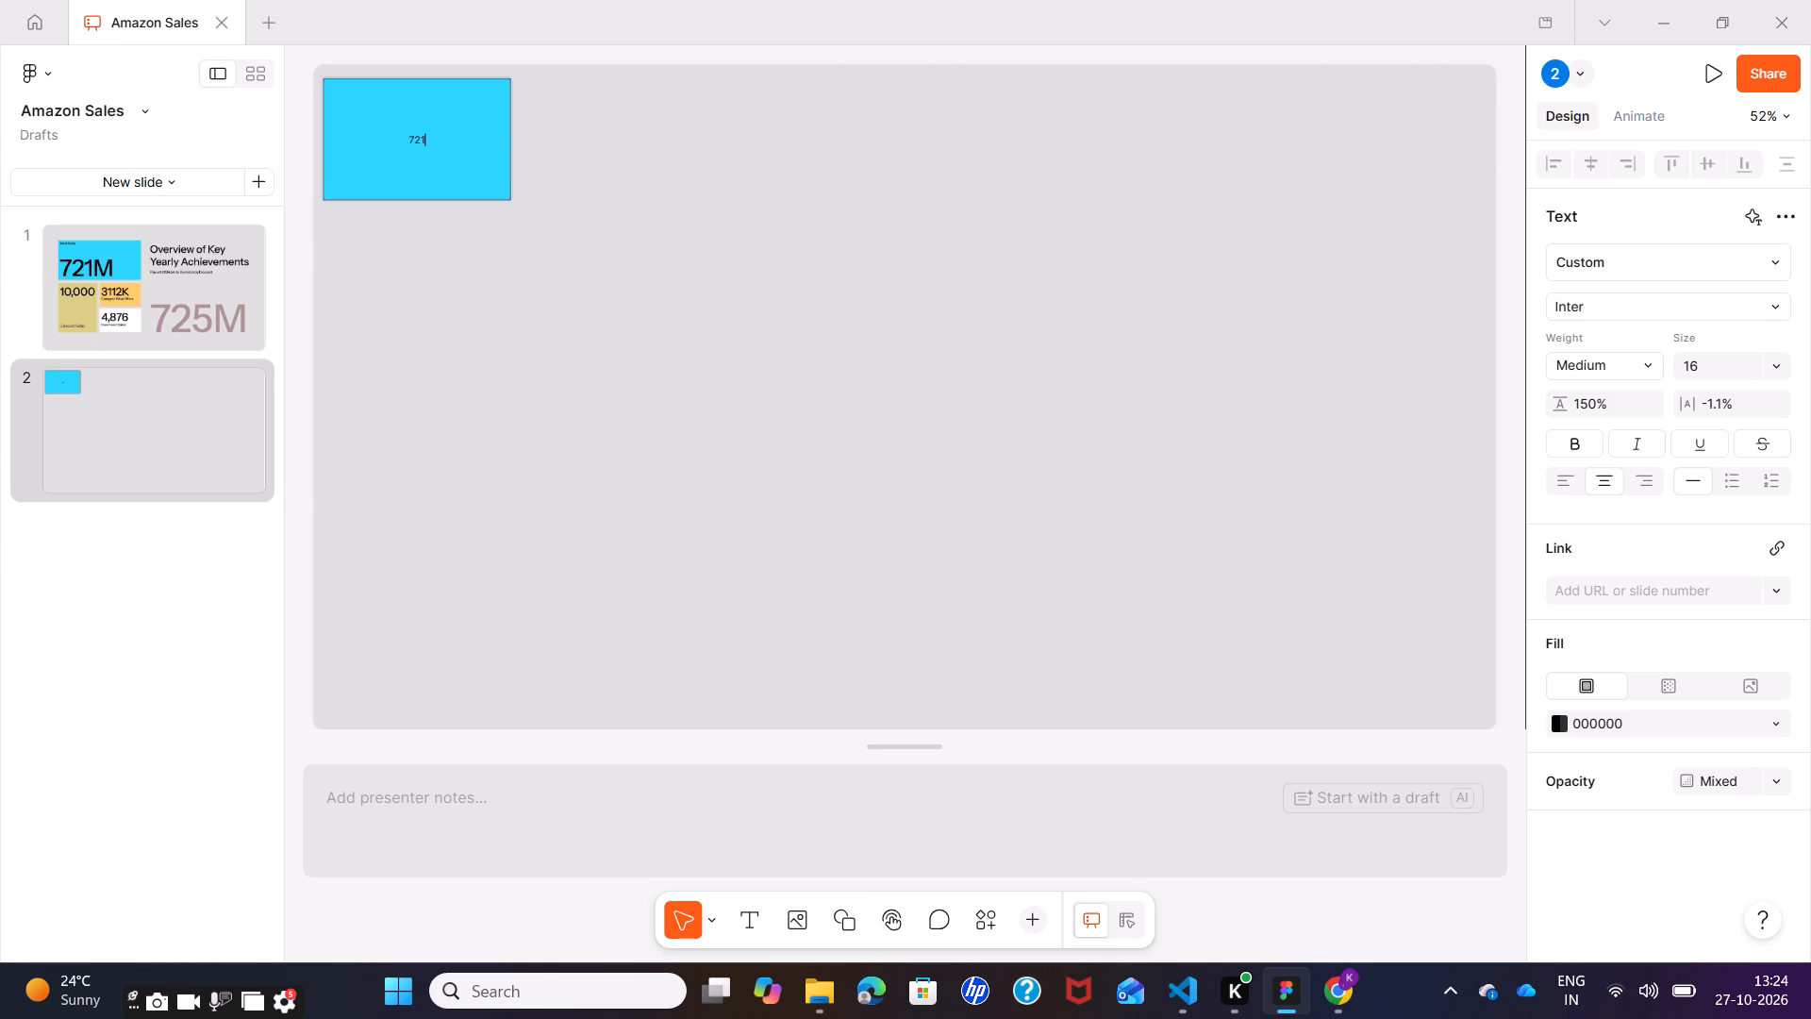
key(shift+m)
Set the font size of the card's 721M text to 64 and deselect the card.
drag(467, 154, 367, 115)
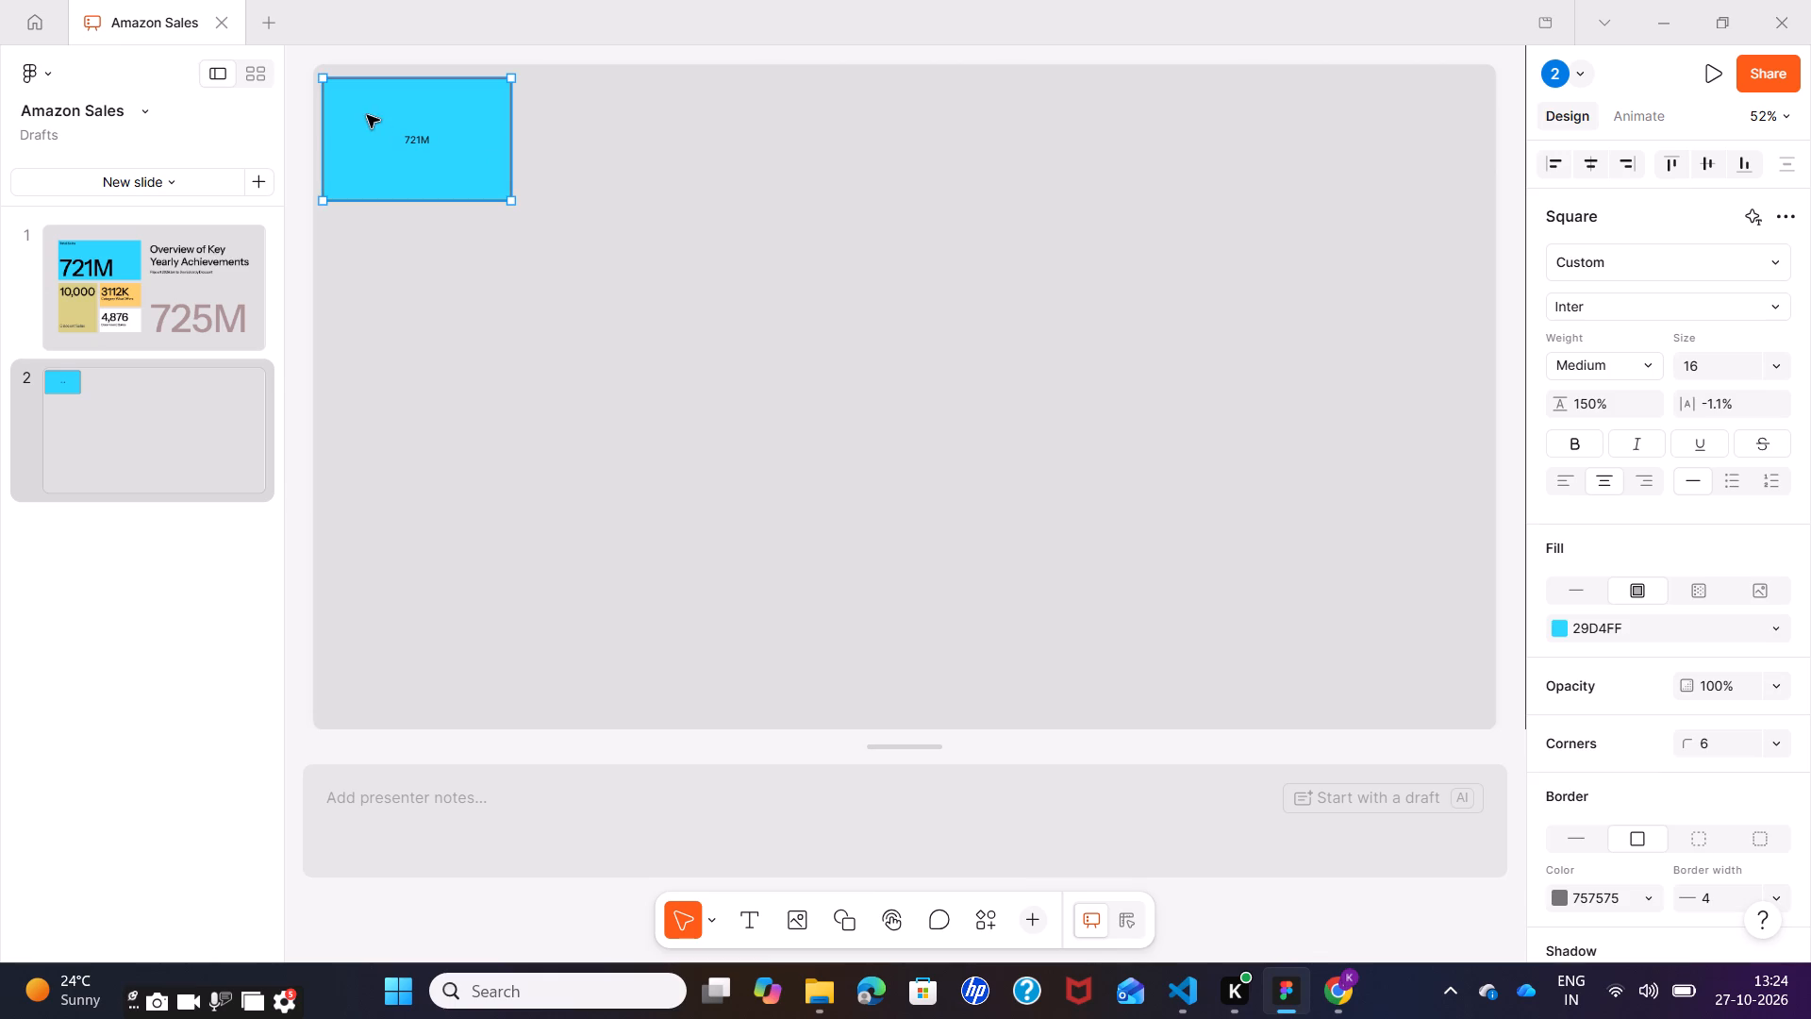
drag(367, 115, 382, 119)
key(ctrl+a)
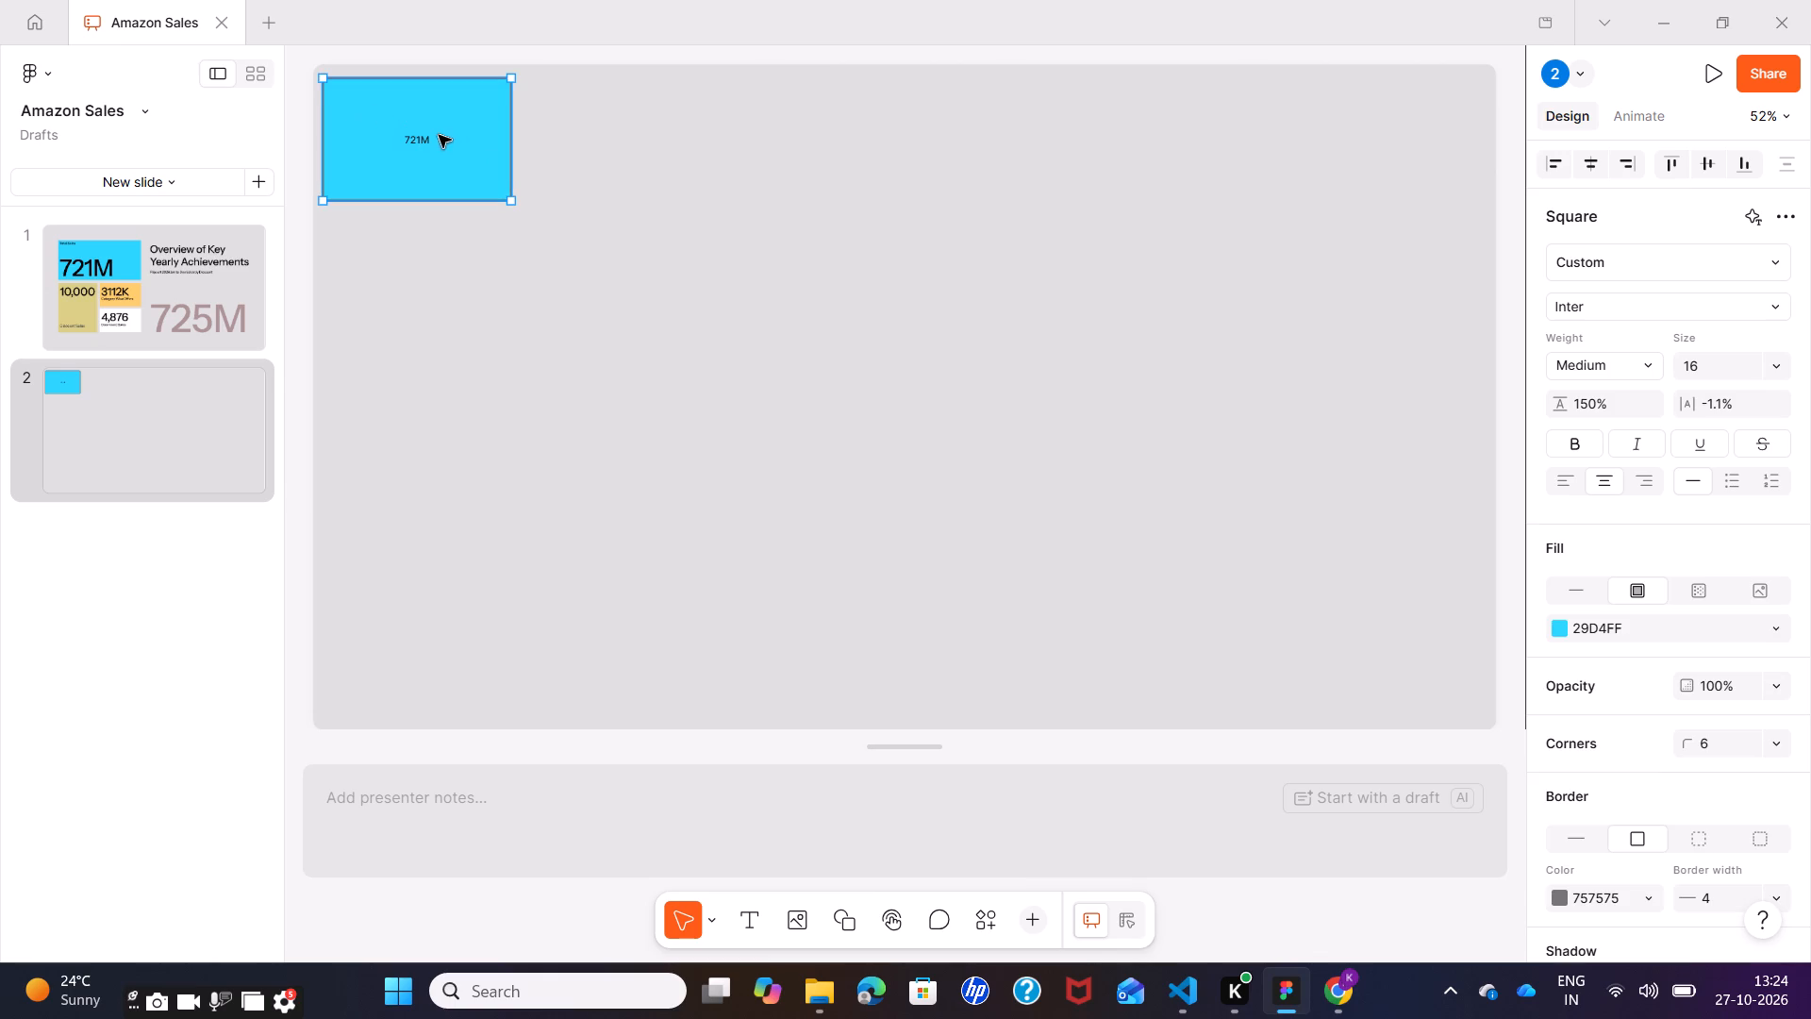
double_click(439, 135)
right_click(439, 135)
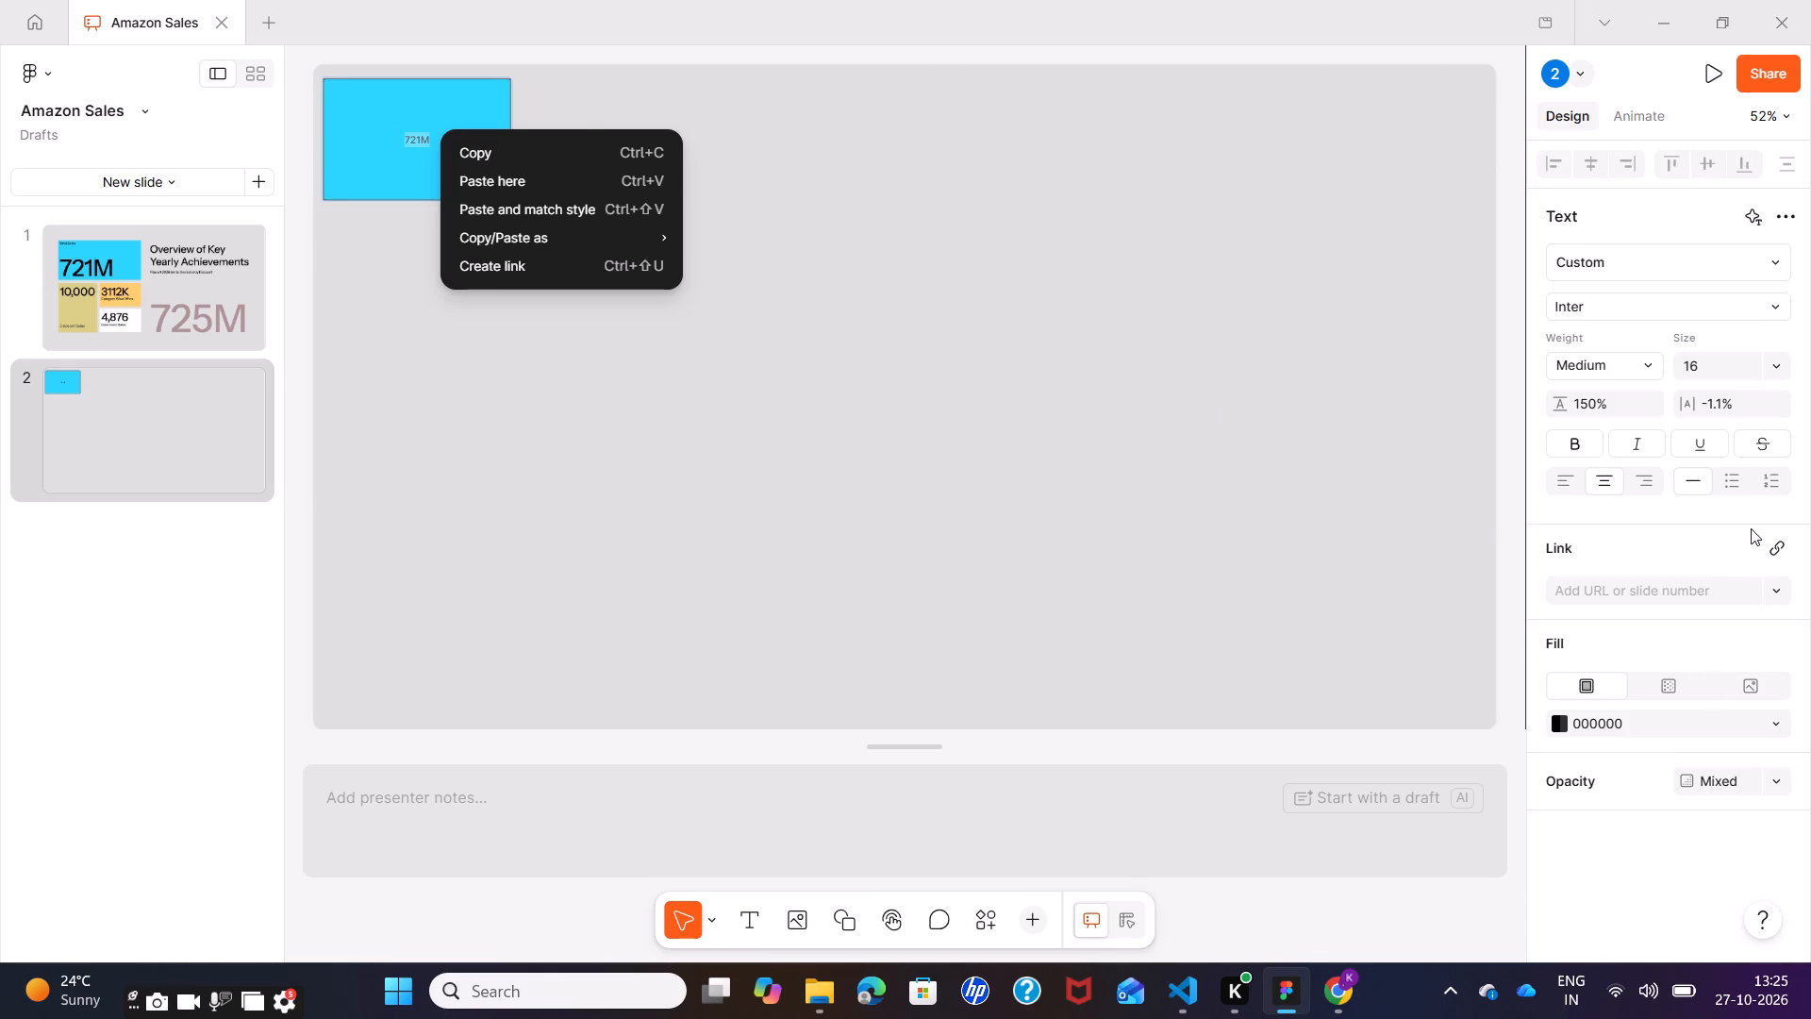
click(1779, 361)
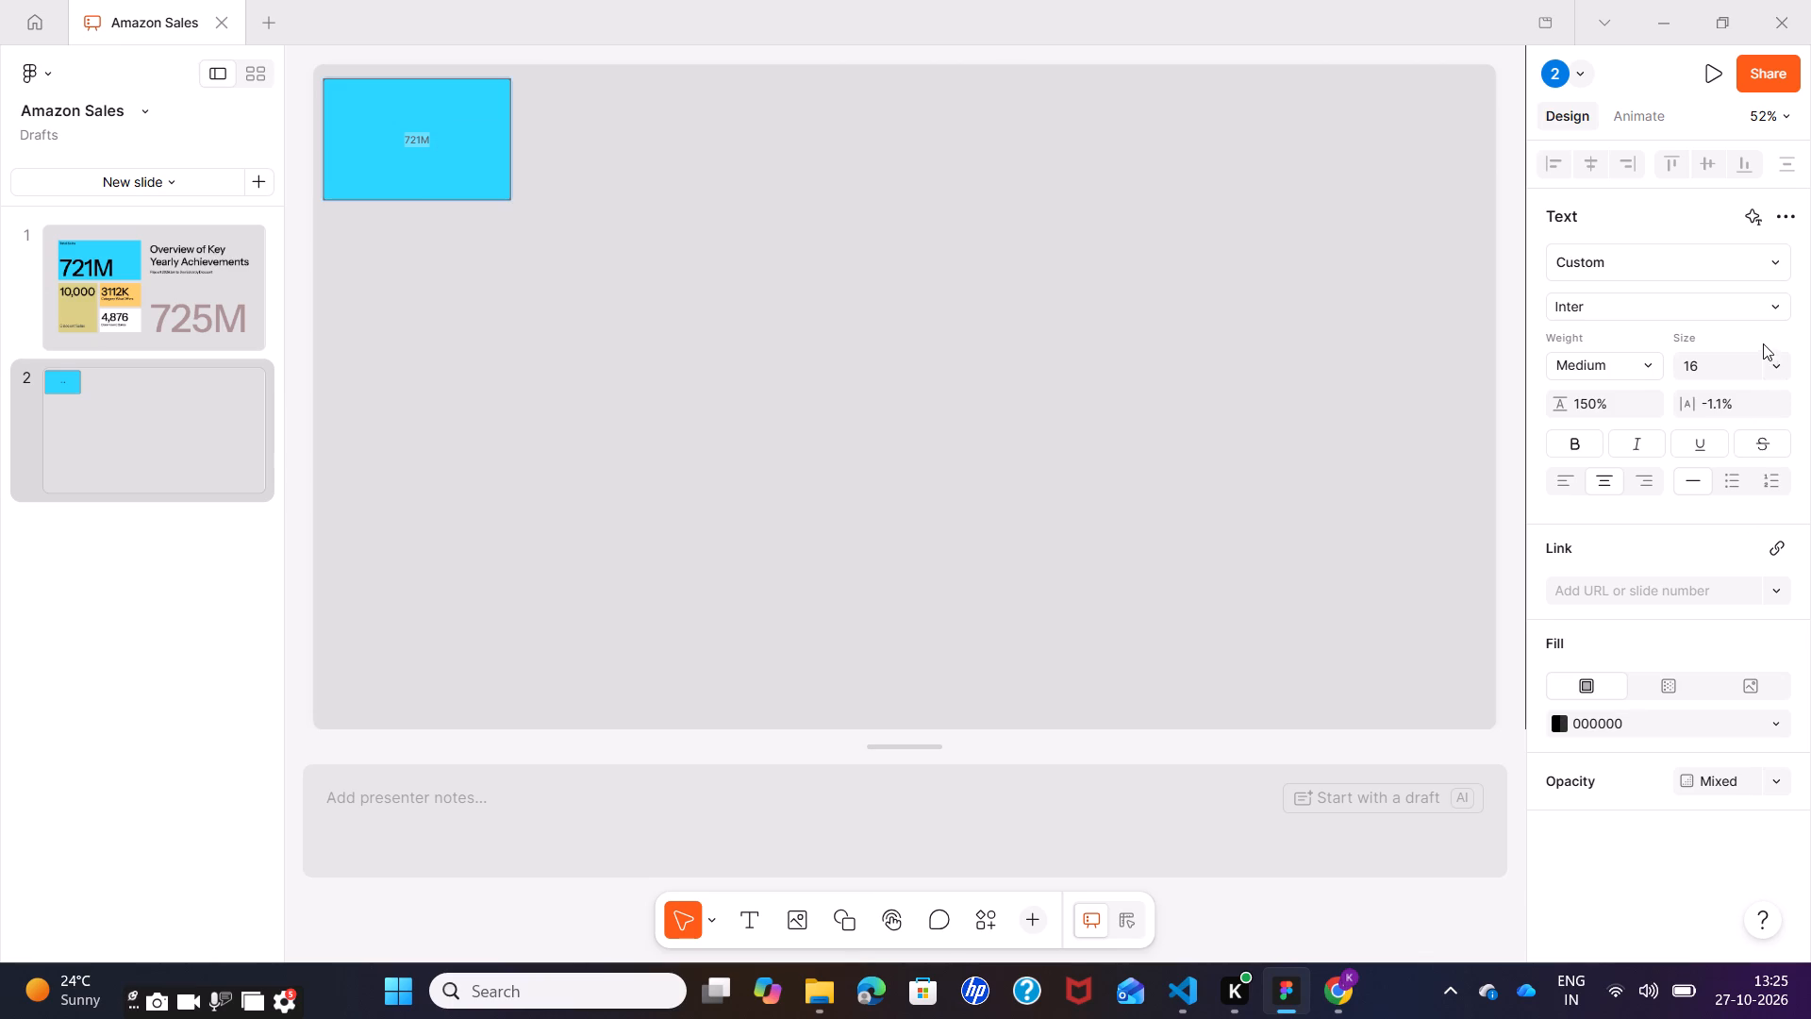
click(1774, 360)
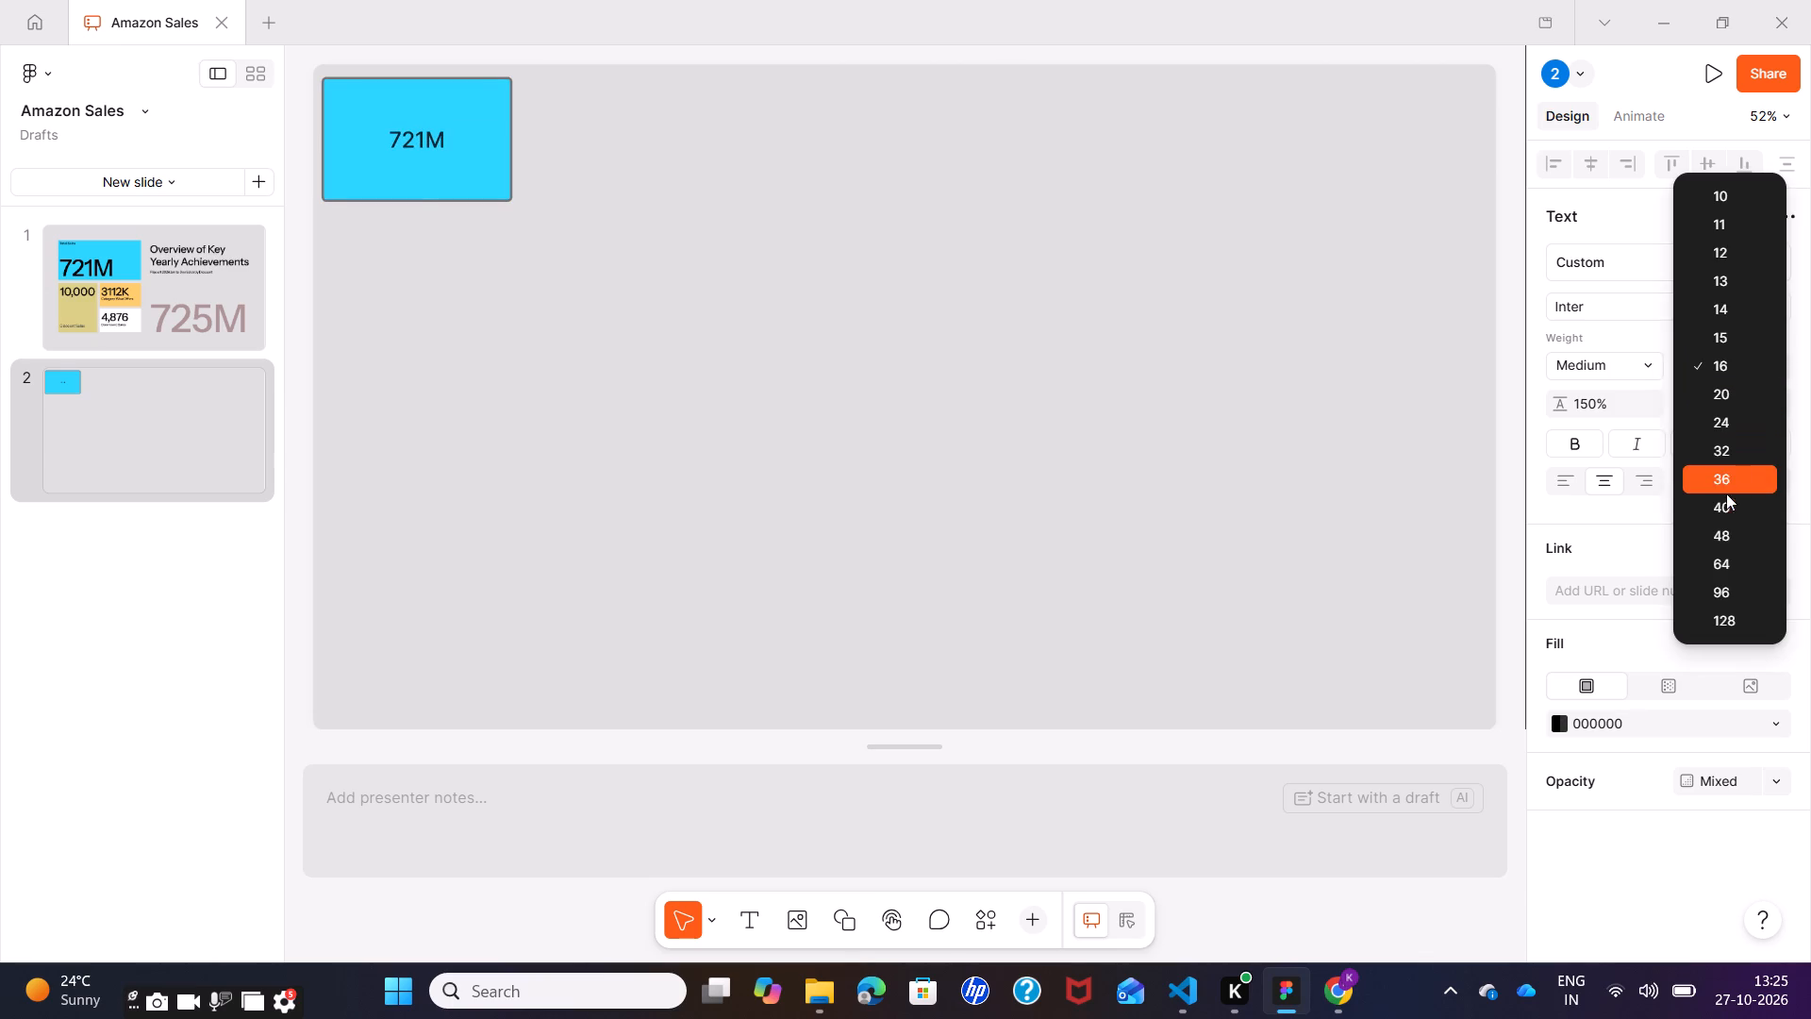
click(1729, 576)
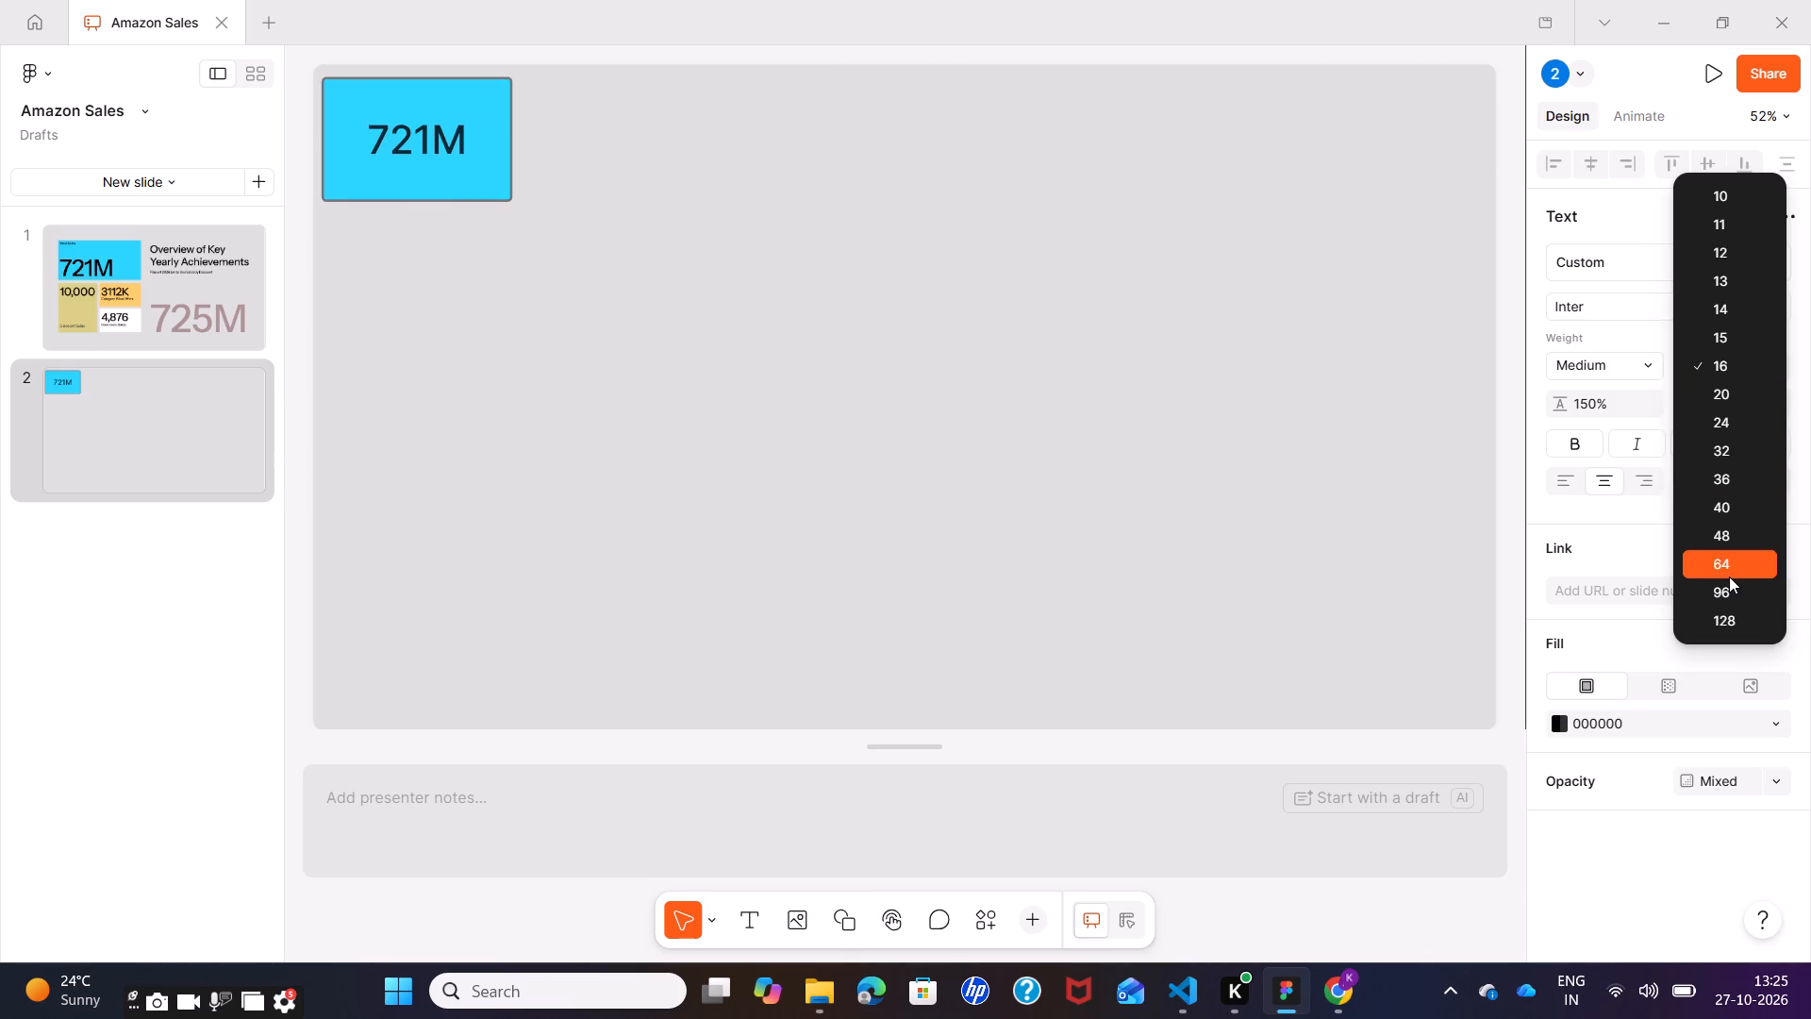
click(902, 369)
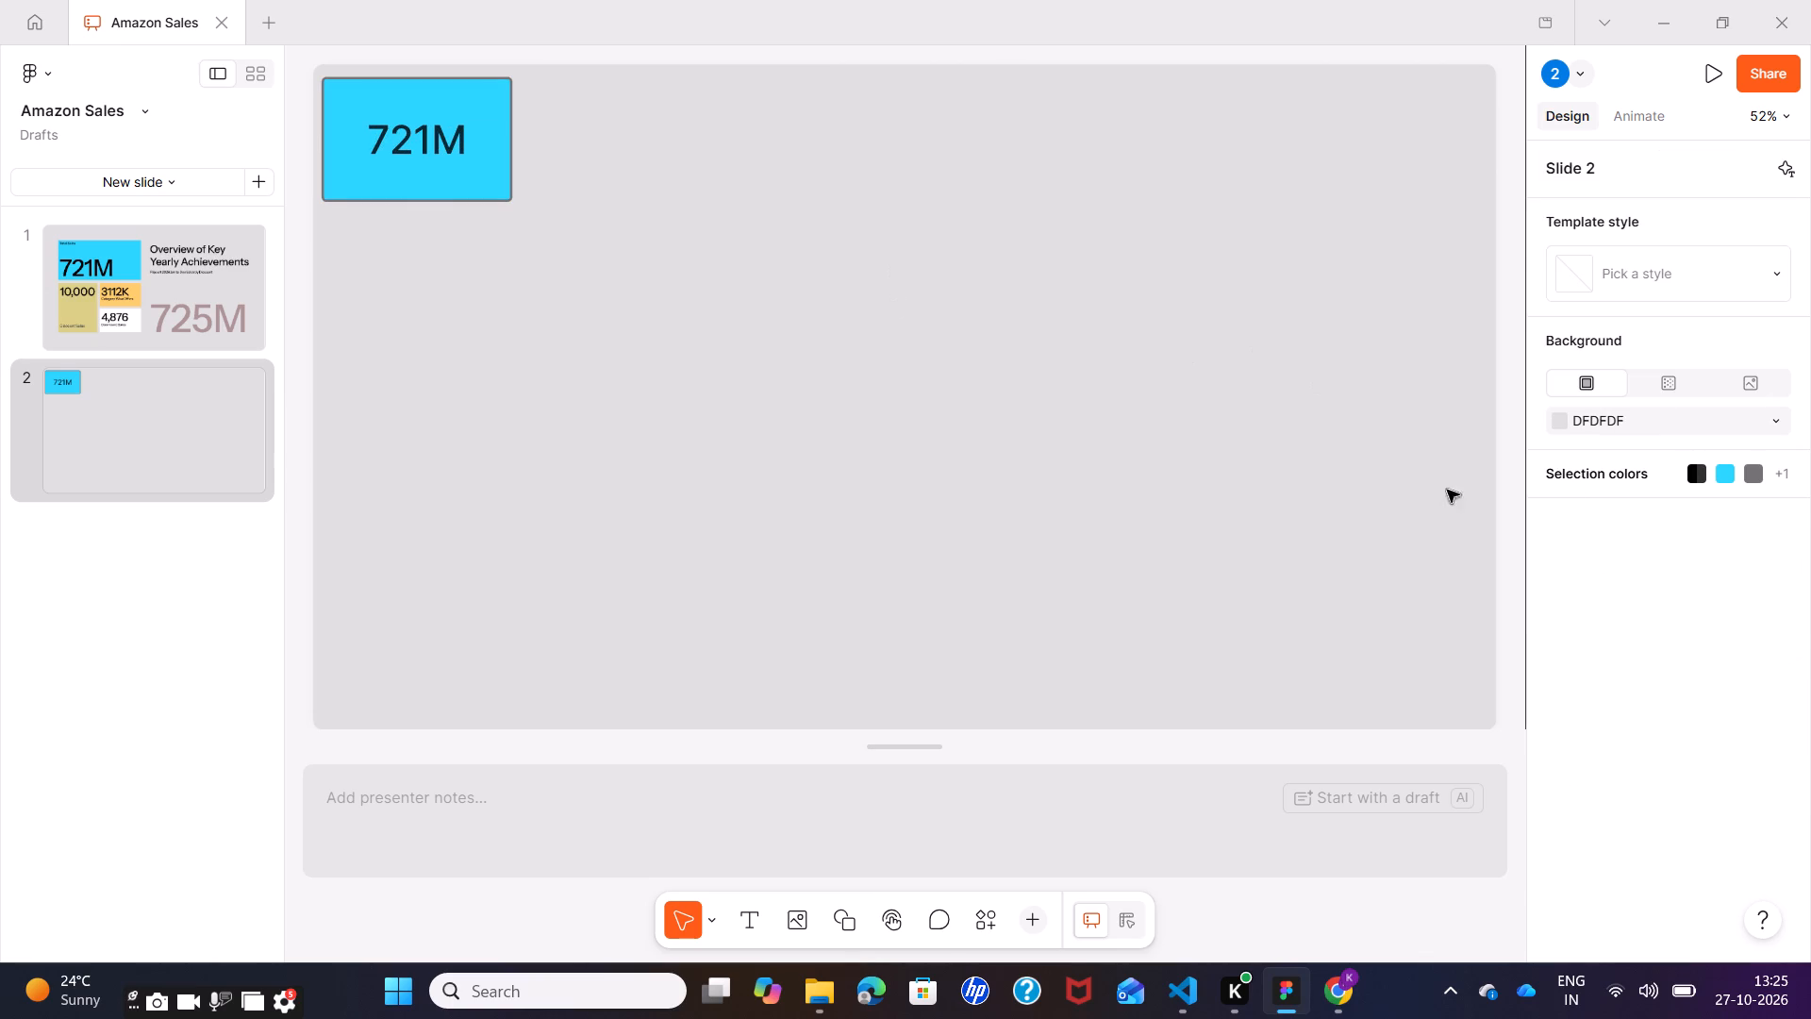
Apply the Smart animate transition style to slide 2.
click(1631, 116)
click(1594, 197)
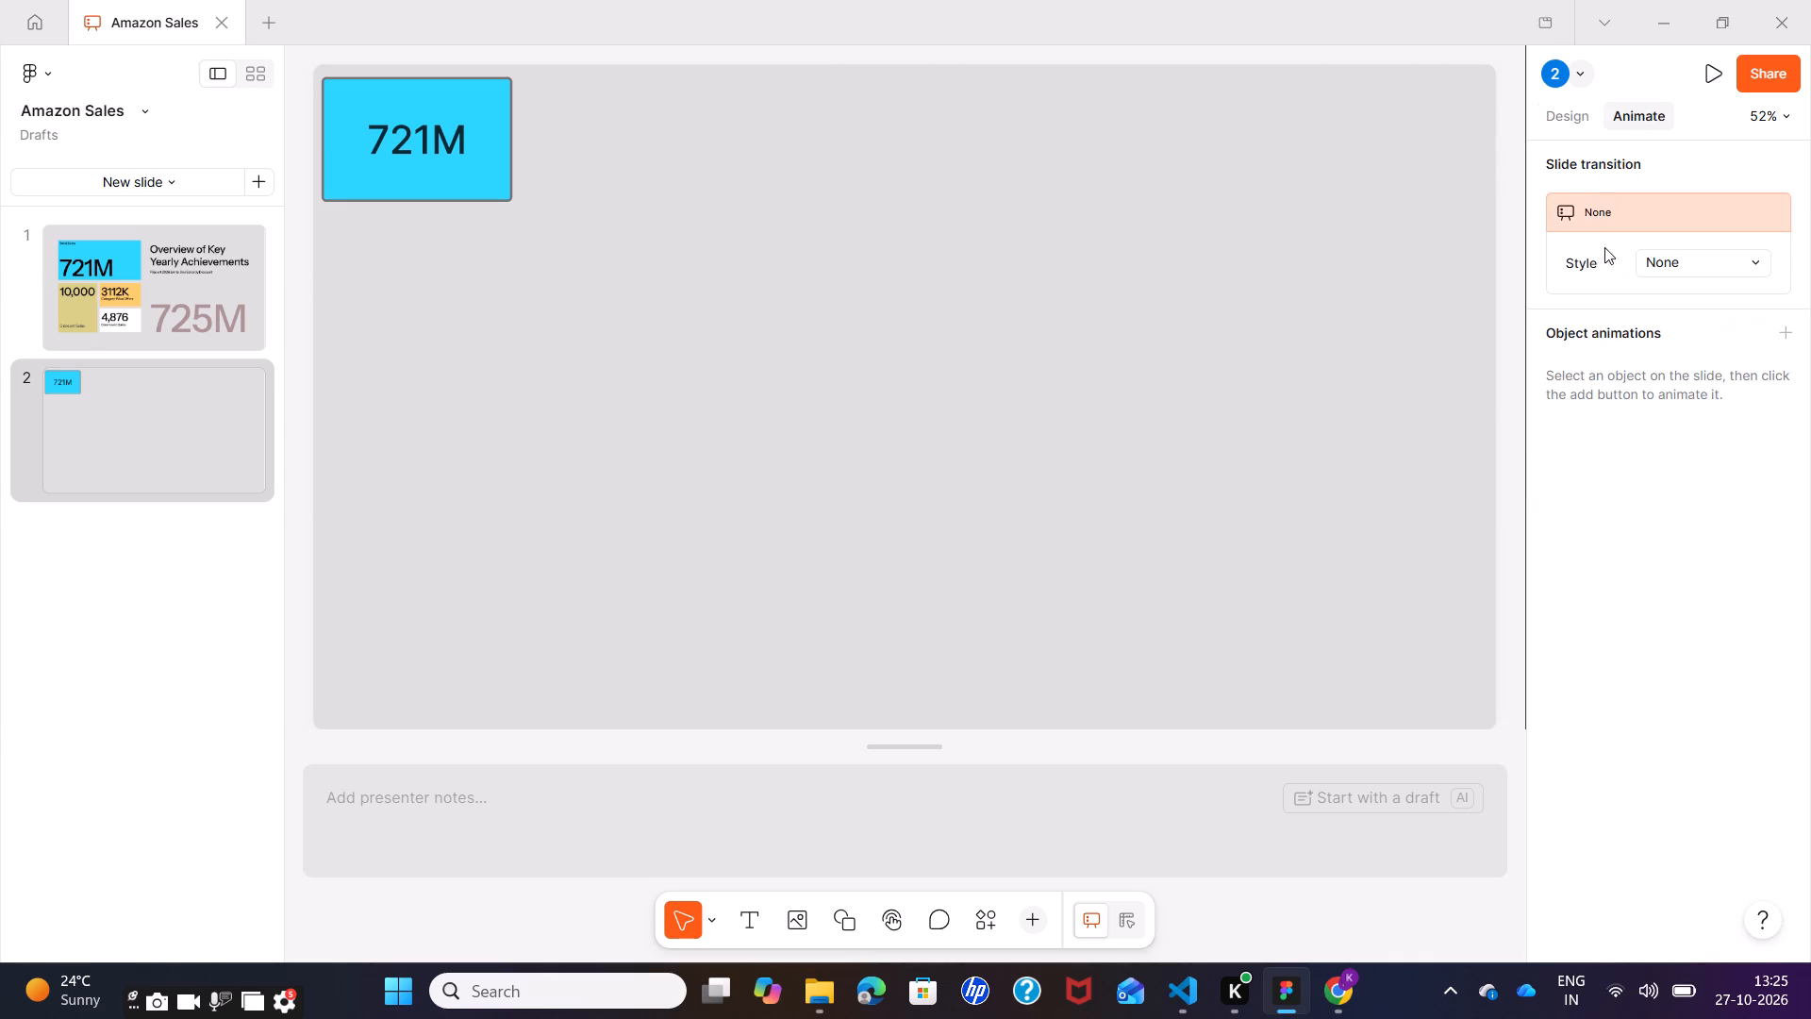
click(1659, 260)
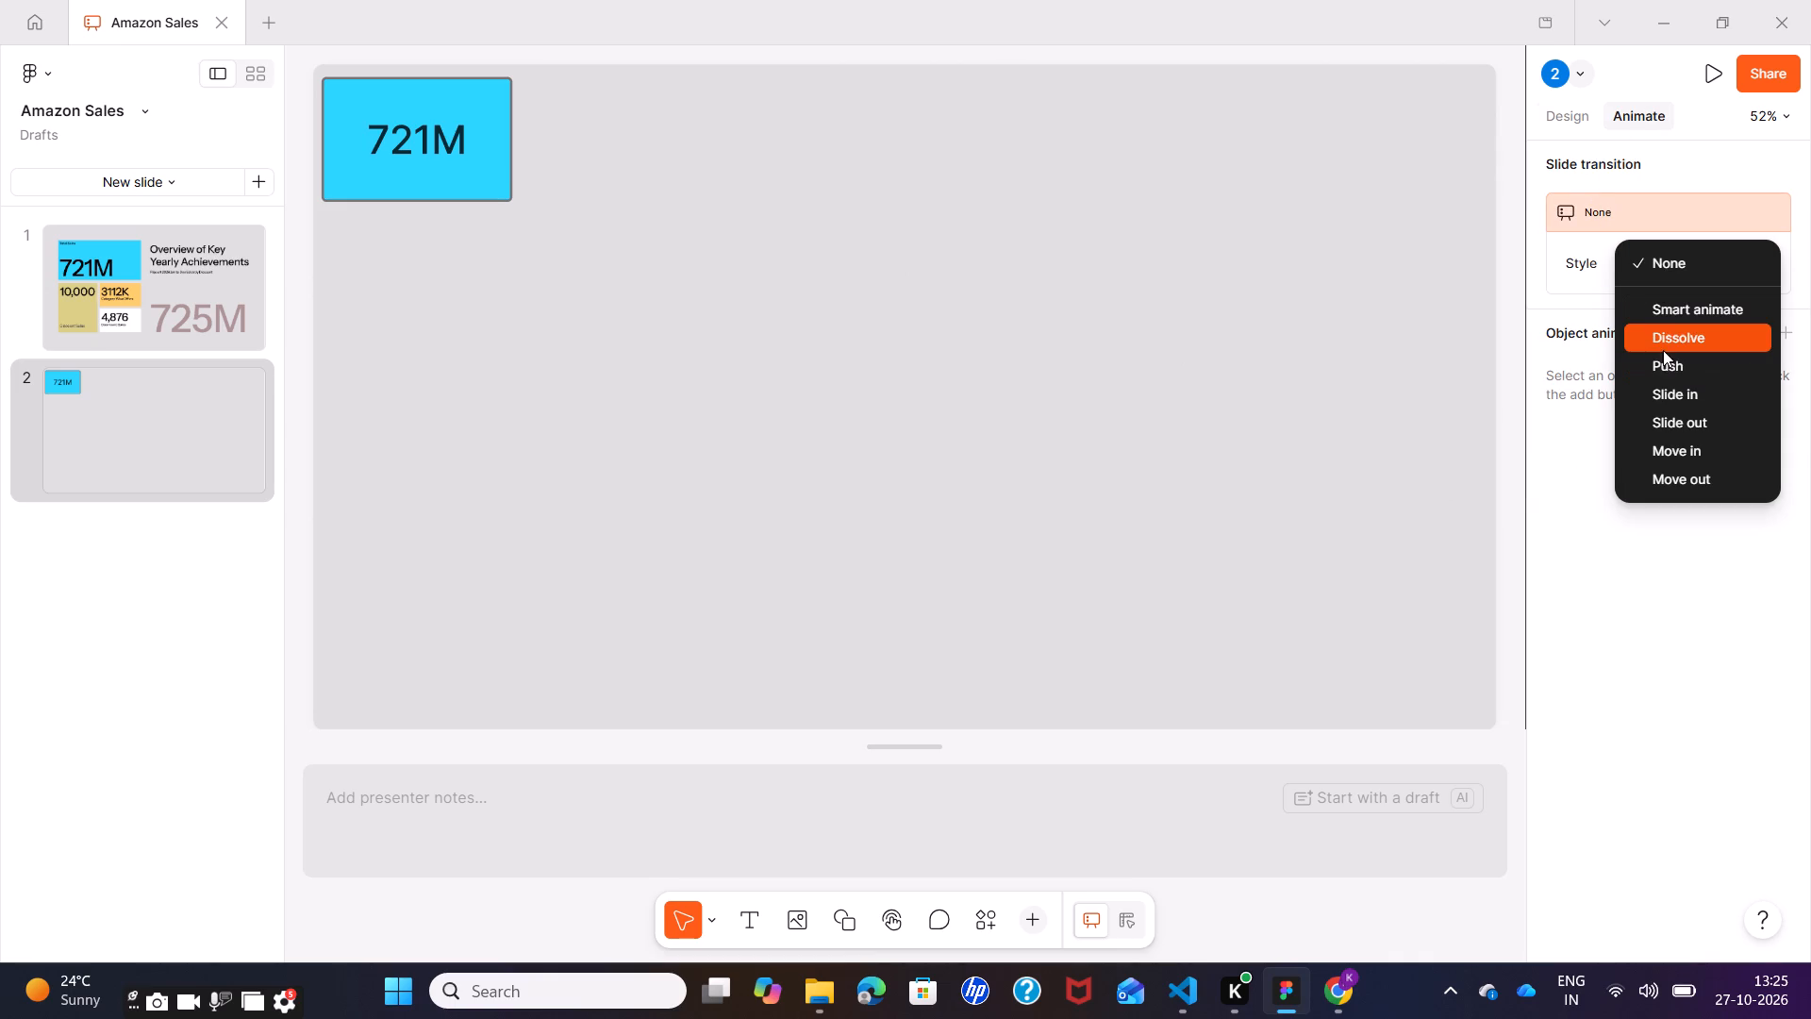
double_click(1674, 322)
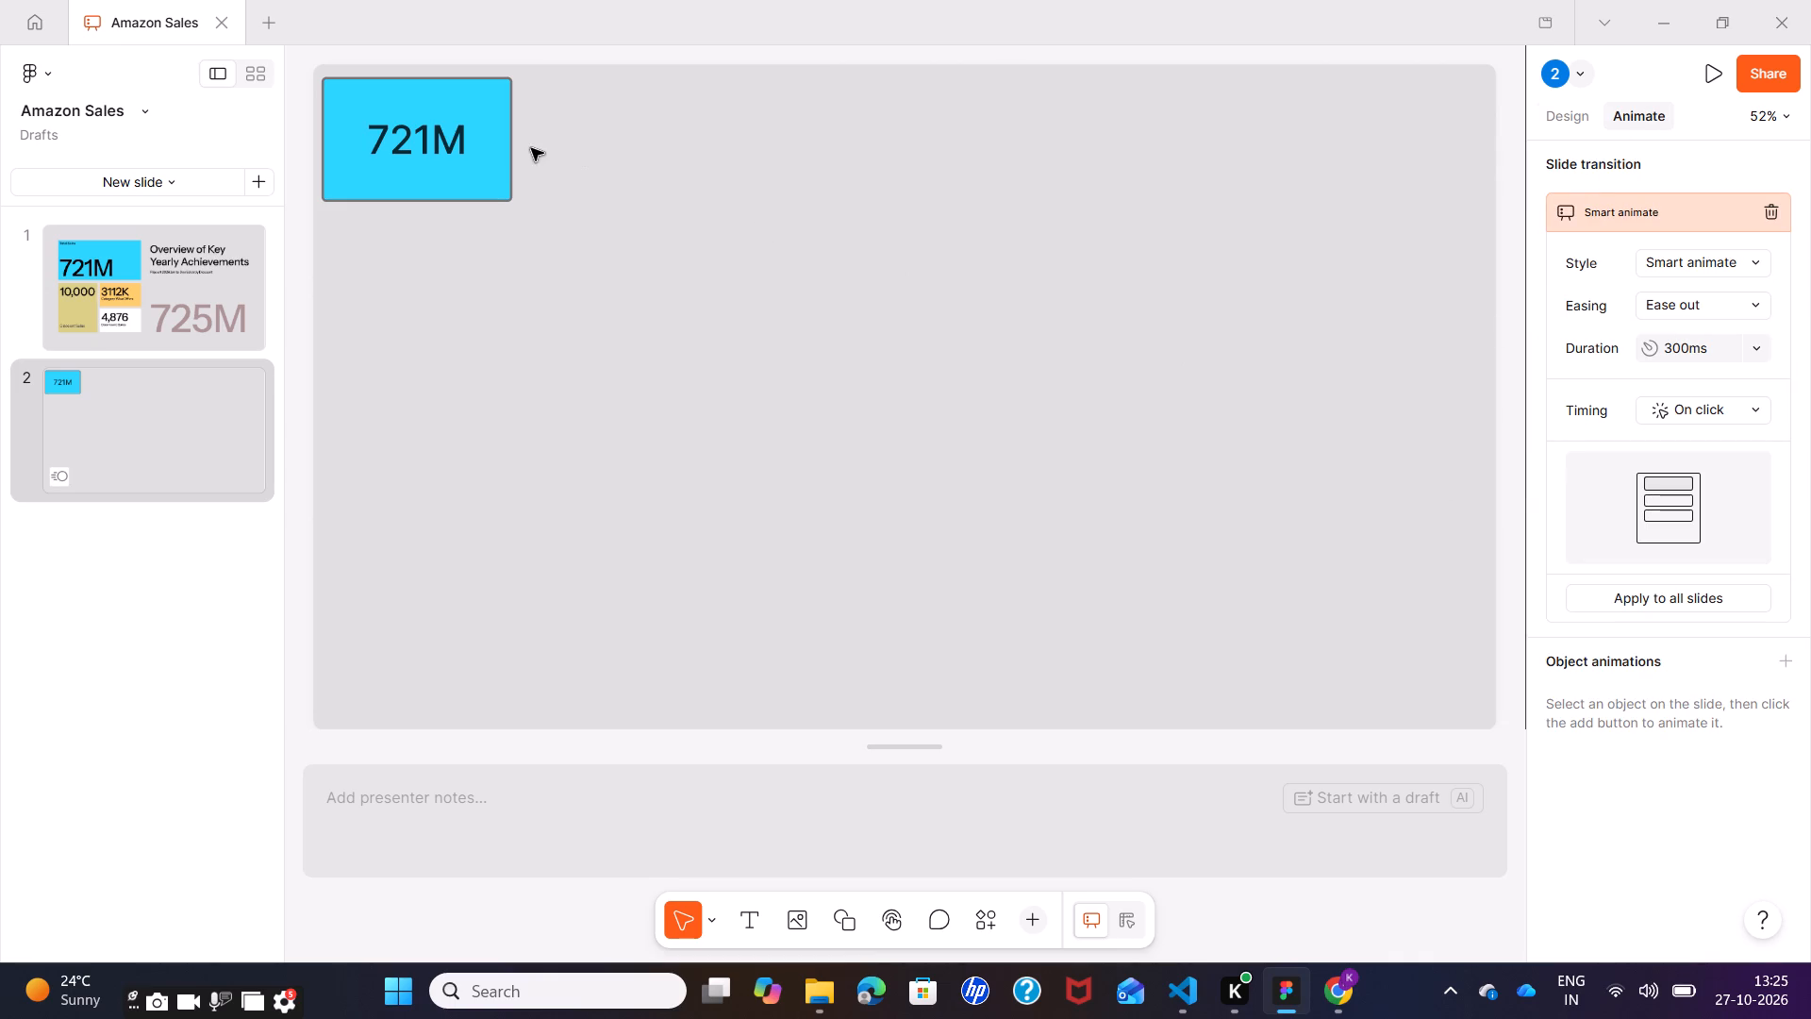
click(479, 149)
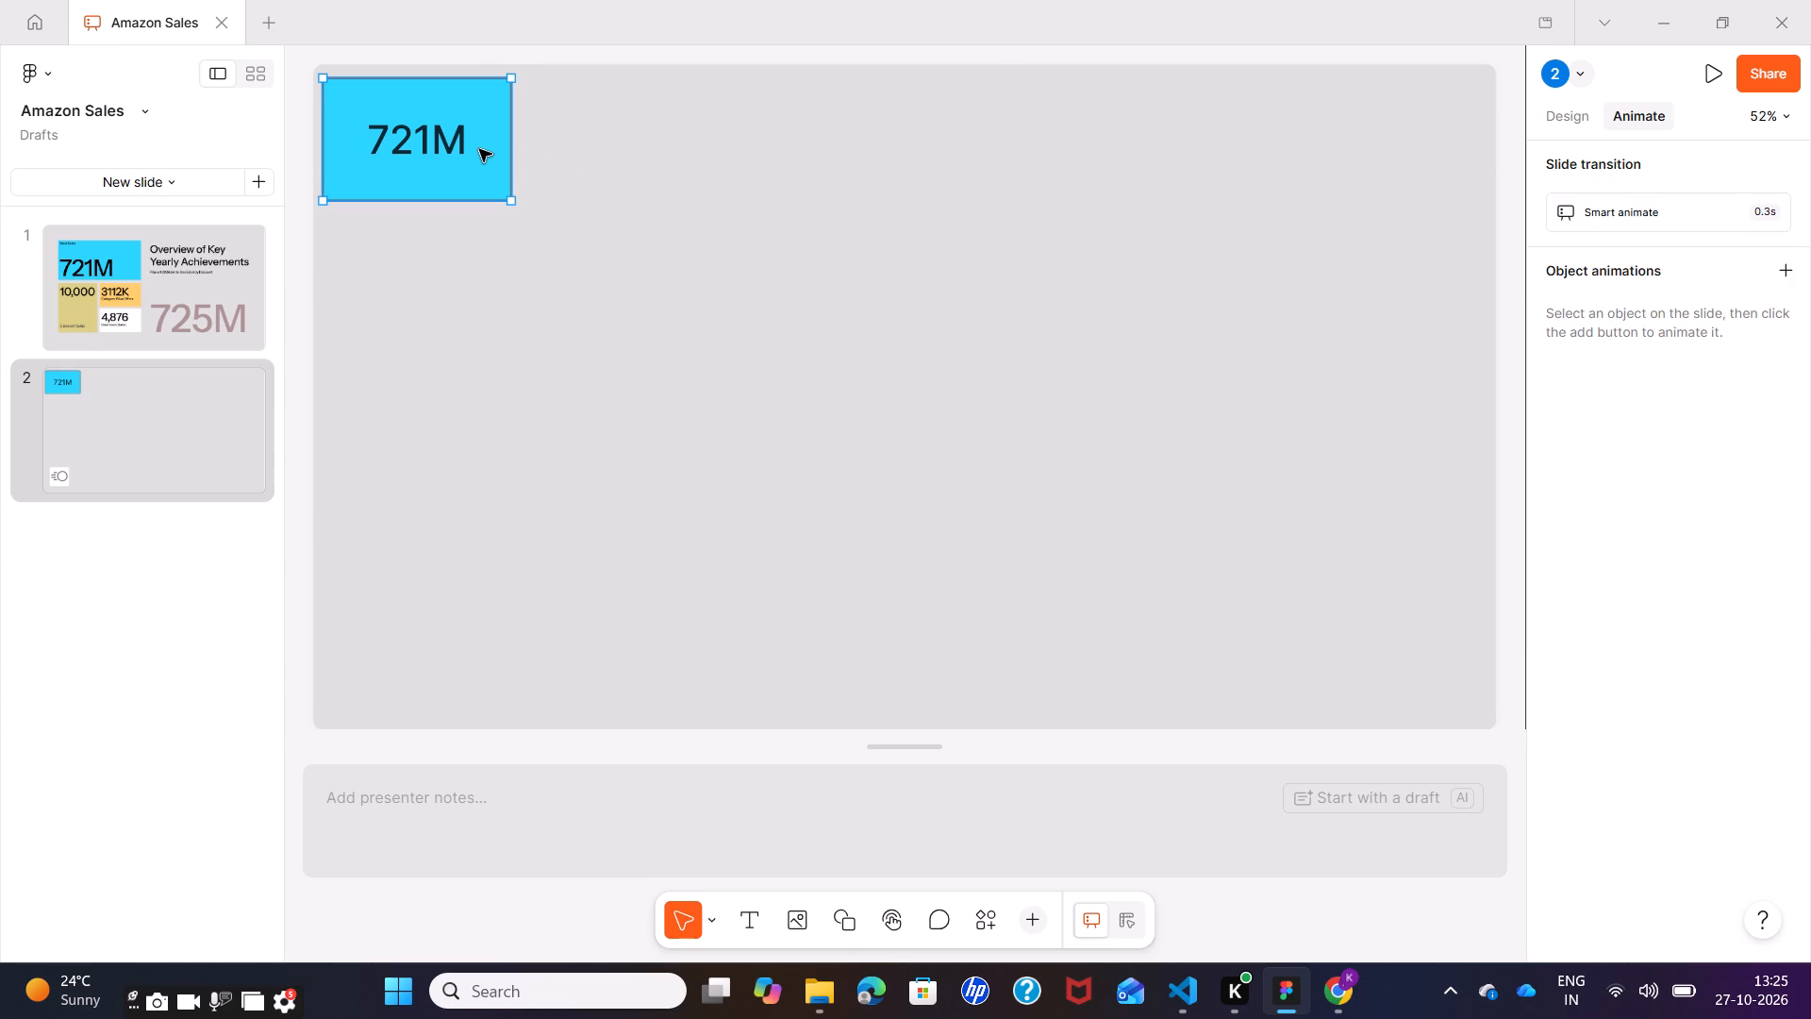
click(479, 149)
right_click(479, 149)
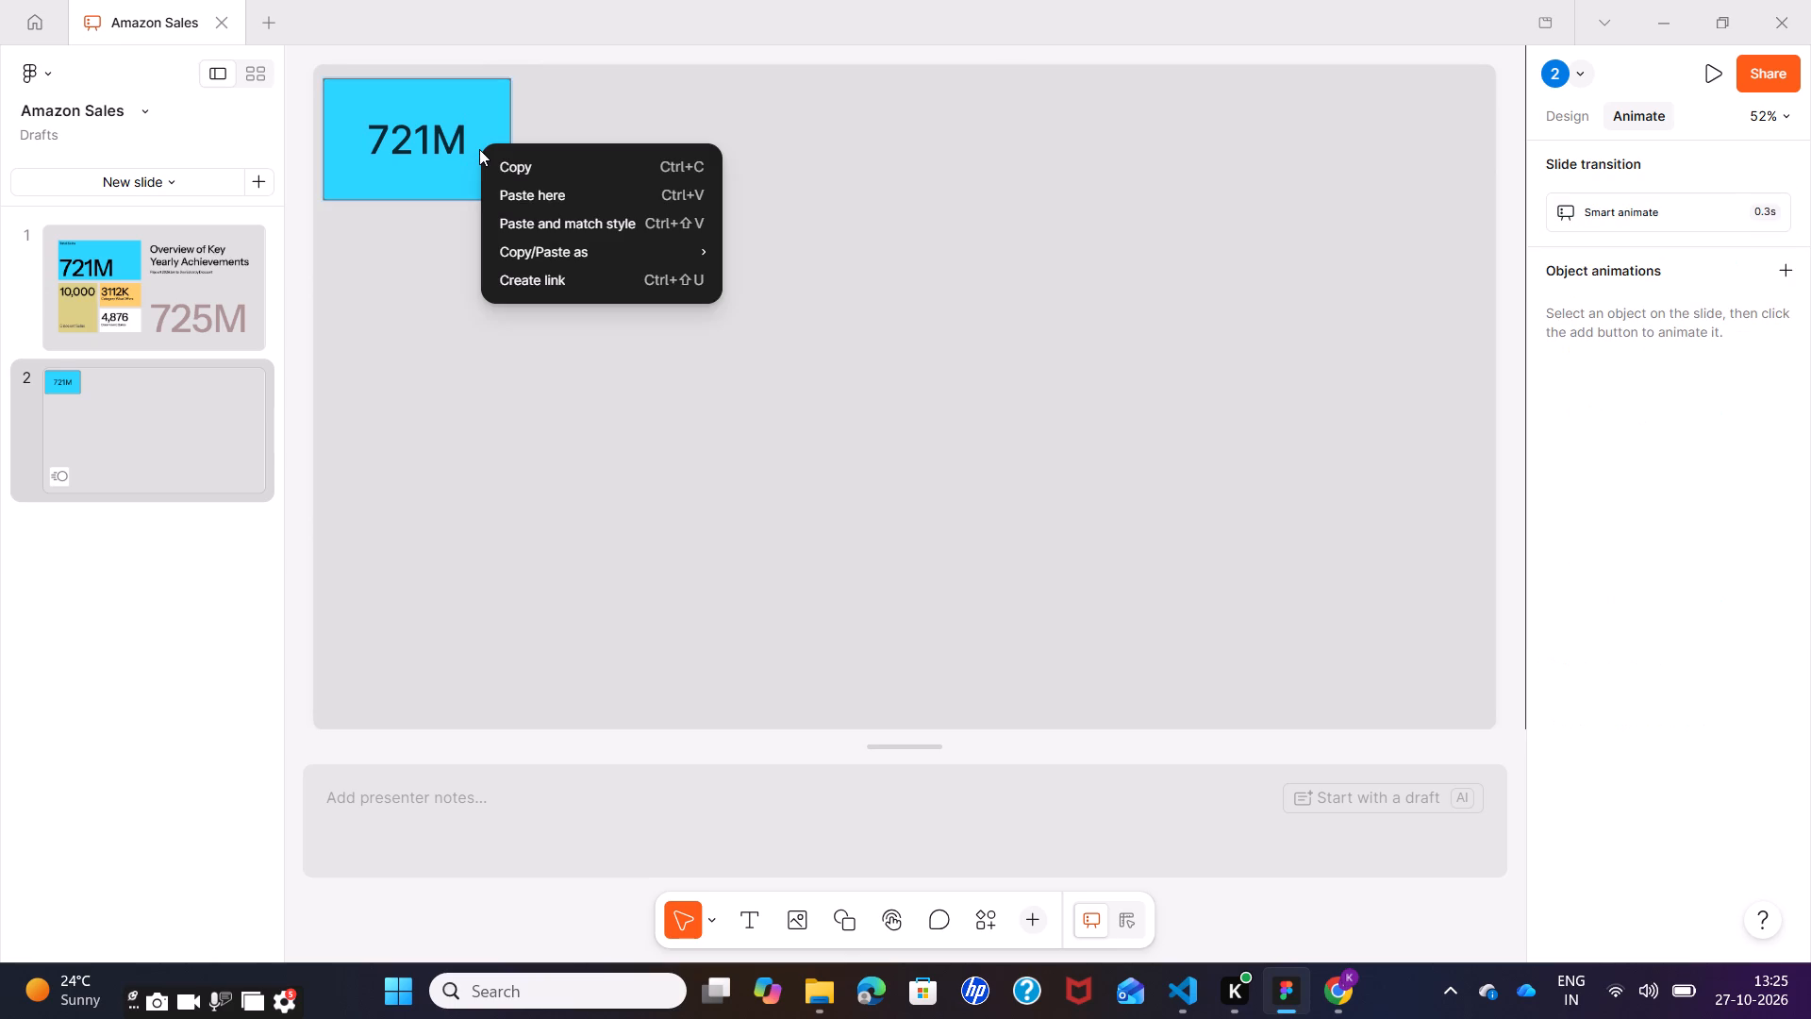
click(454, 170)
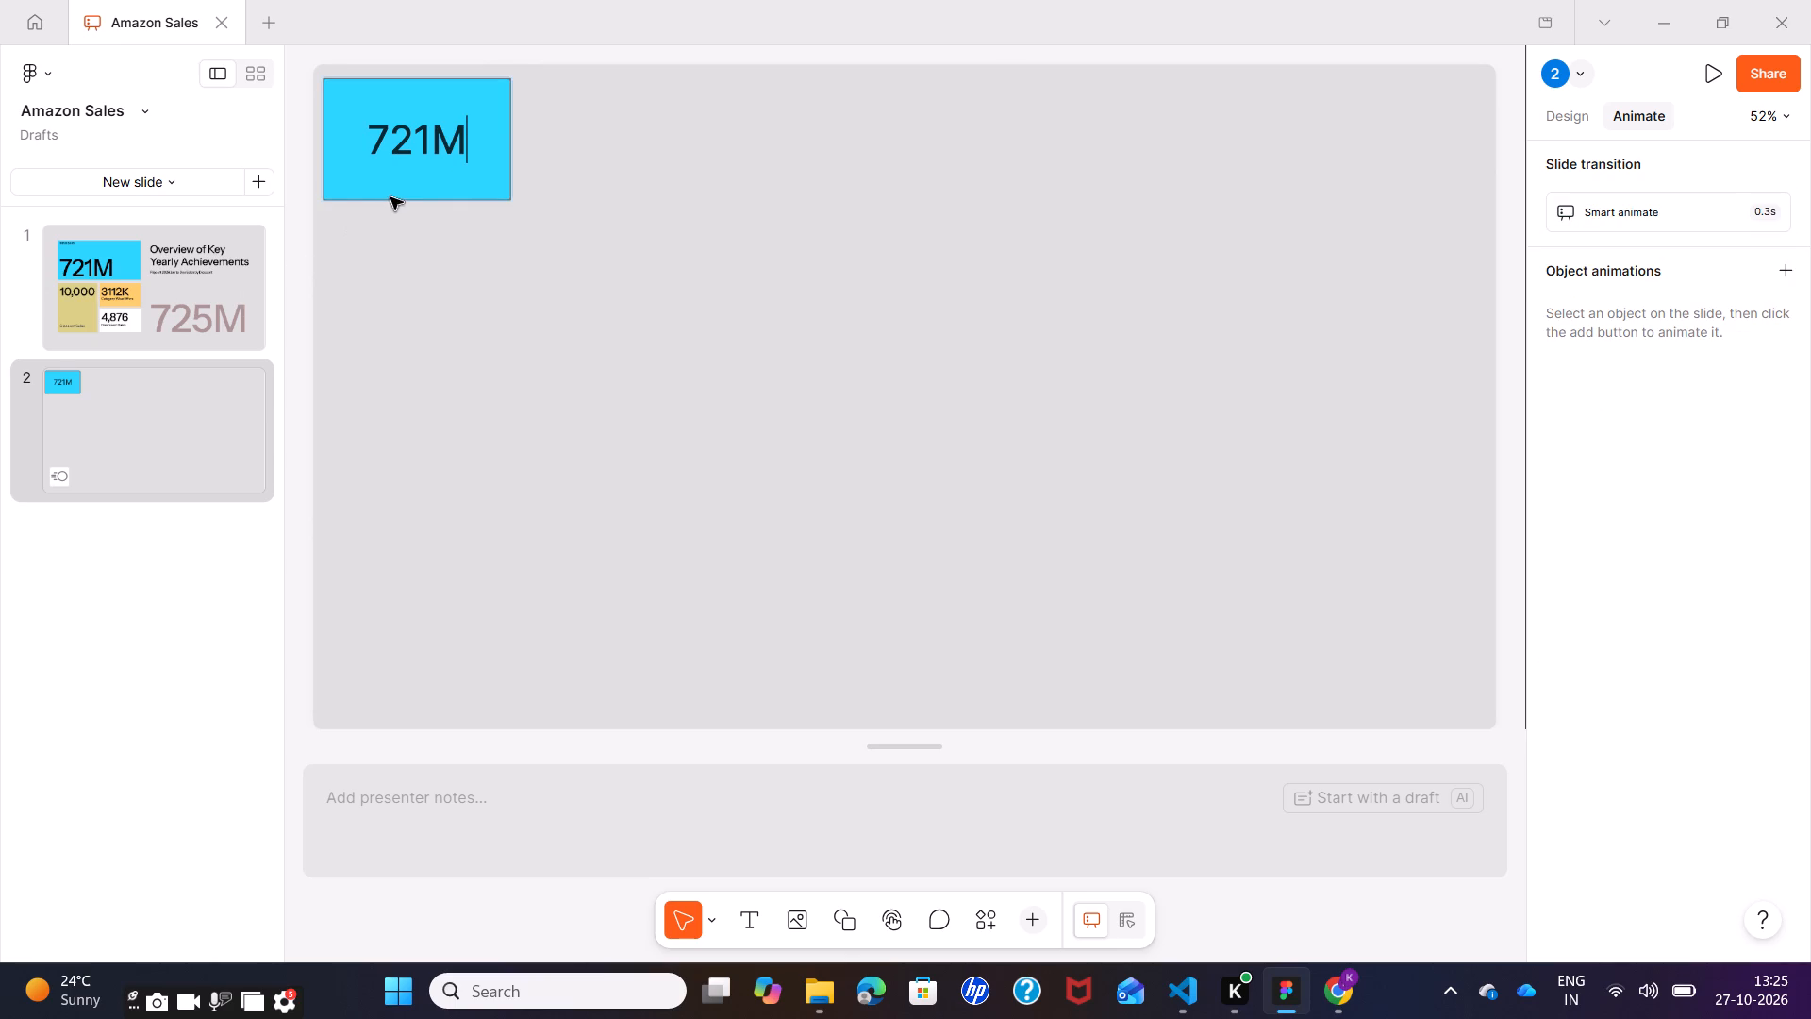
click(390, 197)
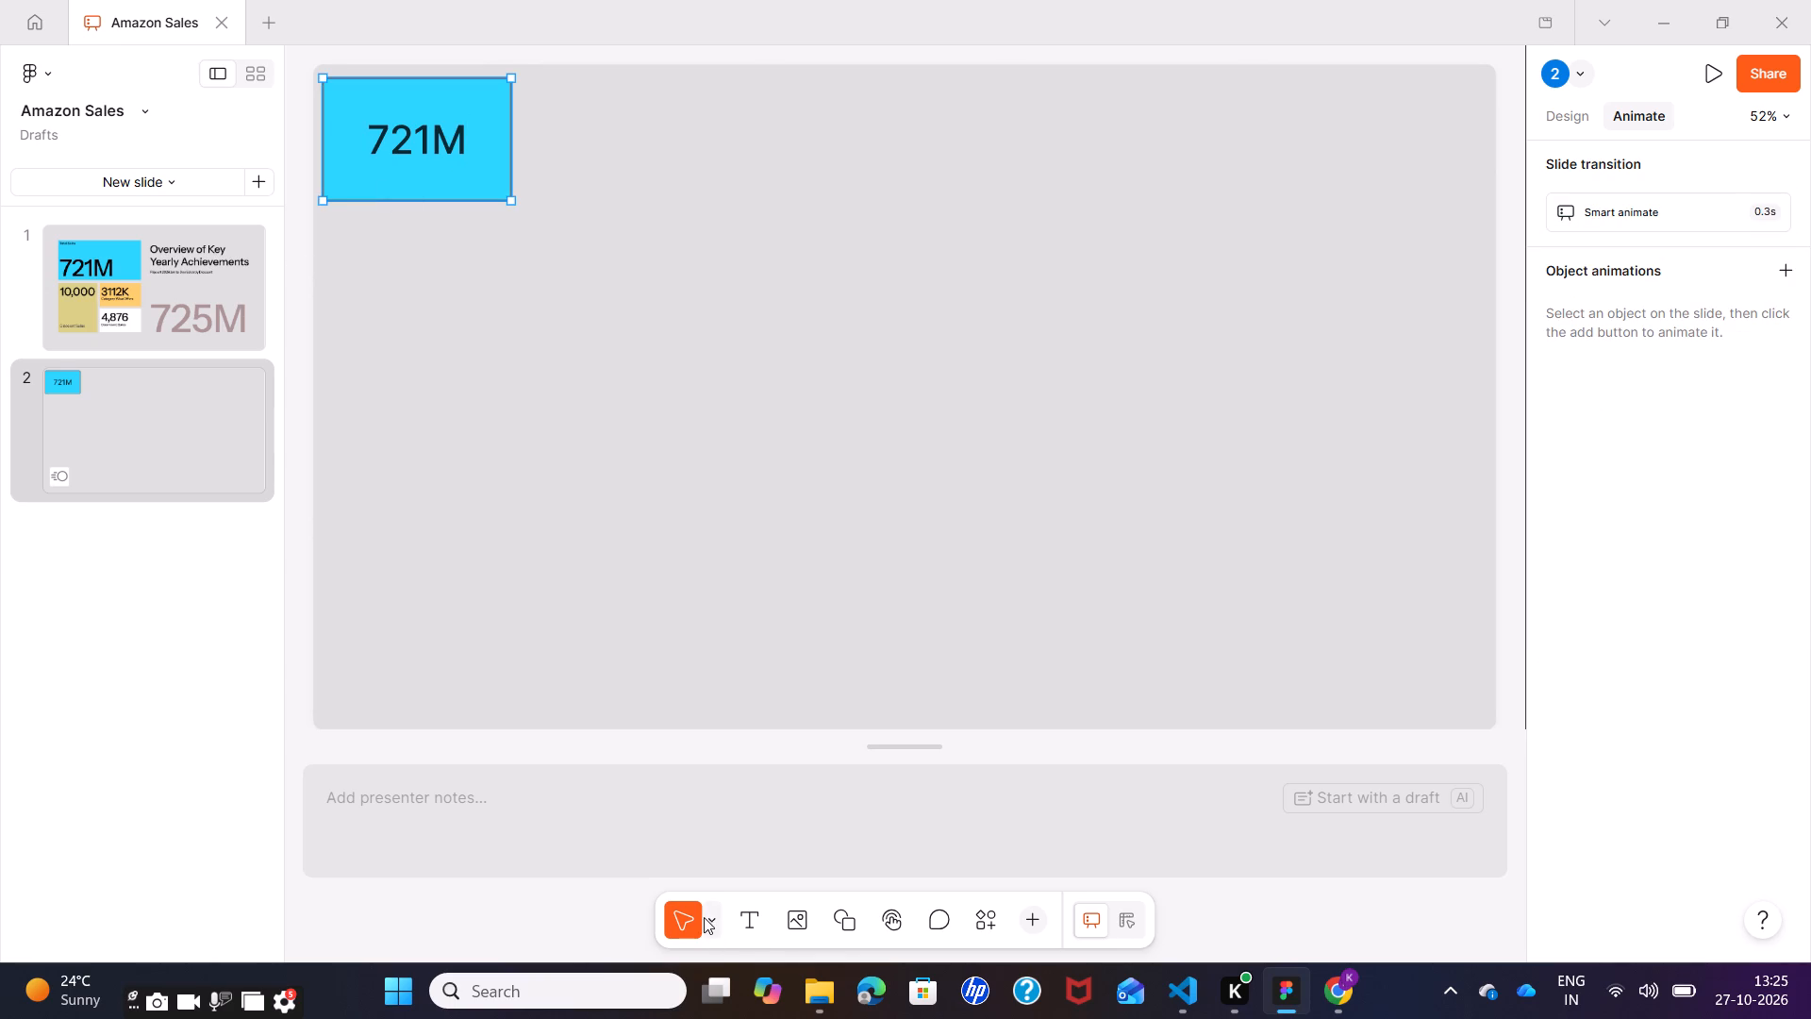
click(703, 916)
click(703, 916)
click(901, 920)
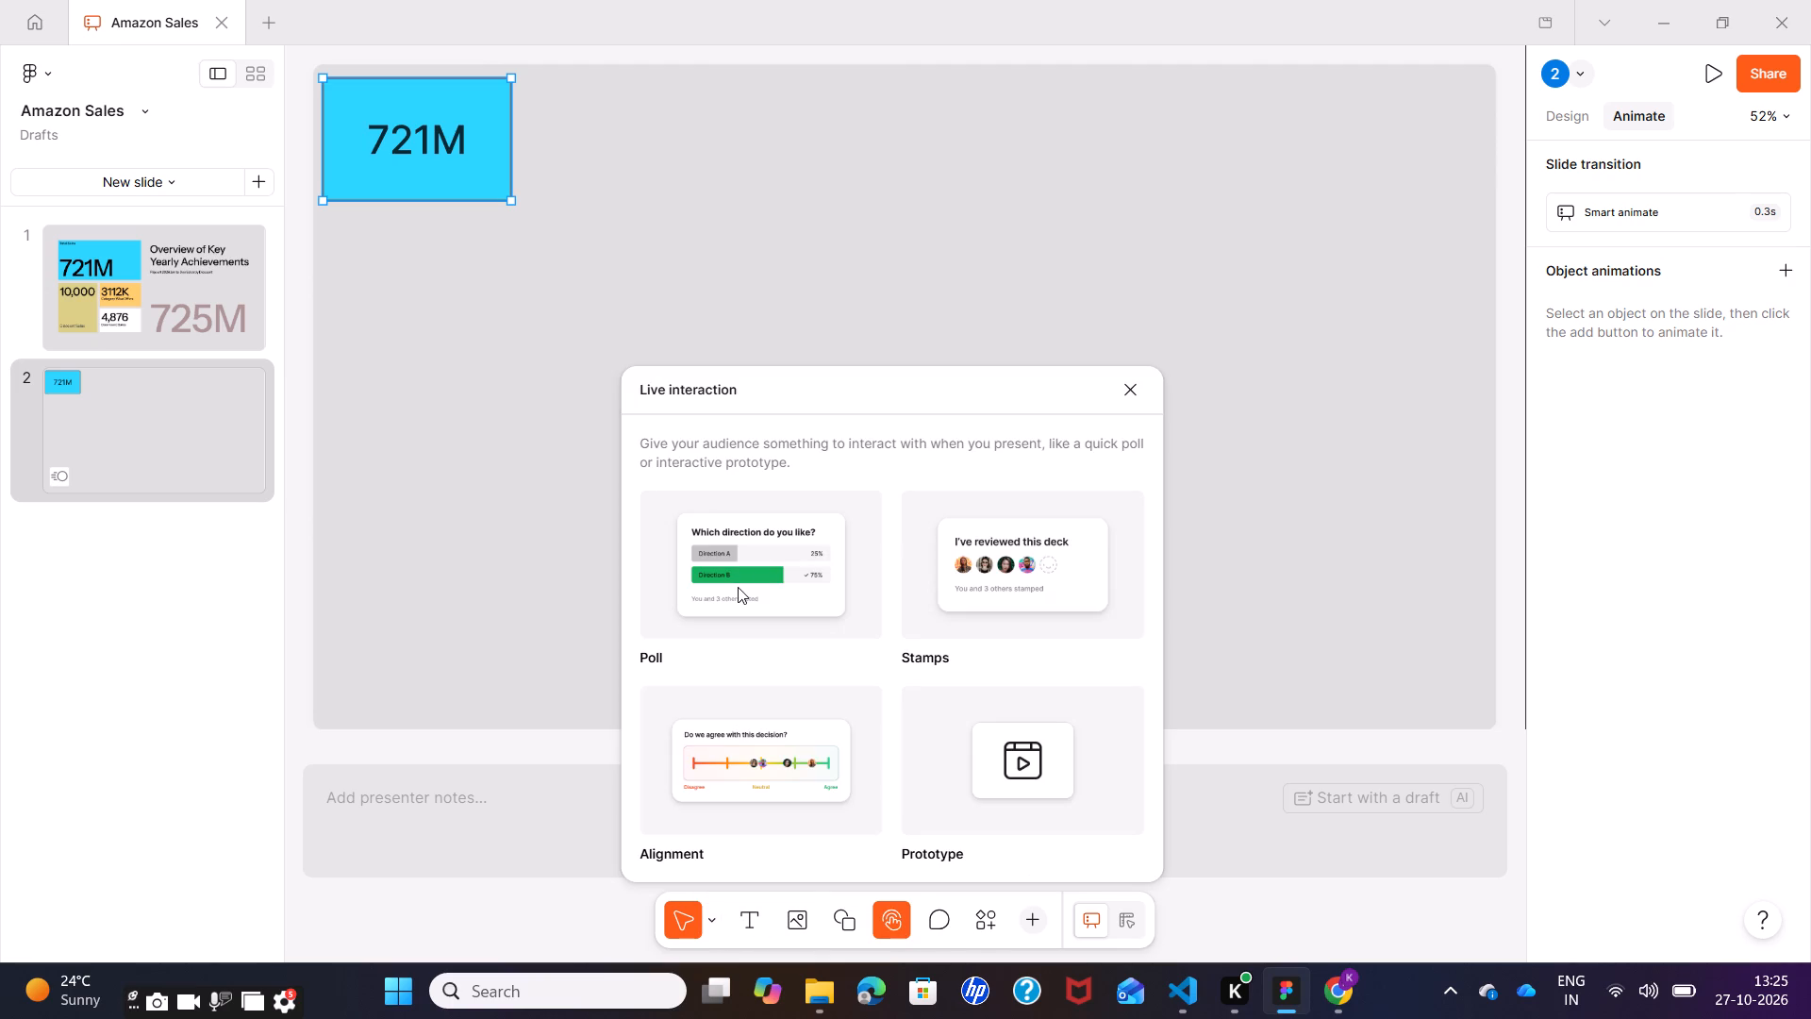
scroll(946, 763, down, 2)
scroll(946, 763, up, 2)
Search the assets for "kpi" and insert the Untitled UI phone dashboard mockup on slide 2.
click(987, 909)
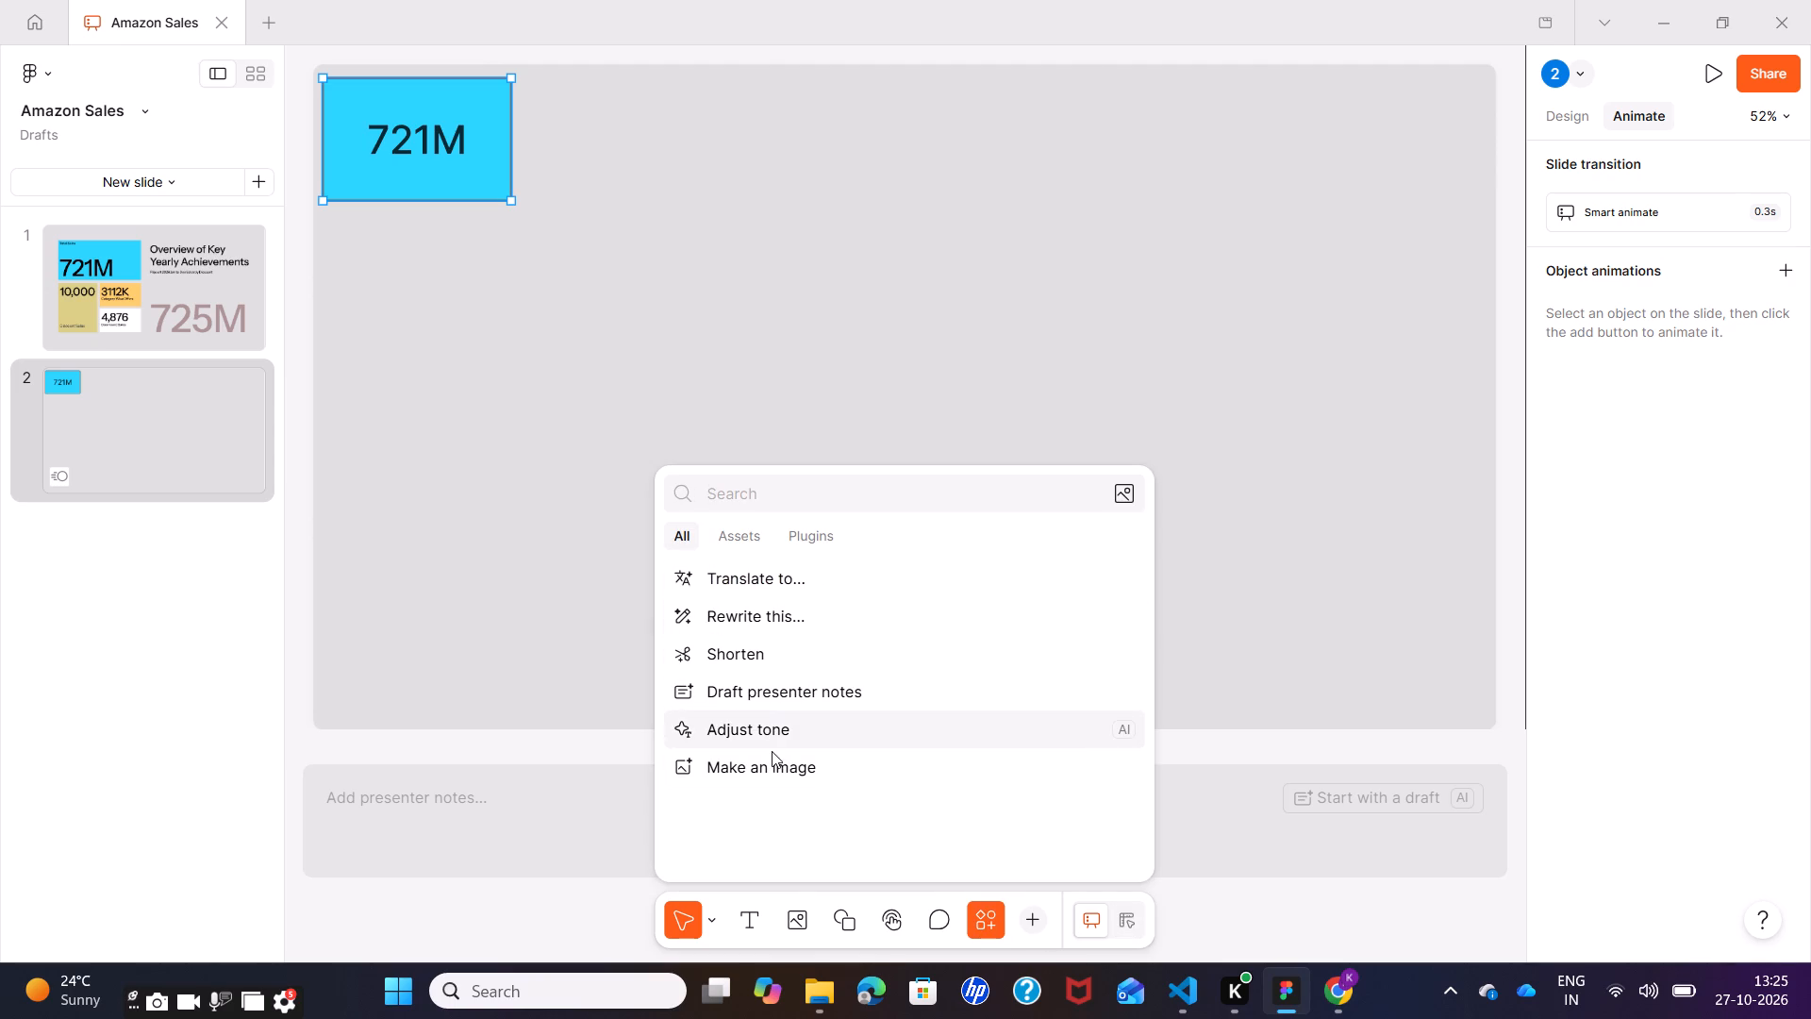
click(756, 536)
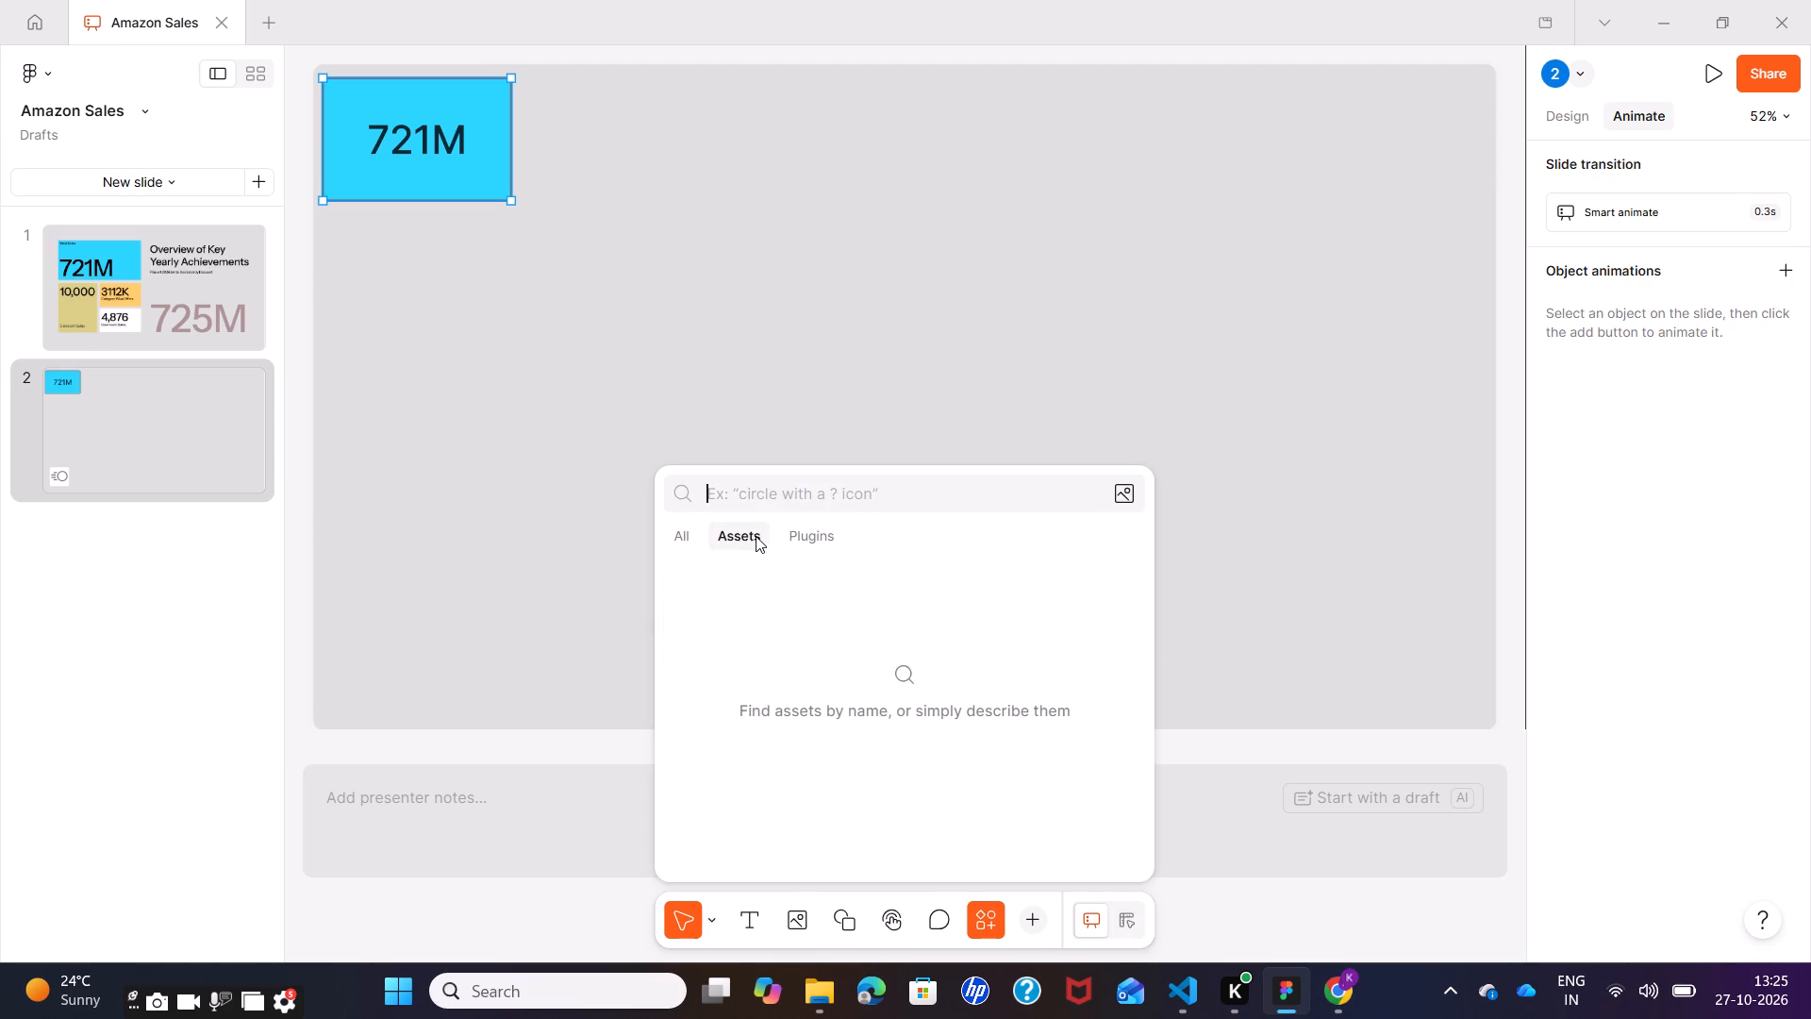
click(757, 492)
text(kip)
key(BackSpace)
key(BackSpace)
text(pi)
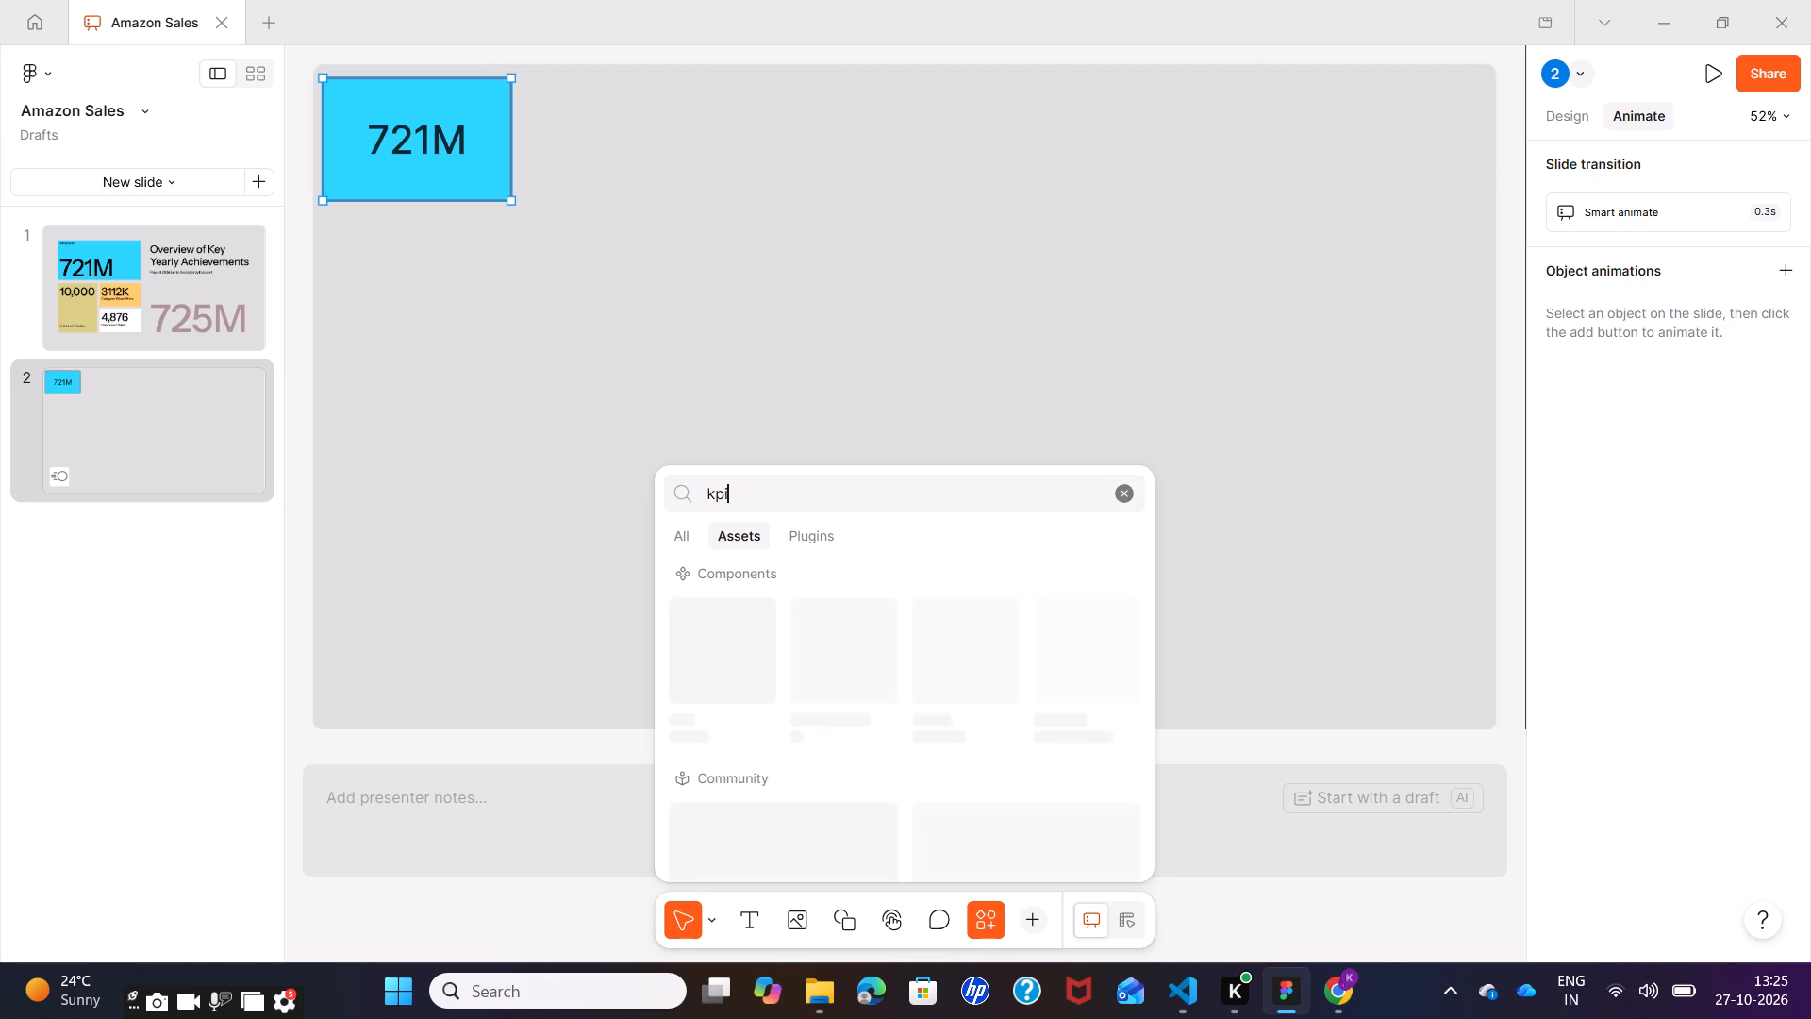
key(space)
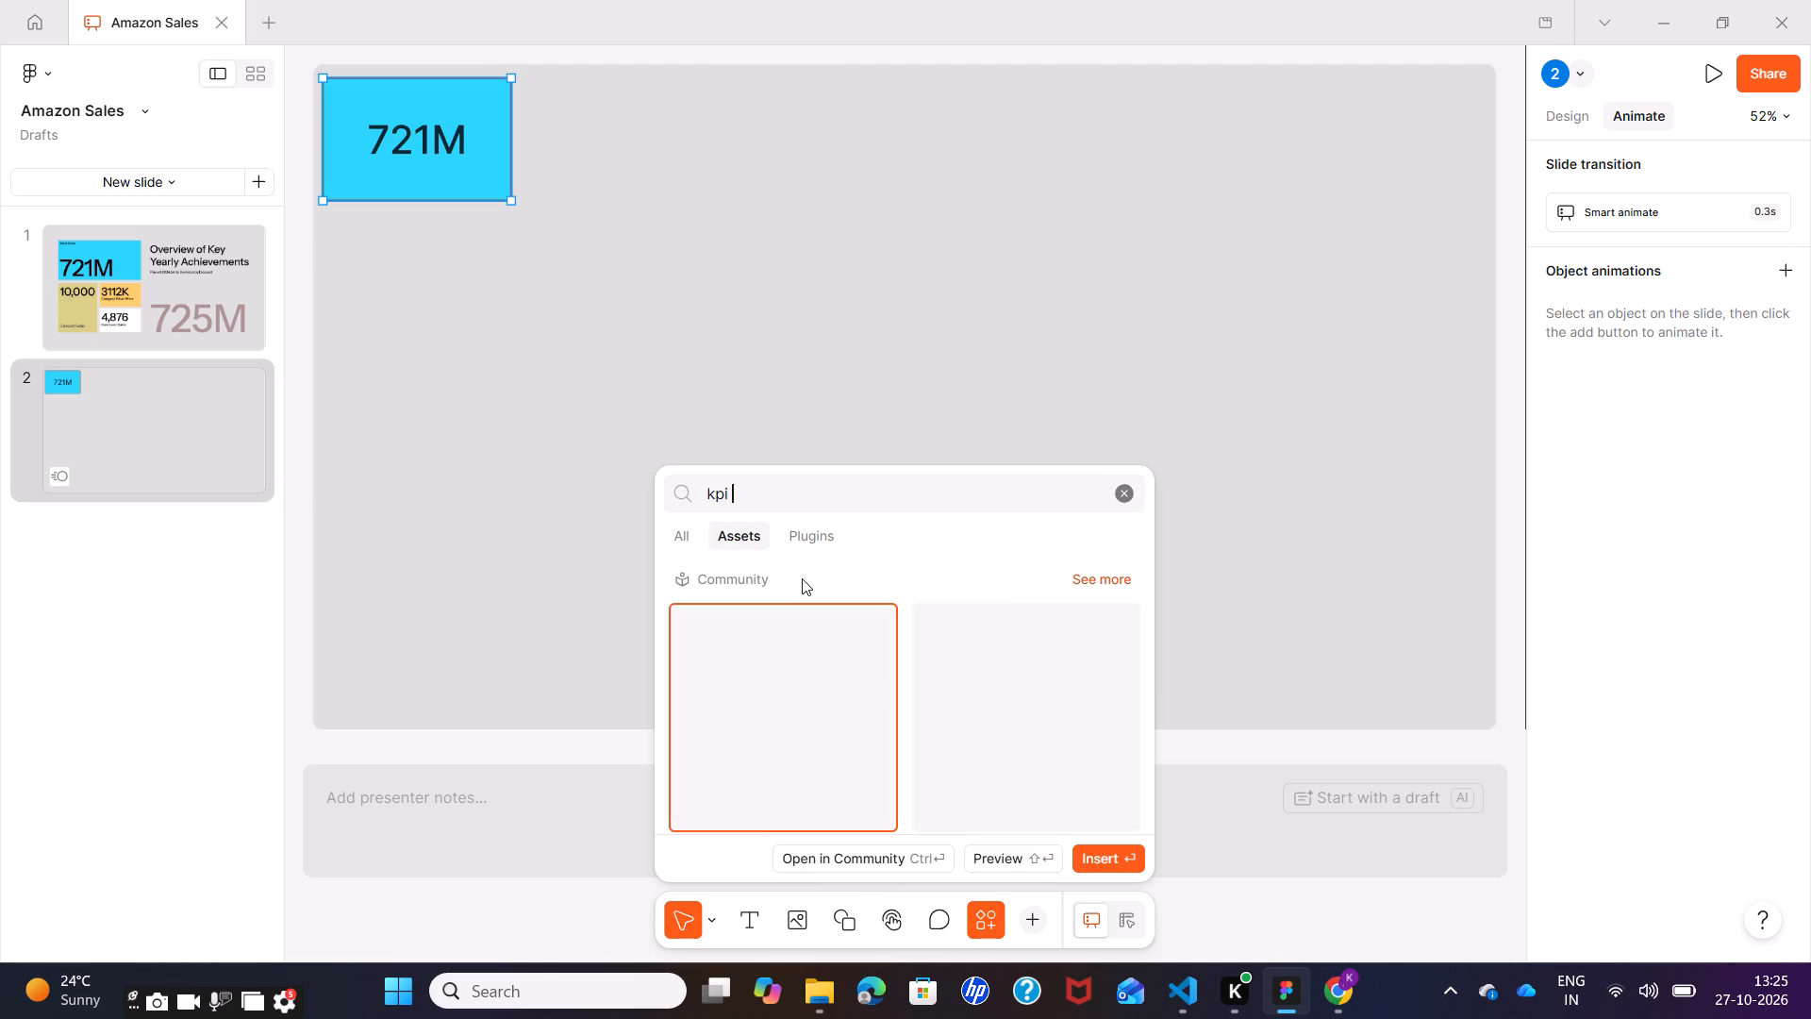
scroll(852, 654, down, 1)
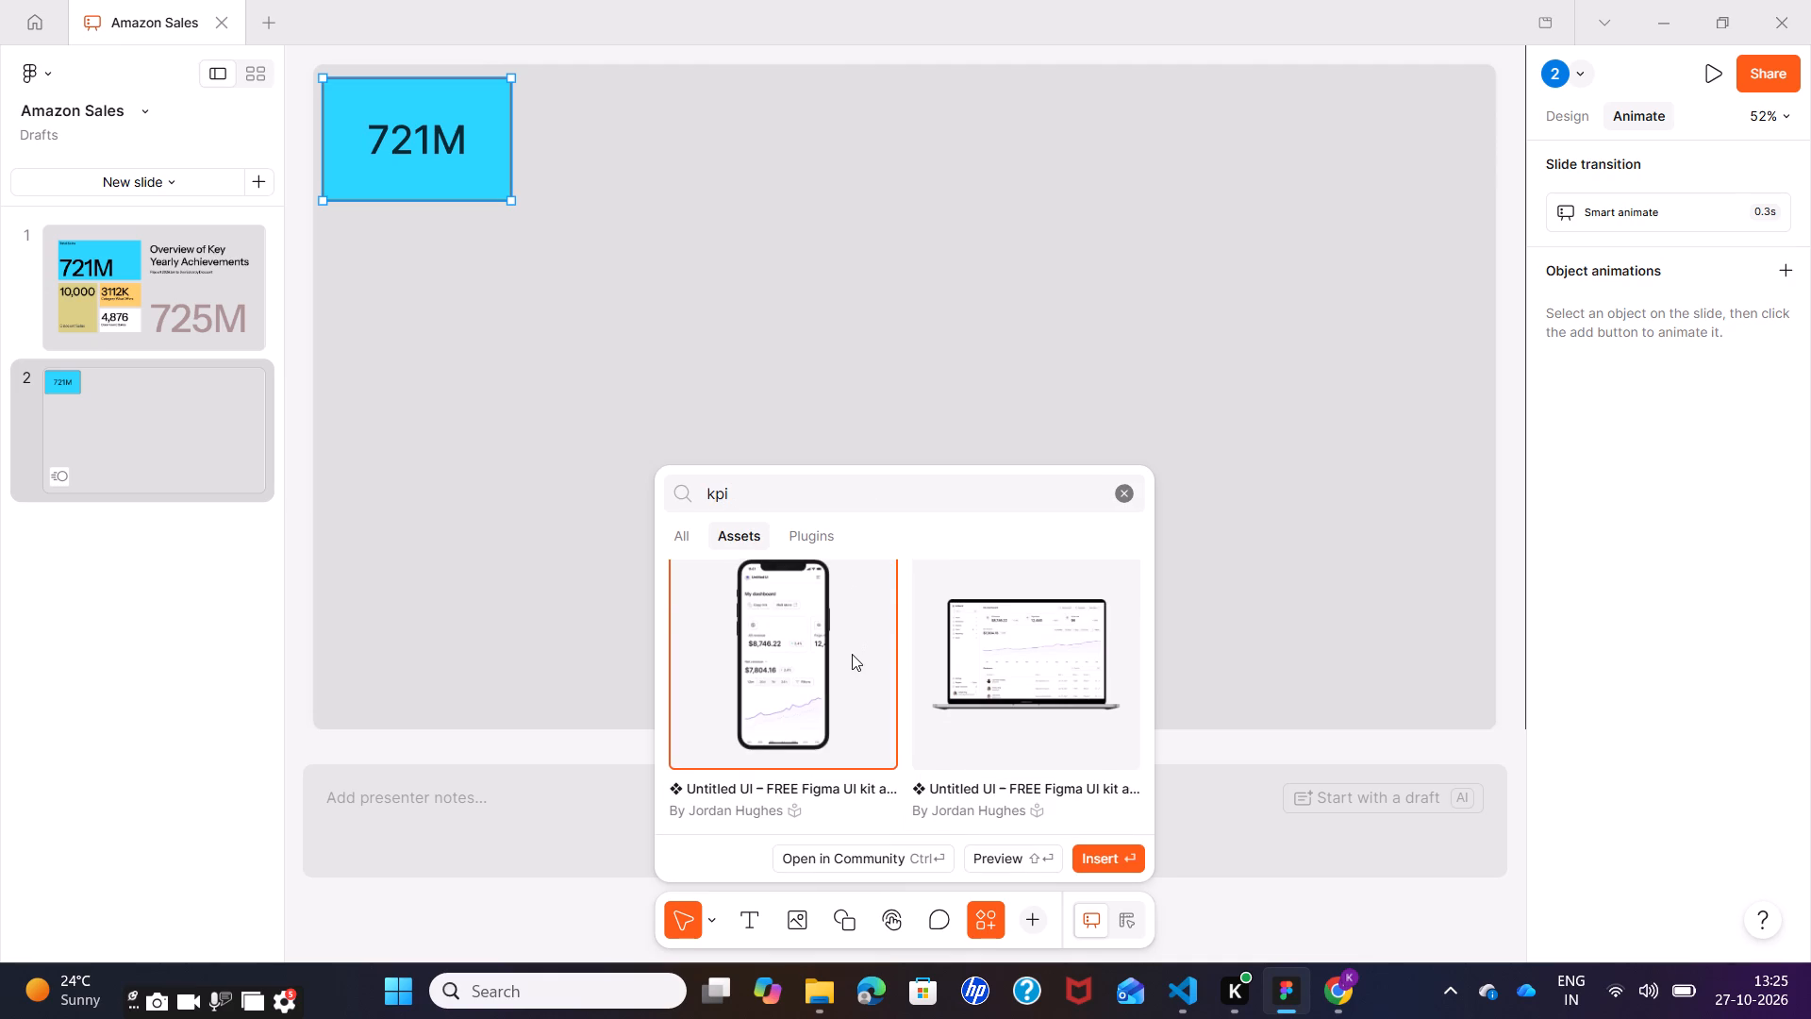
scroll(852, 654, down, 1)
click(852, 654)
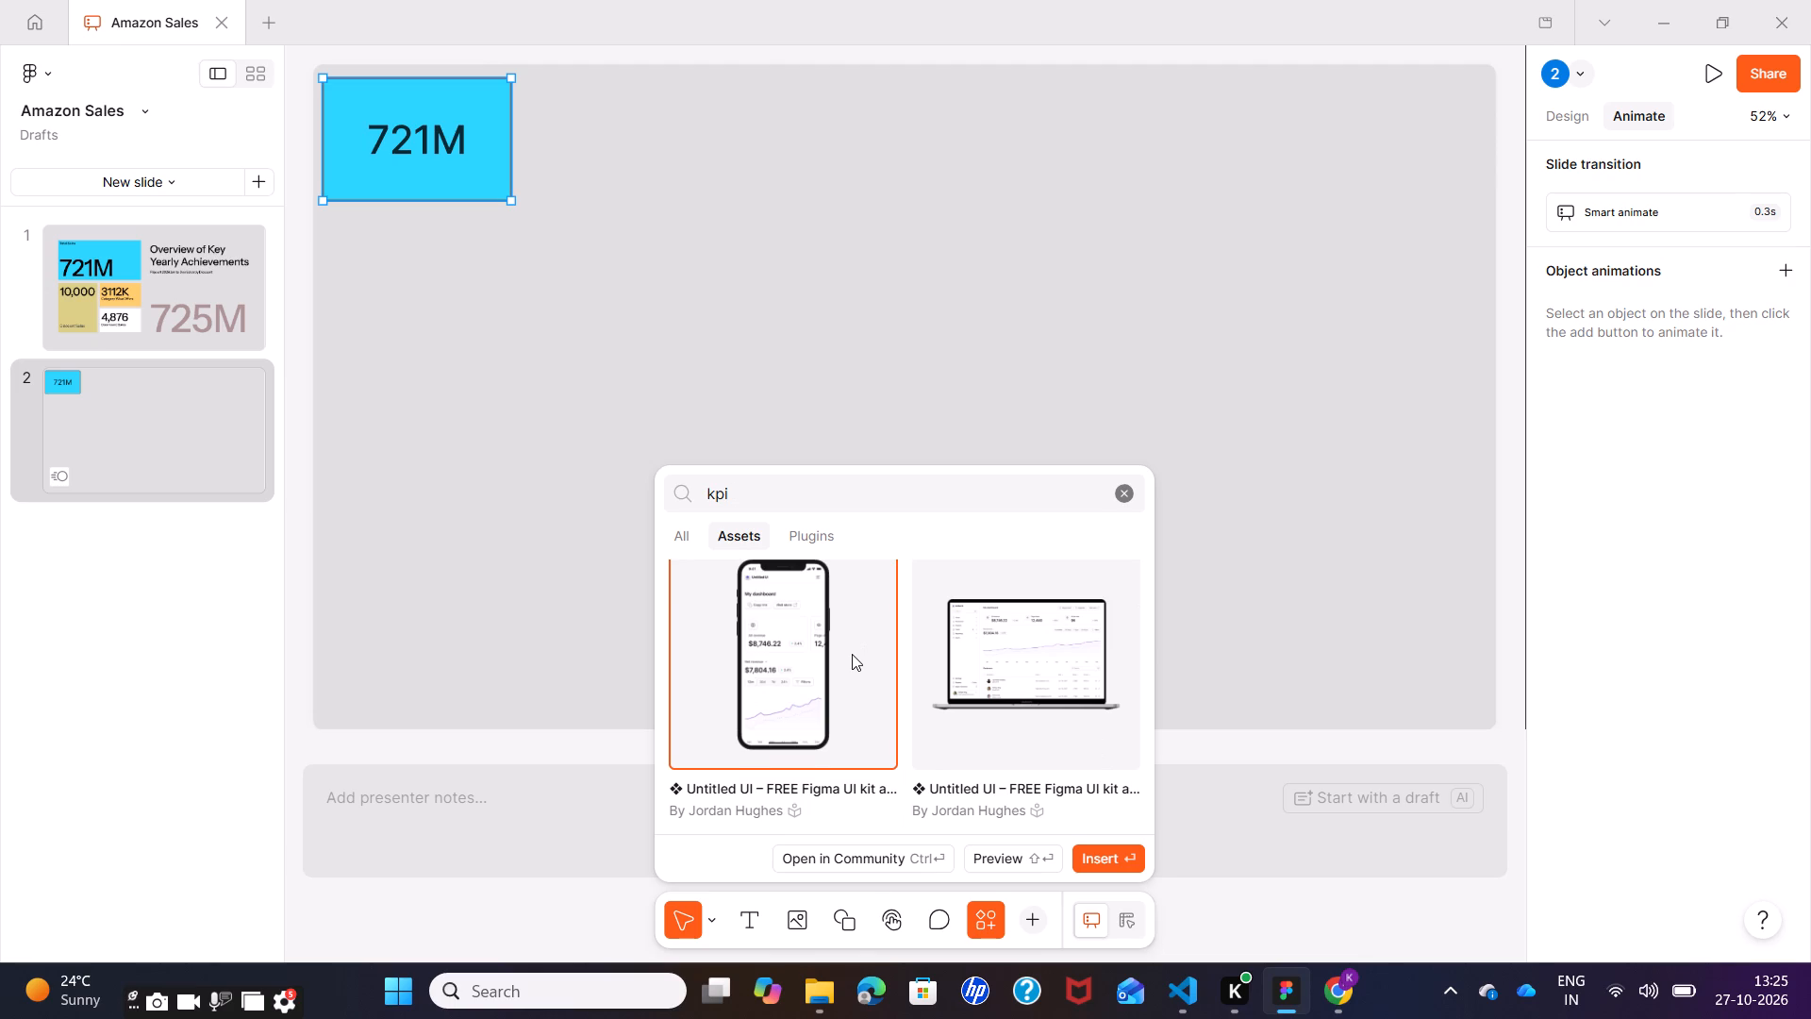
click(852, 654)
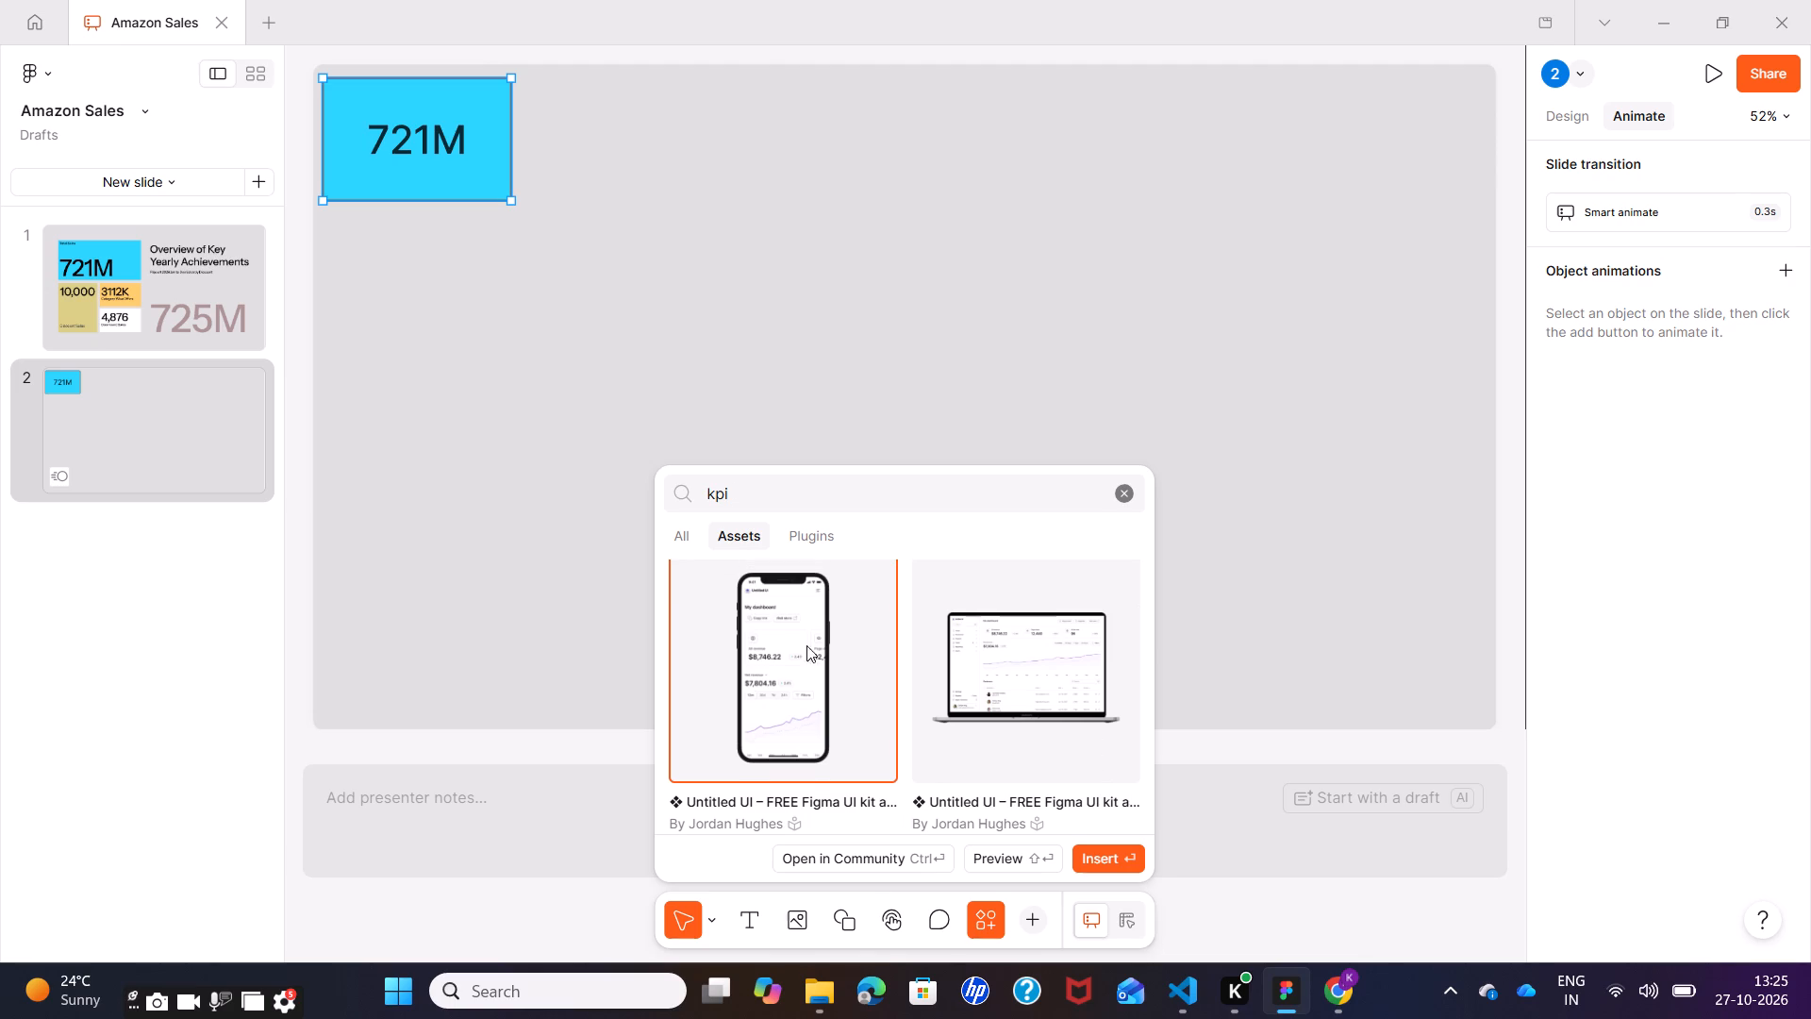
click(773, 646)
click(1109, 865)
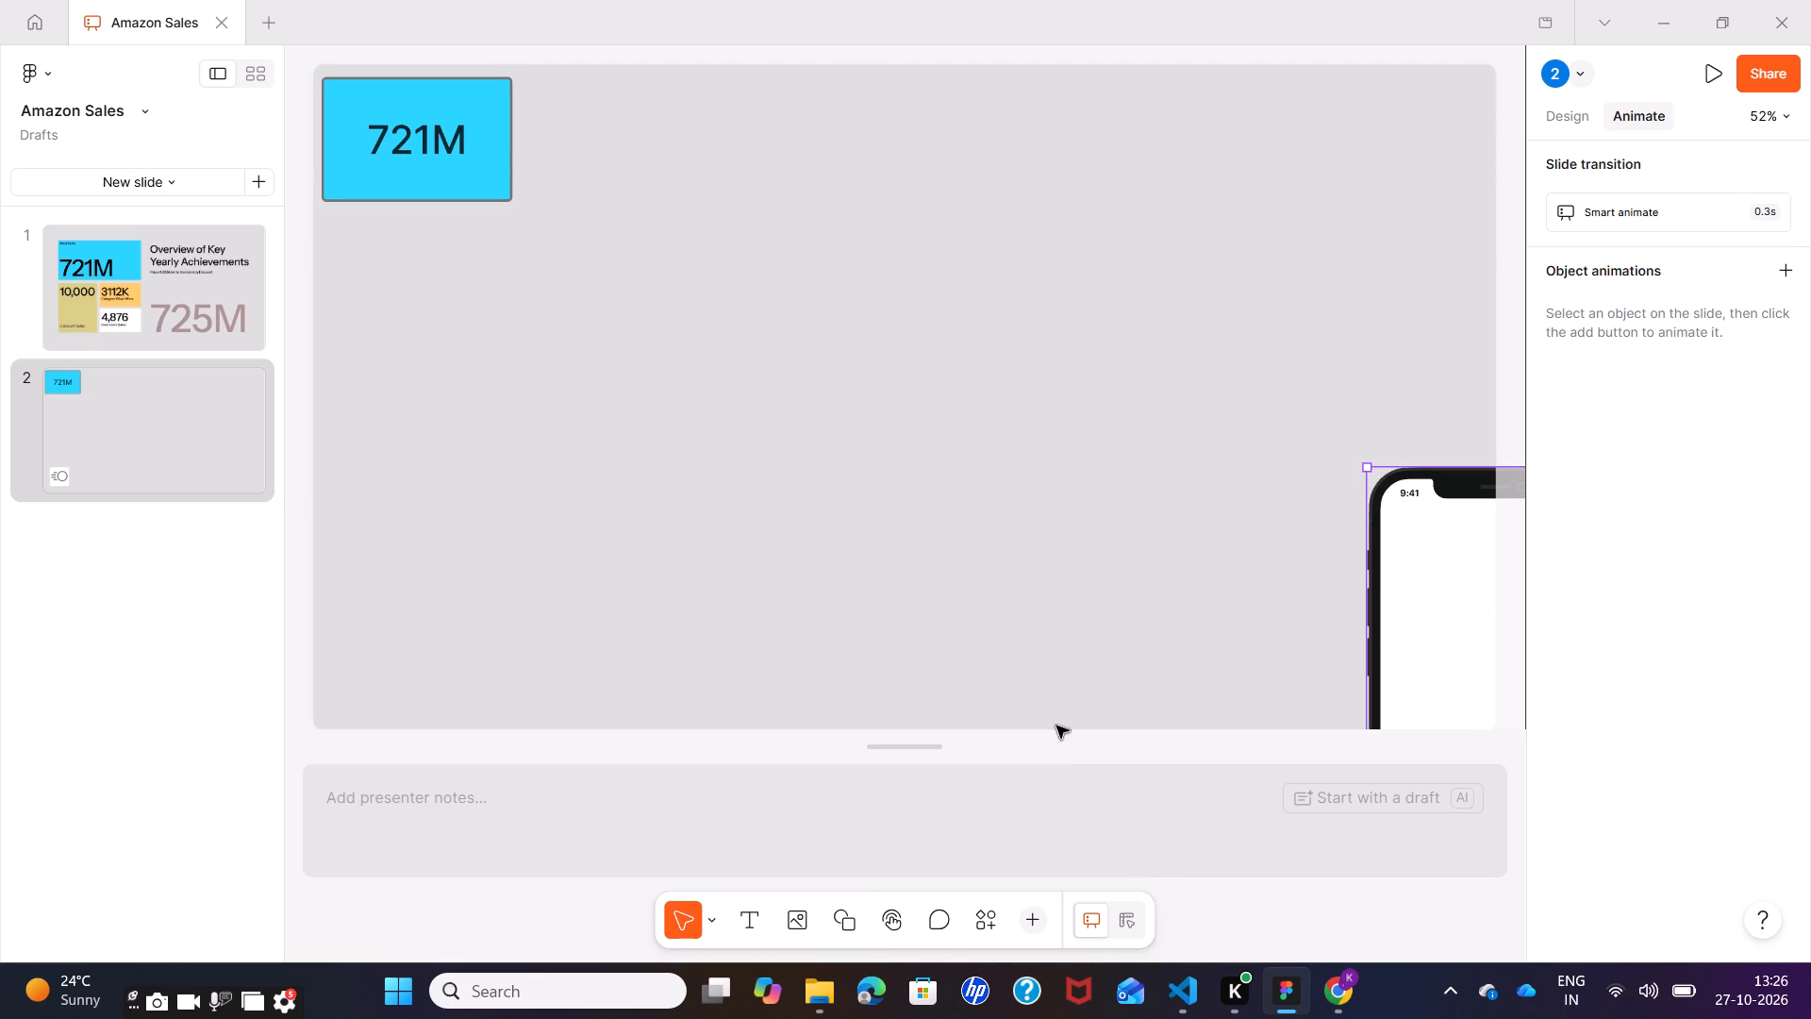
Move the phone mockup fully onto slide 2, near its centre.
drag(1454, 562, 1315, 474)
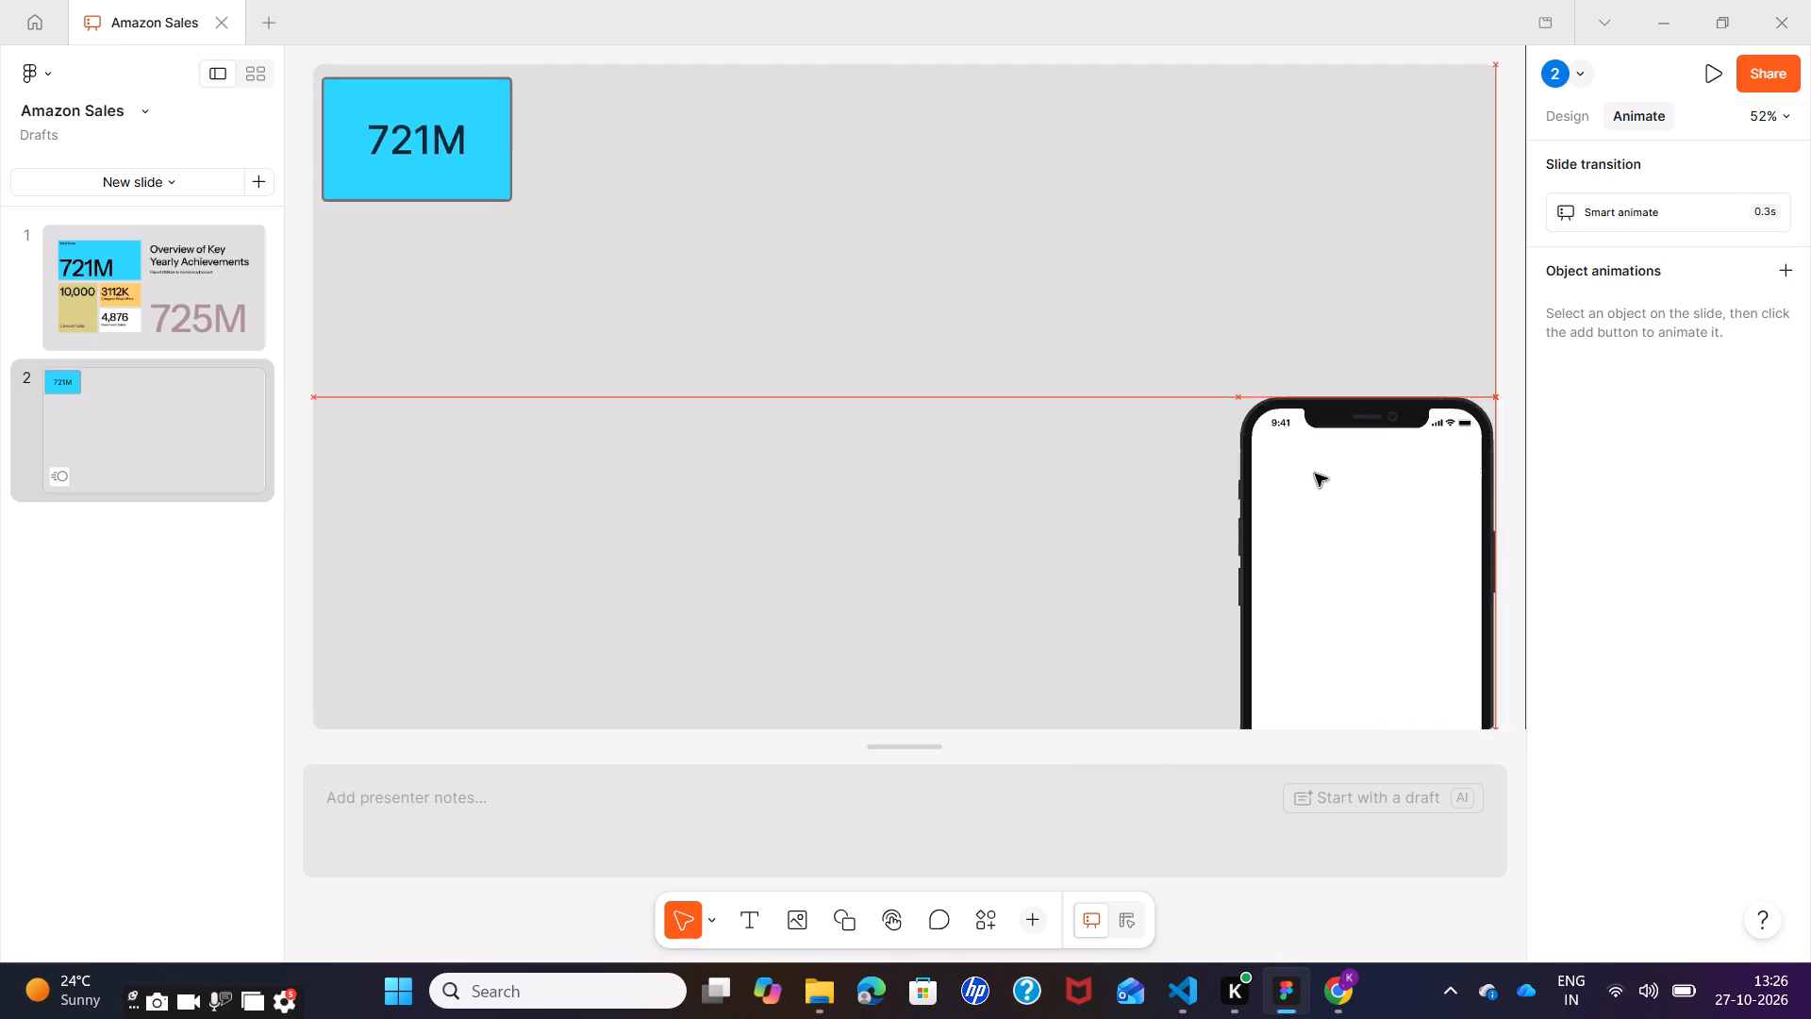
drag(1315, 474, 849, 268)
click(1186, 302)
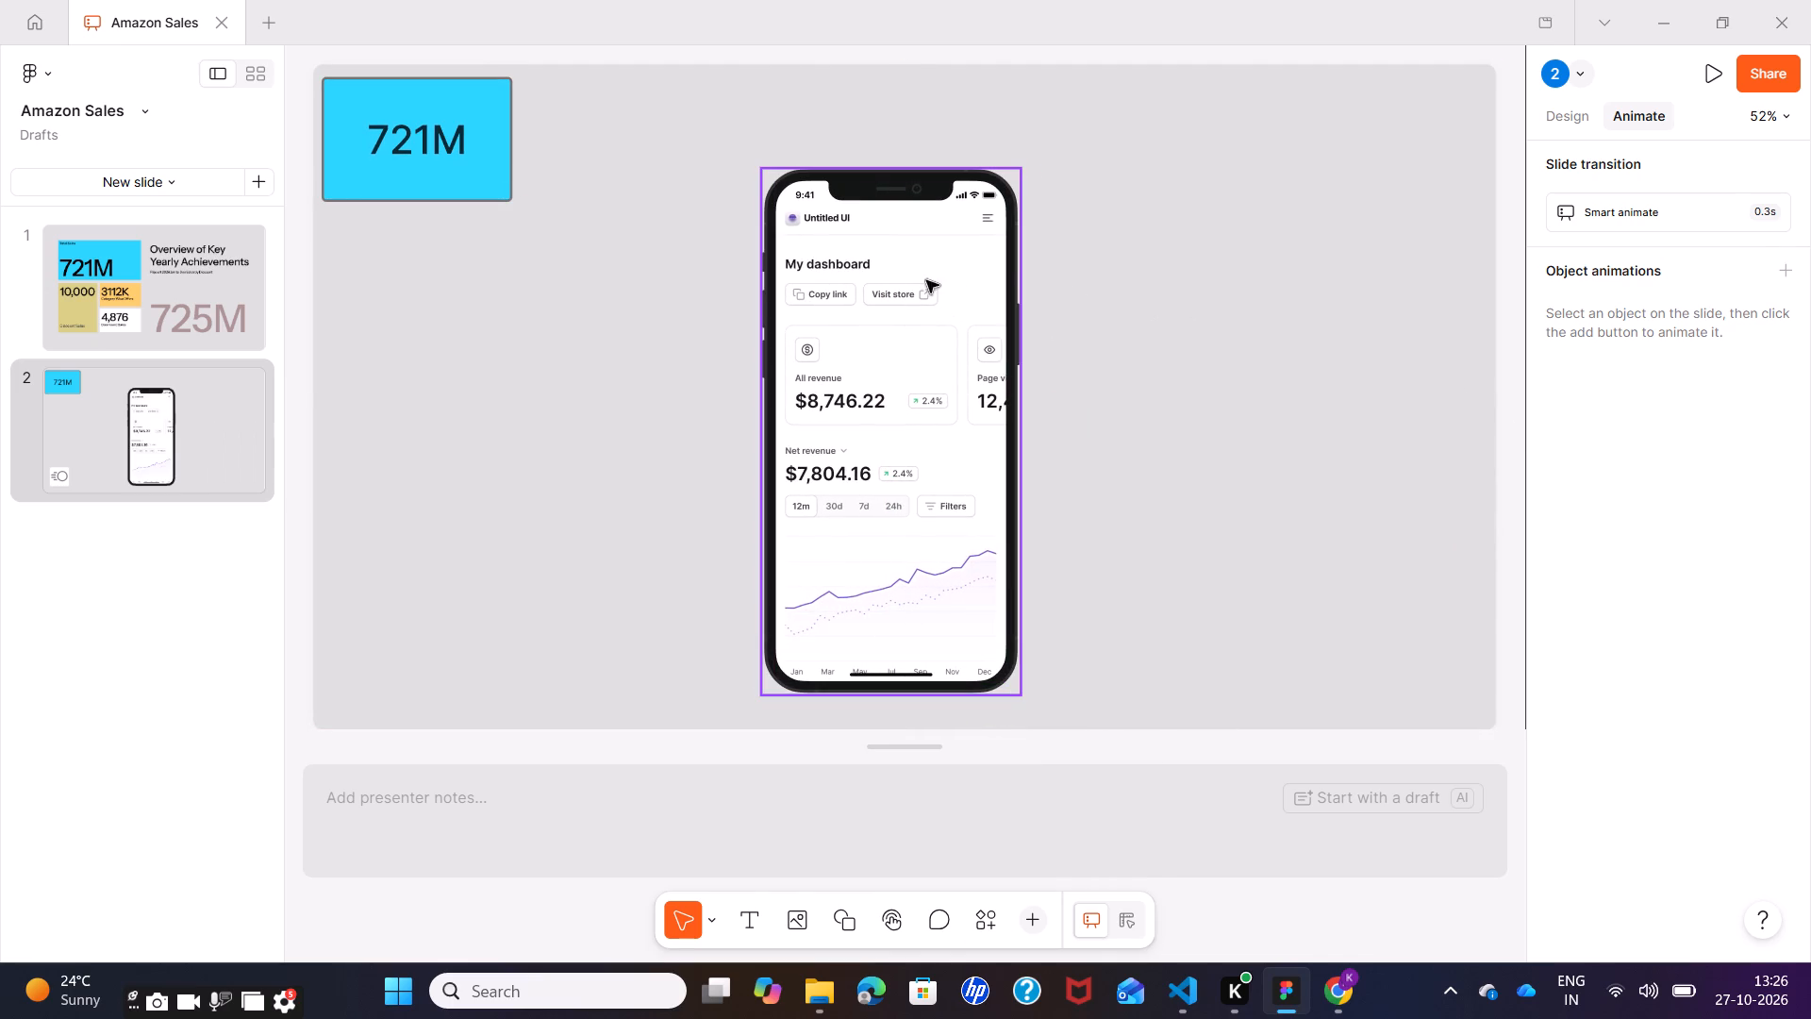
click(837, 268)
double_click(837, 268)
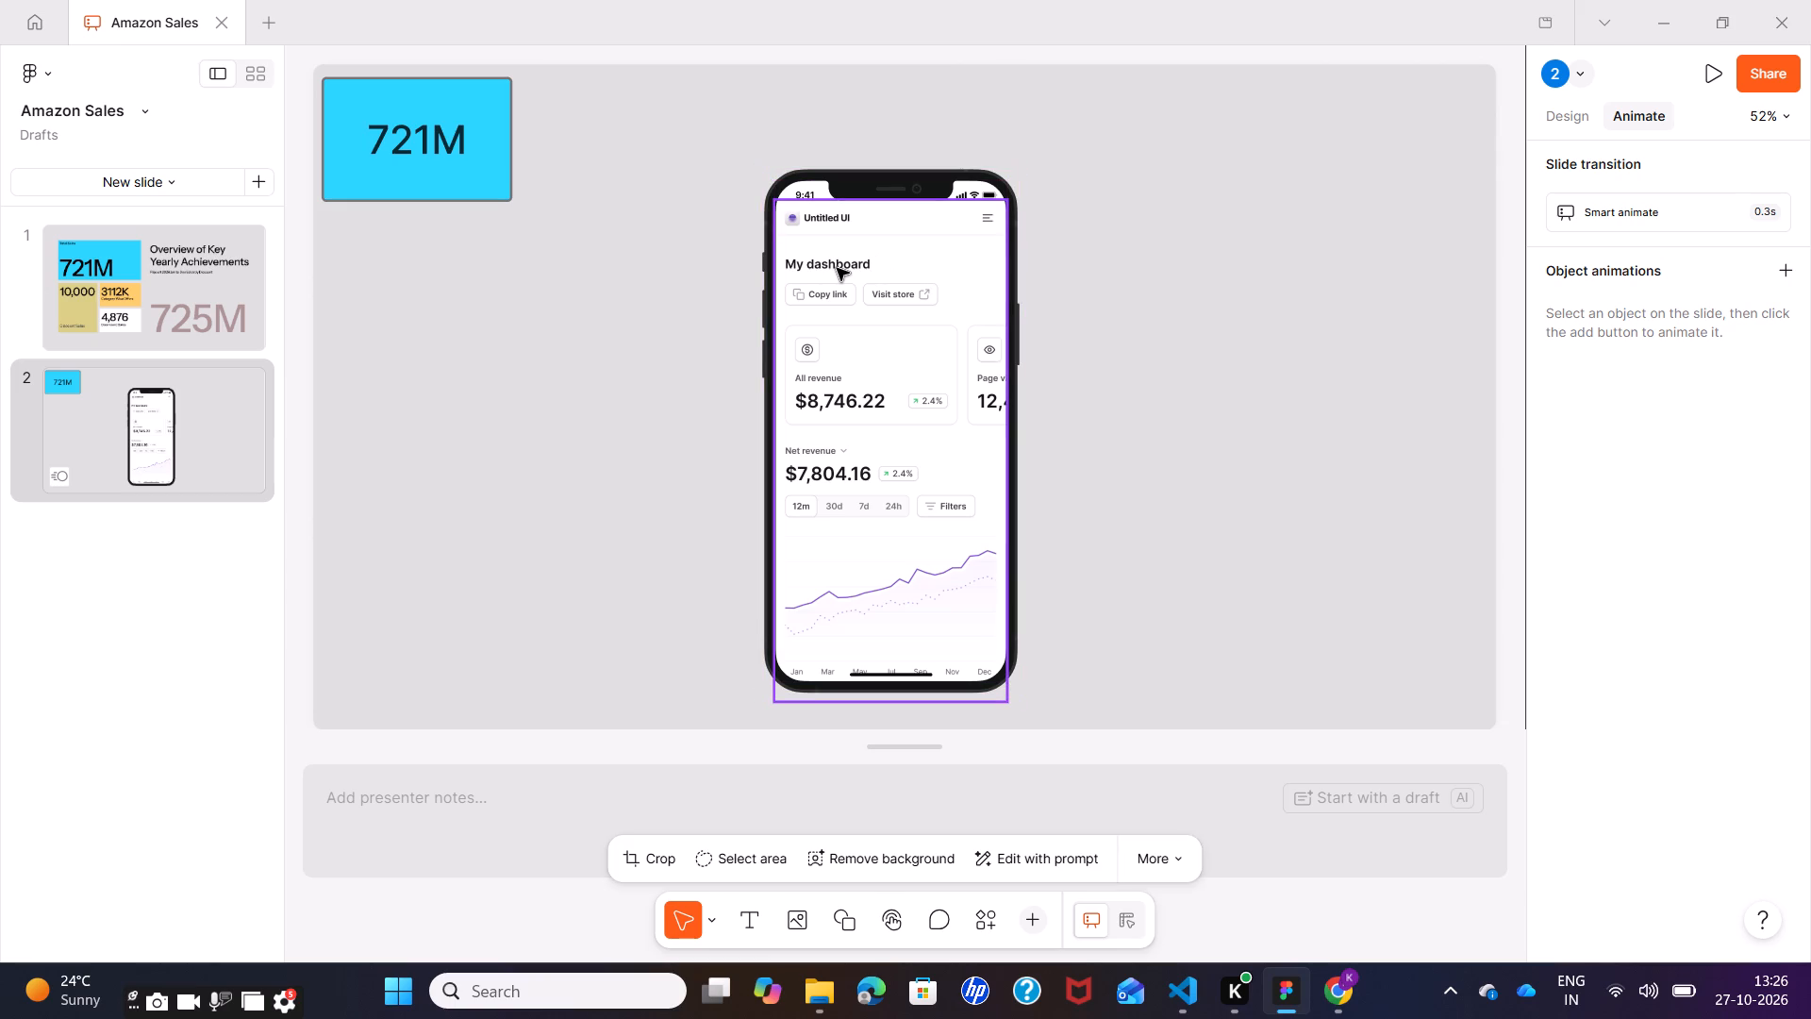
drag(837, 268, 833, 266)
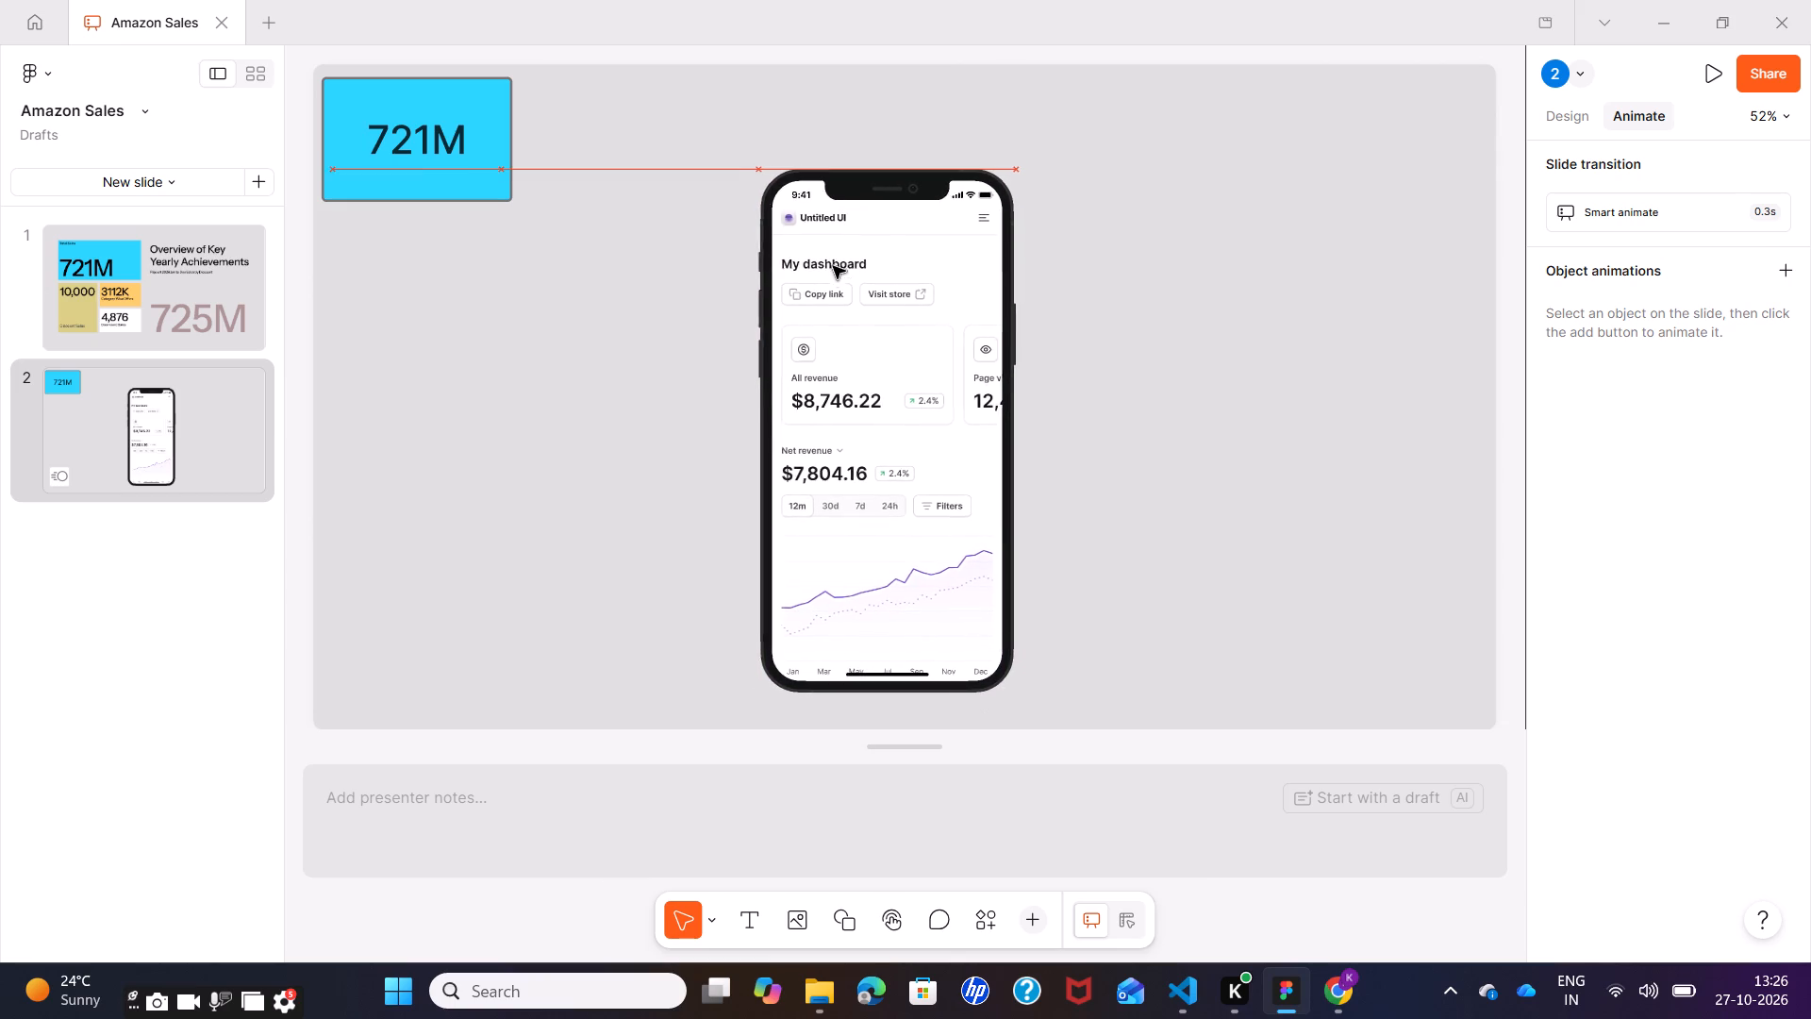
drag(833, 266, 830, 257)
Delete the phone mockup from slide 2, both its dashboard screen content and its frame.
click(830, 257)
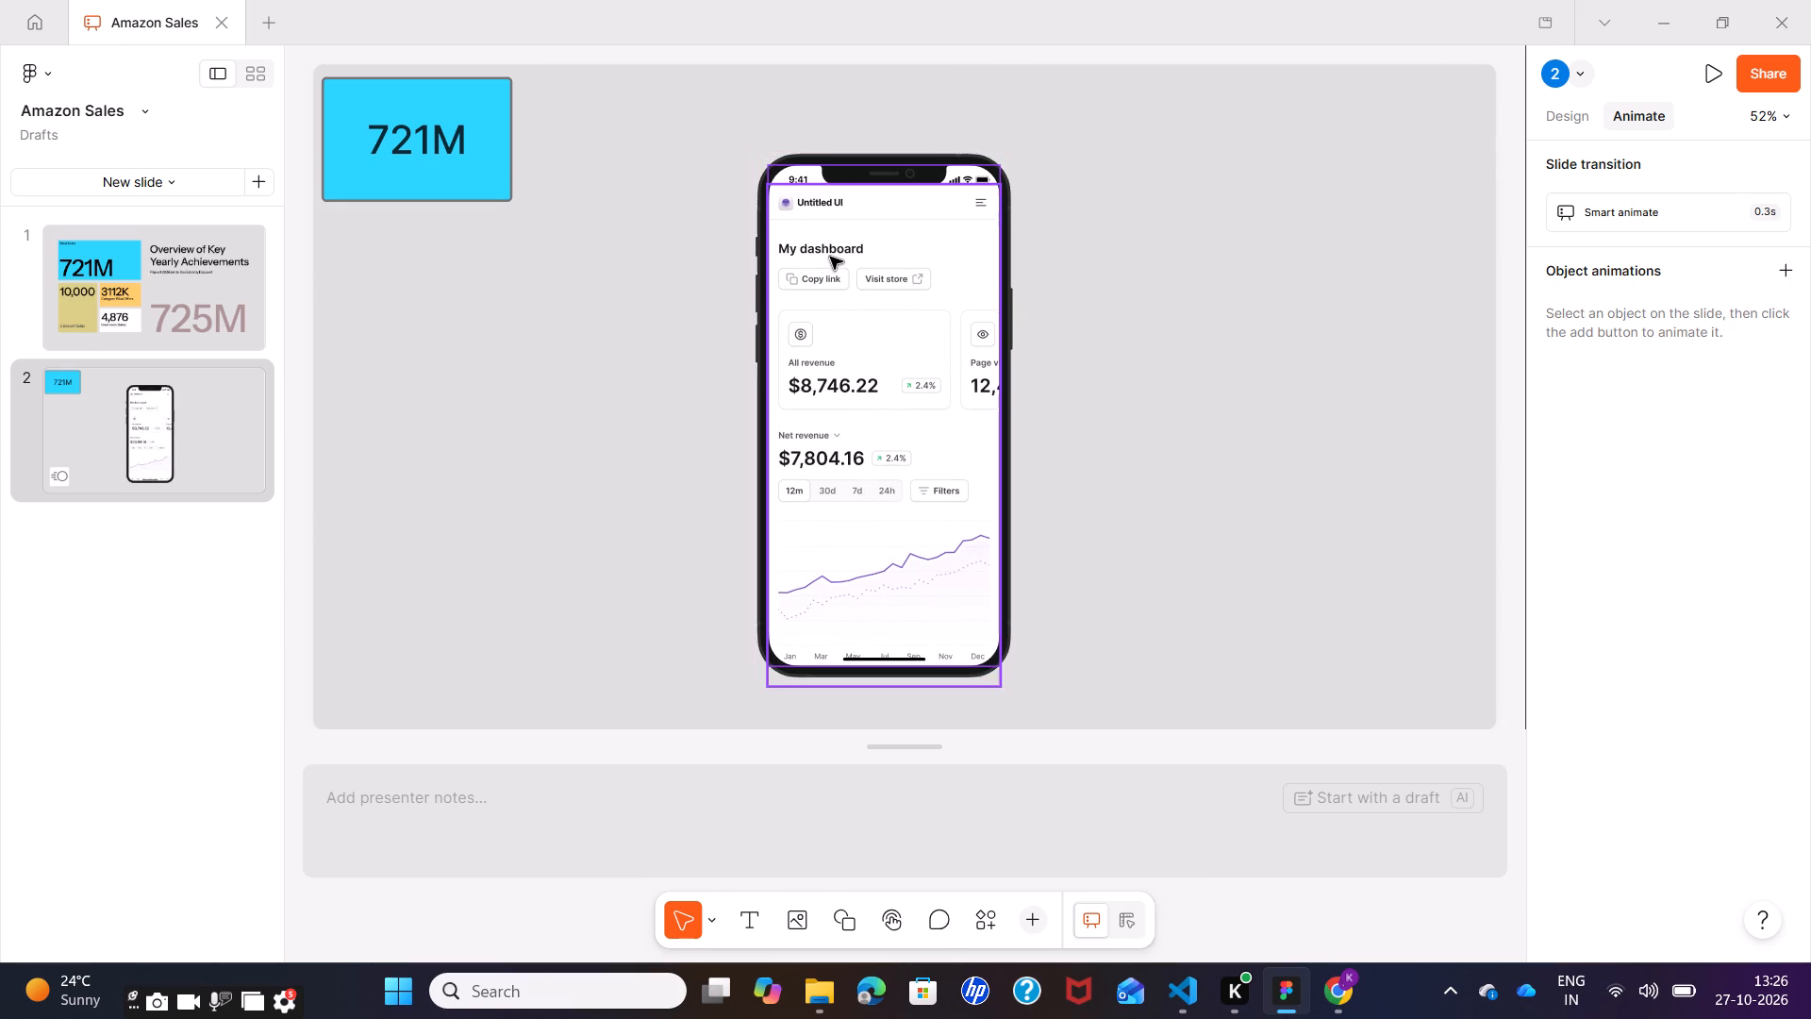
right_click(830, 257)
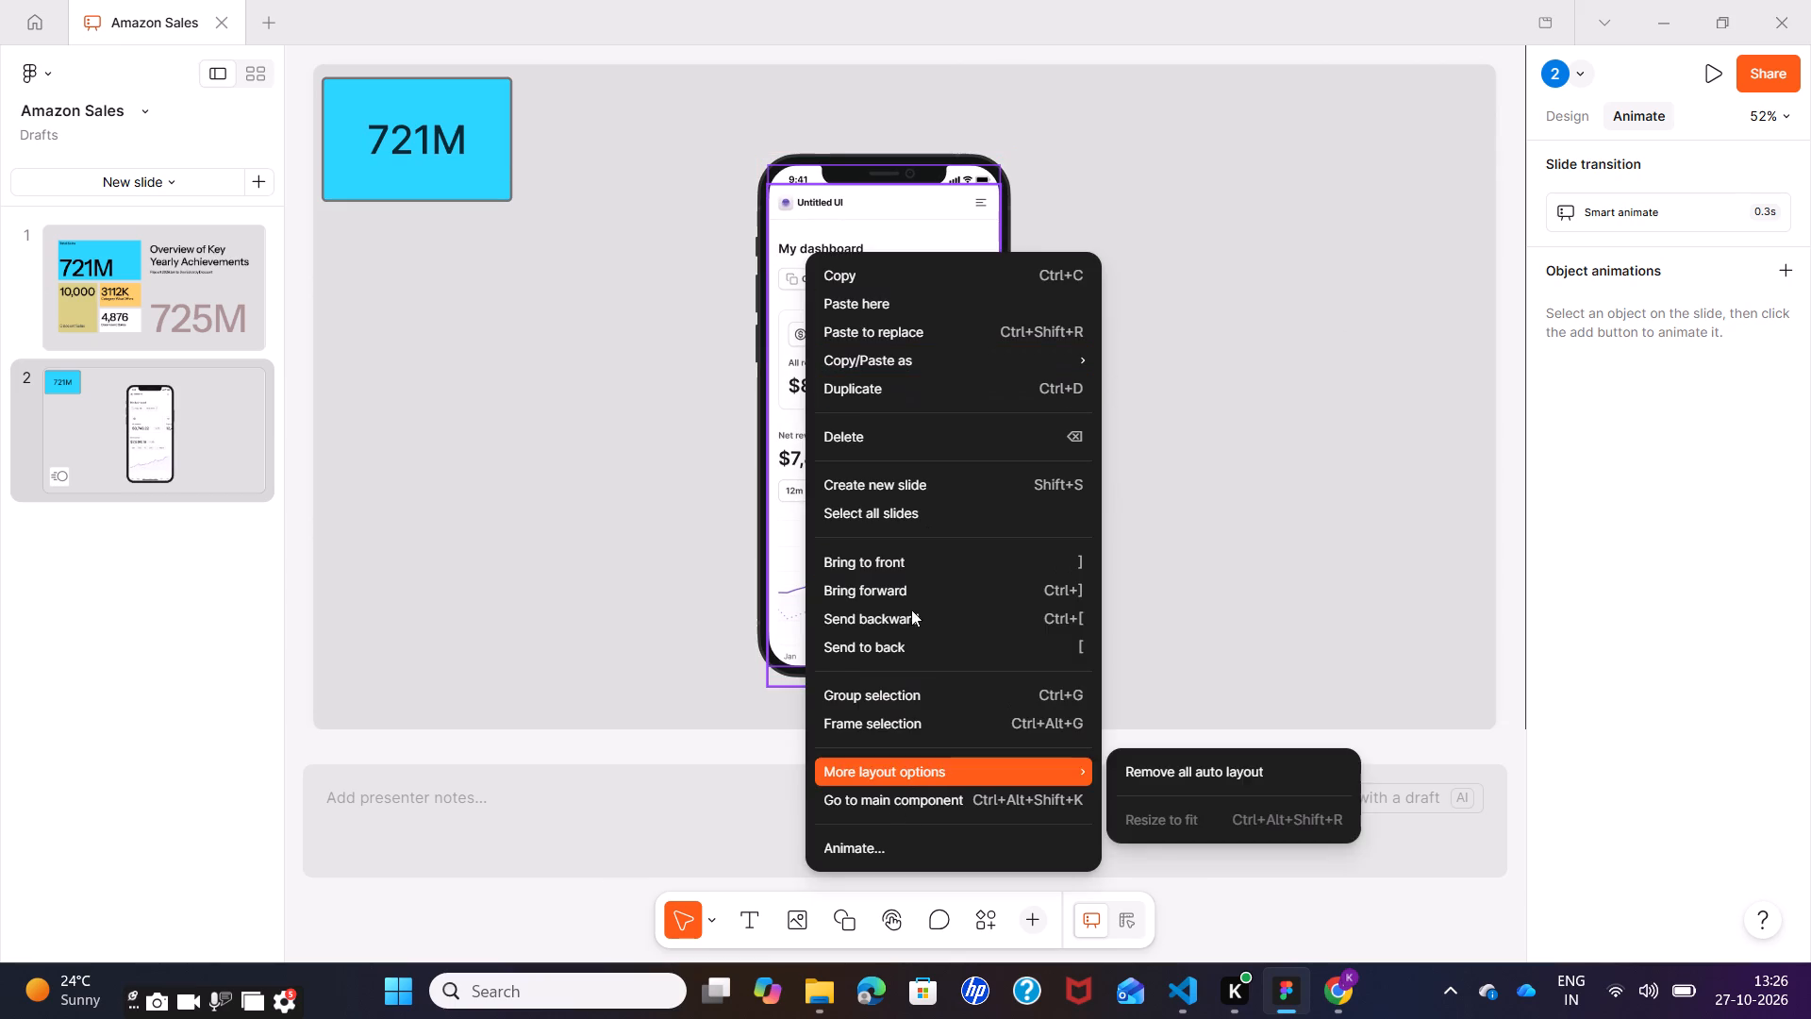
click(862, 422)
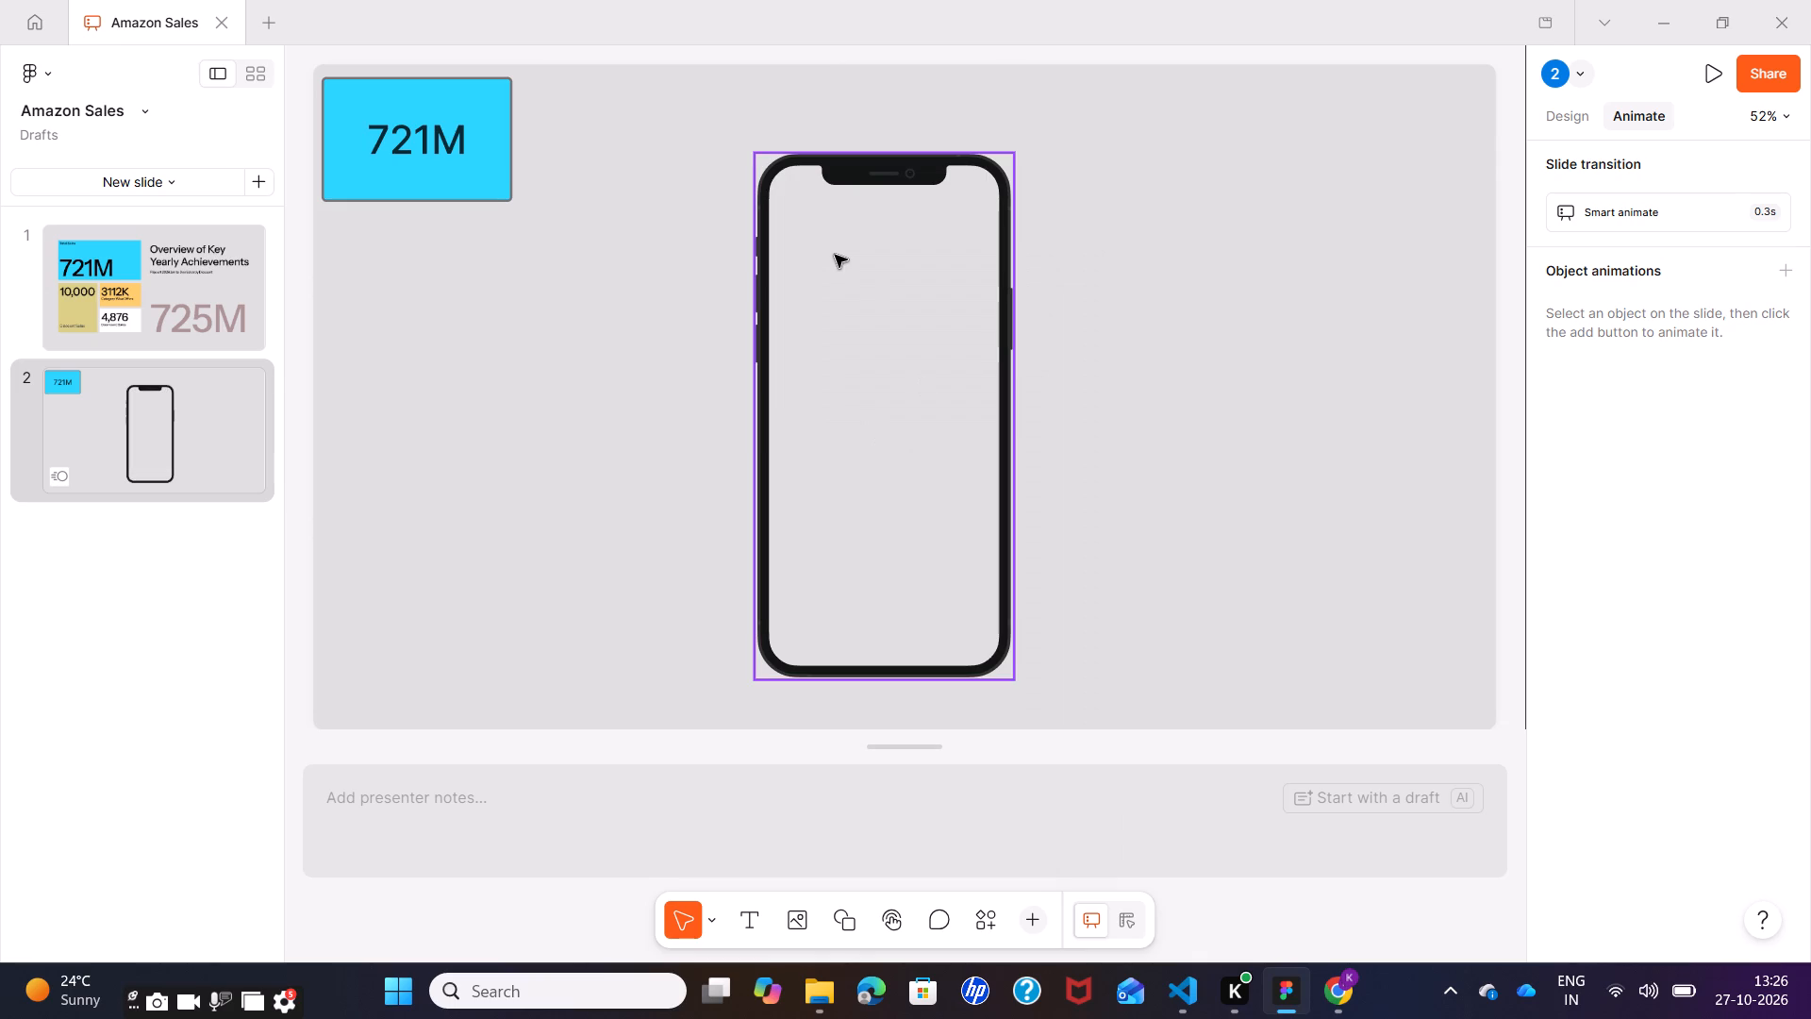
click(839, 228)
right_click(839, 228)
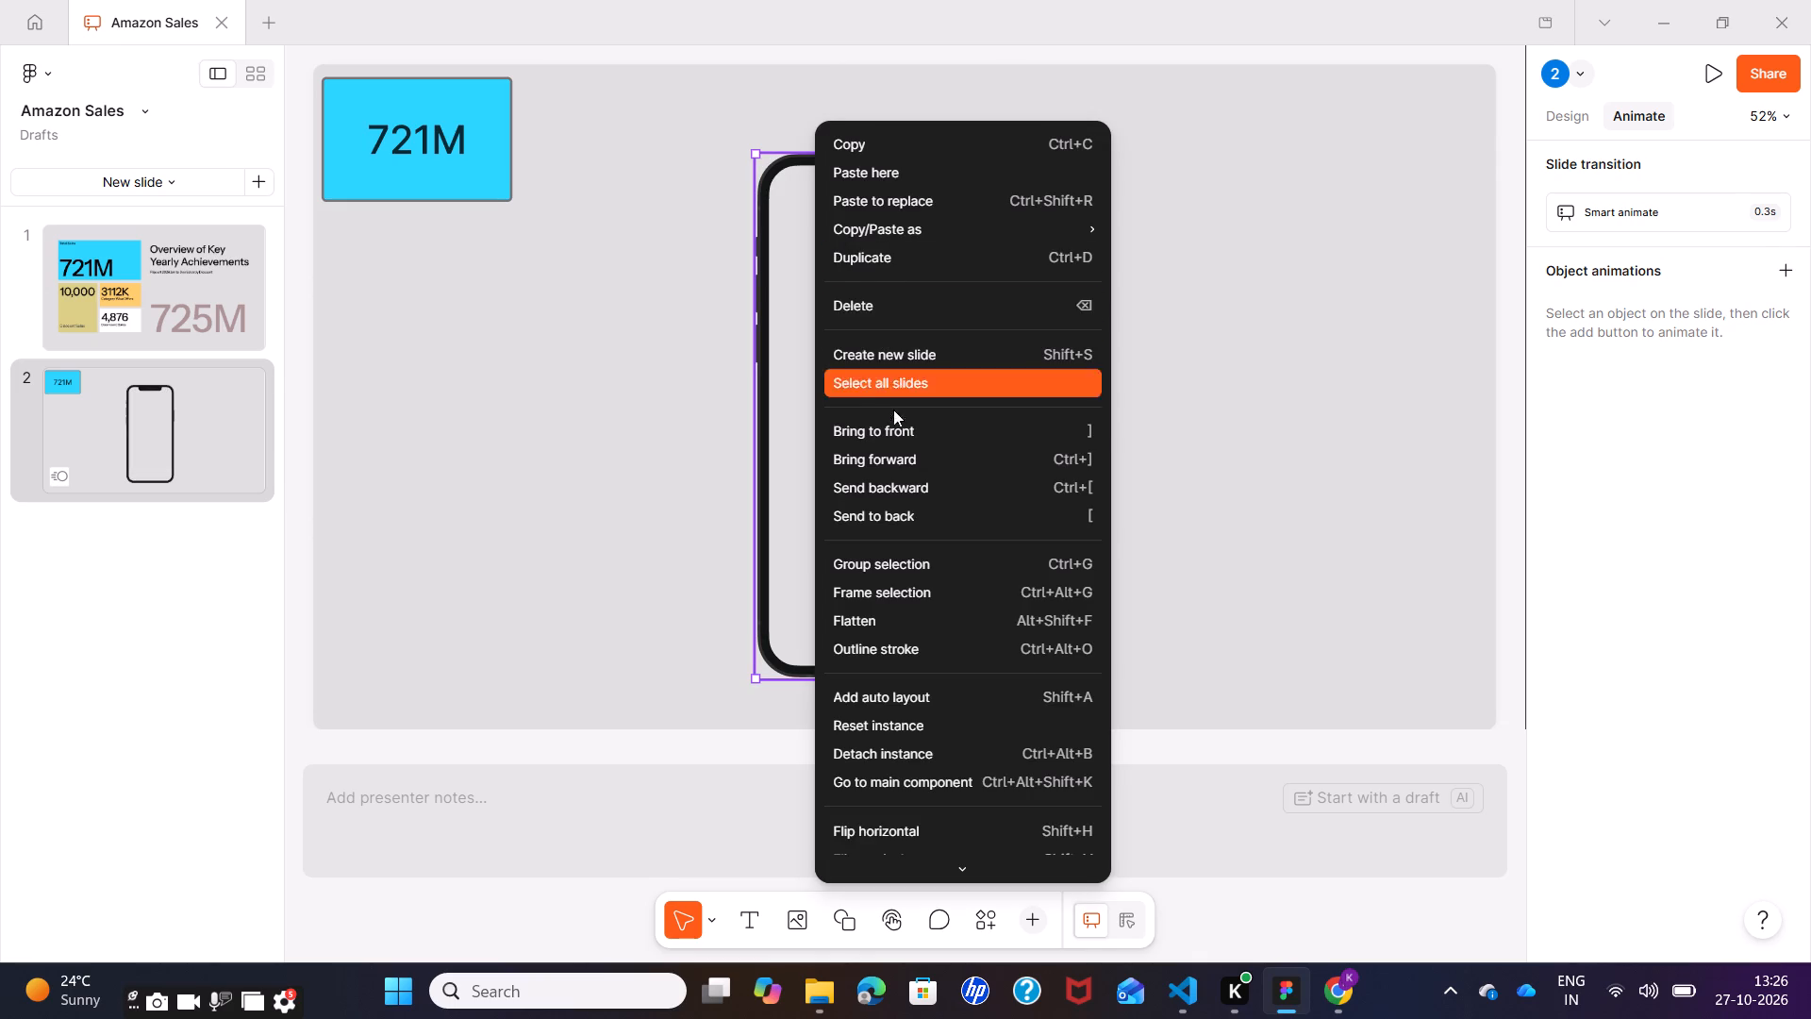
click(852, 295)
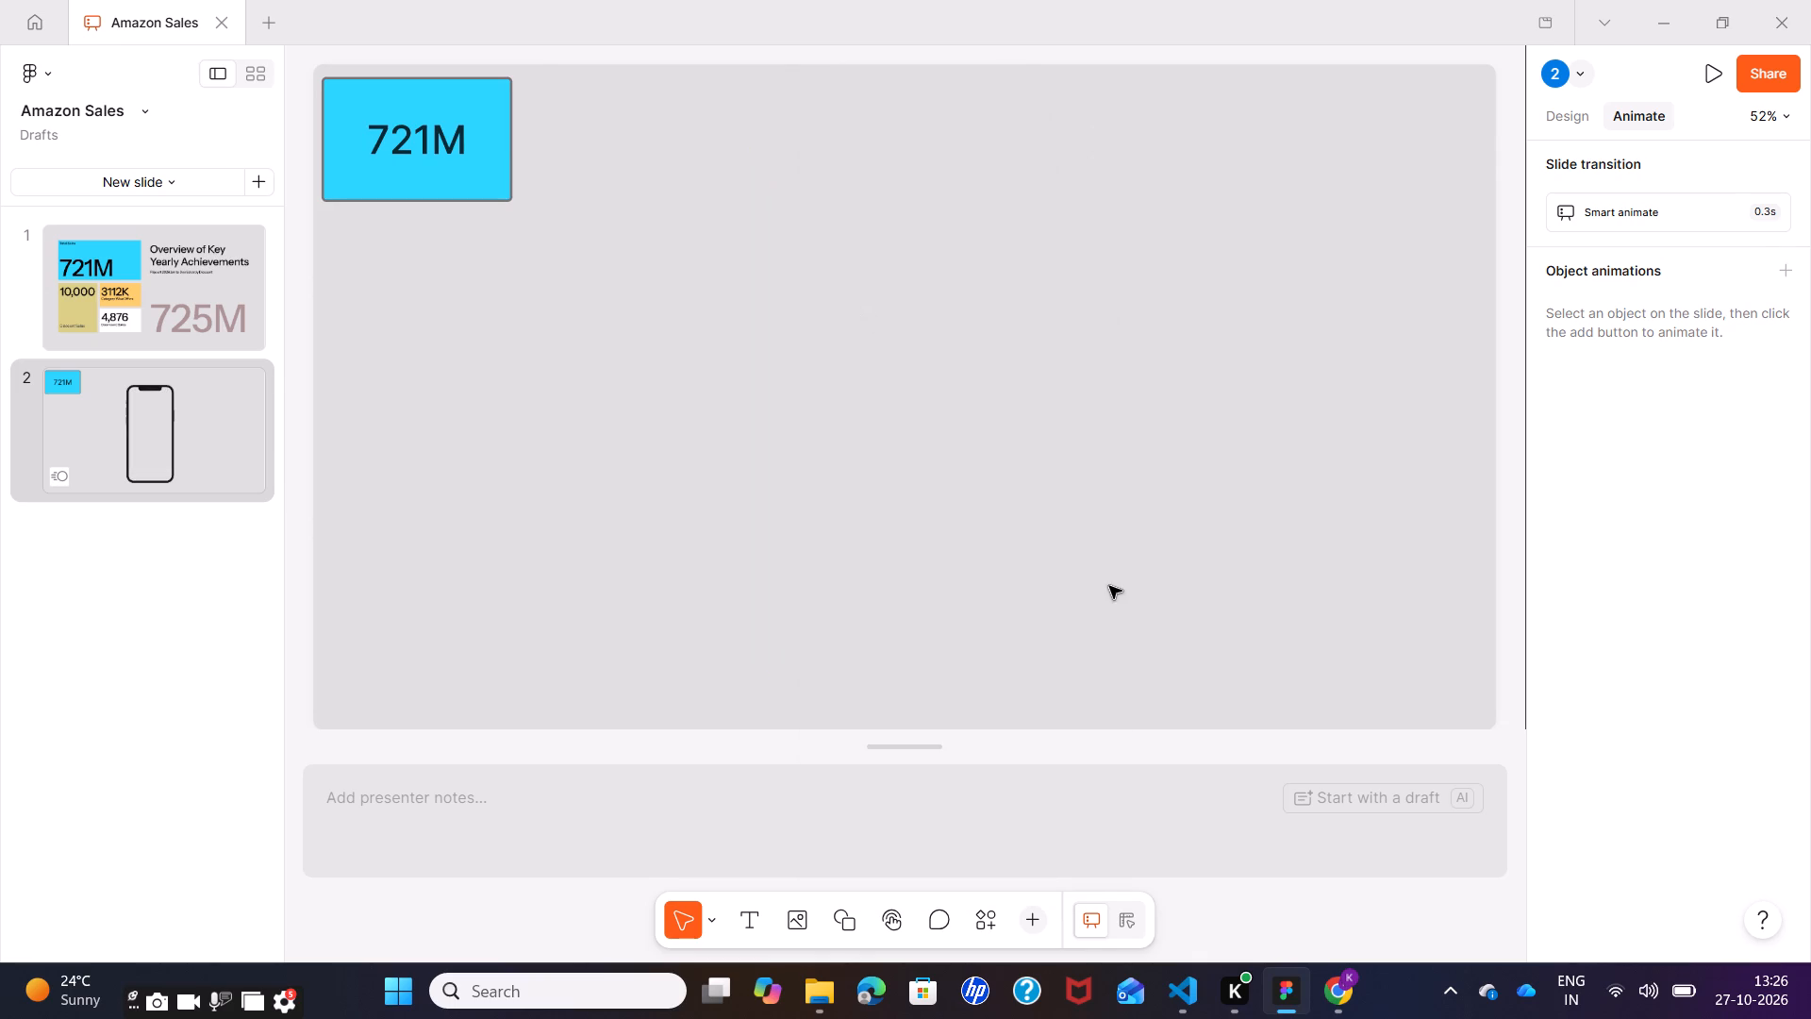
Search the assets for "dashboard sales data" and insert the Sales Dashboard by Nickelfox Design on slide 2.
click(993, 929)
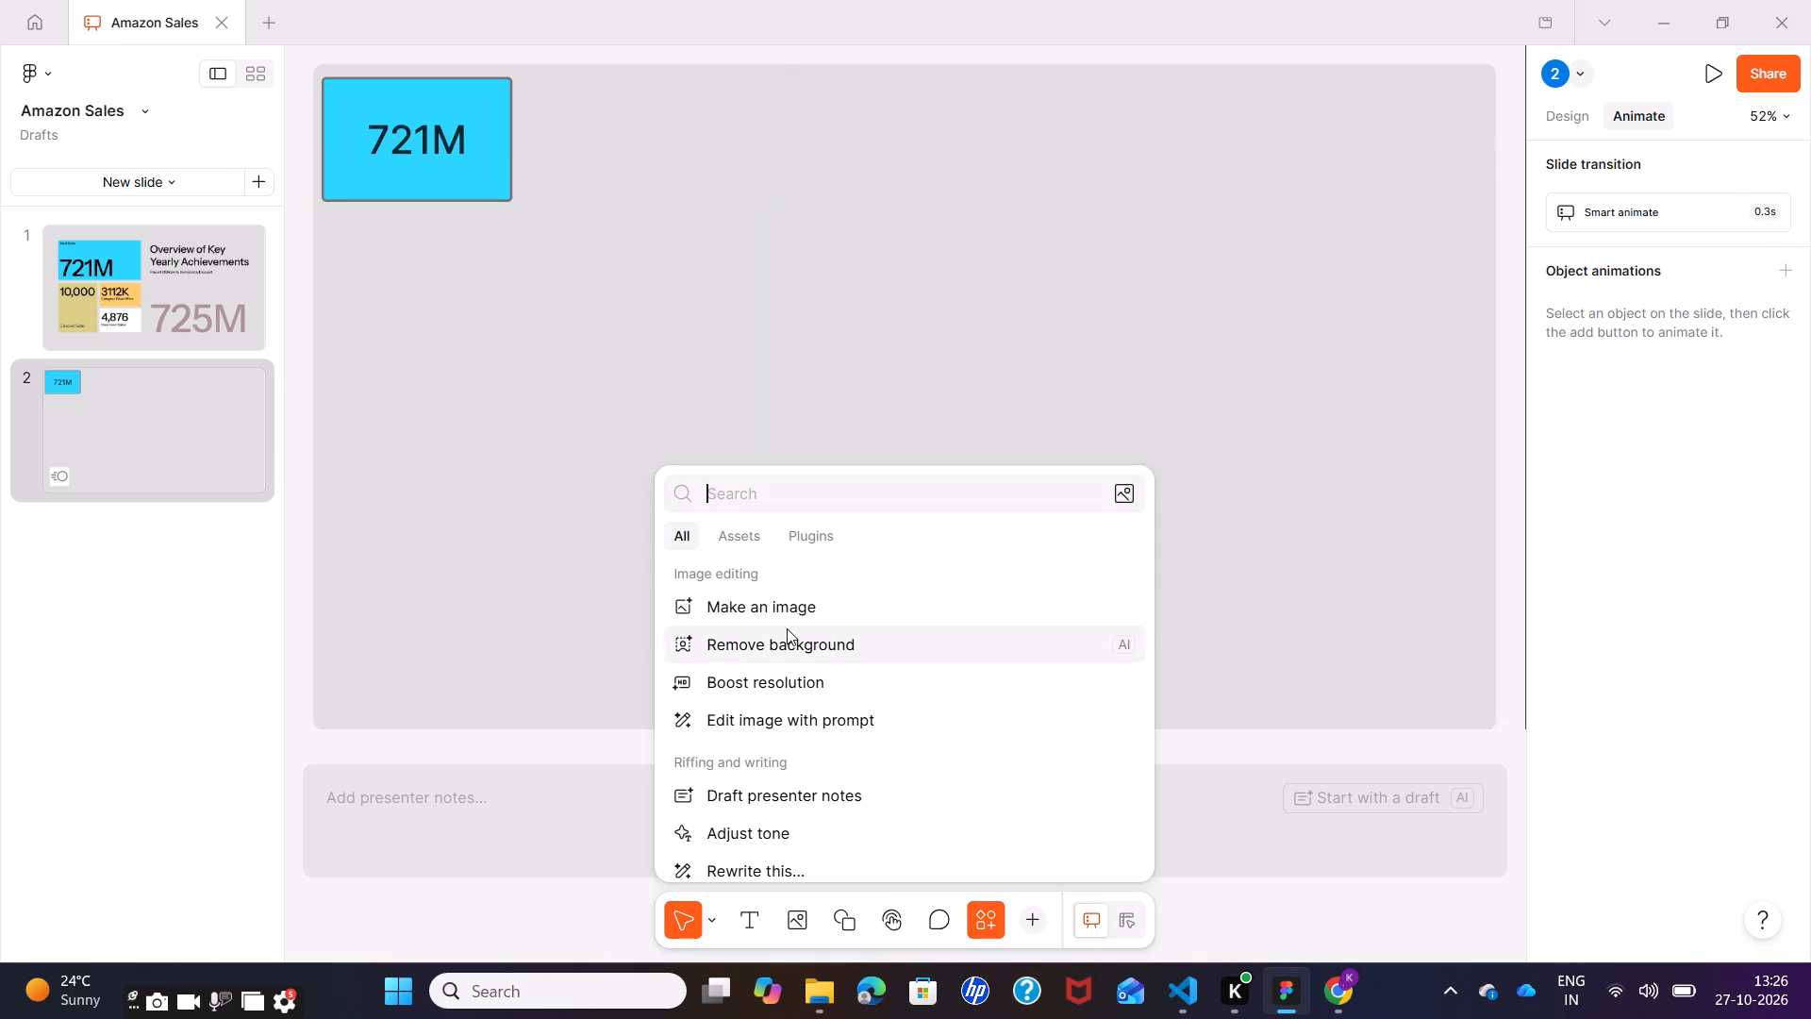
click(734, 537)
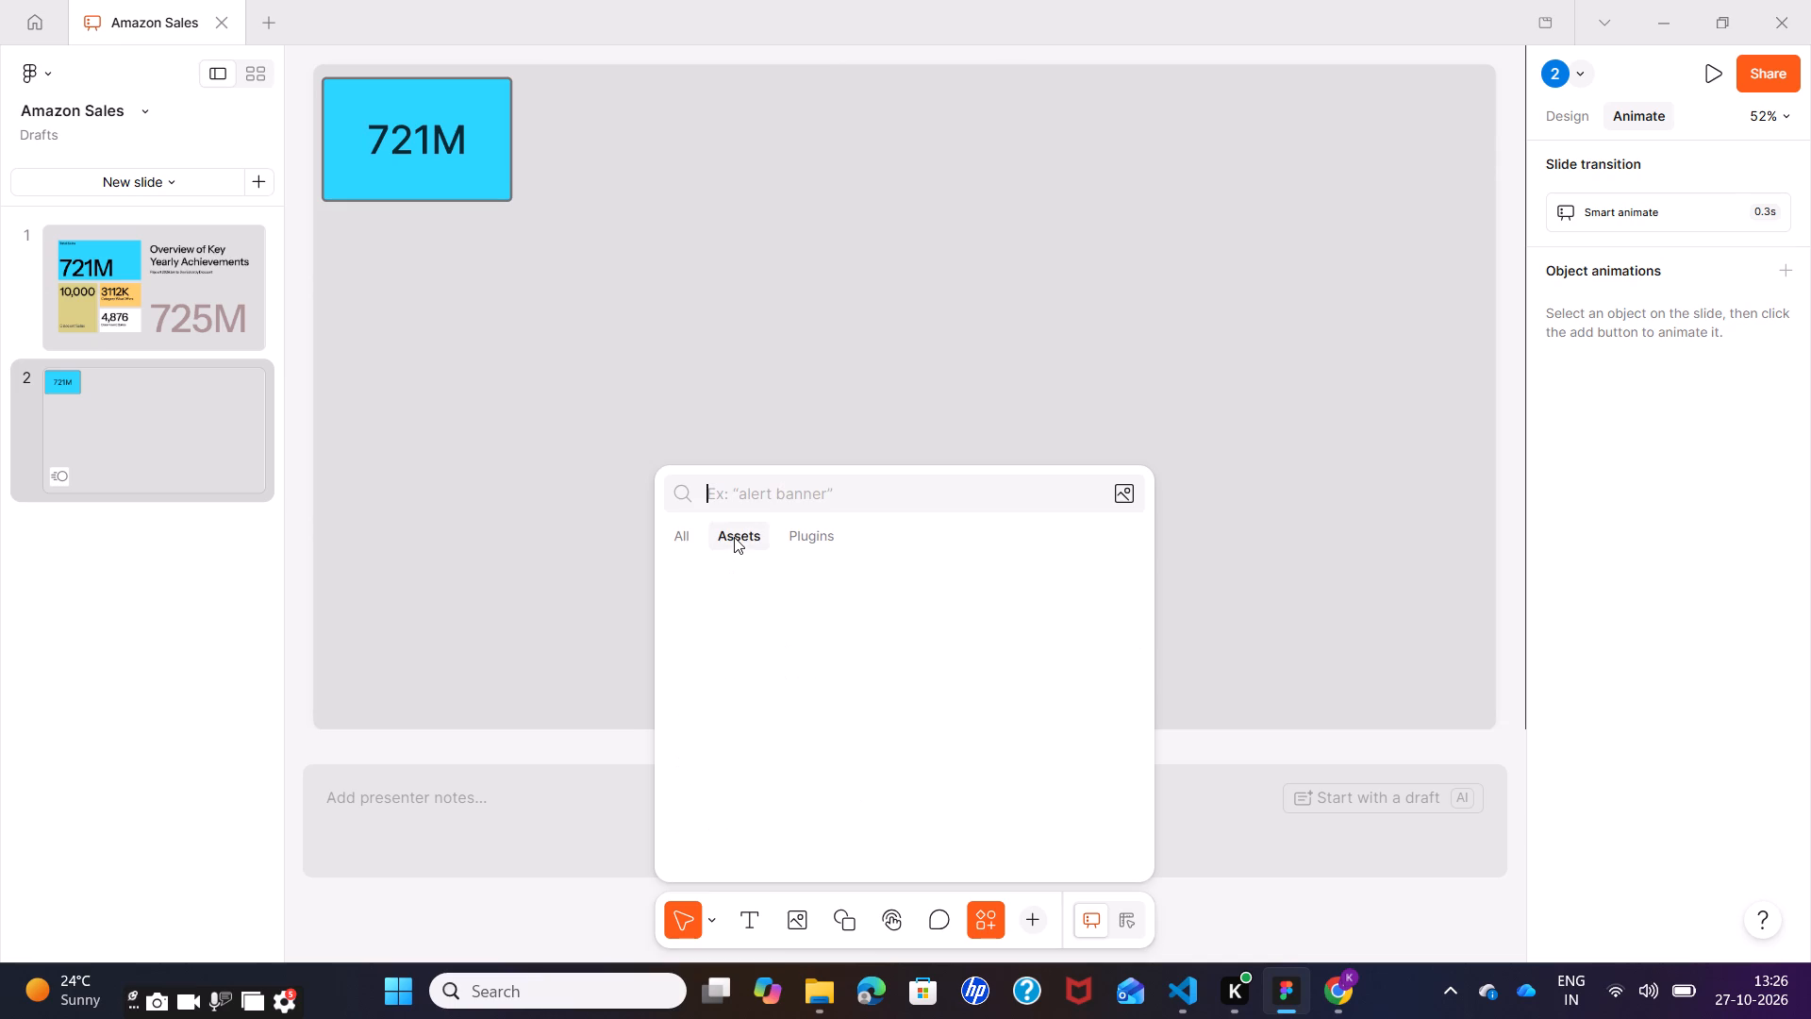
click(778, 479)
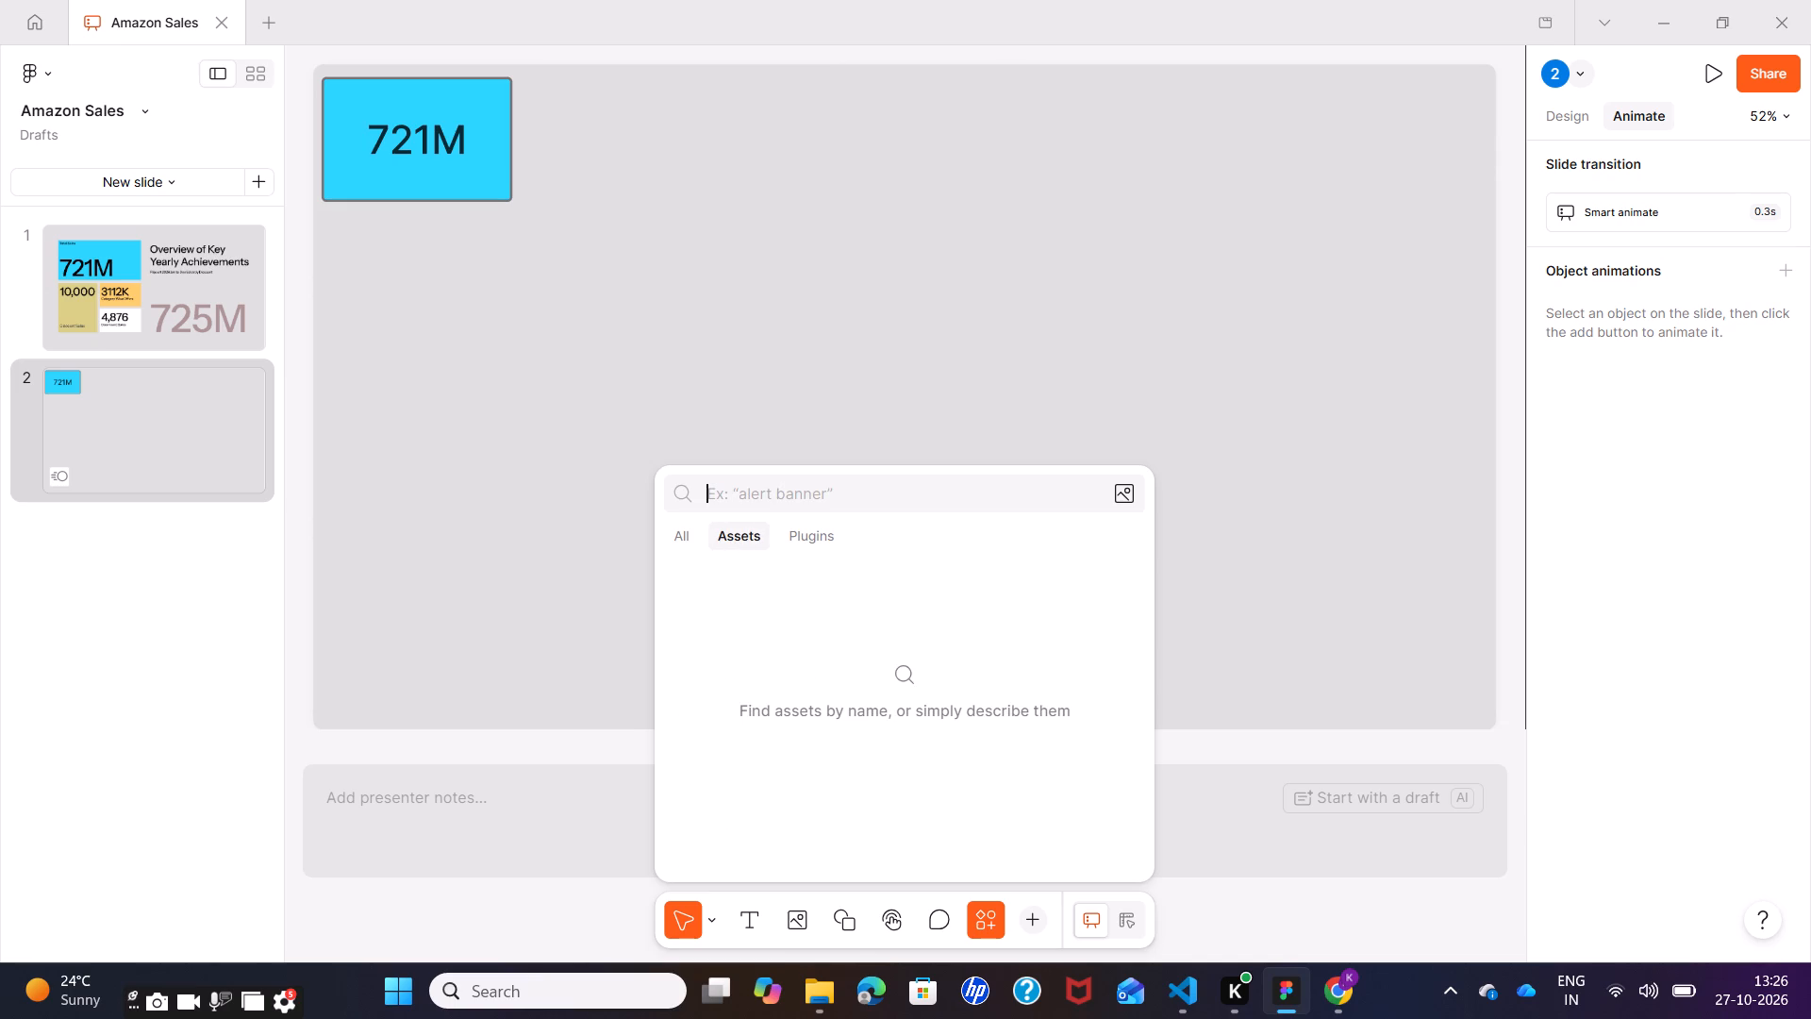
text(dashboard)
key(space)
text(in)
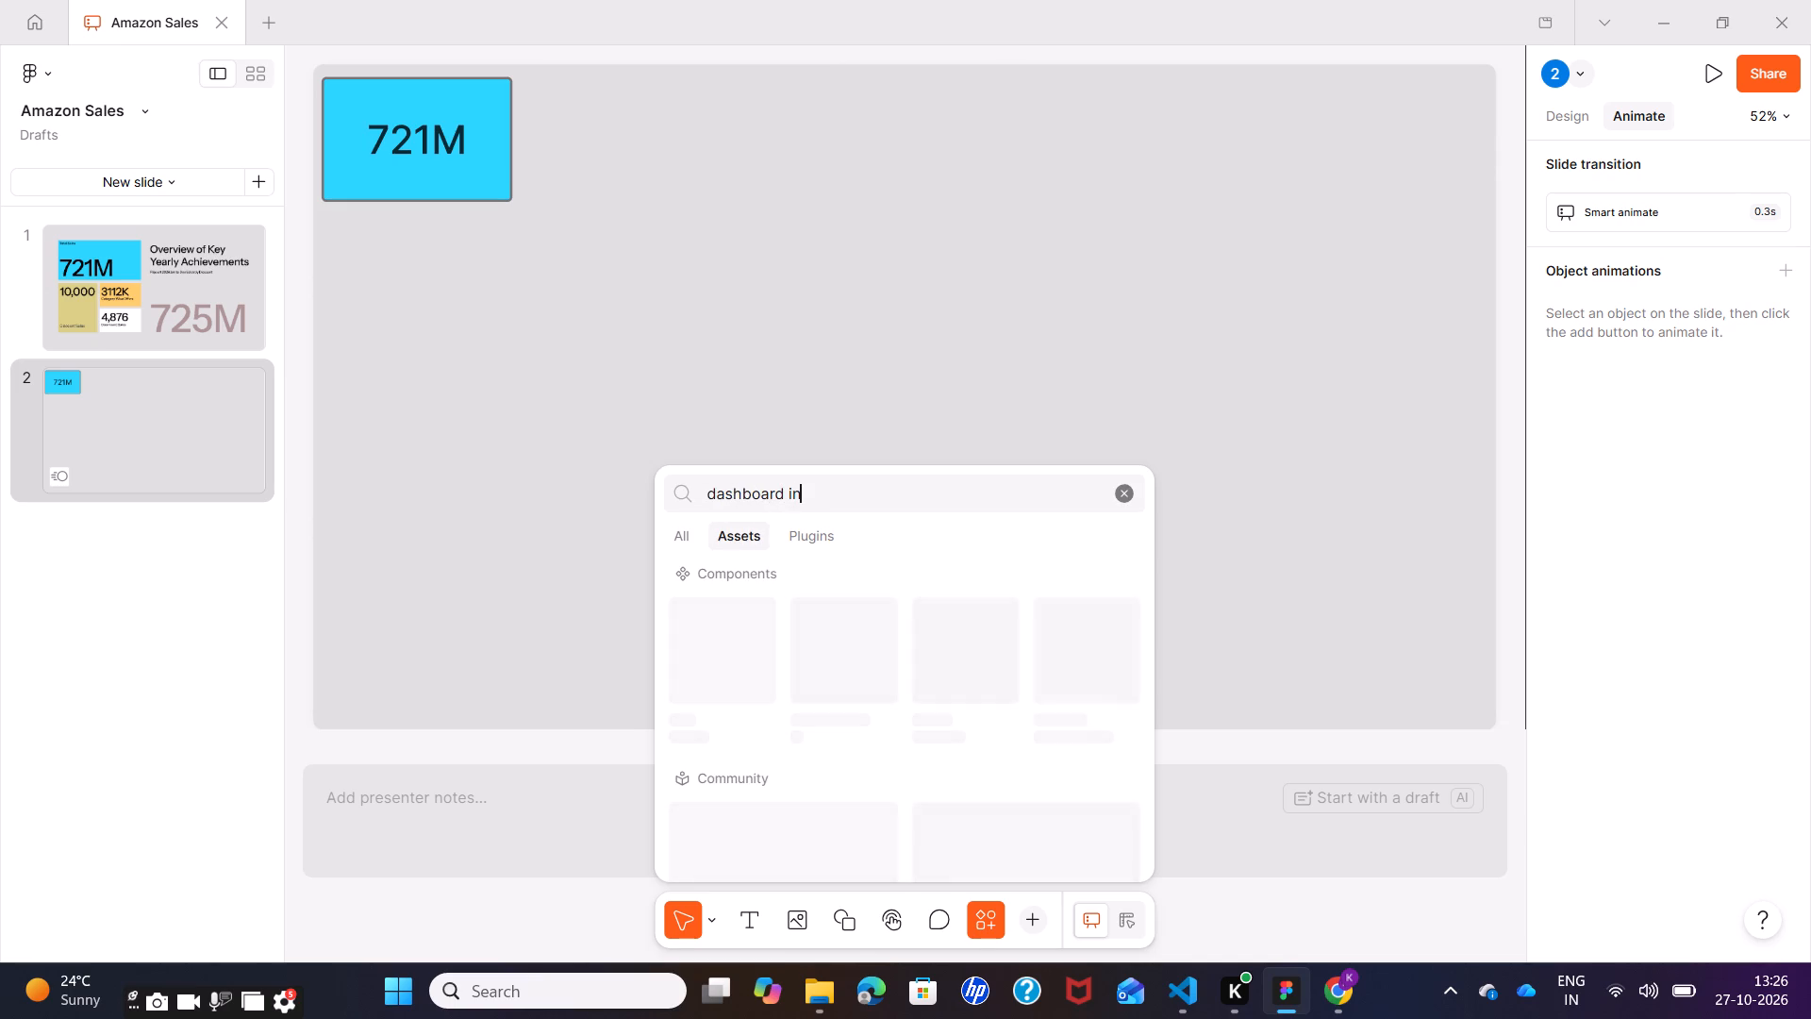
key(BackSpace)
key(BackSpace)
text(sales dar=)
key(BackSpace)
key(BackSpace)
text(ta)
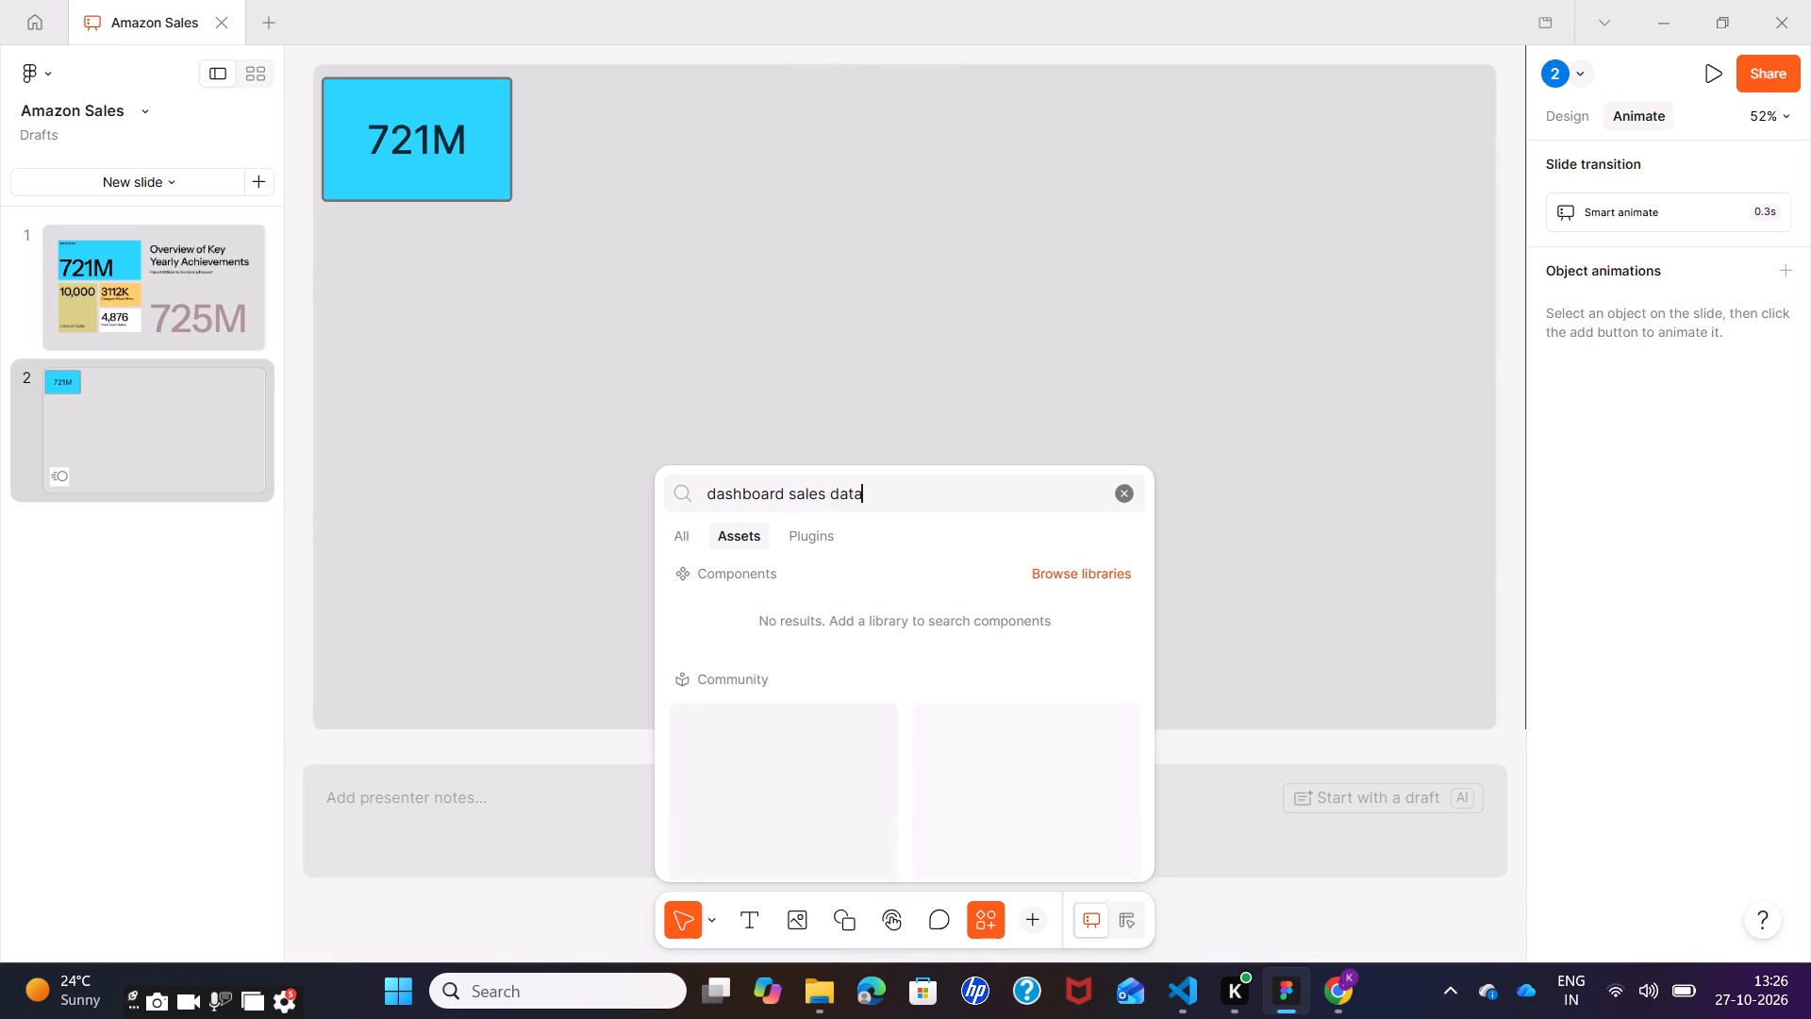
key(Return)
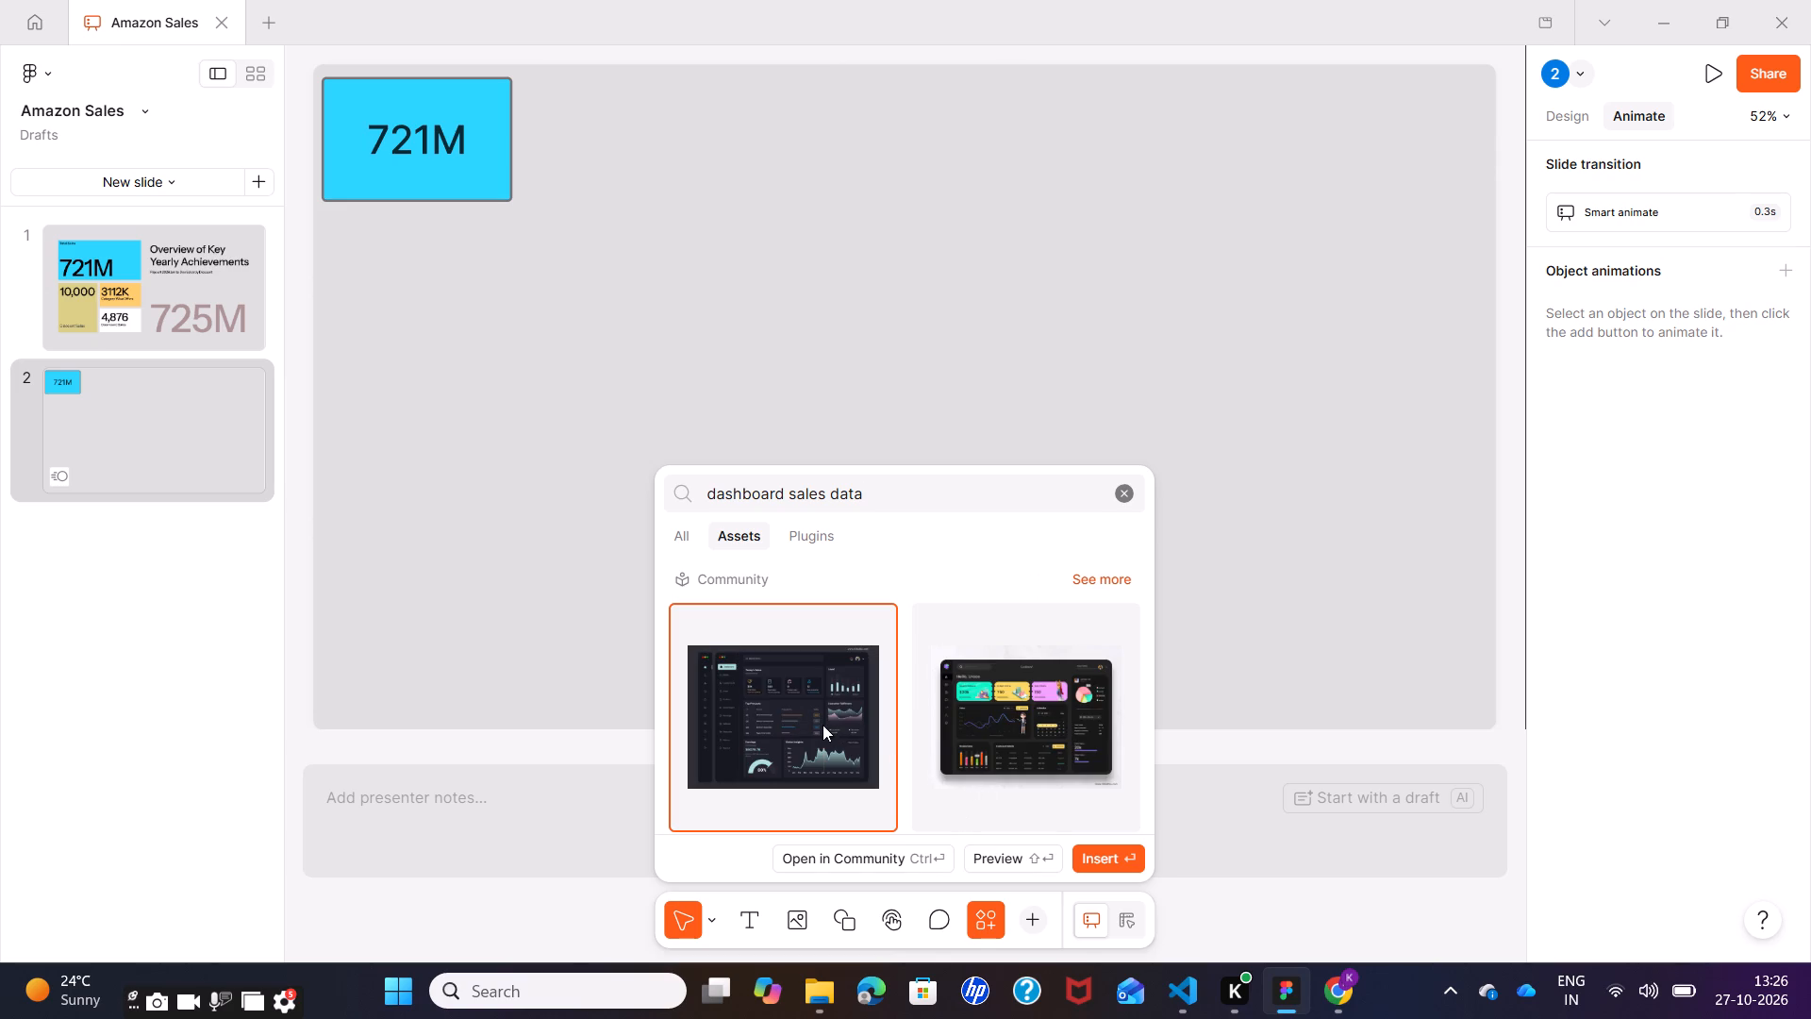
click(1016, 710)
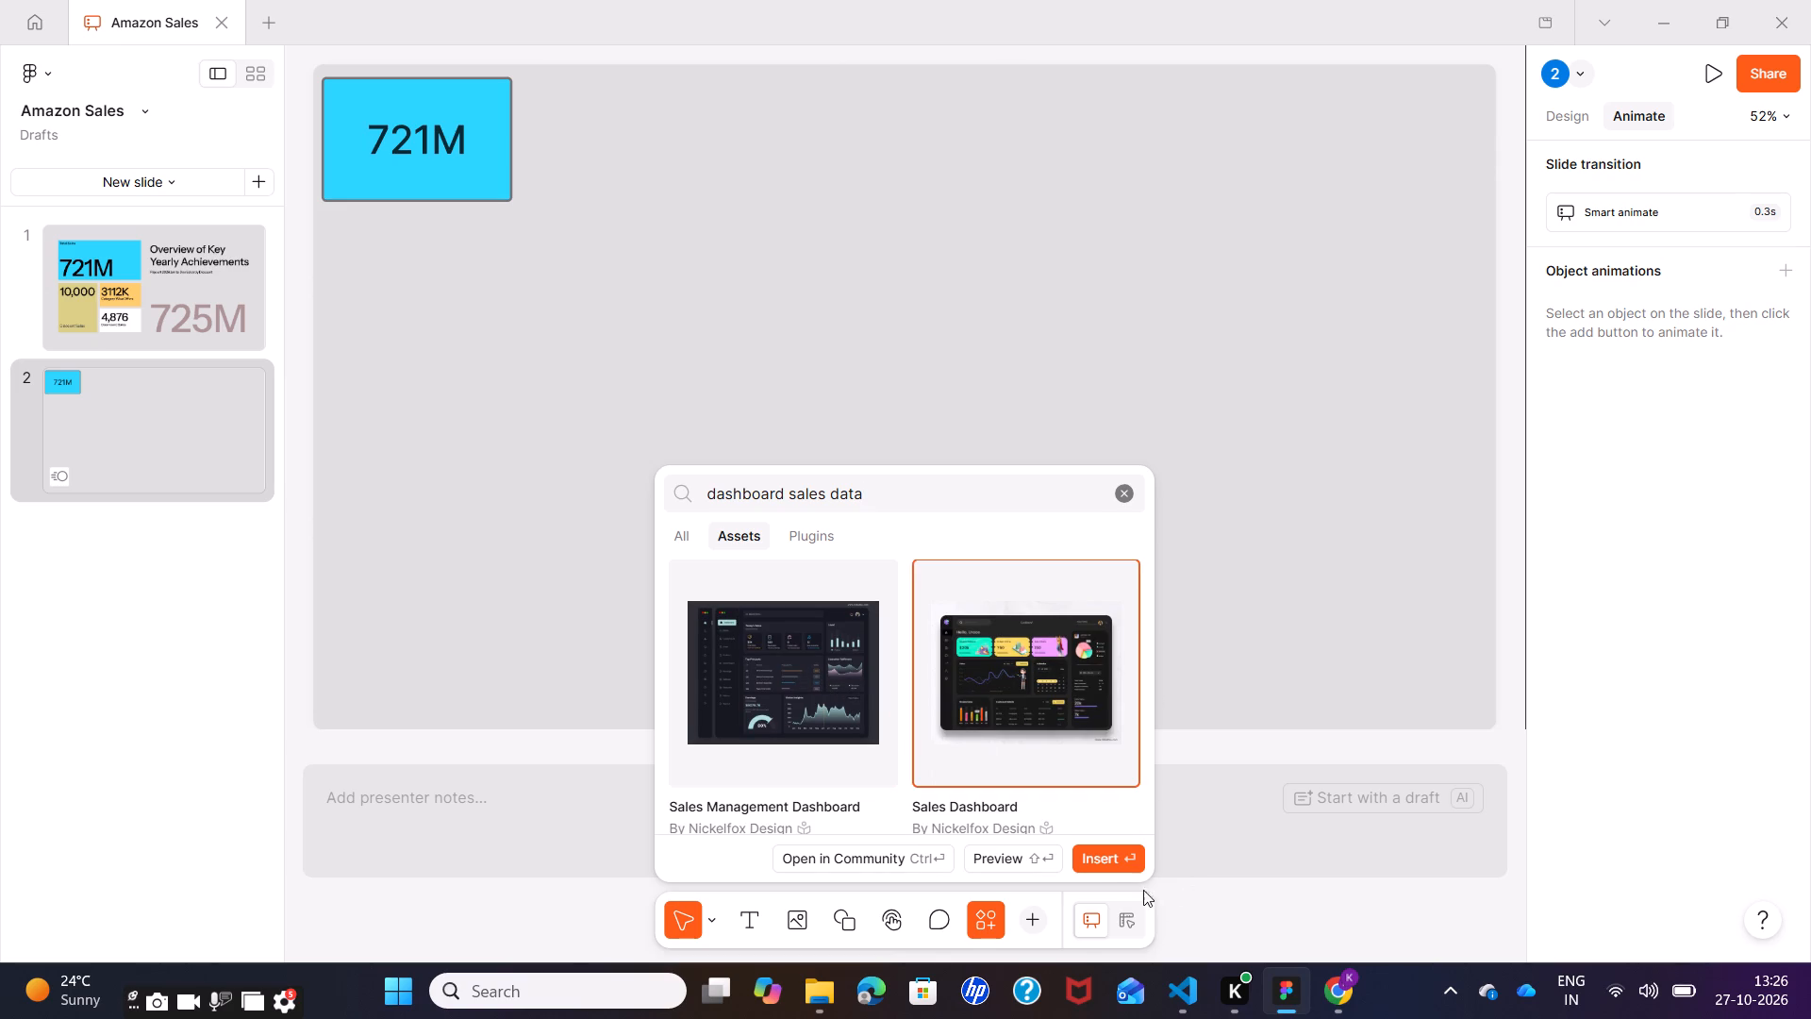
click(1105, 855)
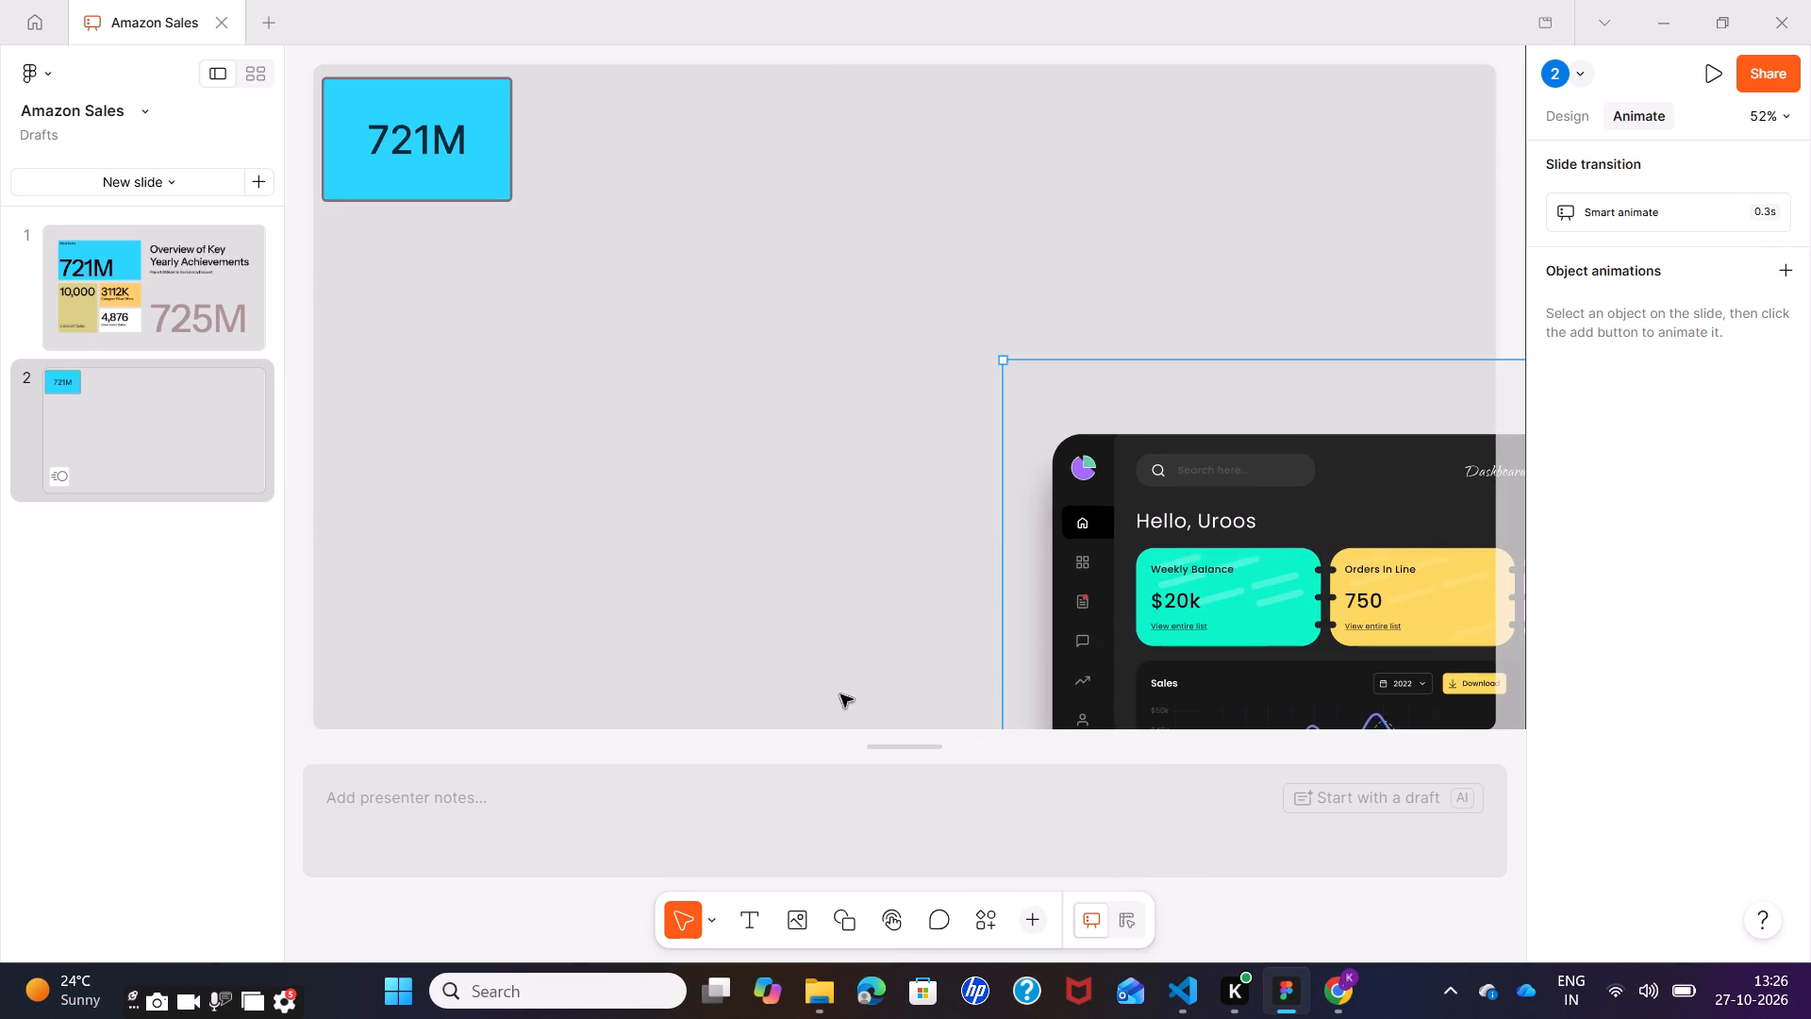
Delete the blue 721M card from slide 2.
click(438, 144)
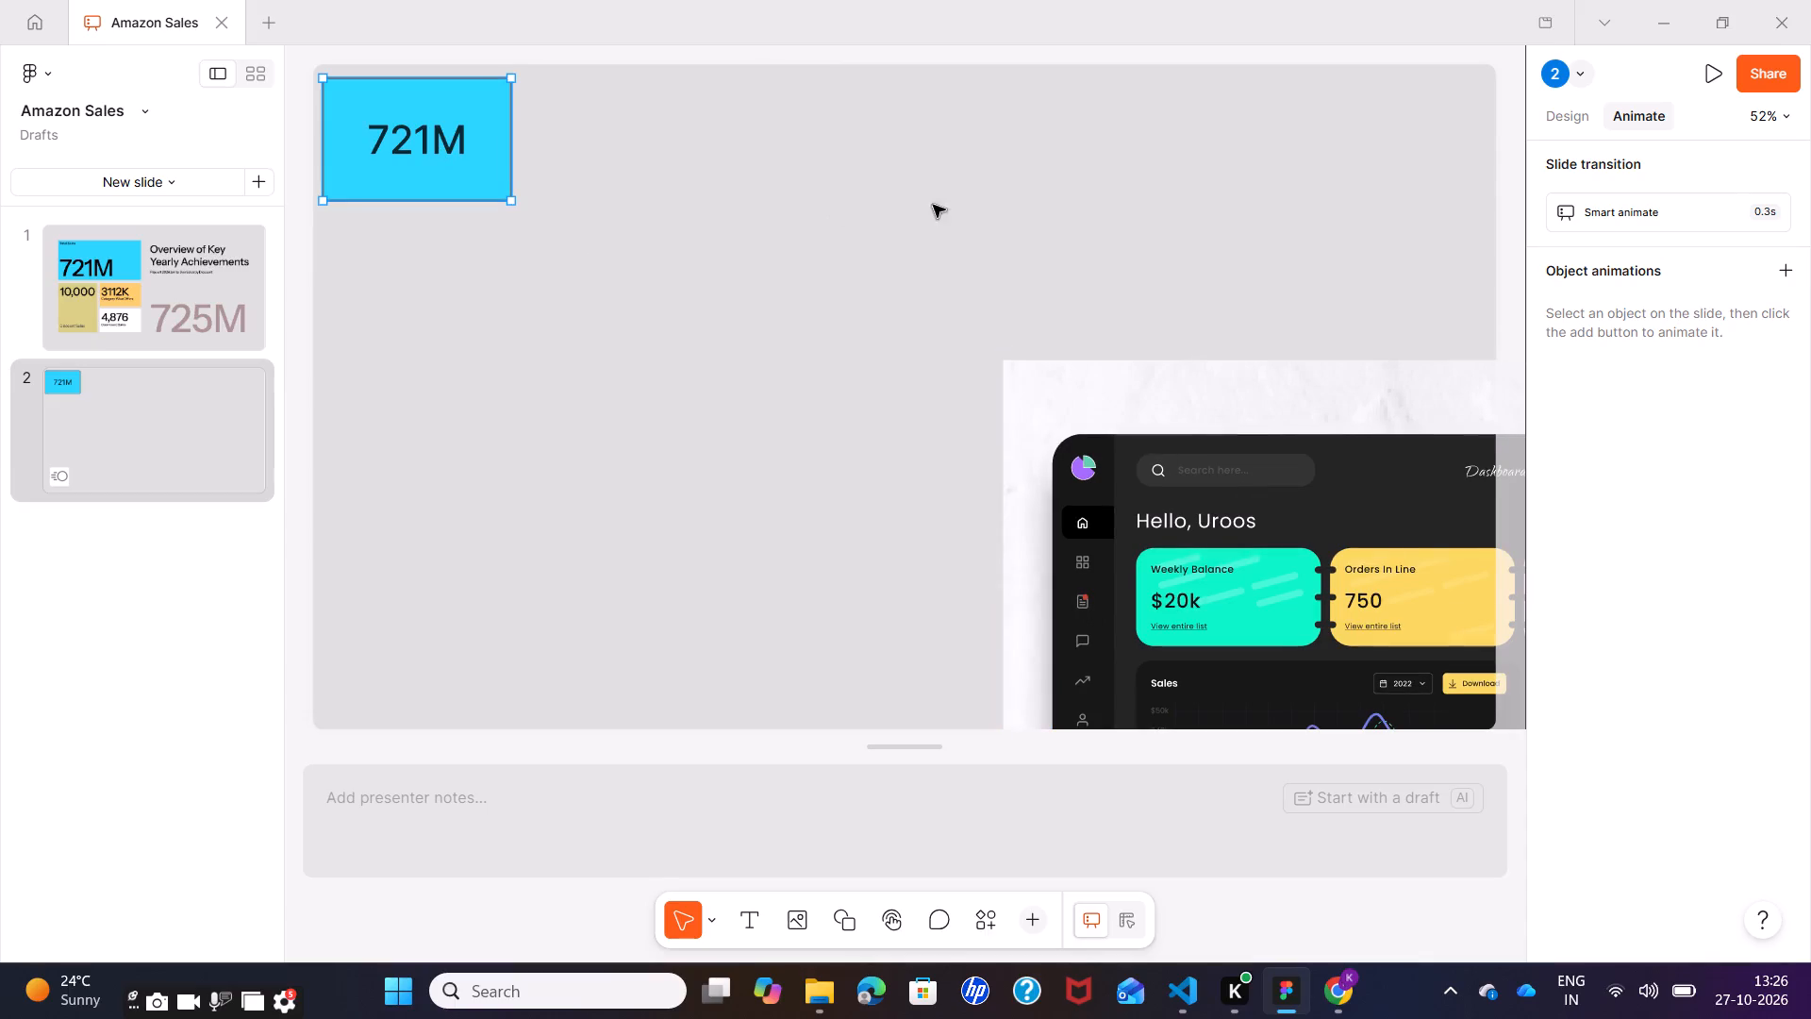
right_click(488, 126)
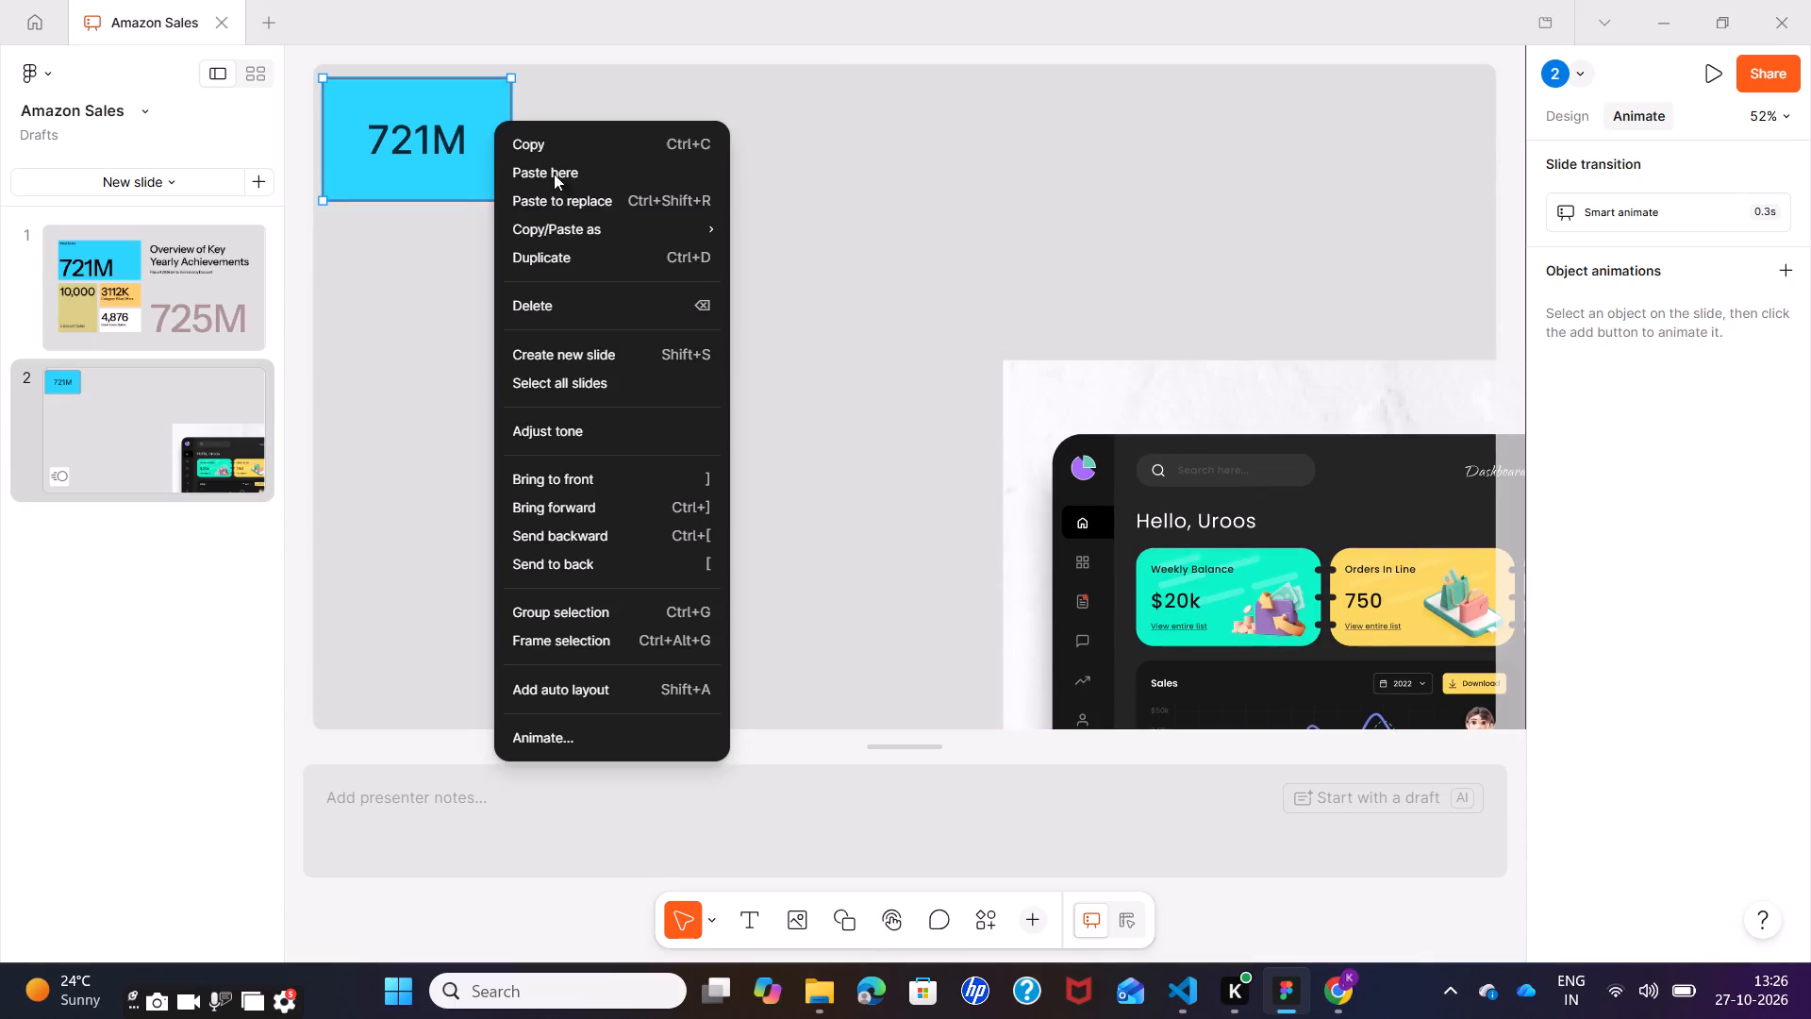
click(547, 304)
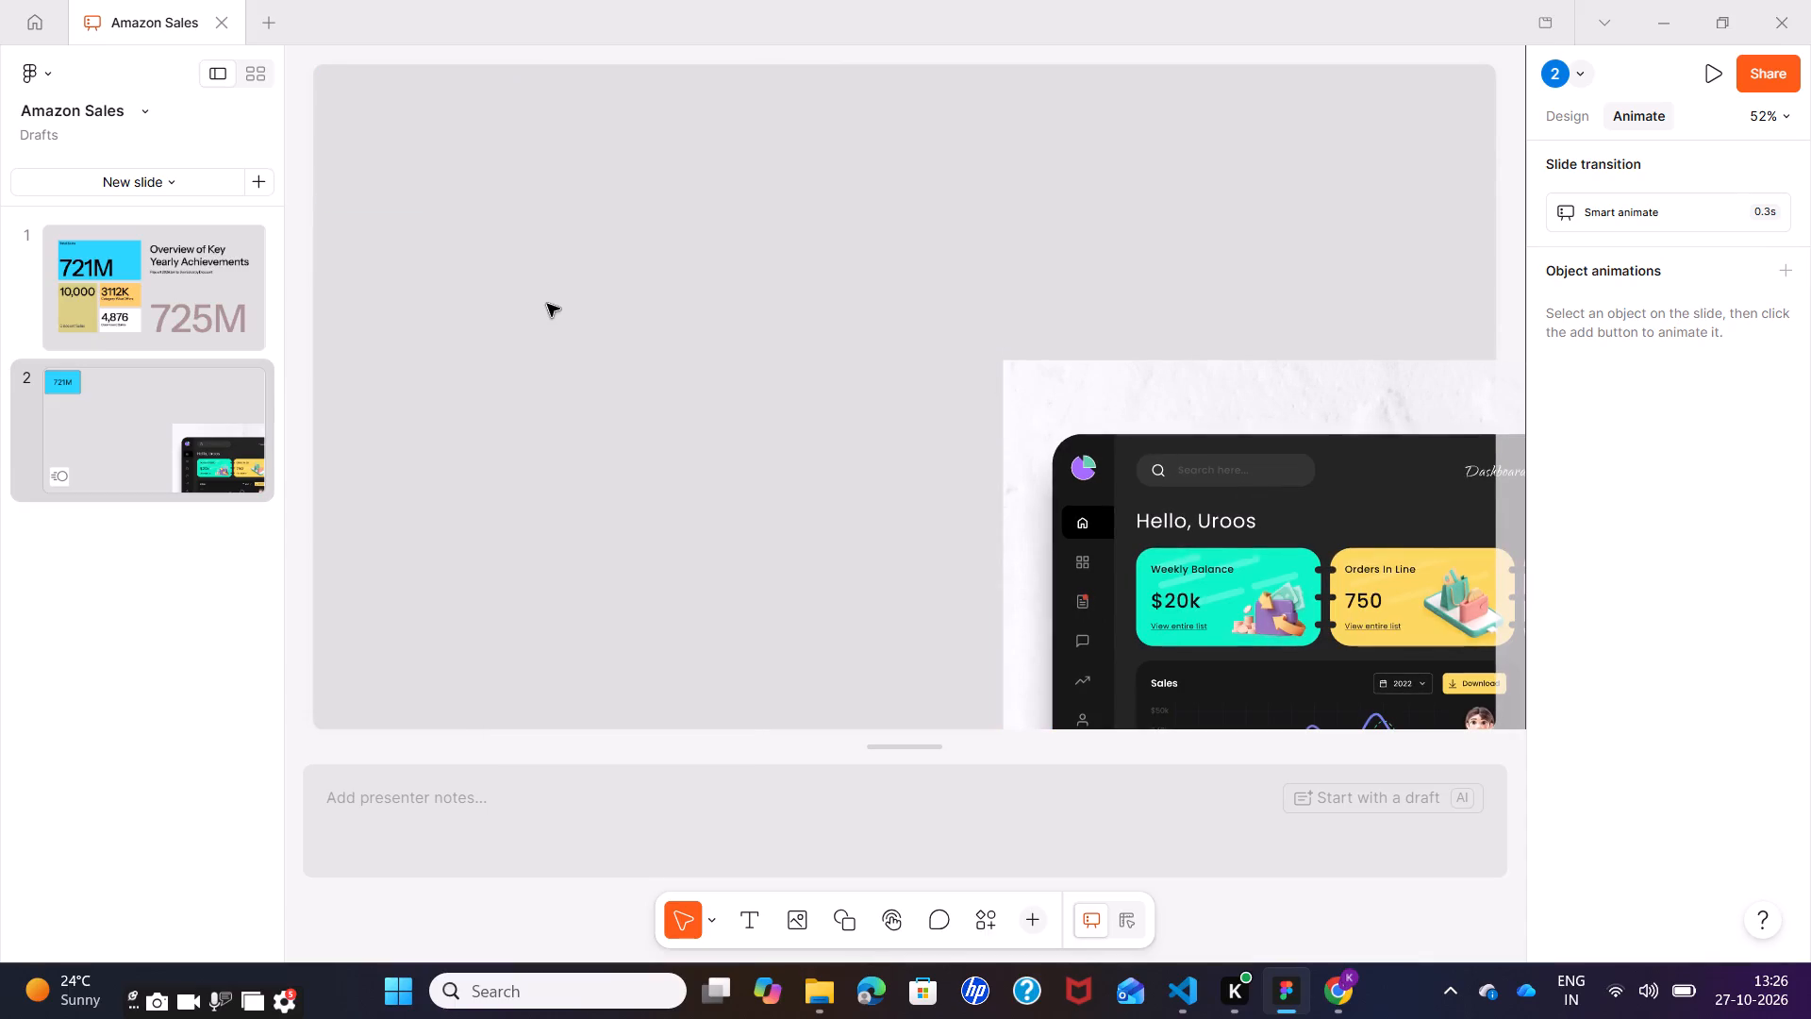
Move the Sales Dashboard so it aligns with the top-left corner of slide 2.
click(1146, 387)
drag(1146, 387, 435, 126)
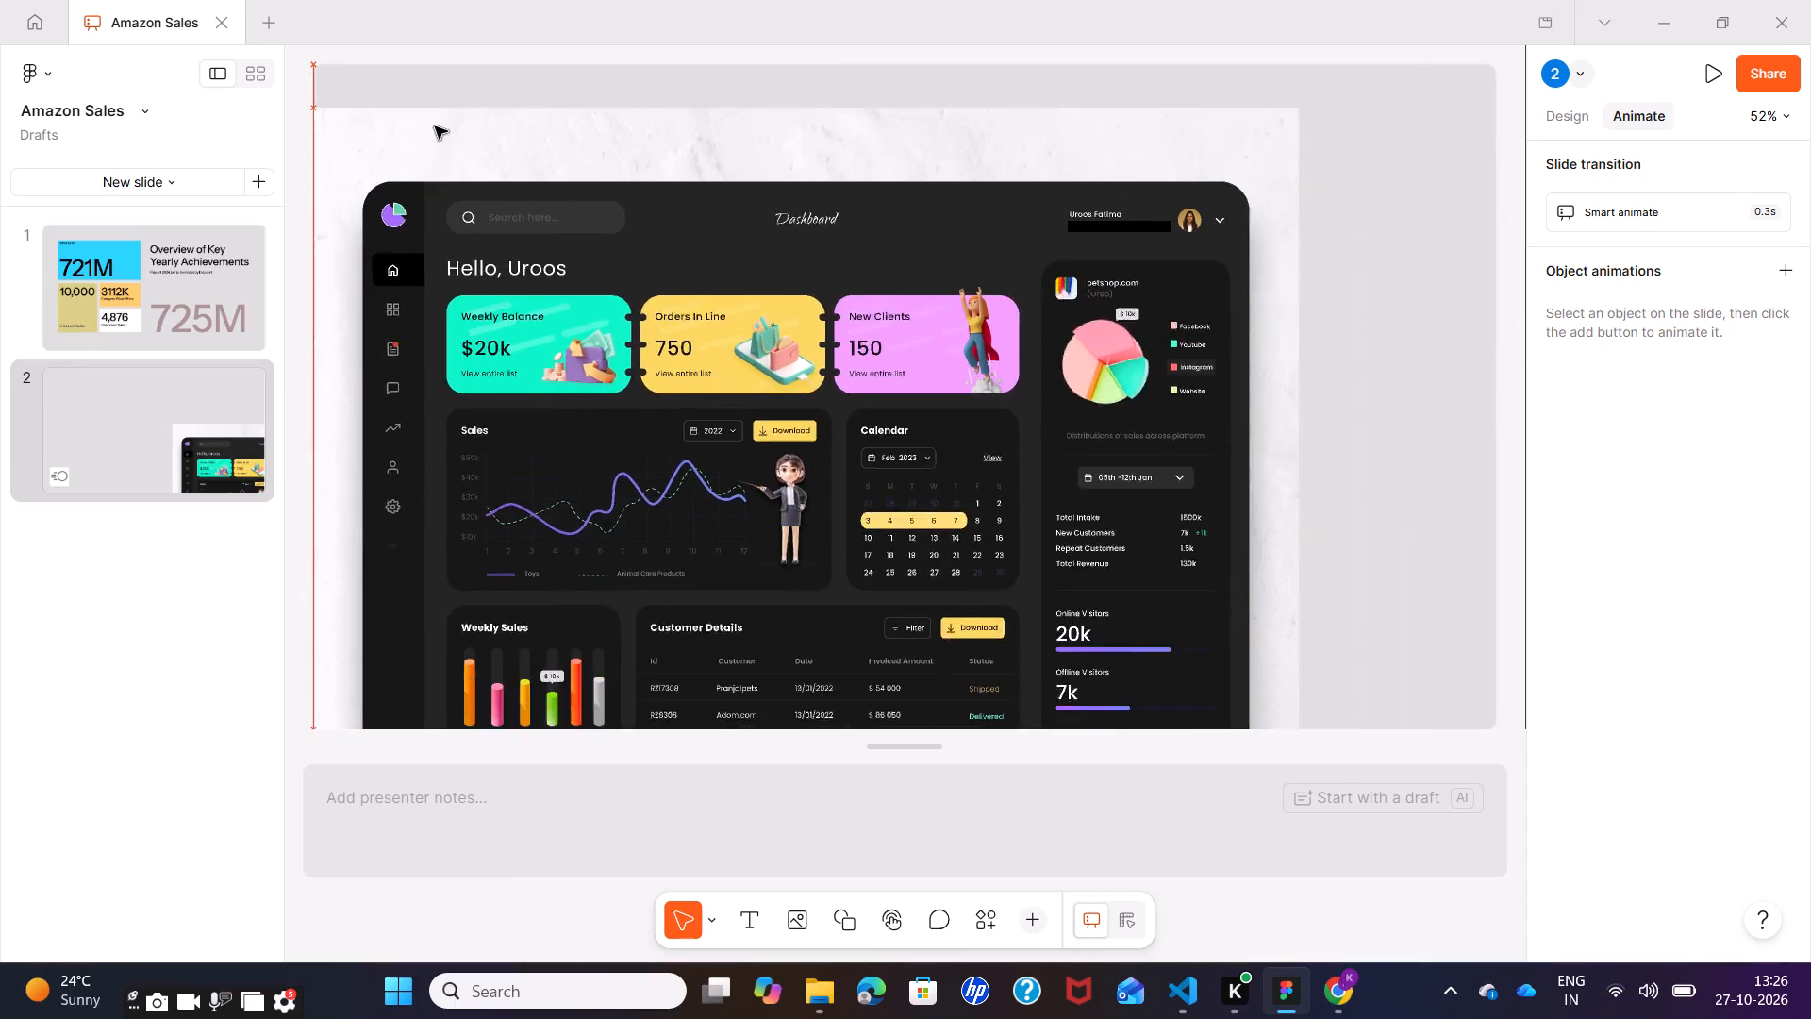
drag(435, 126, 465, 100)
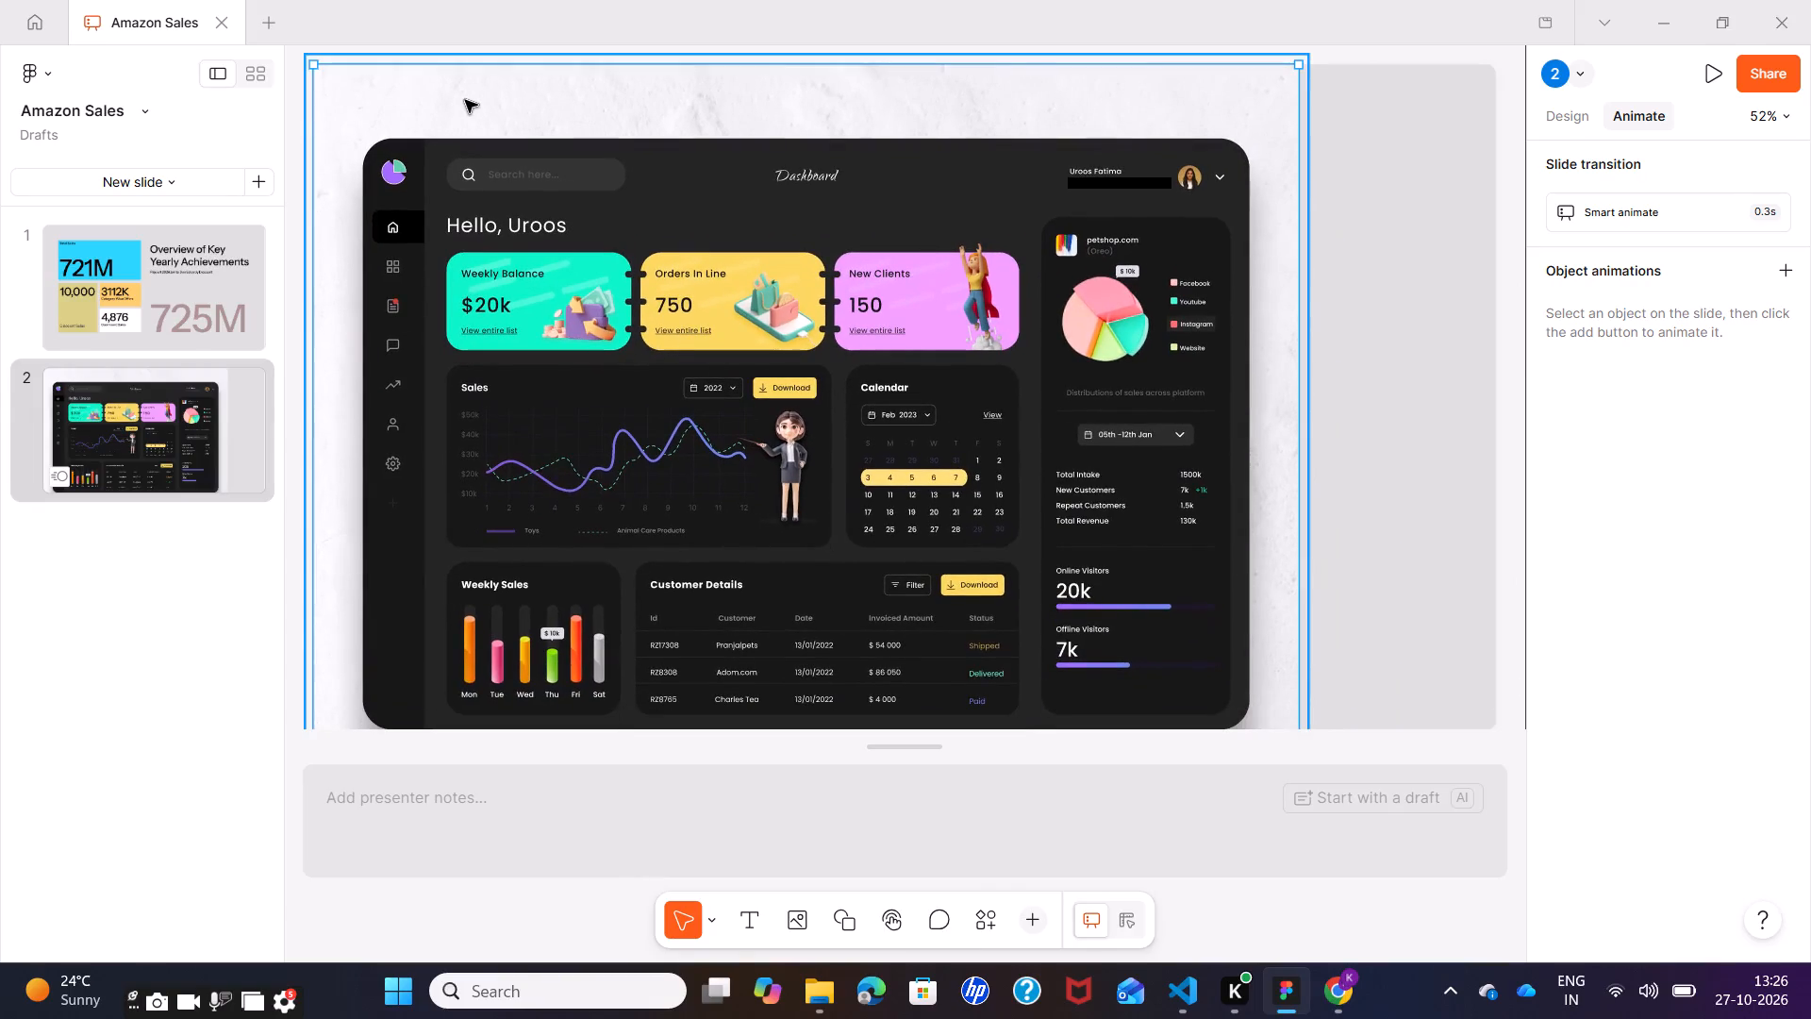
Widen the Sales Dashboard's outer marble-background frame to span the full width of slide 2.
drag(1298, 68, 1319, 73)
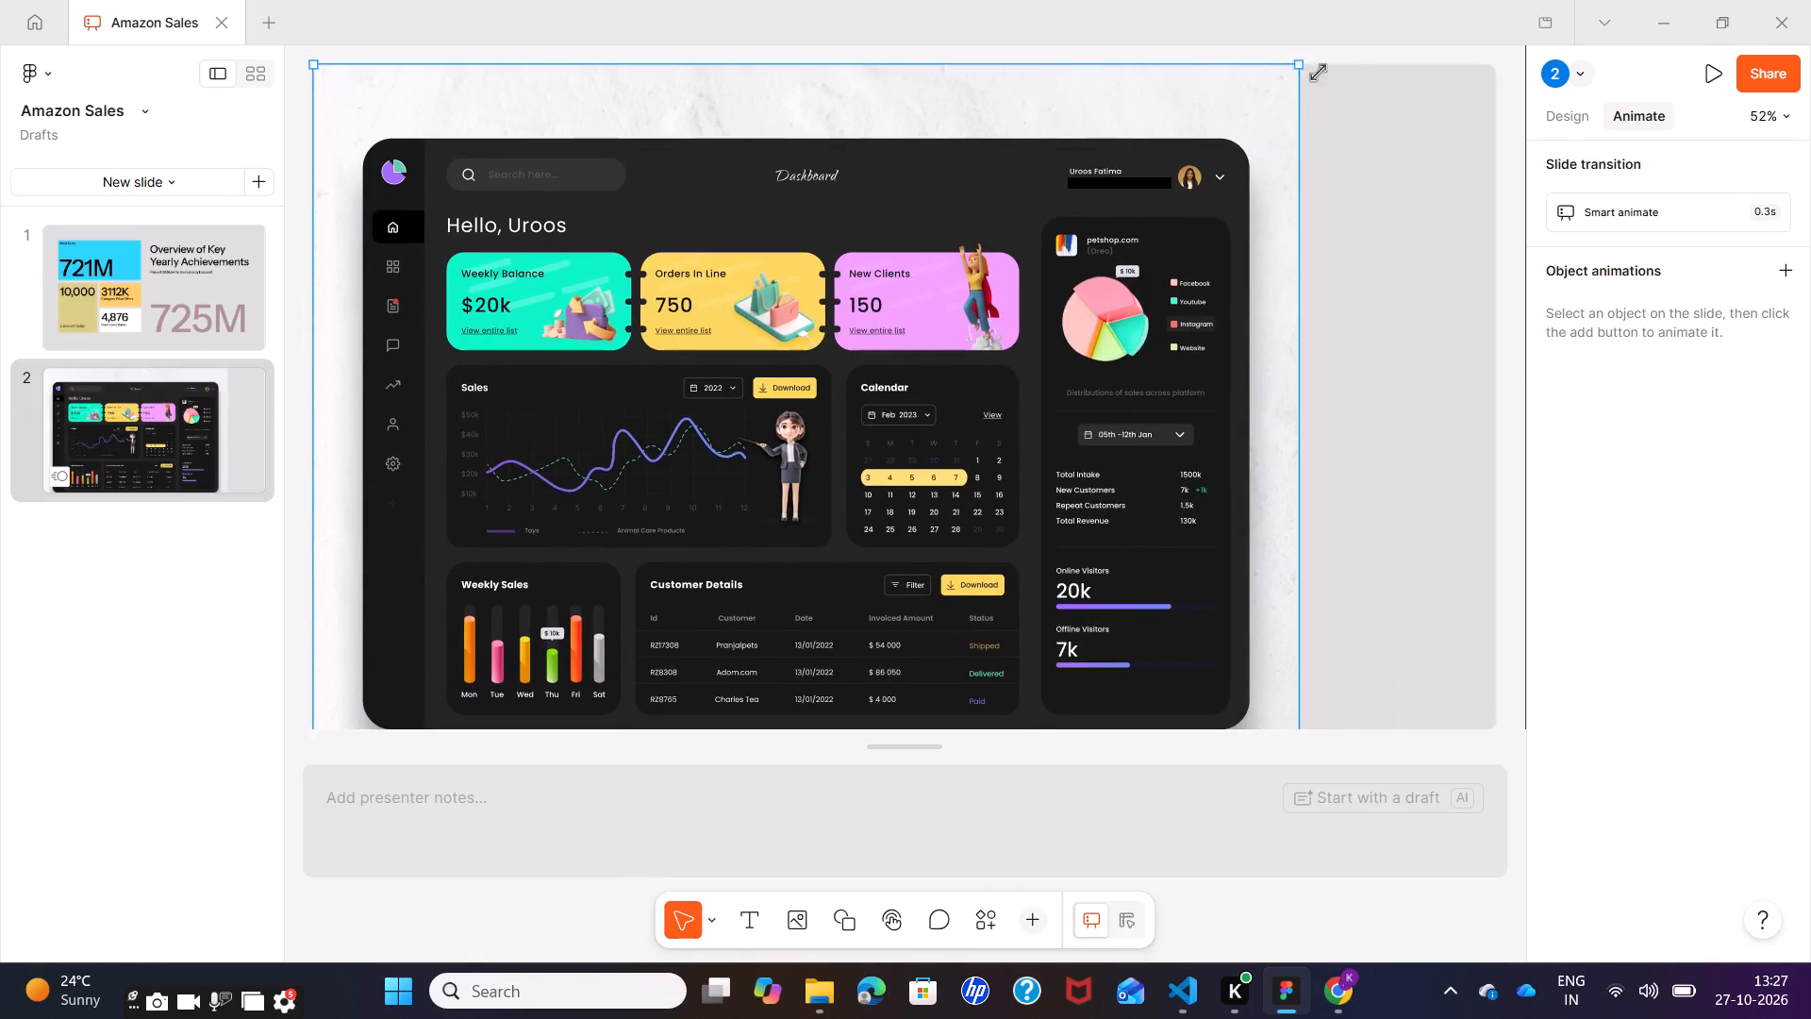
drag(1319, 73, 1488, 69)
Enlarge the dark dashboard panel on slide 2 to span nearly the full width of the marble background.
click(927, 204)
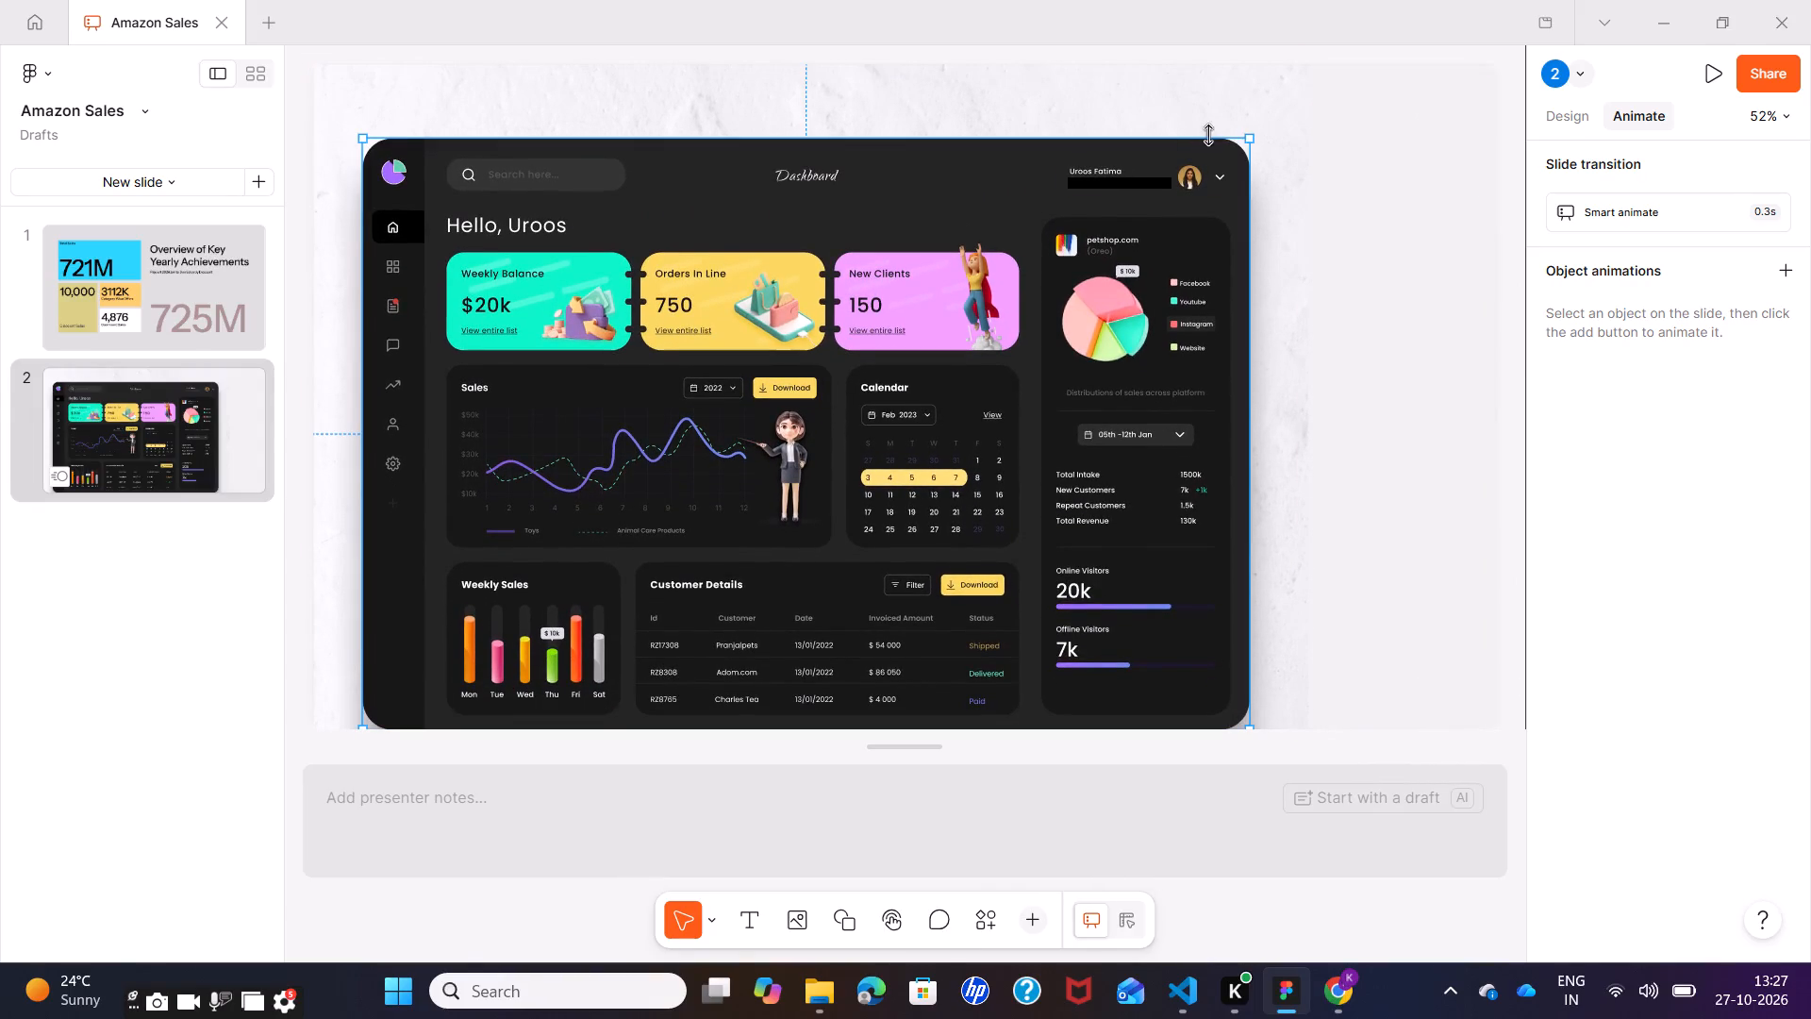
drag(1252, 136, 1406, 147)
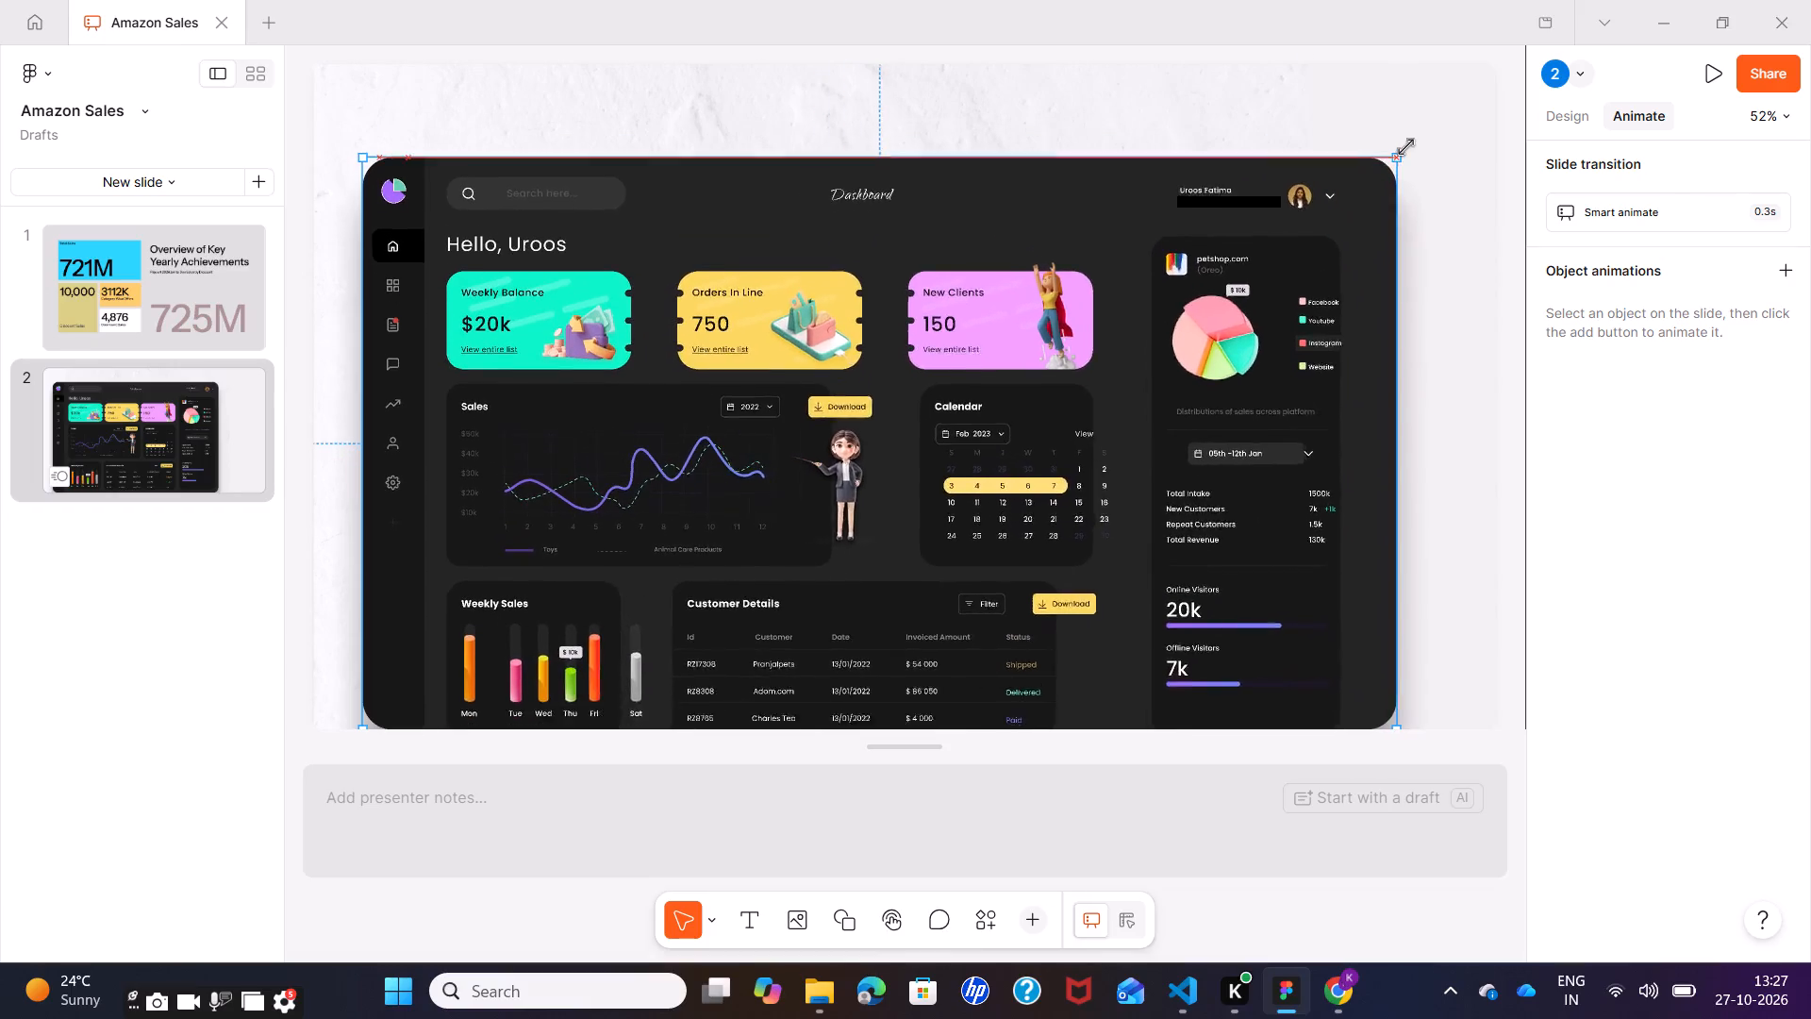
drag(1406, 147, 1486, 85)
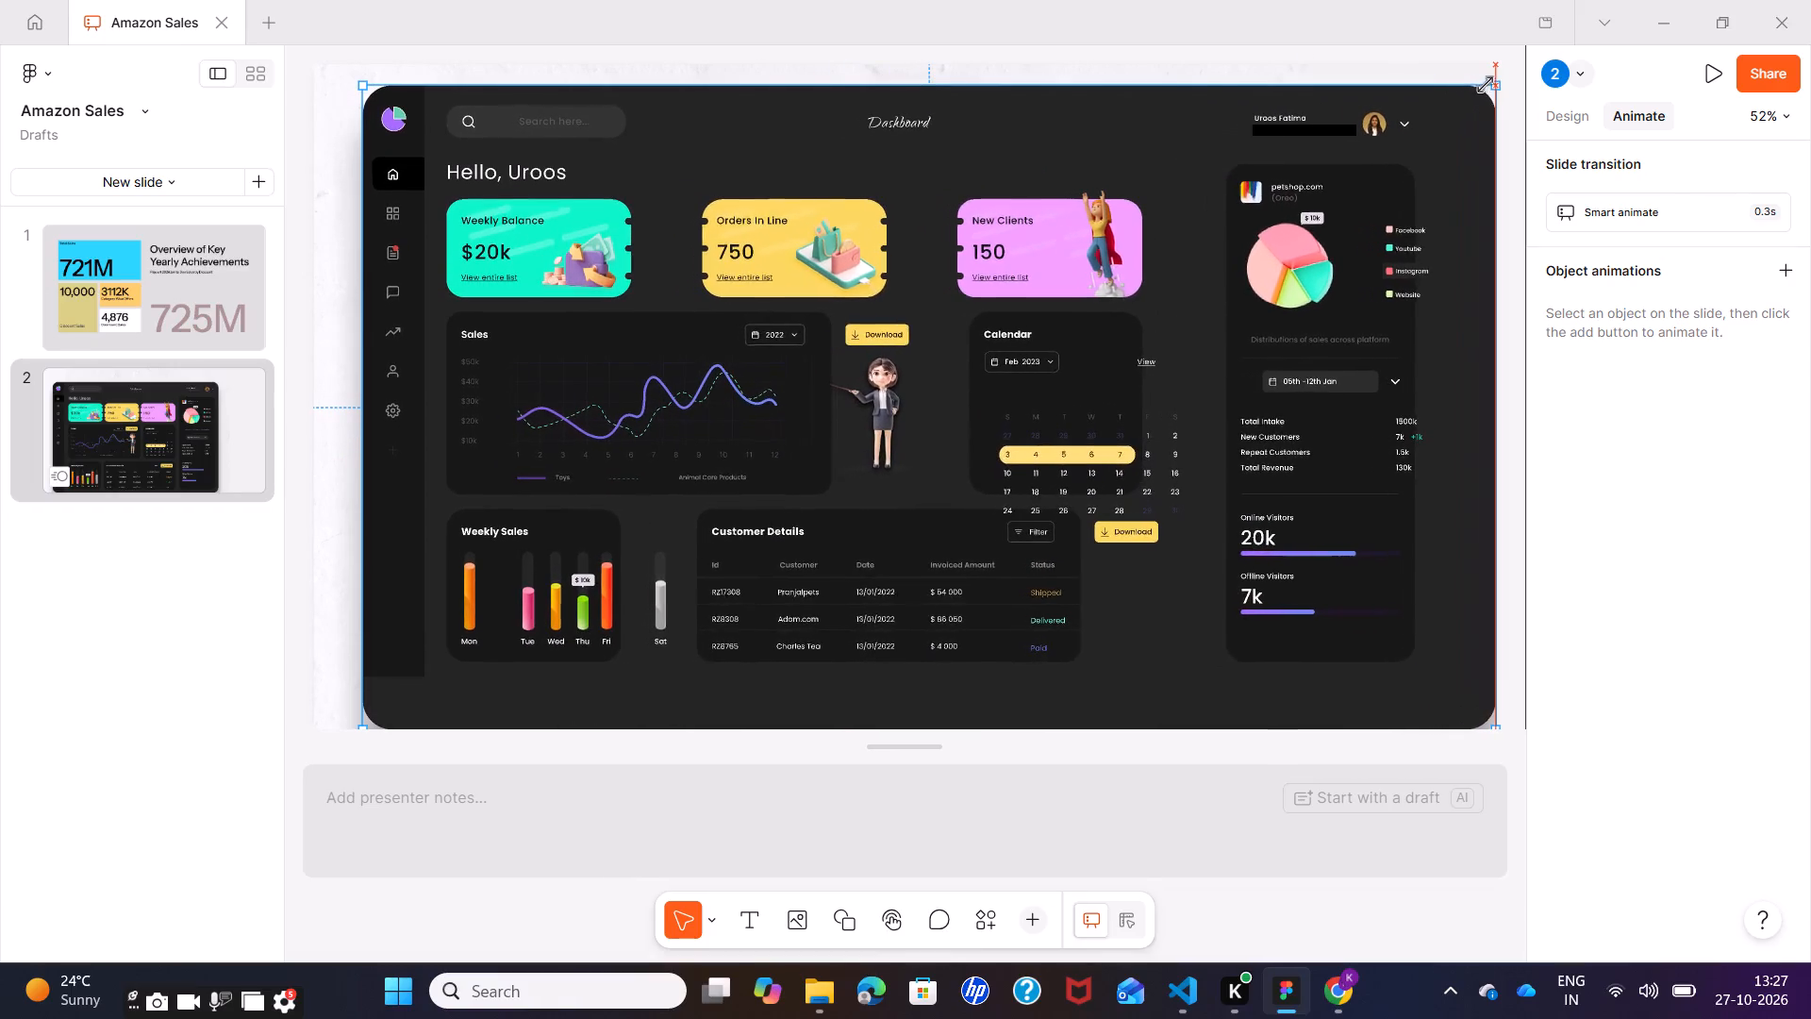
drag(1486, 85, 1477, 85)
scroll(1358, 259, down, 1)
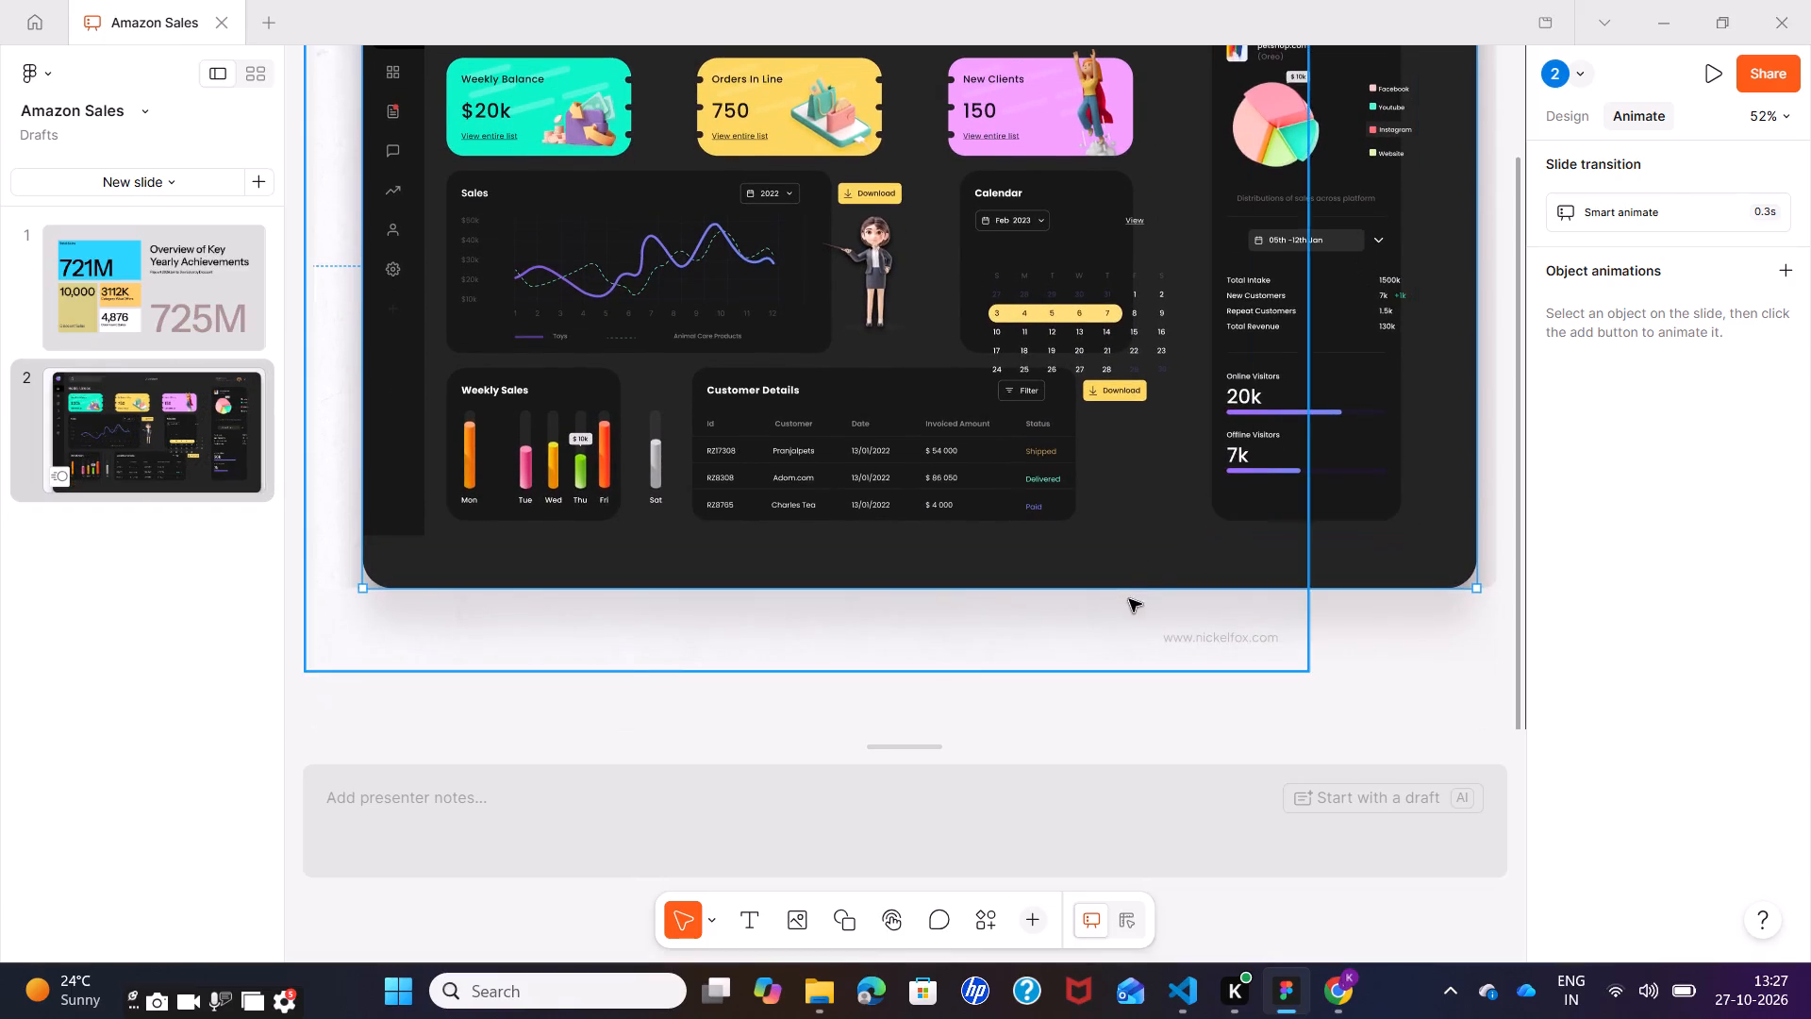
scroll(1129, 599, down, 1)
scroll(1129, 599, up, 3)
scroll(1129, 599, down, 2)
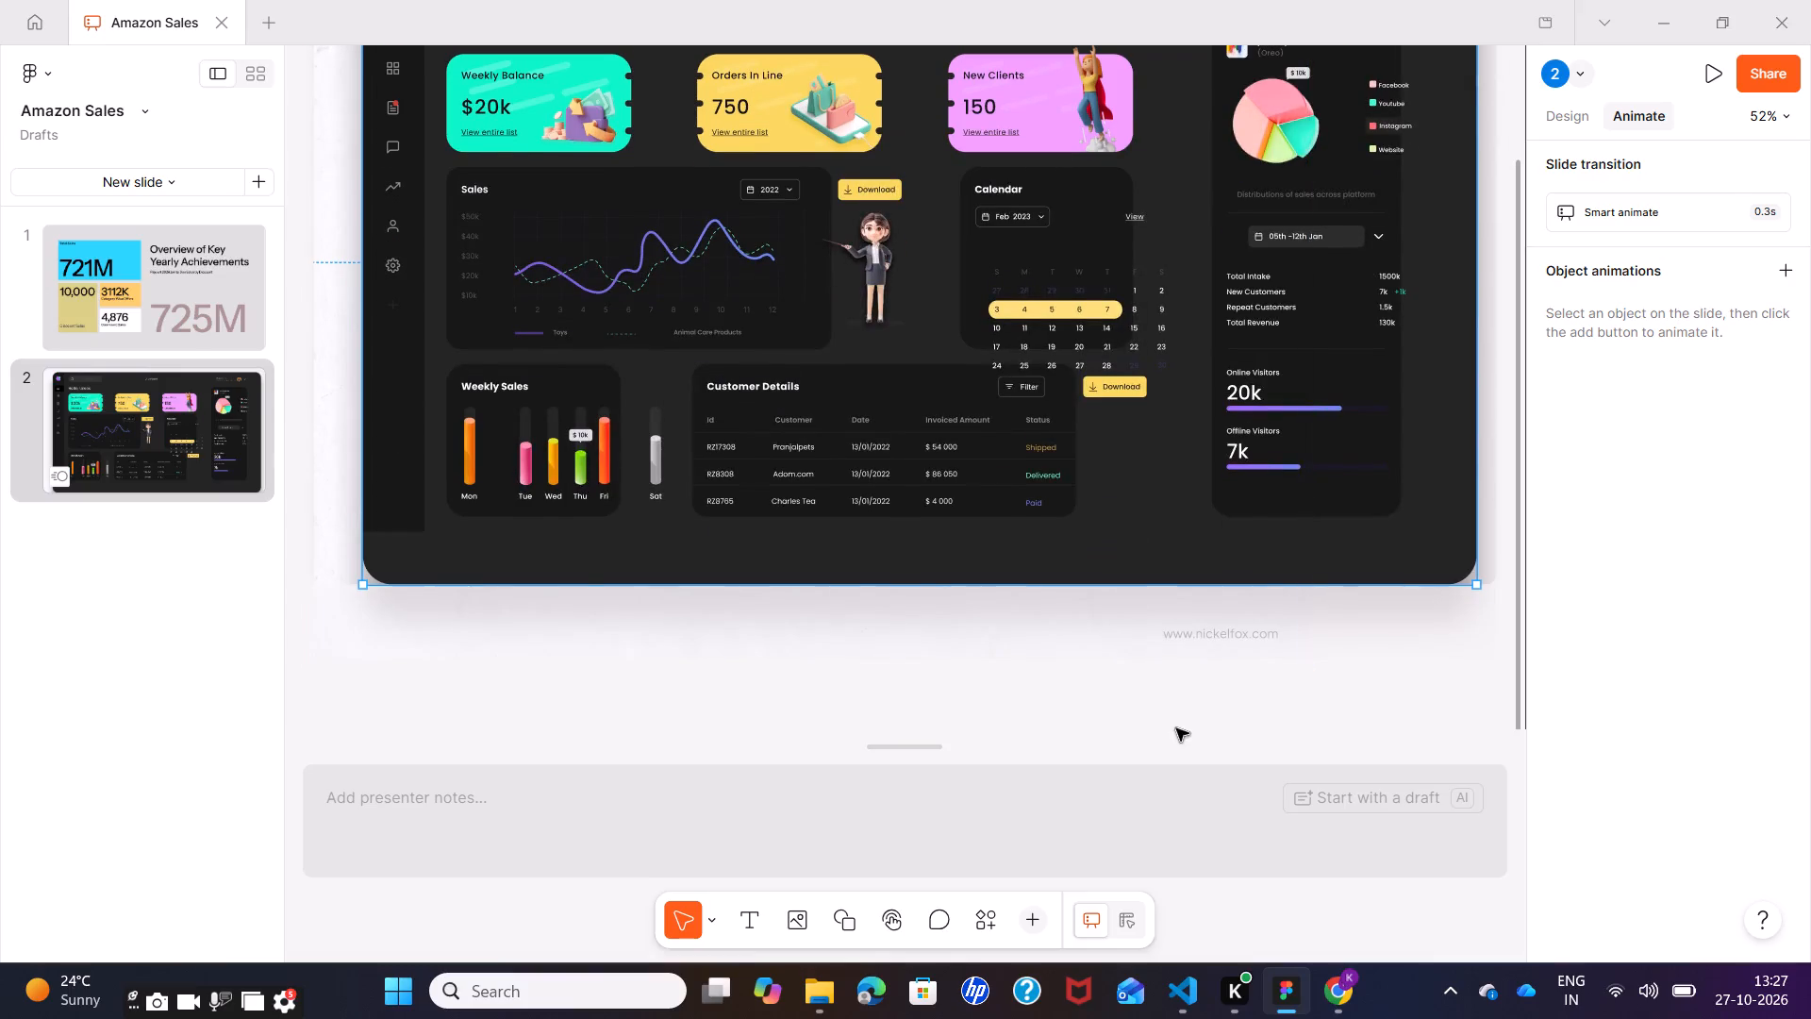
click(1202, 644)
right_click(1202, 644)
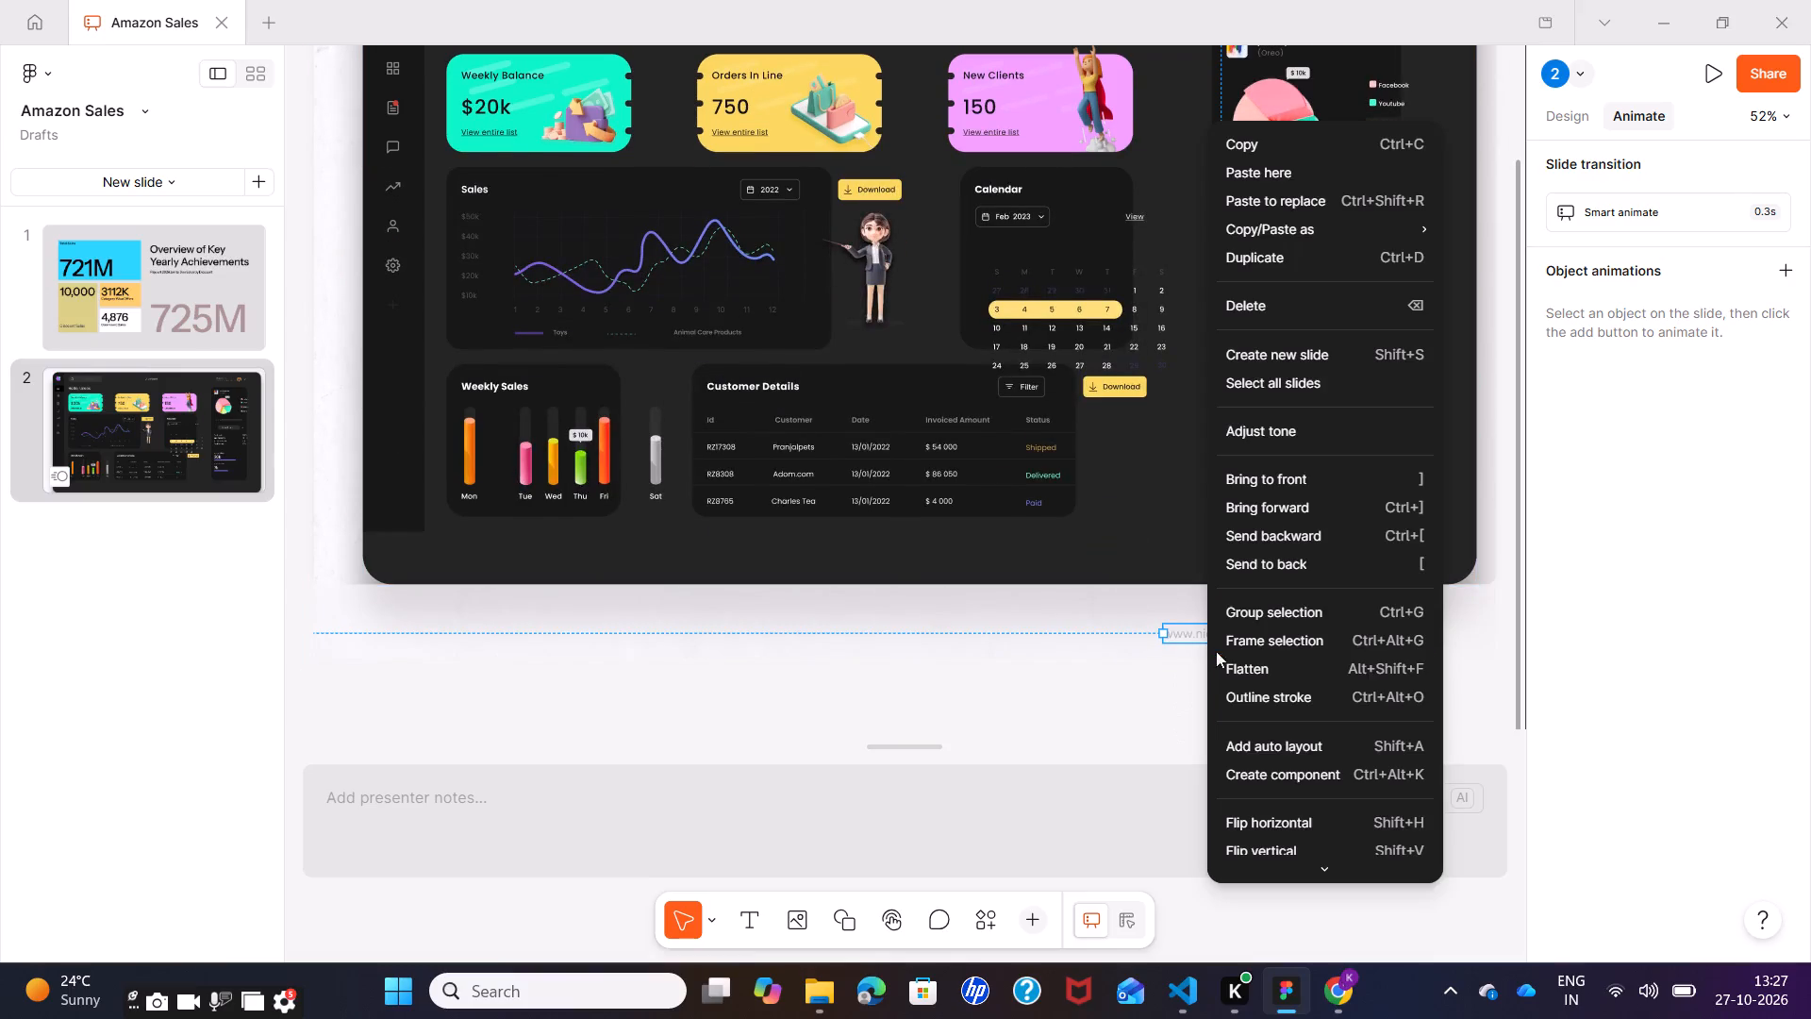
click(1274, 289)
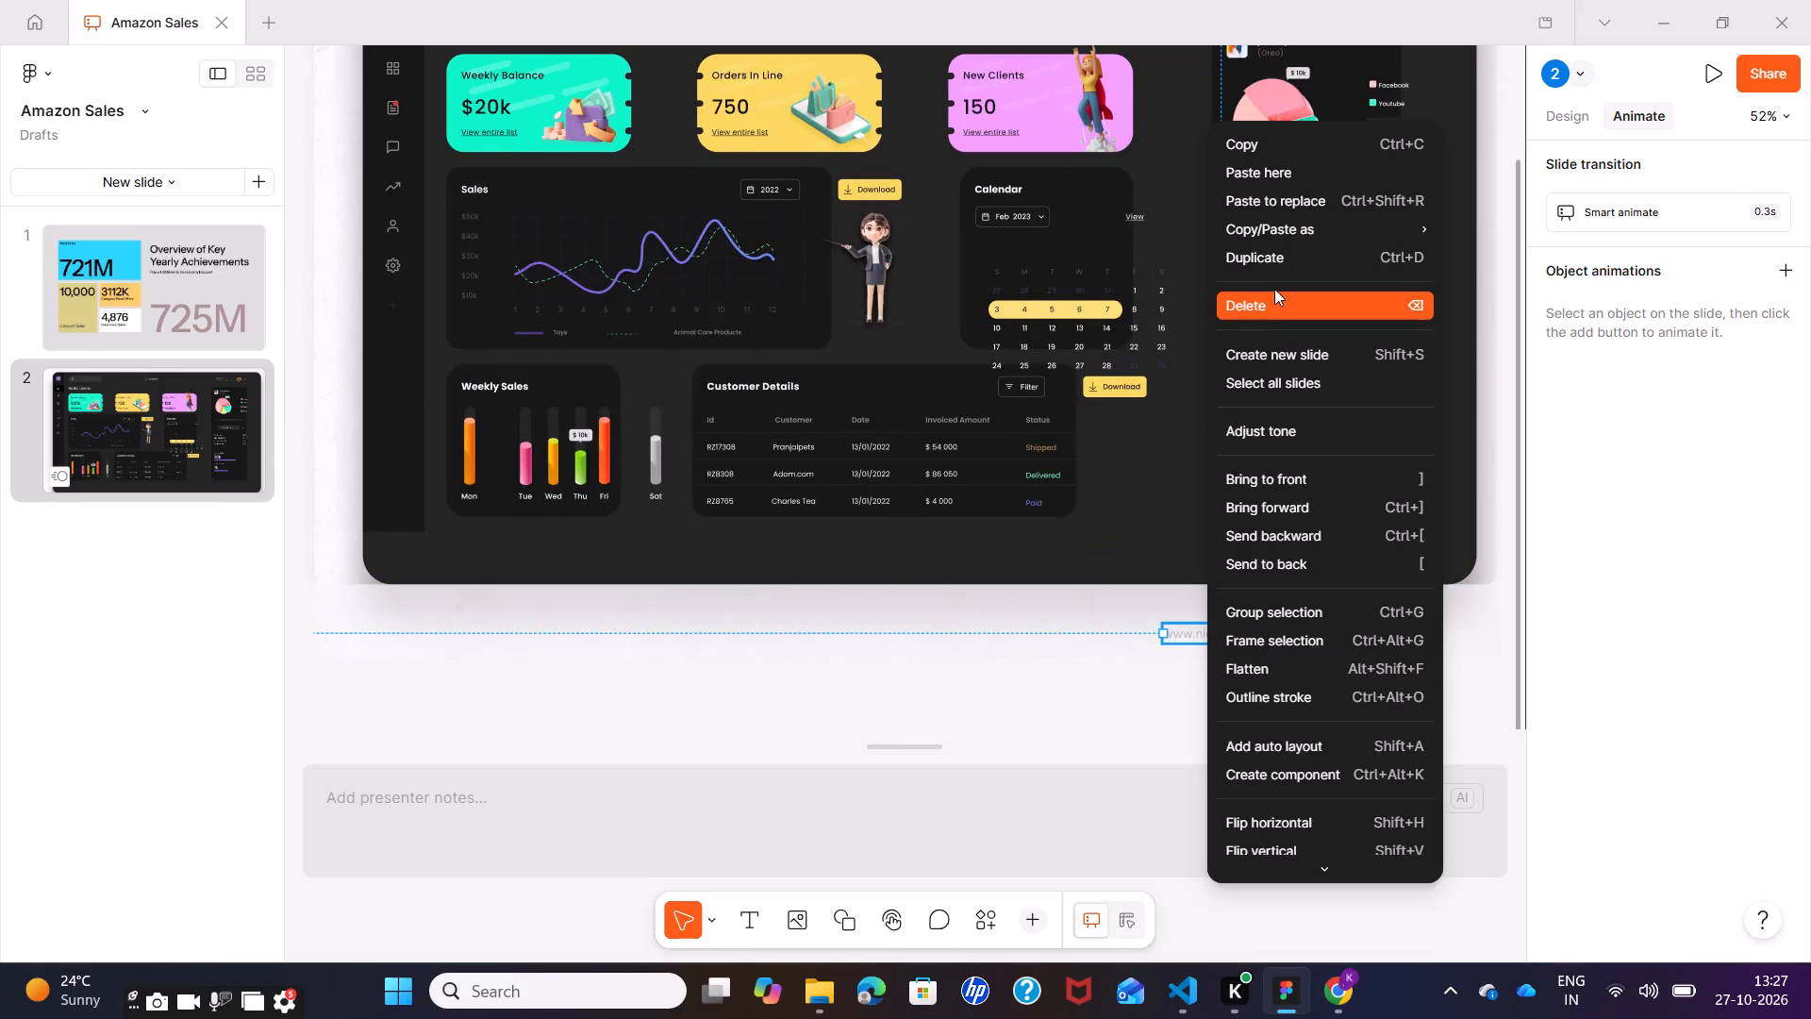
click(1265, 312)
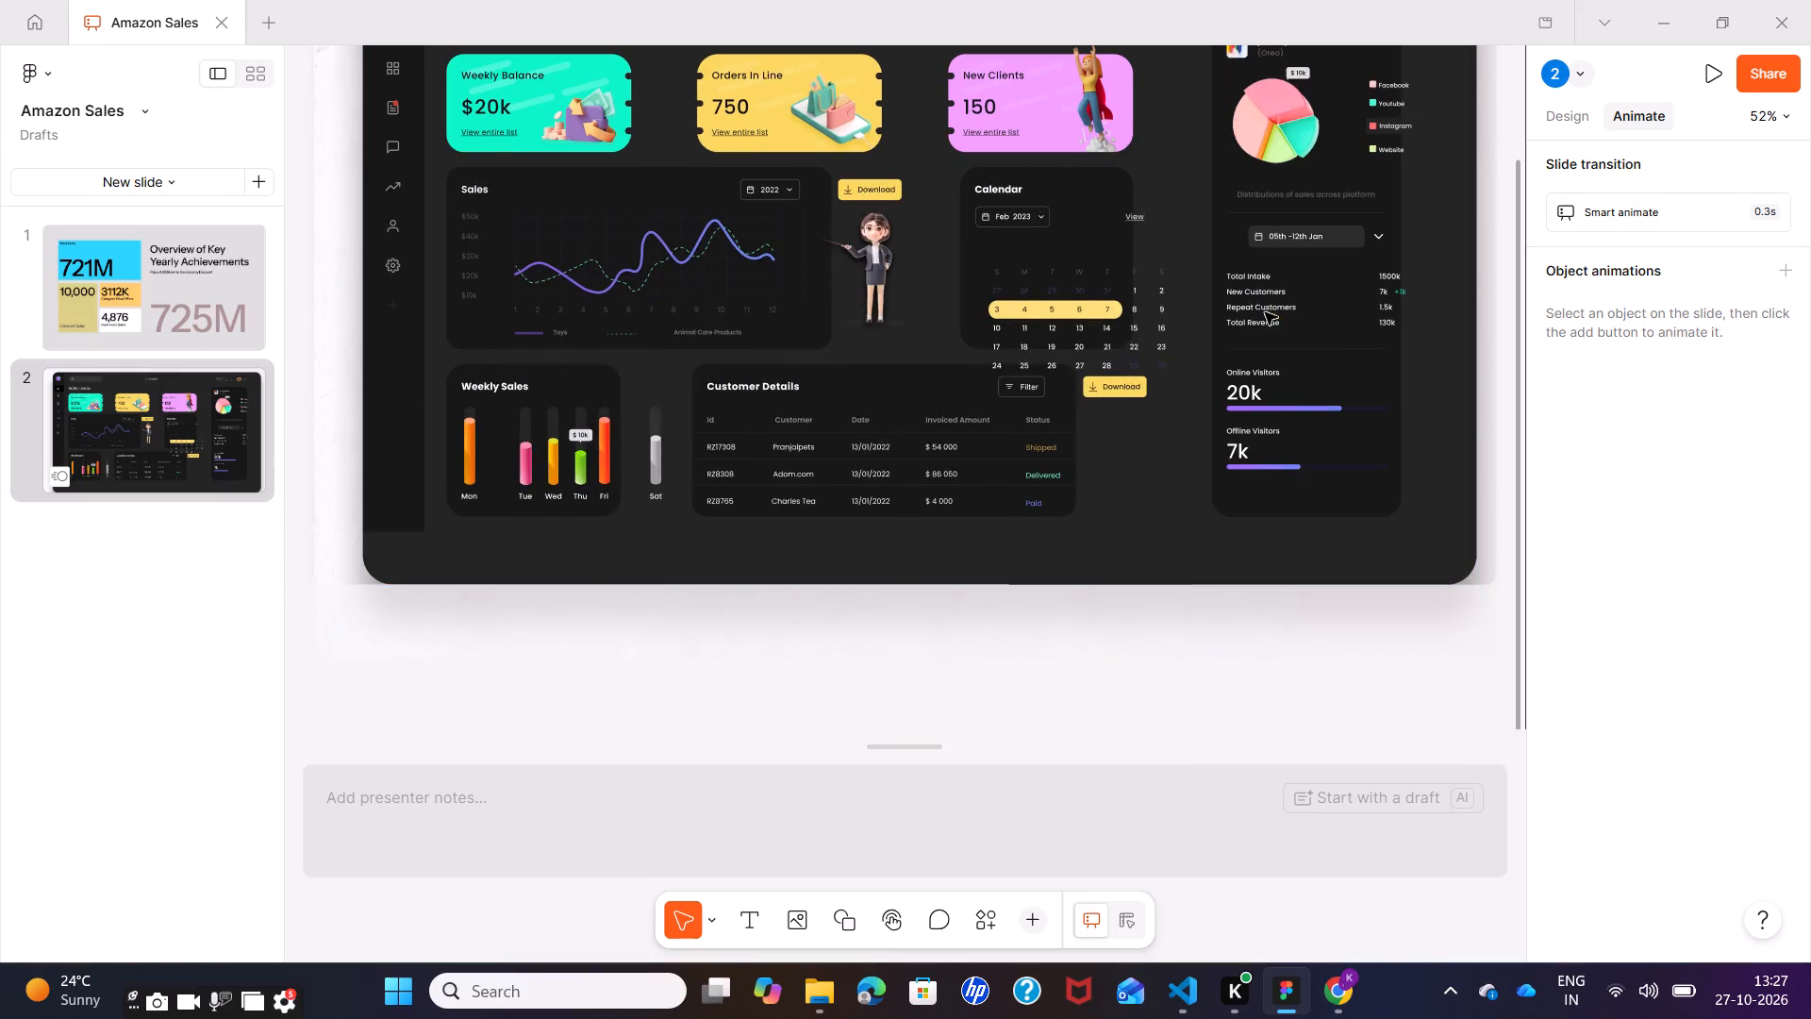
Rotate the decorative shape inside the green Weekly Balance card slightly clockwise.
scroll(1121, 678, up, 3)
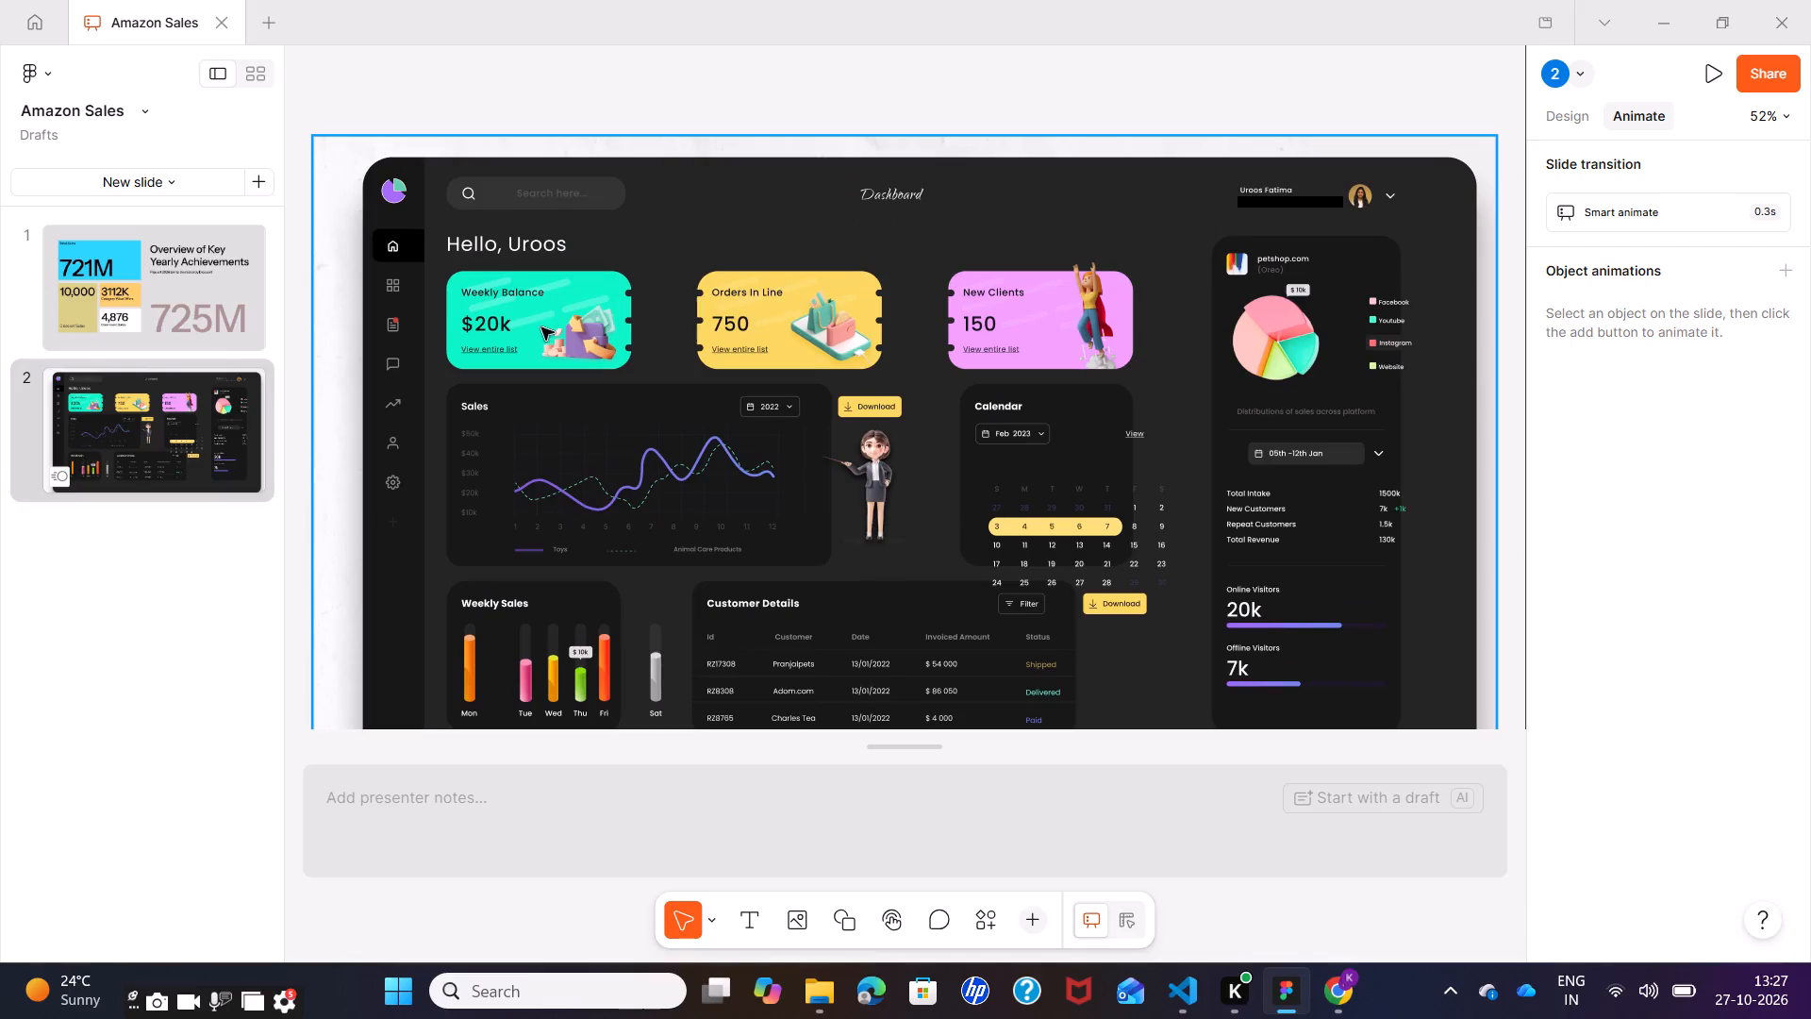
click(511, 323)
double_click(511, 323)
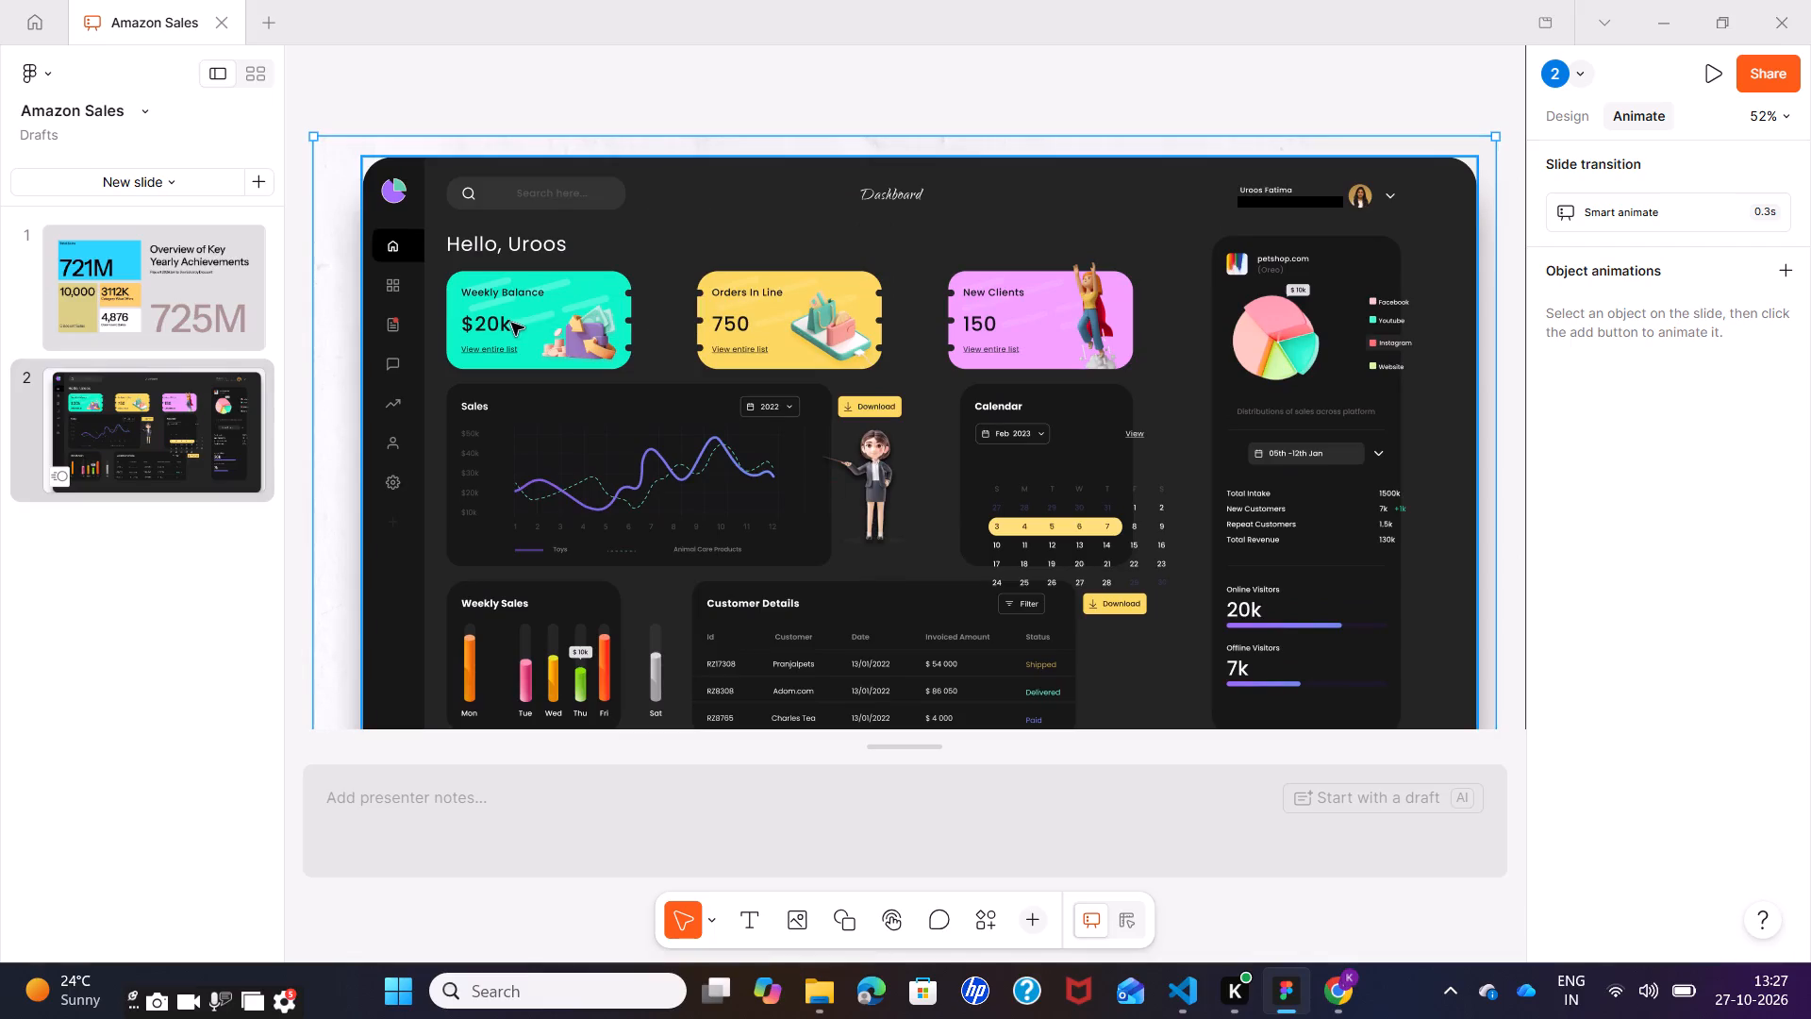
double_click(511, 323)
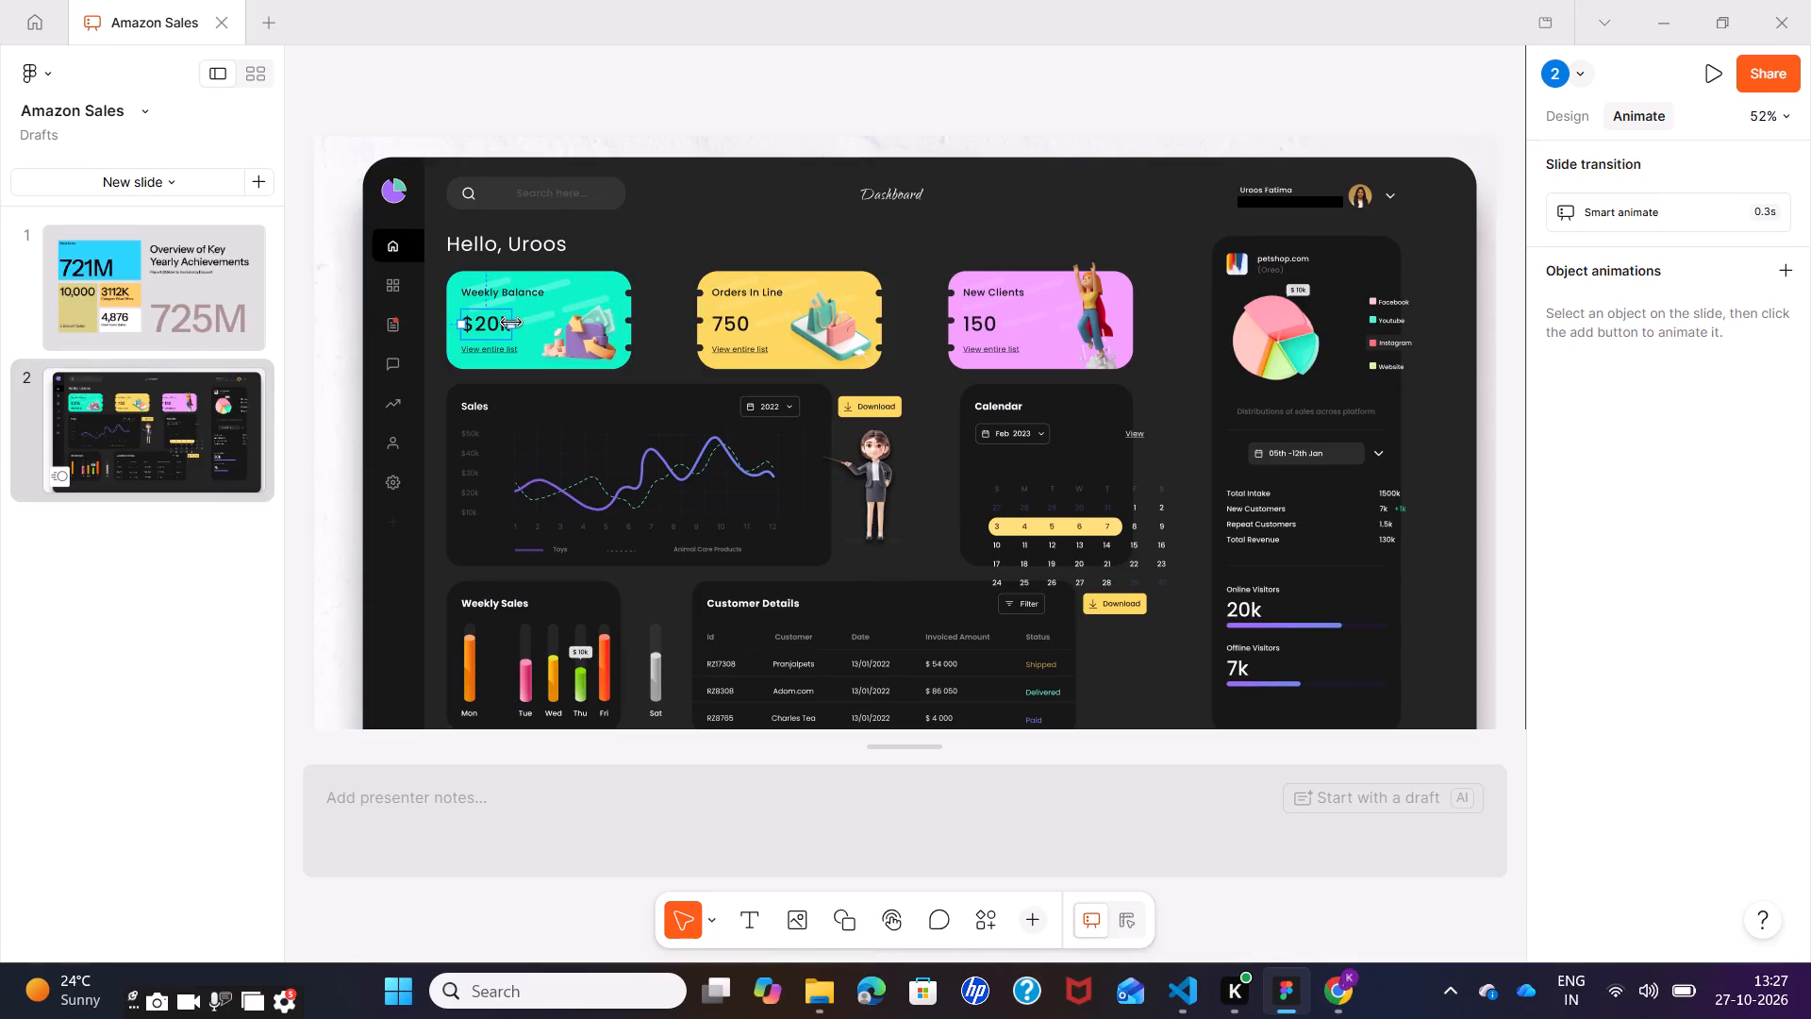
click(567, 285)
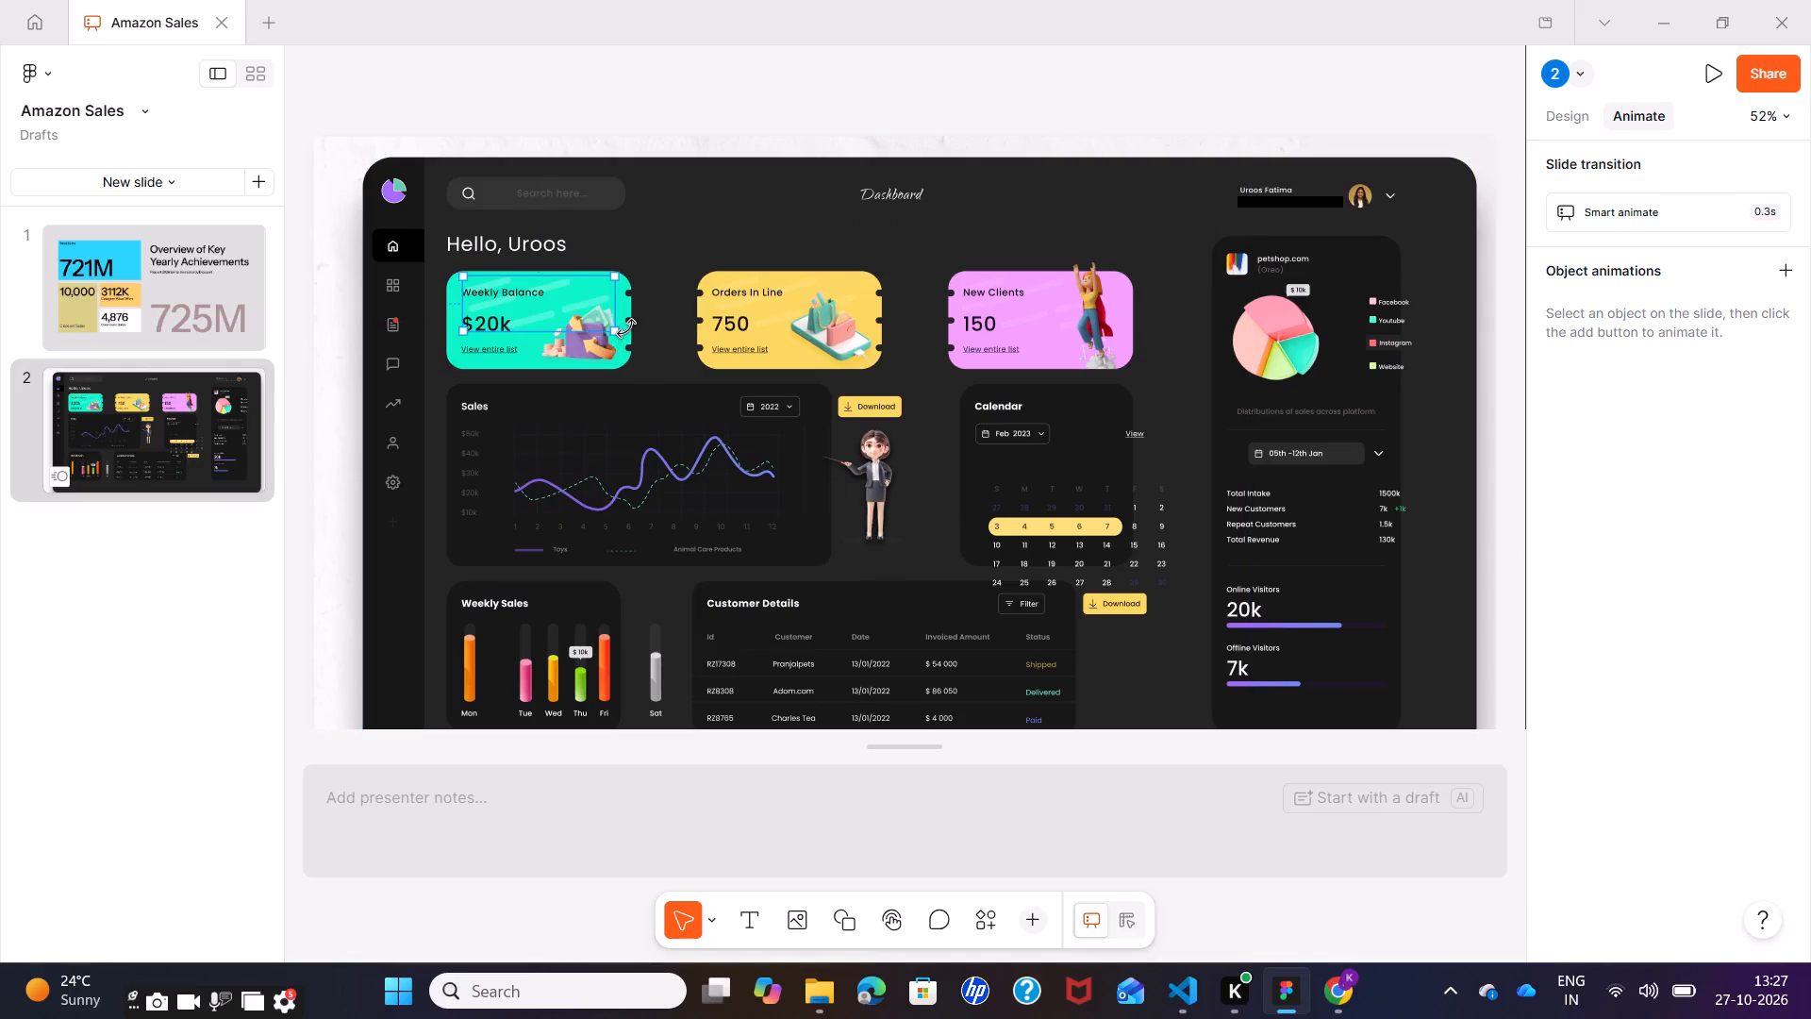
drag(626, 328, 634, 339)
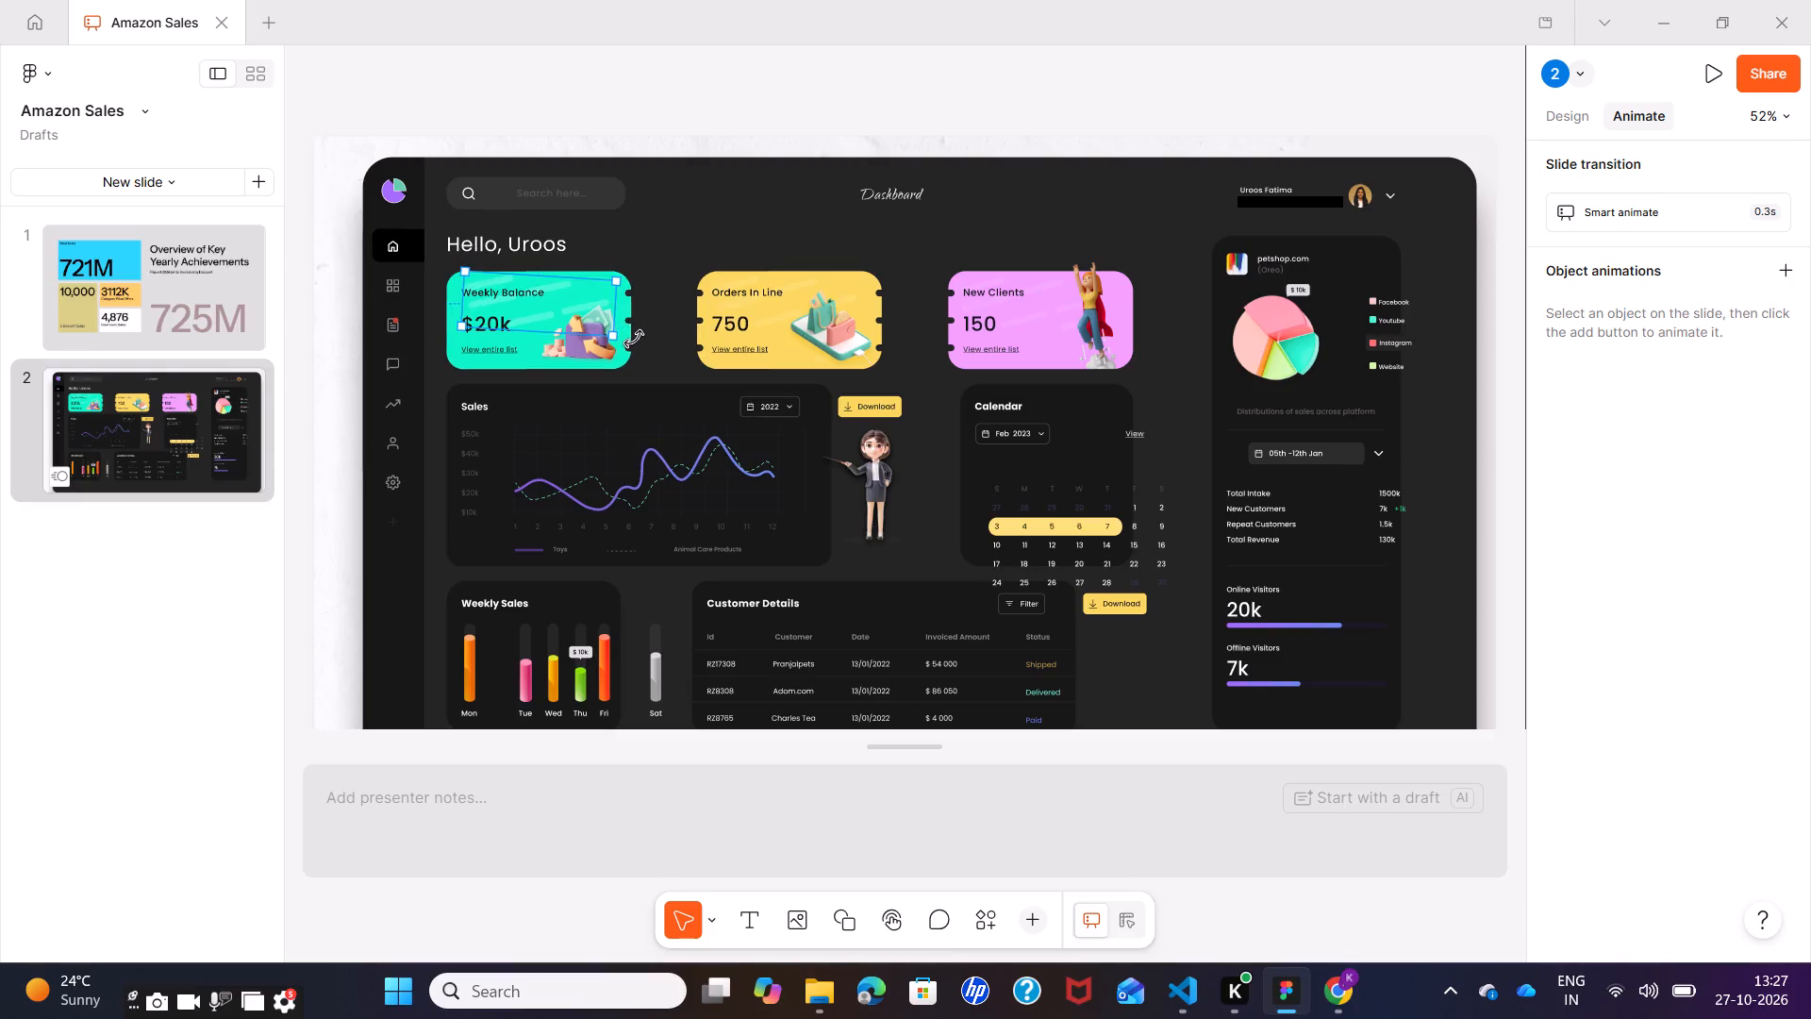
drag(634, 339, 633, 349)
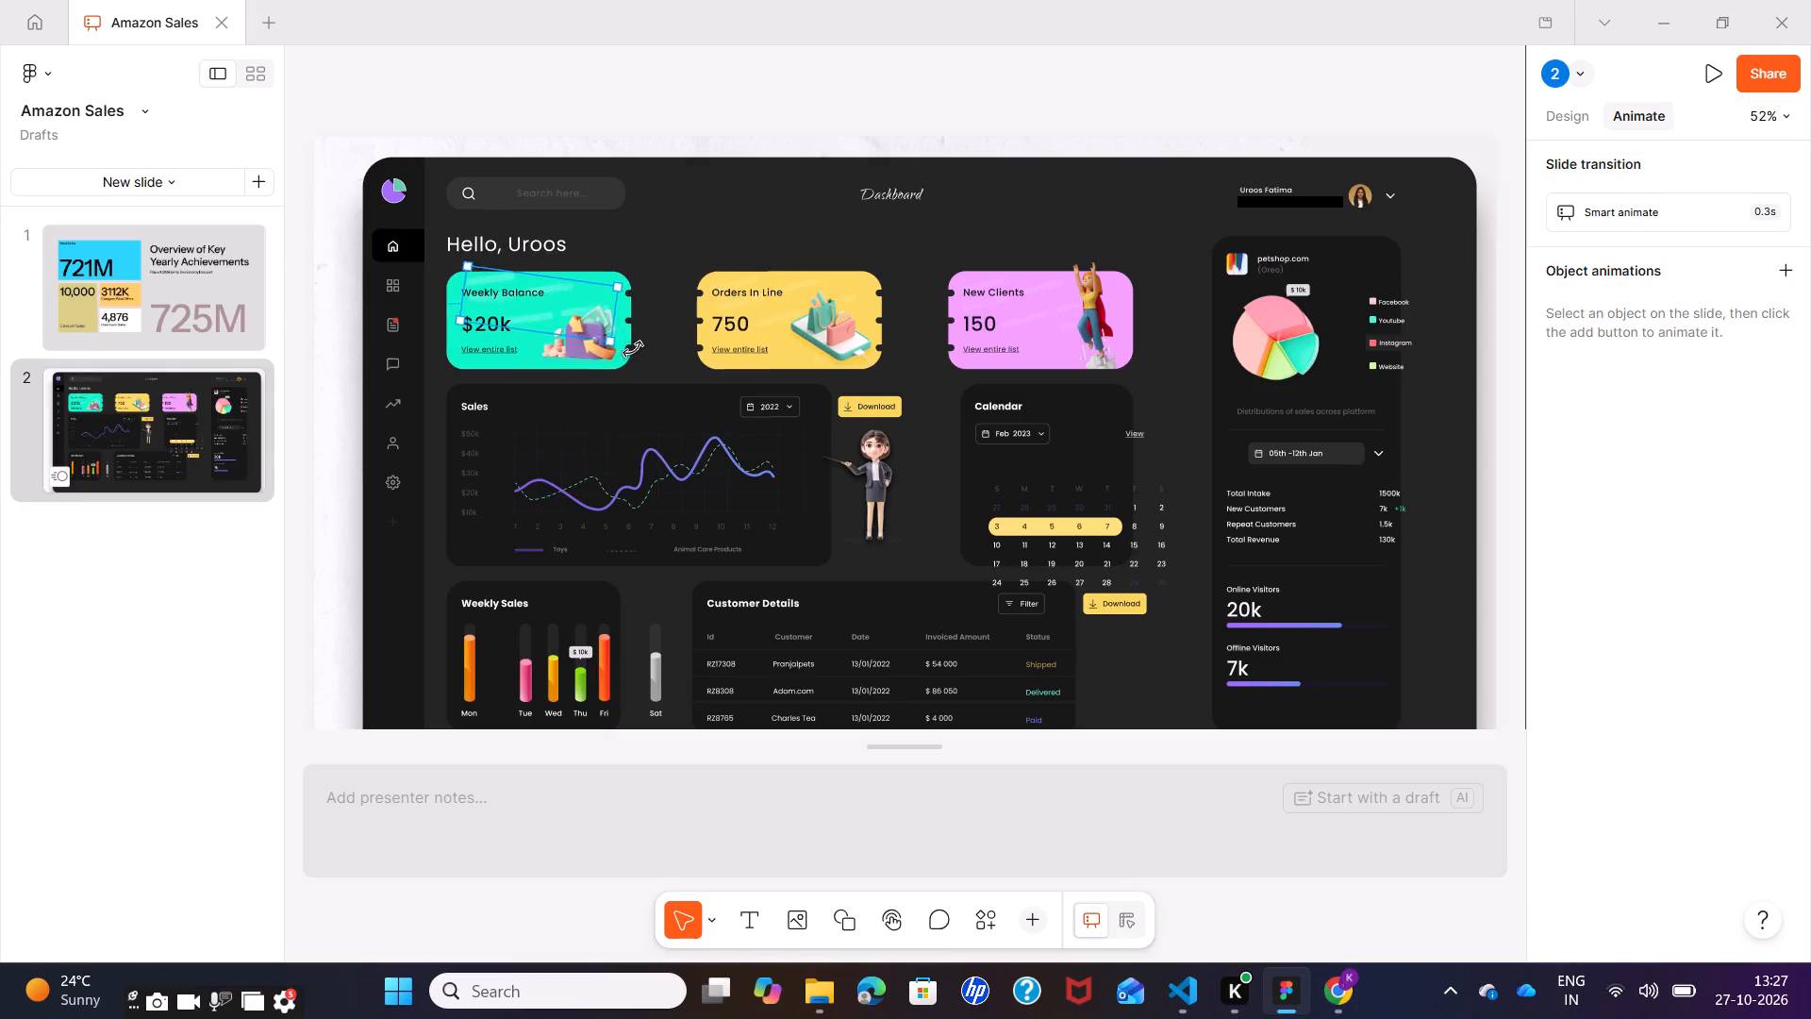
drag(633, 349, 629, 353)
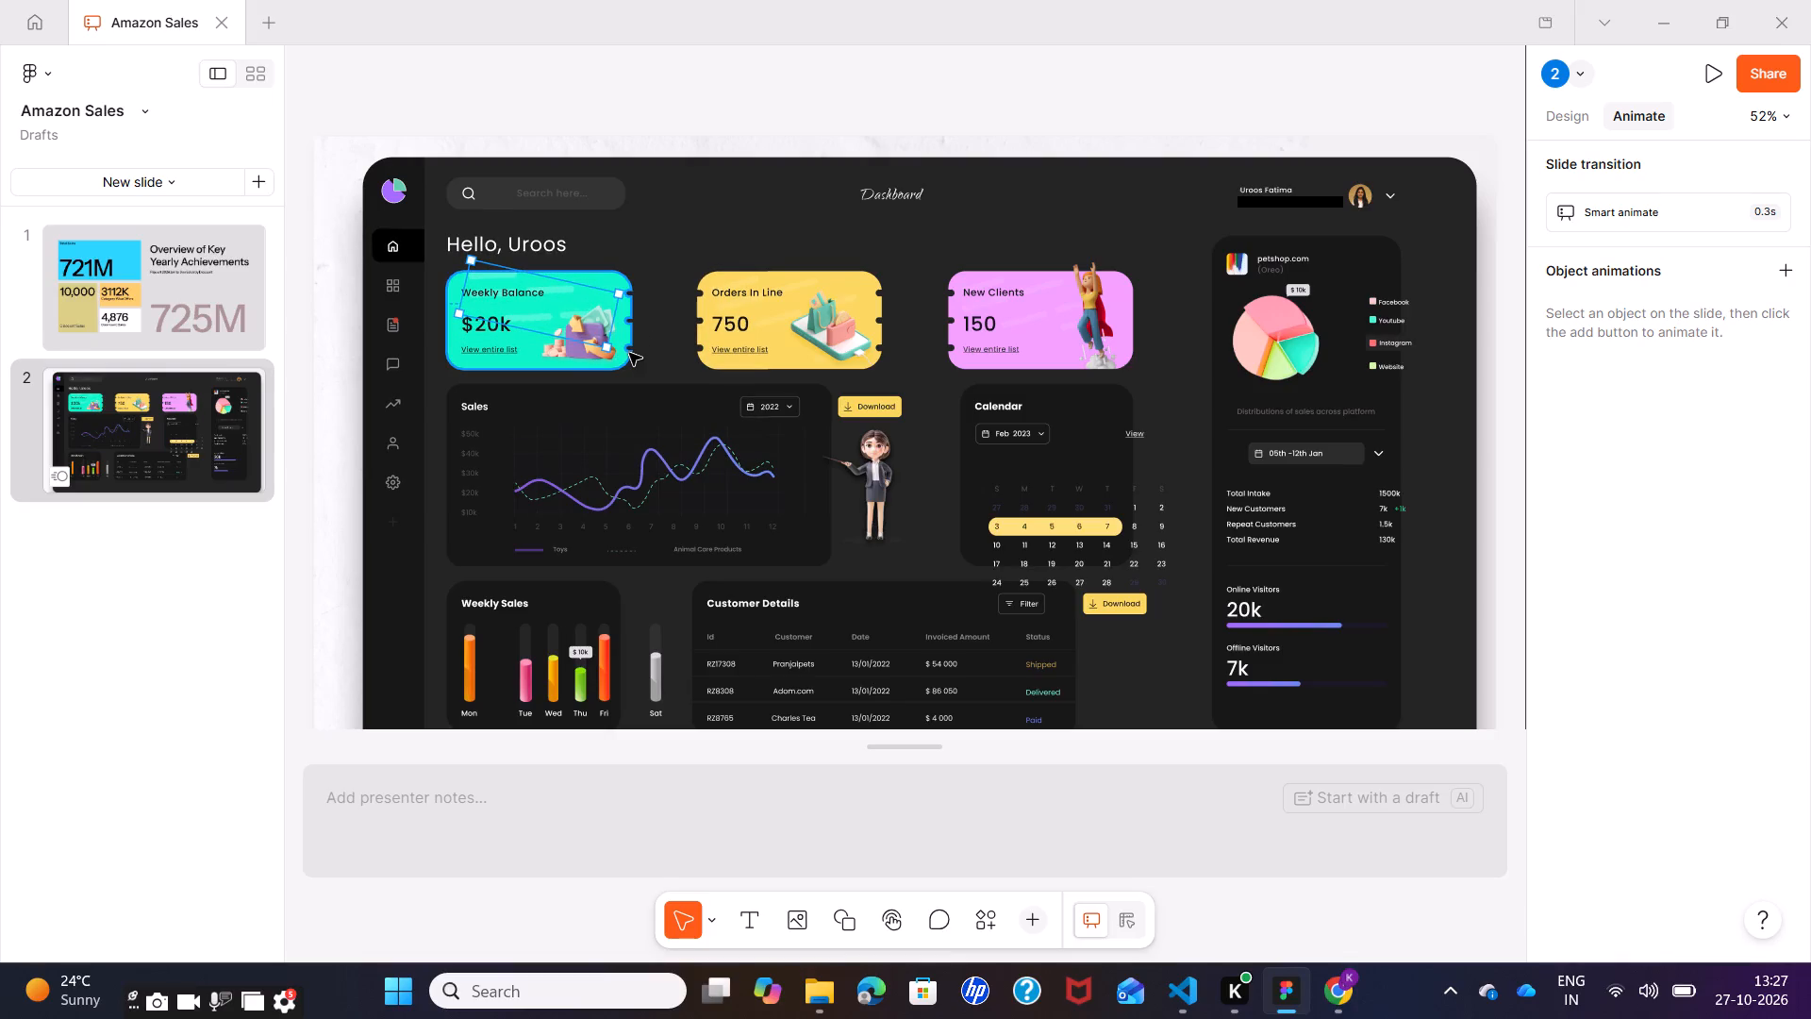
Widen the Weekly Balance card's frame until it reaches the edge of the Orders In Line card.
click(659, 253)
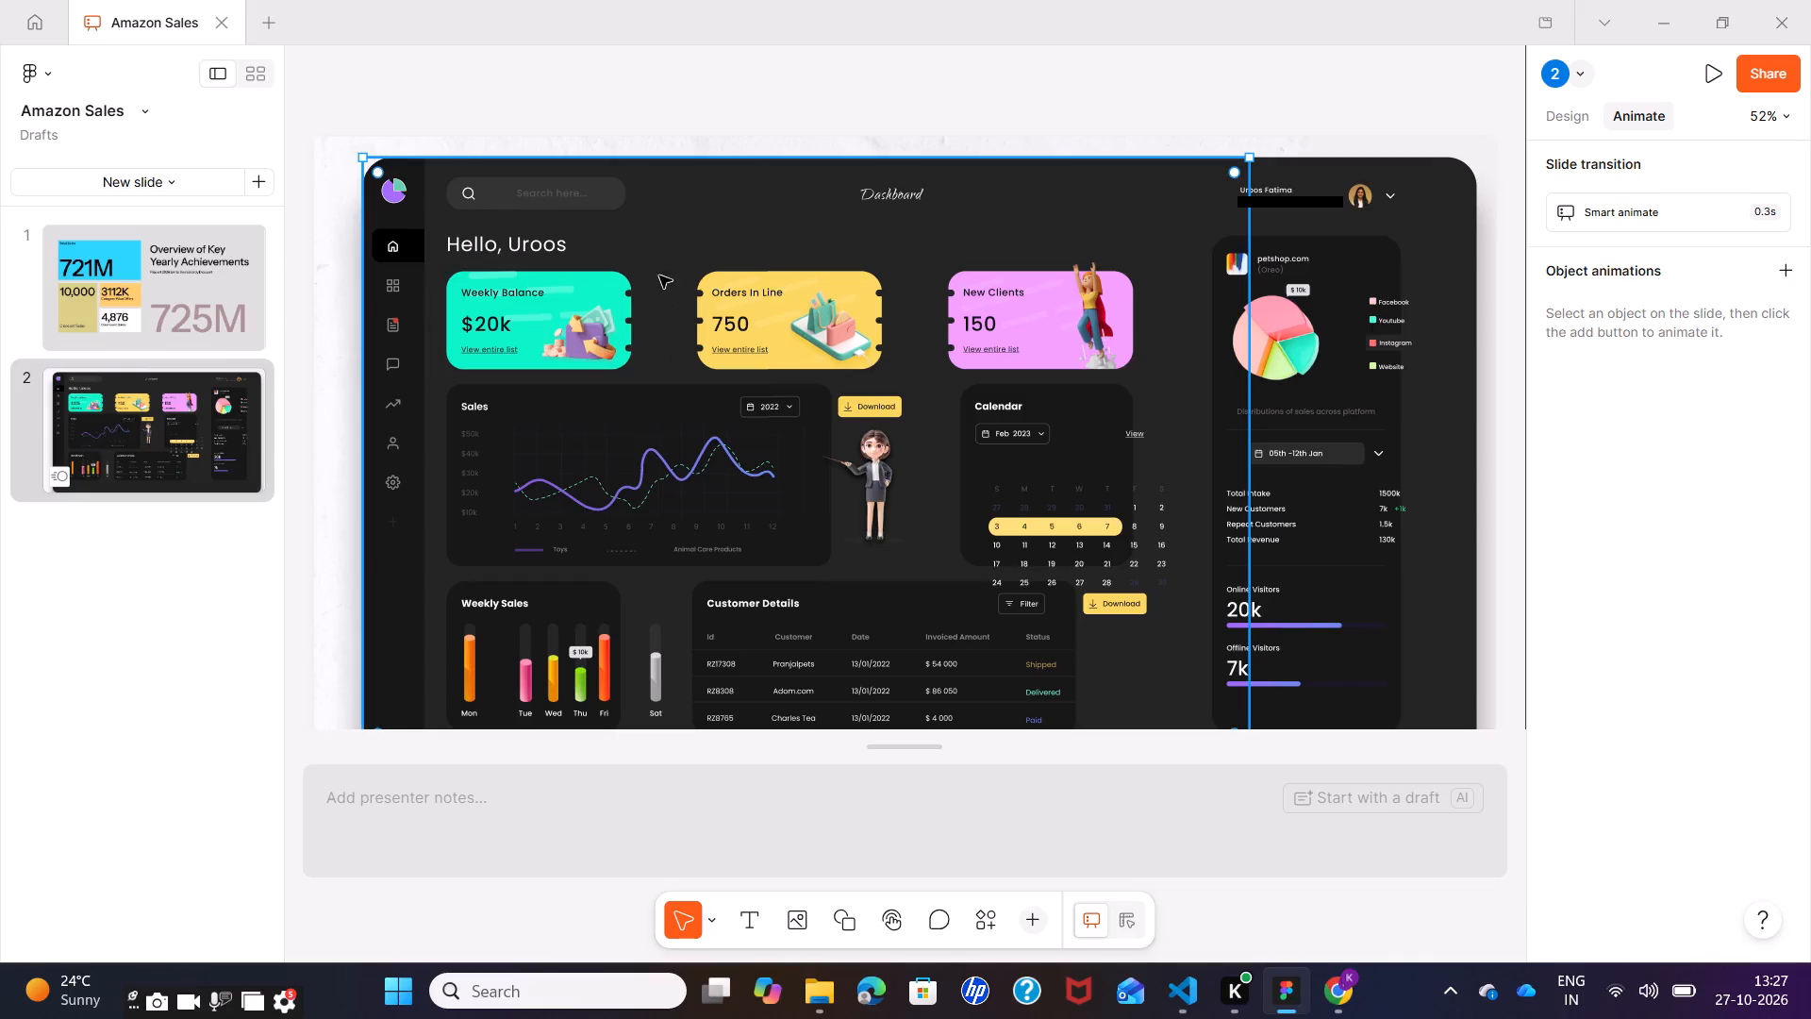
click(583, 323)
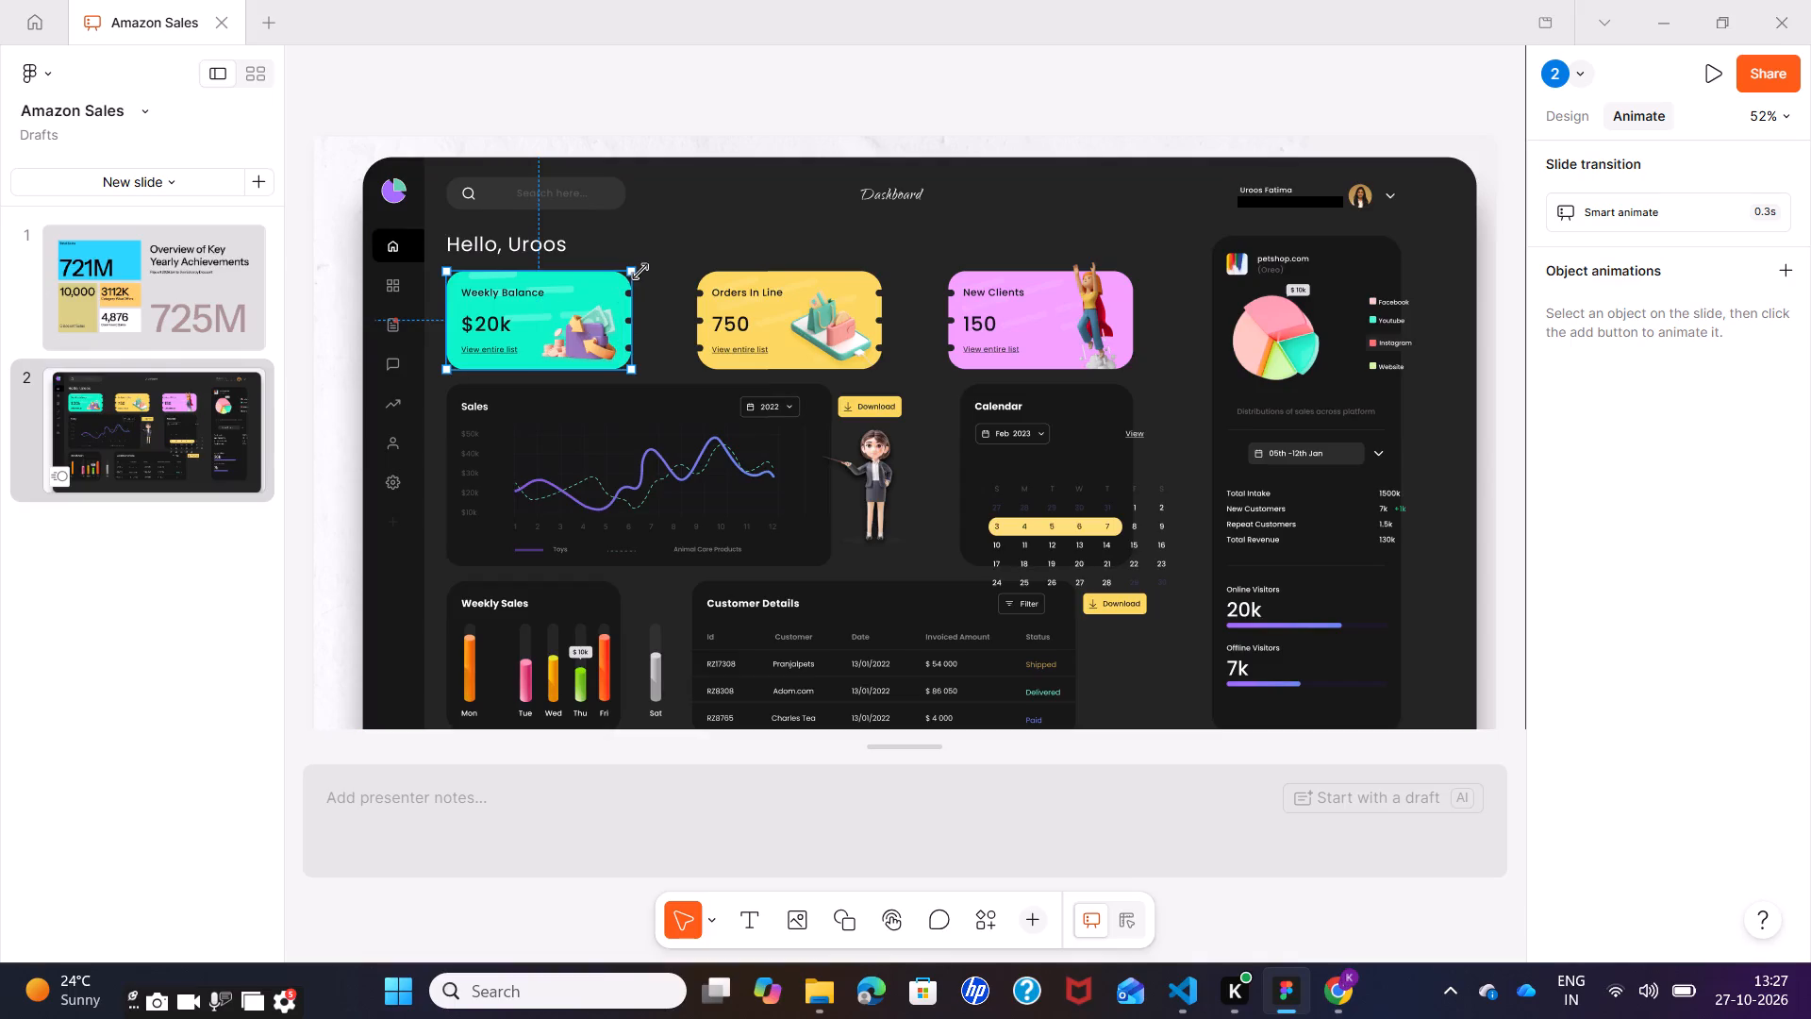
drag(626, 272, 658, 263)
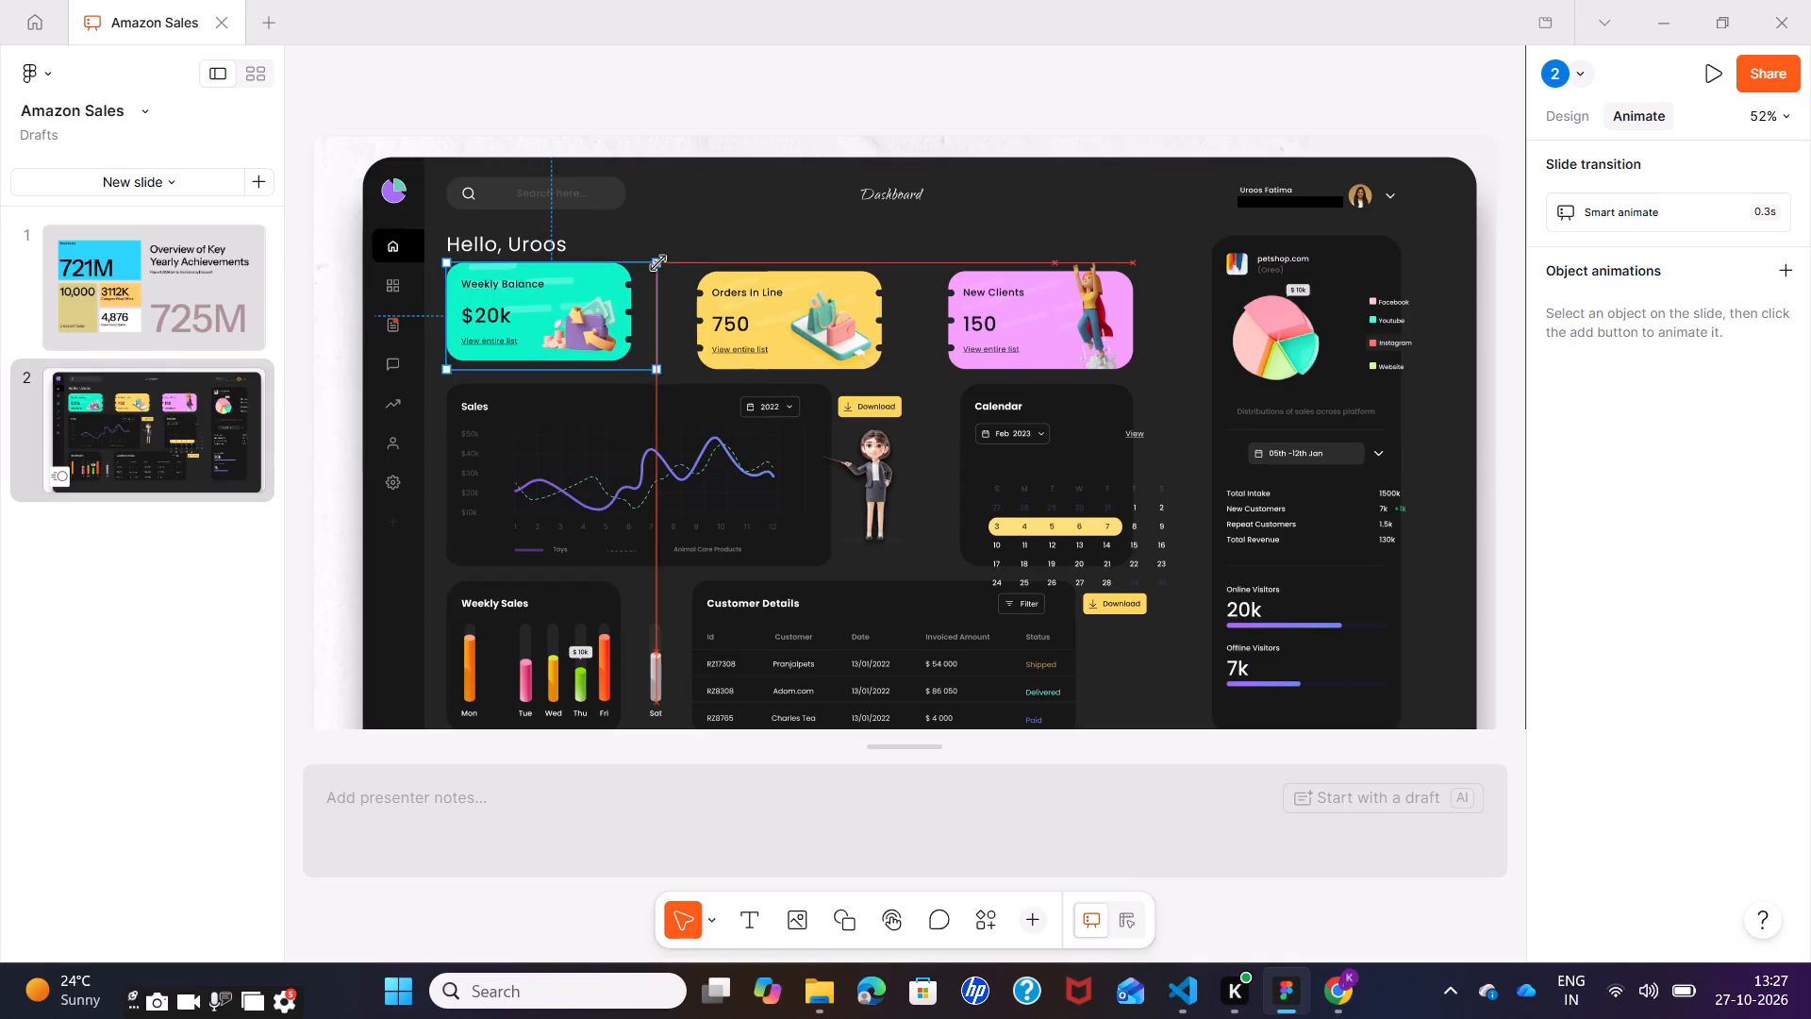
drag(658, 263, 697, 272)
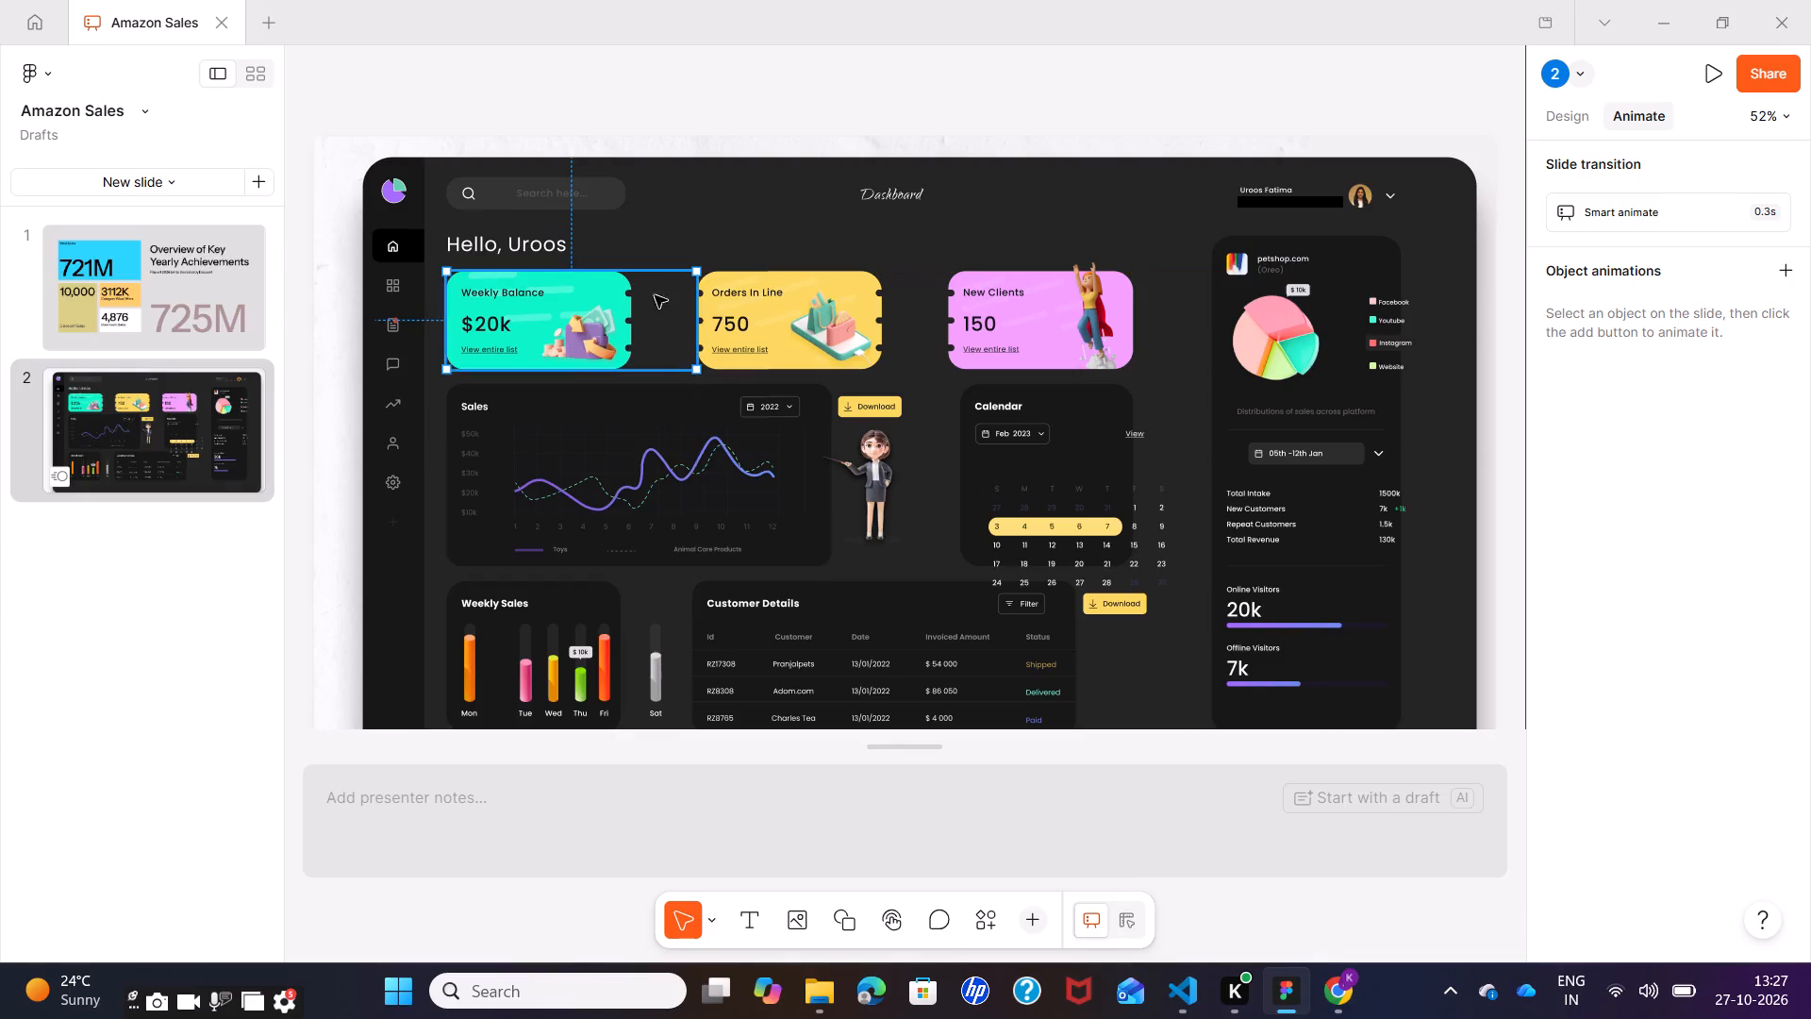
Move the illustration in the Weekly Balance card slightly upward within the card.
click(612, 304)
drag(609, 305, 610, 292)
click(698, 246)
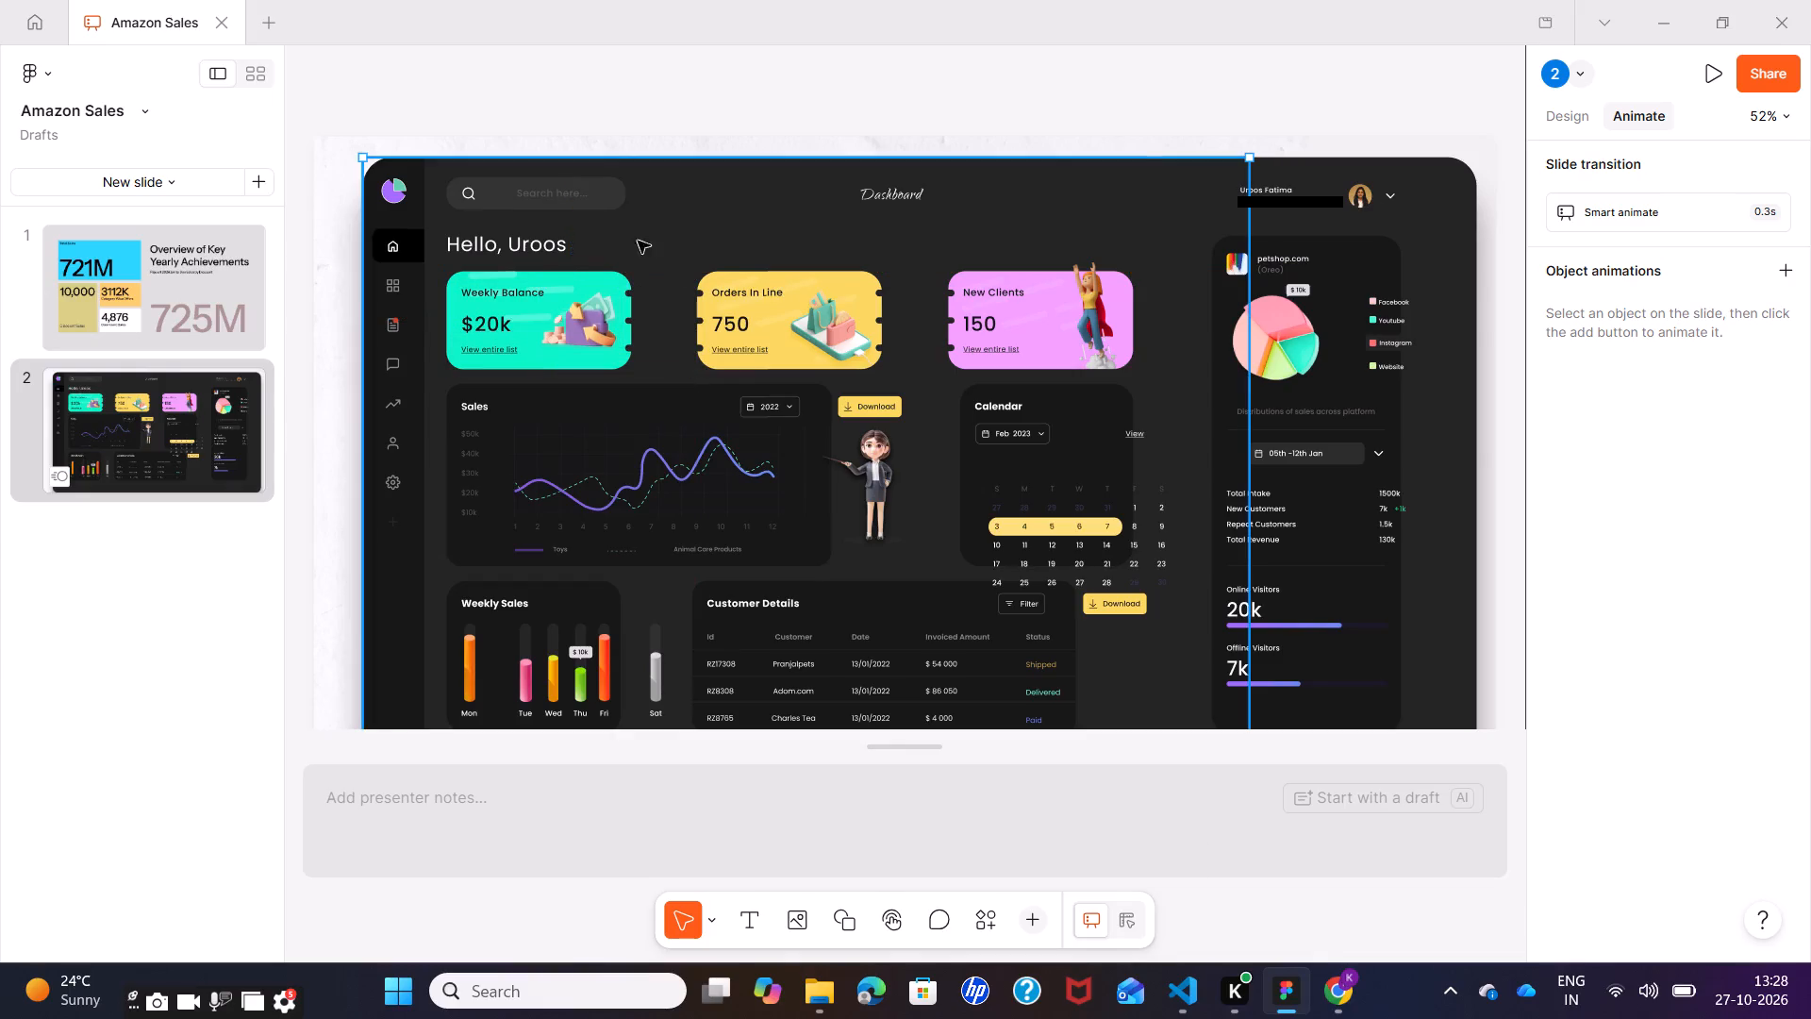
Change the dashboard greeting to "Hello, Sai".
click(551, 240)
double_click(546, 243)
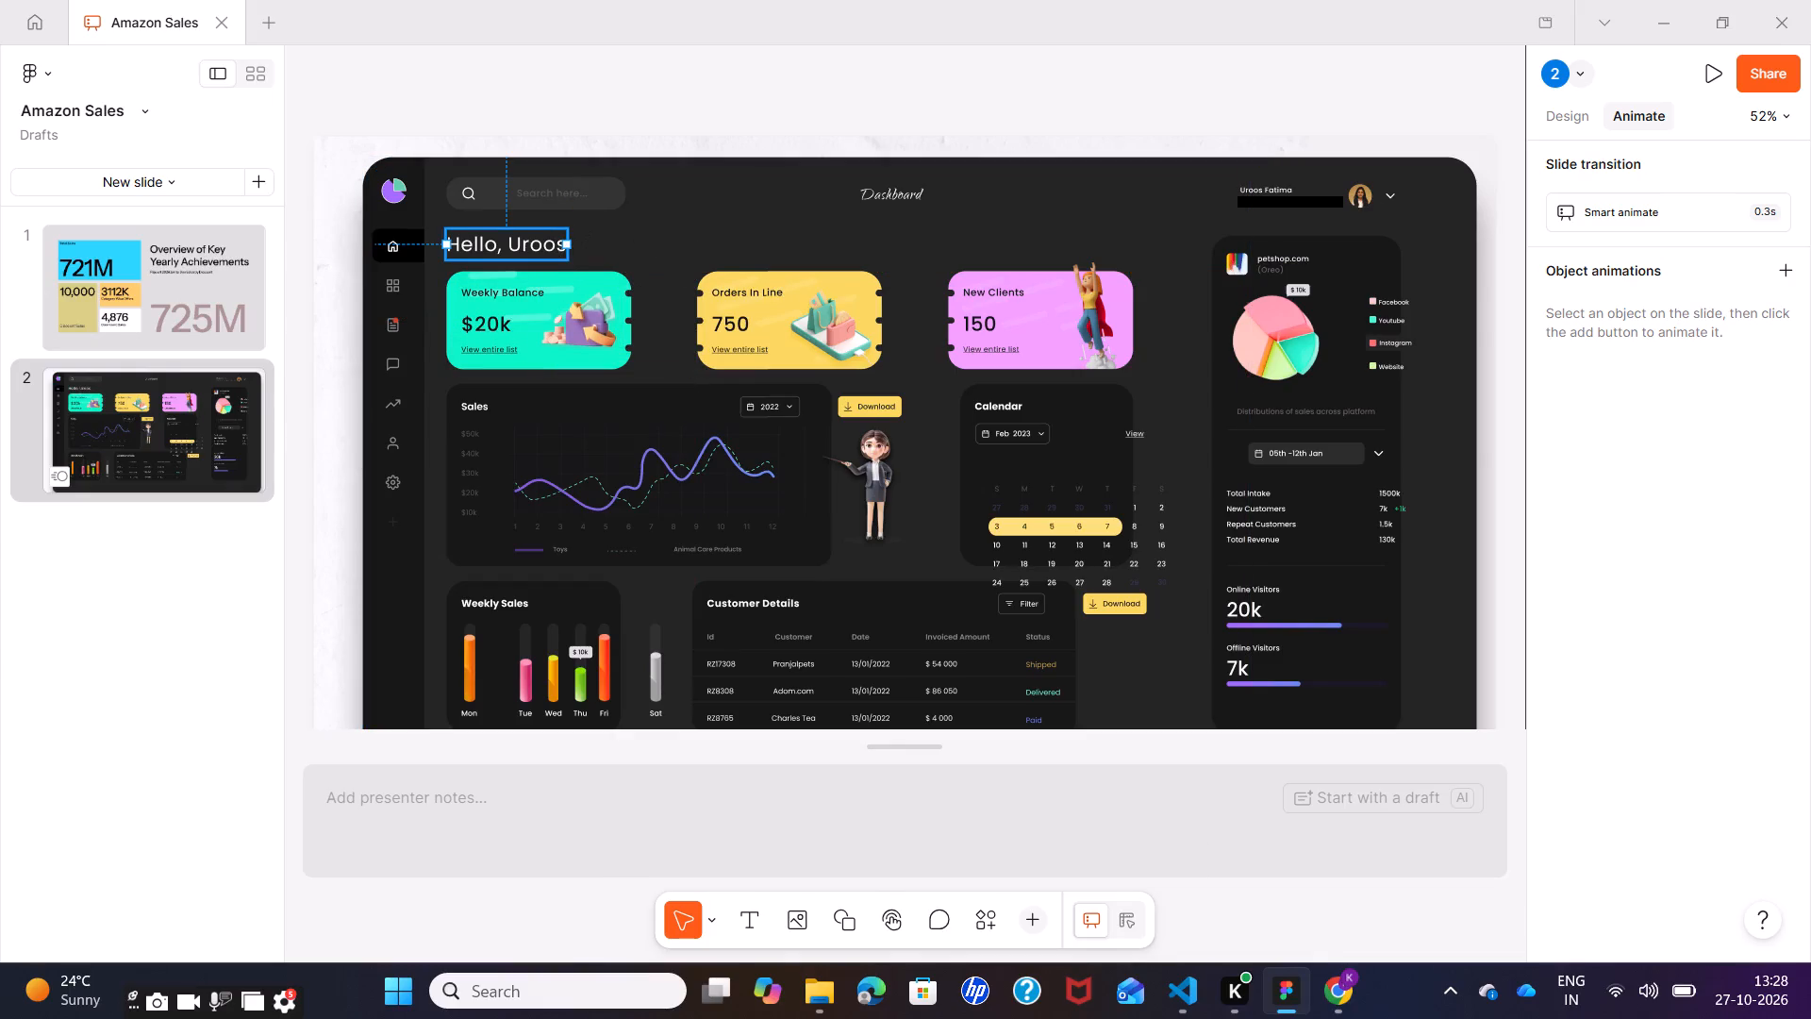
key(BackSpace)
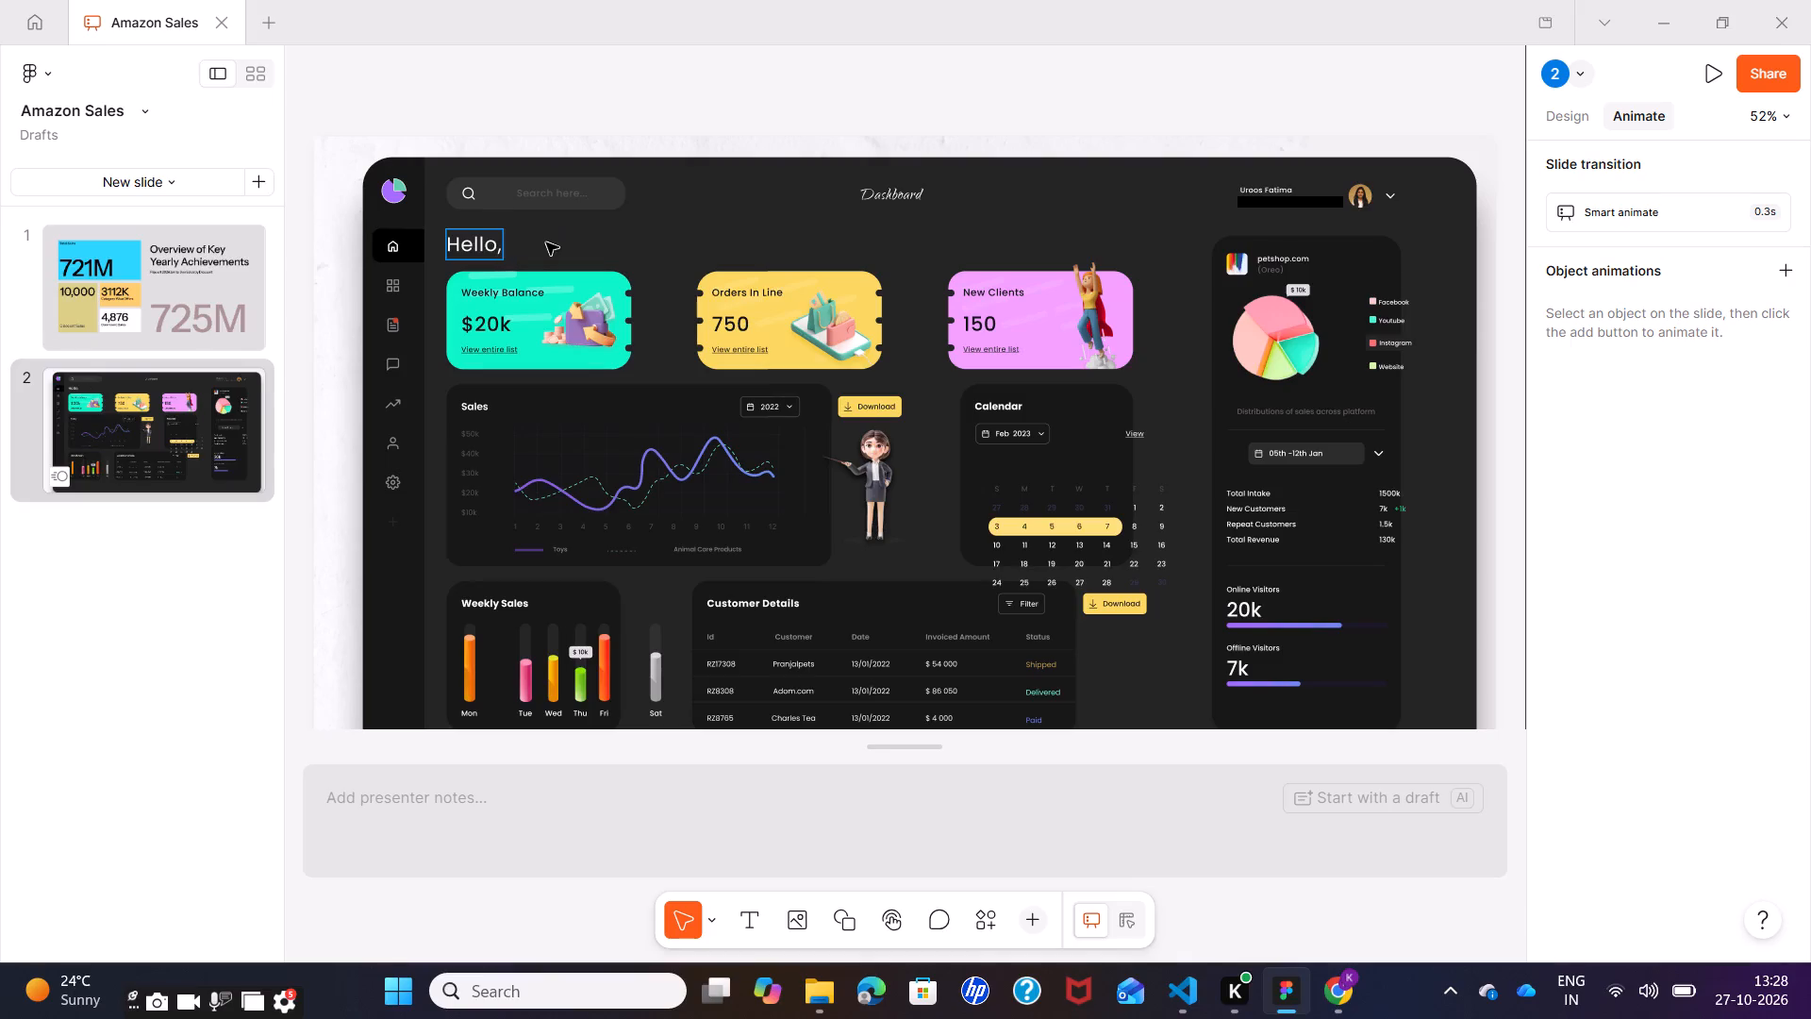
text(Sa)
key(BackSpace)
key(BackSpace)
text(Ssai)
key(BackSpace)
key(BackSpace)
key(BackSpace)
text(ai)
click(802, 312)
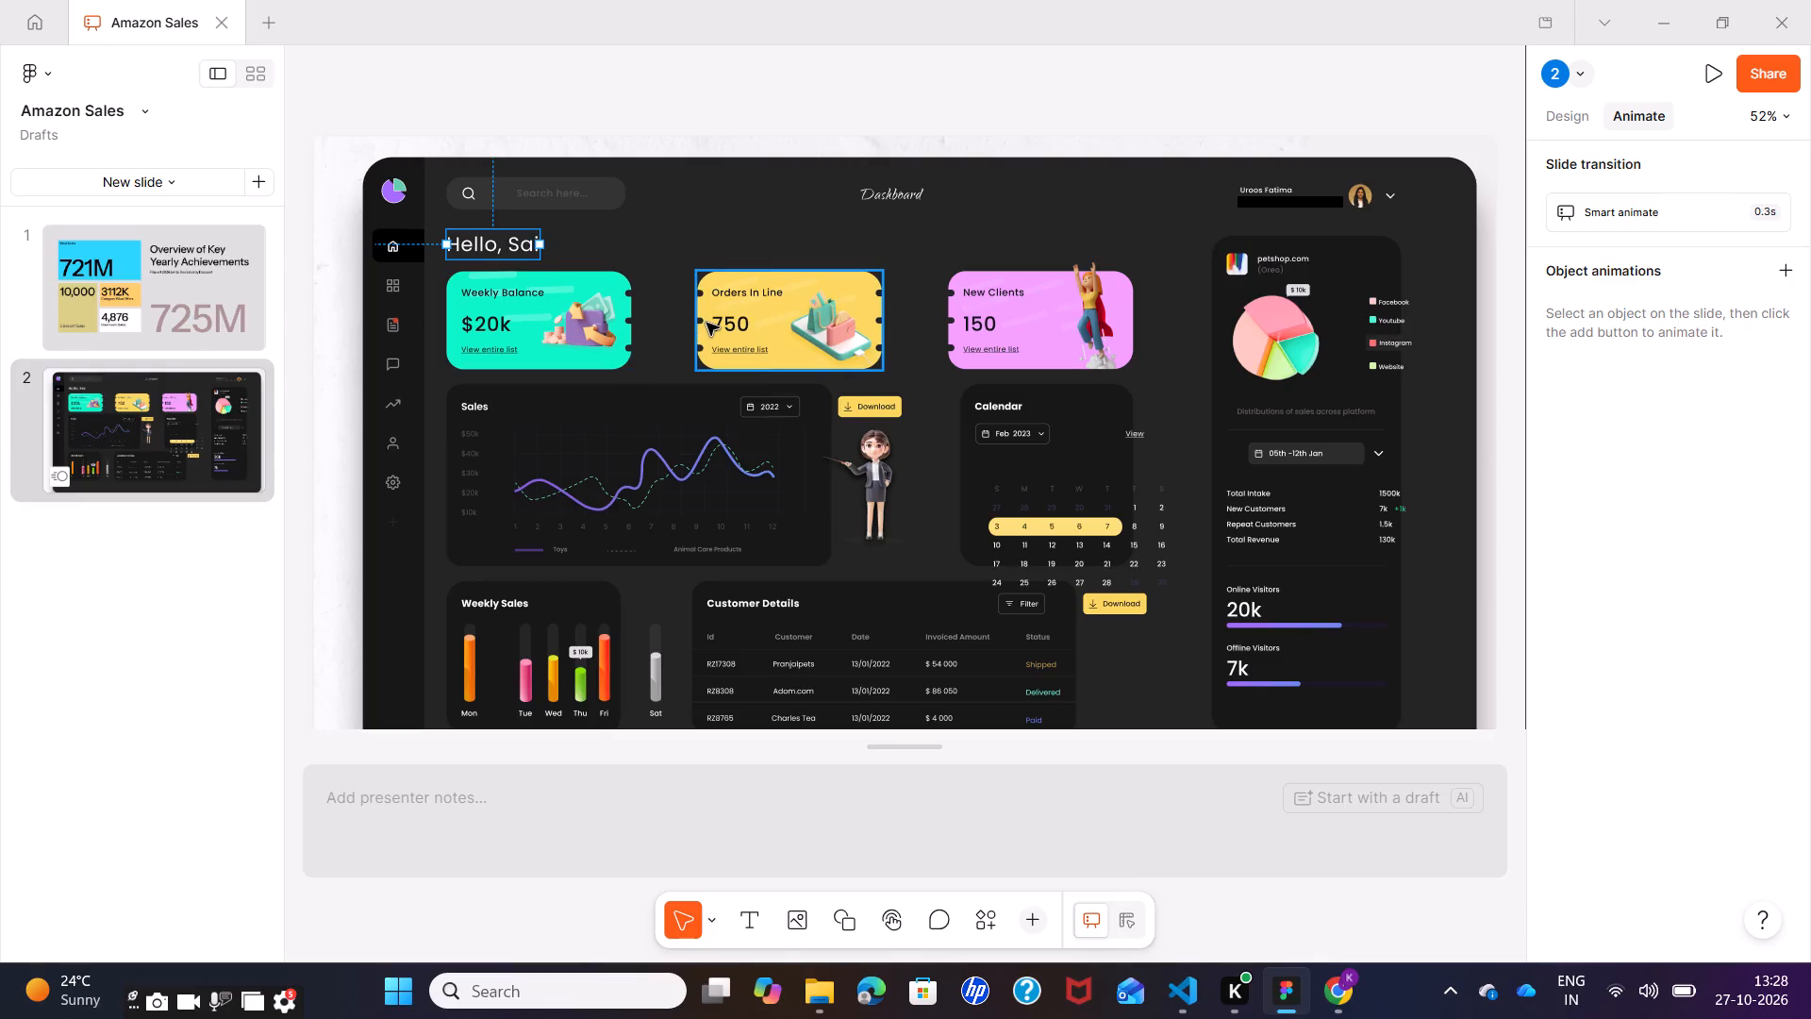
Set the Orders In Line card's number to 925.
double_click(734, 323)
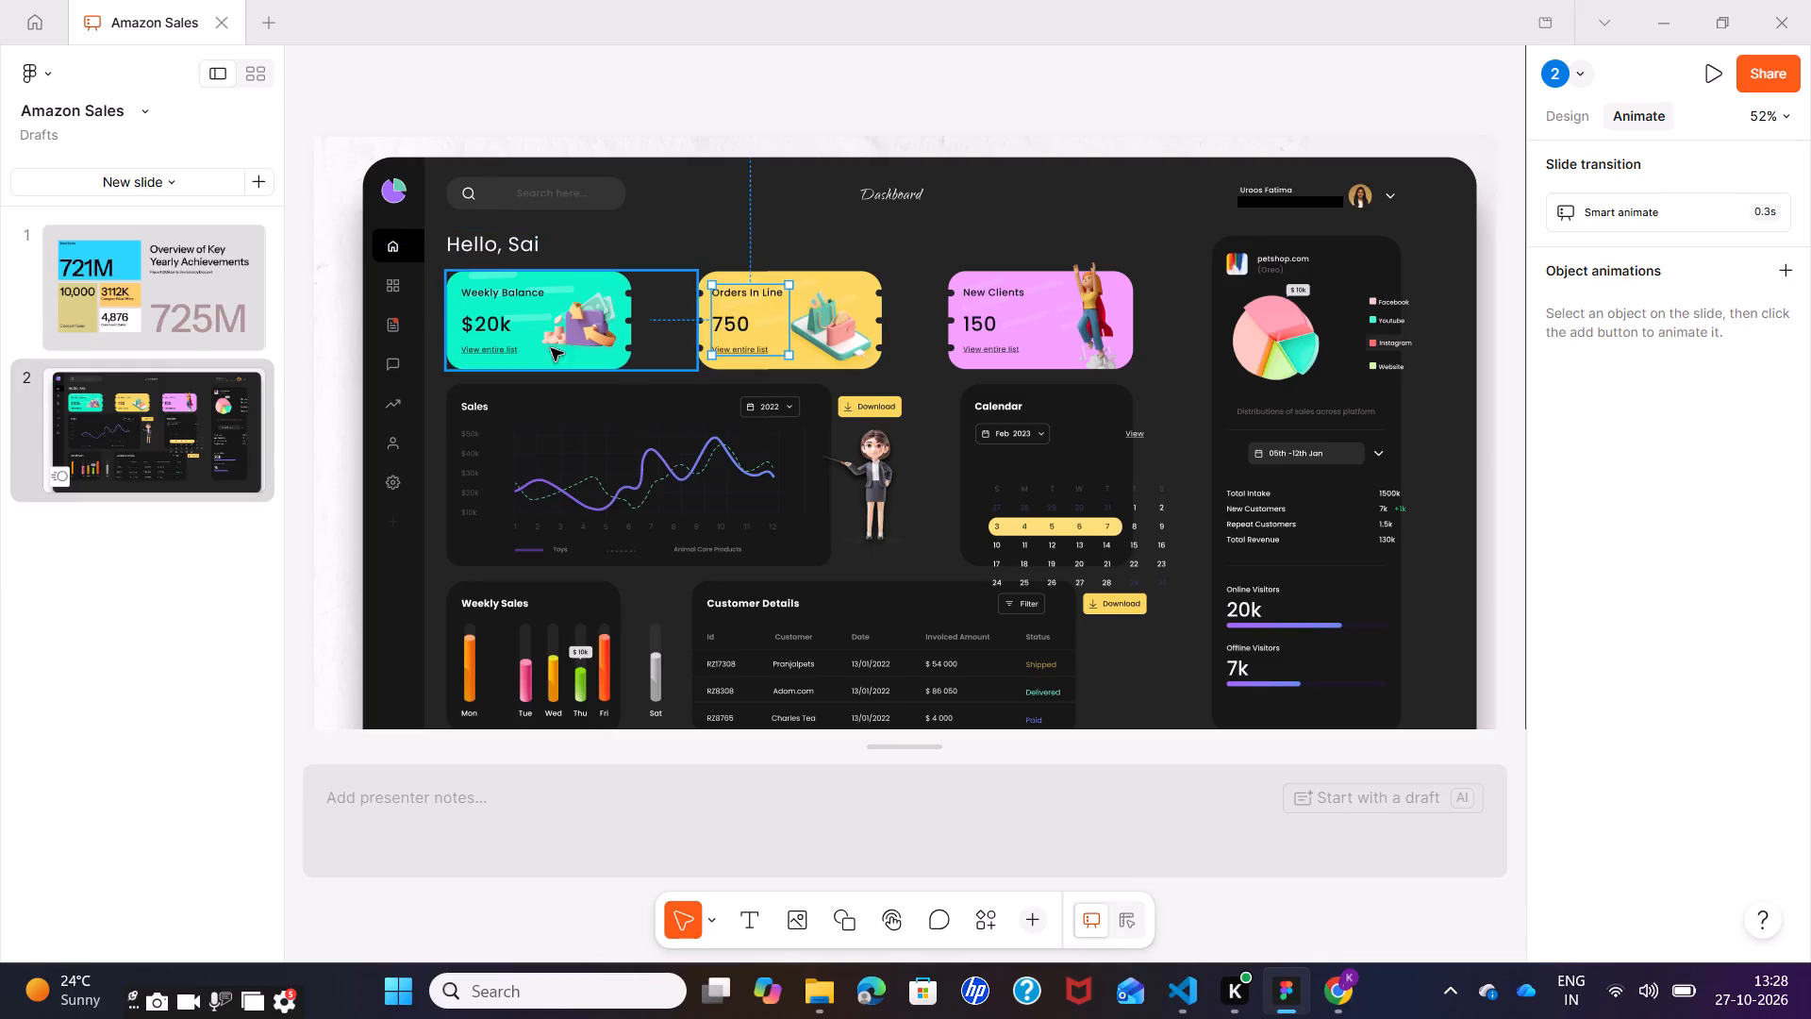
double_click(504, 326)
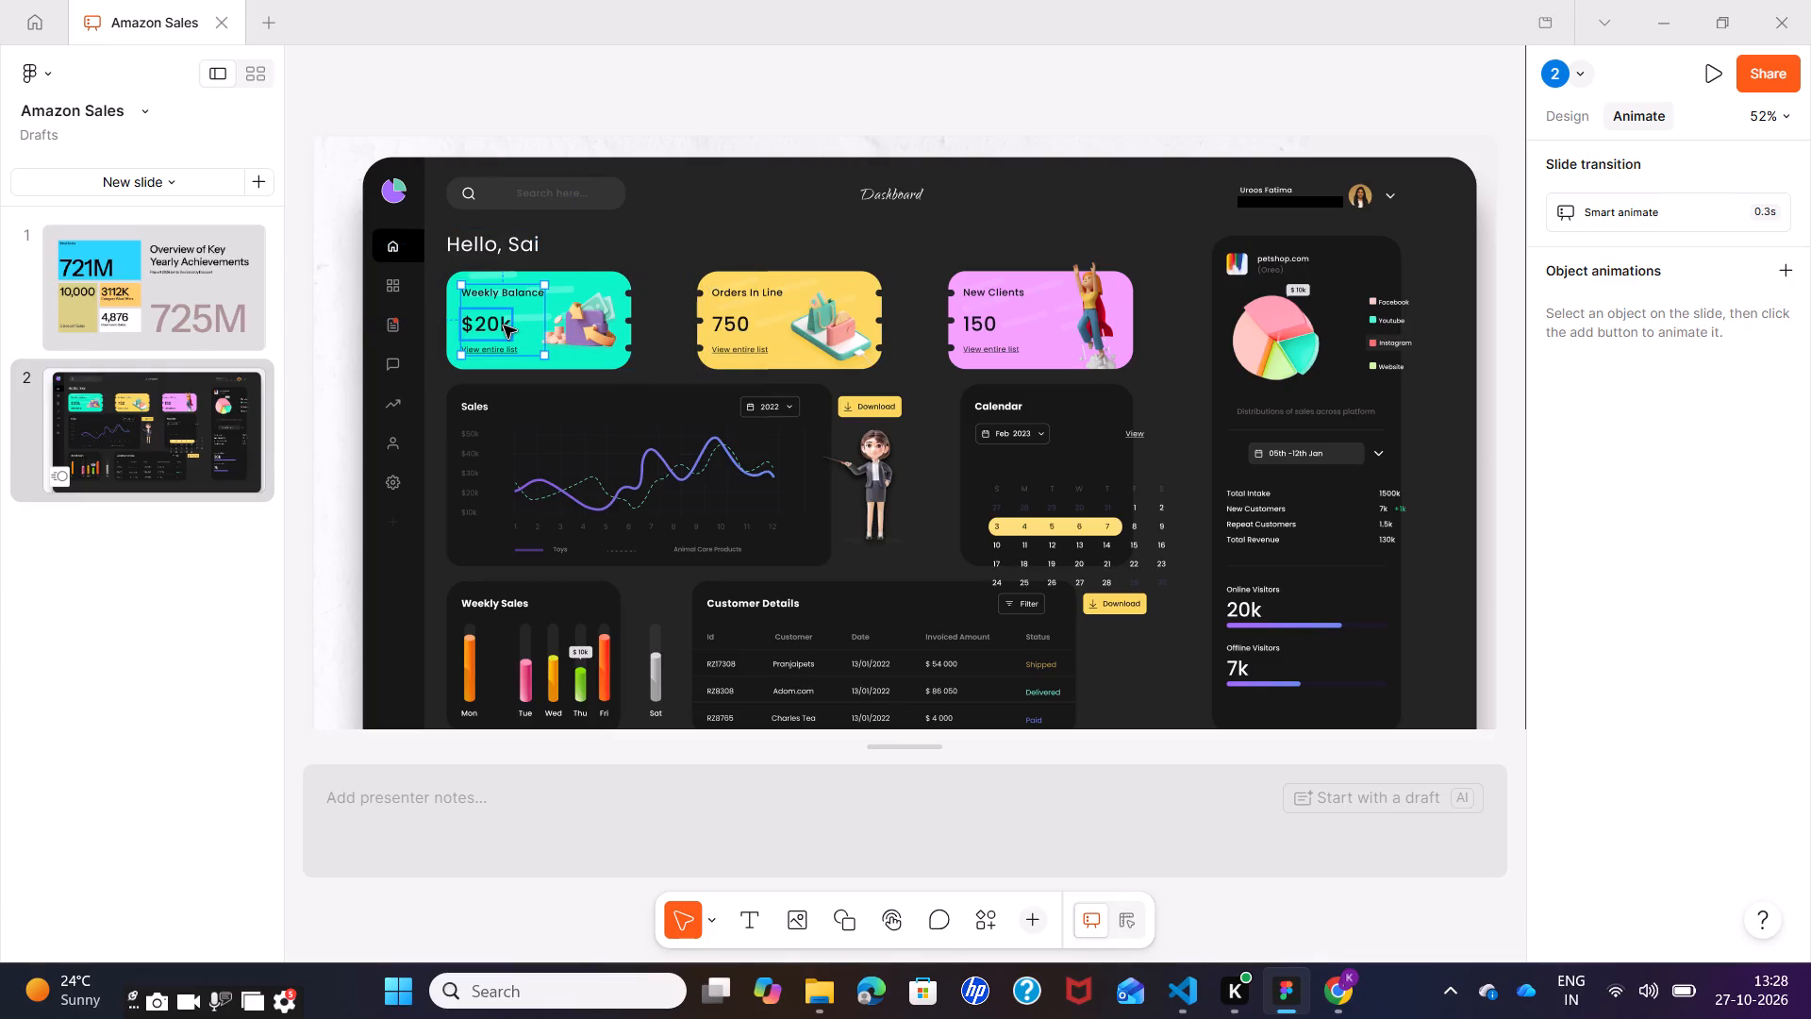
double_click(723, 322)
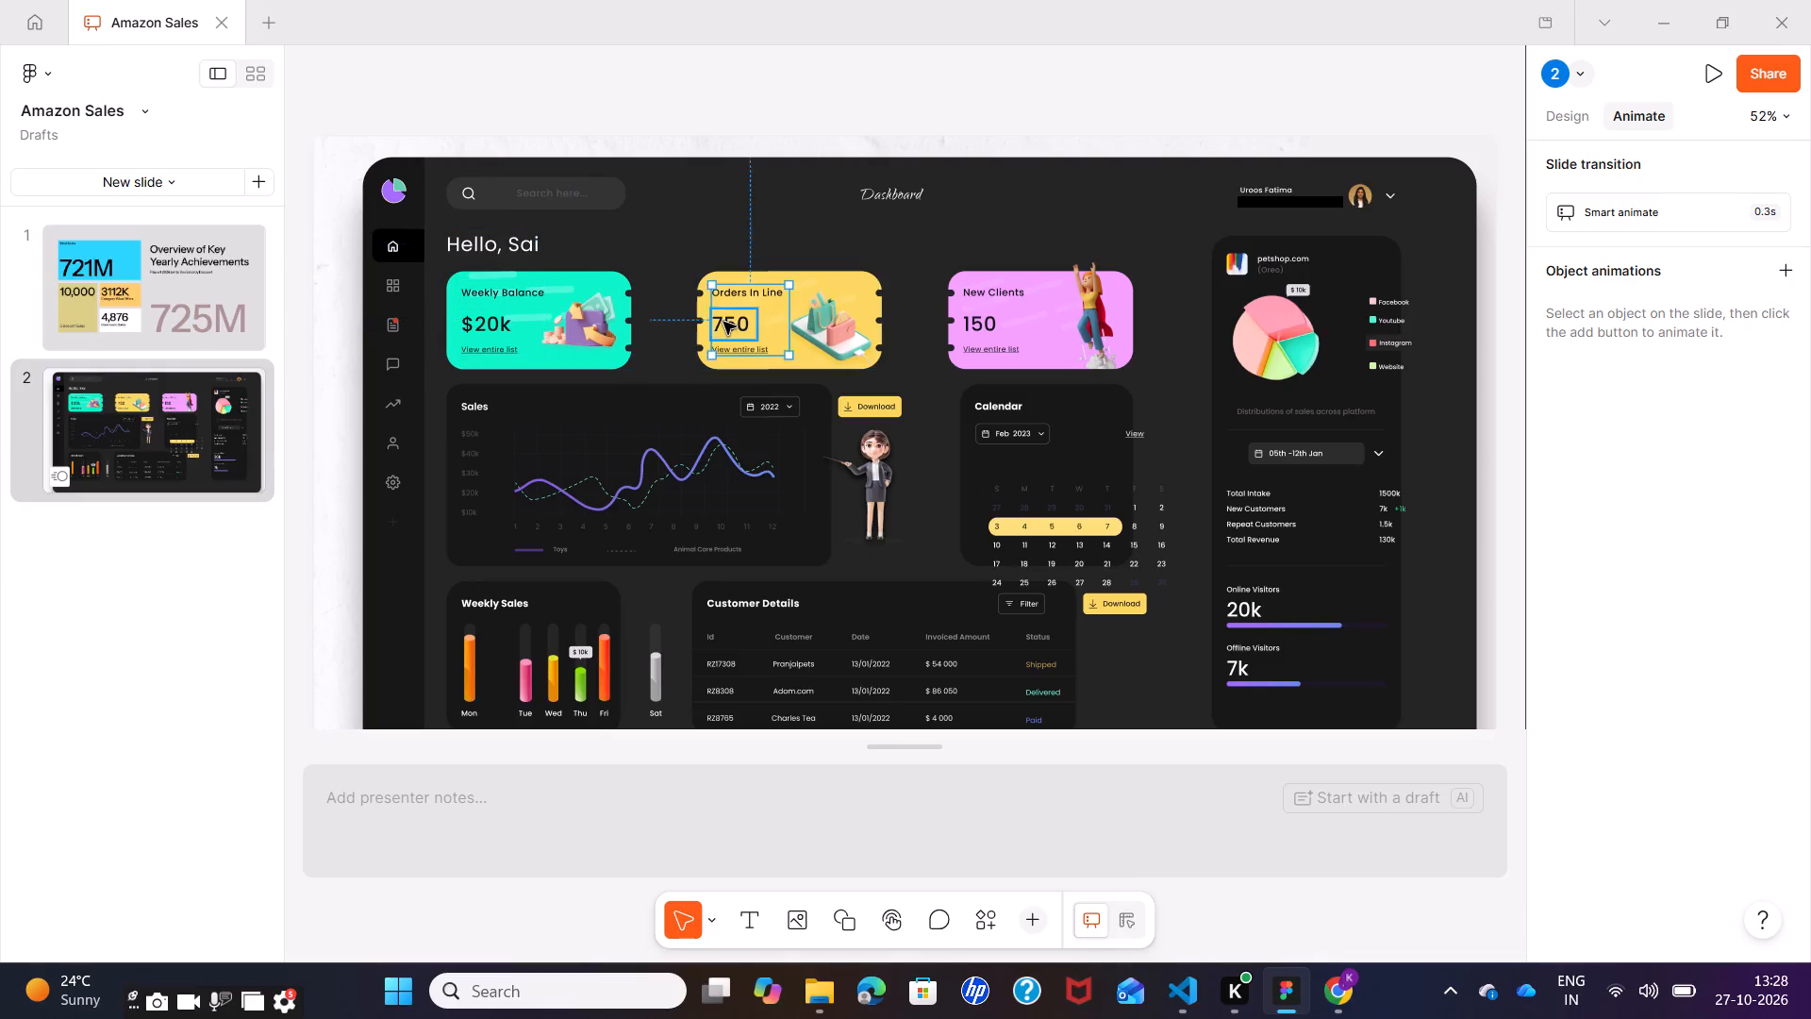
double_click(727, 322)
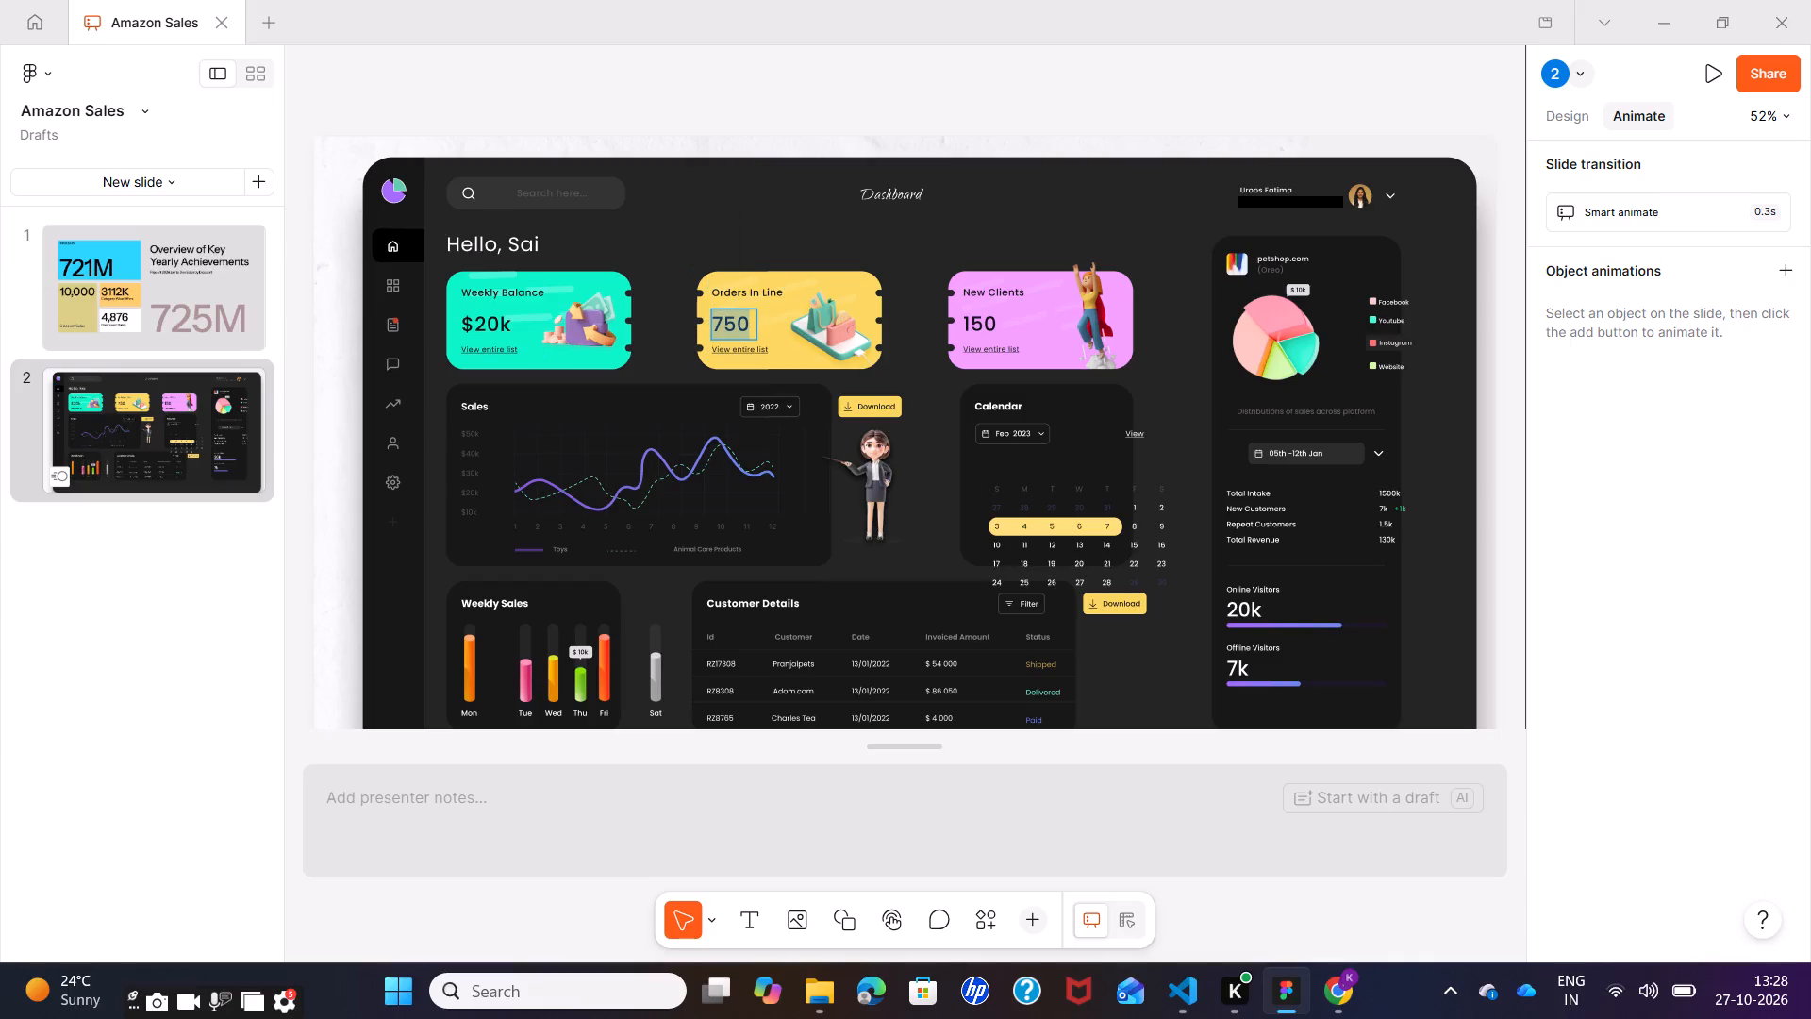
key(BackSpace)
text(925)
Set the New Clients card's number to 222.
double_click(986, 320)
key(BackSpace)
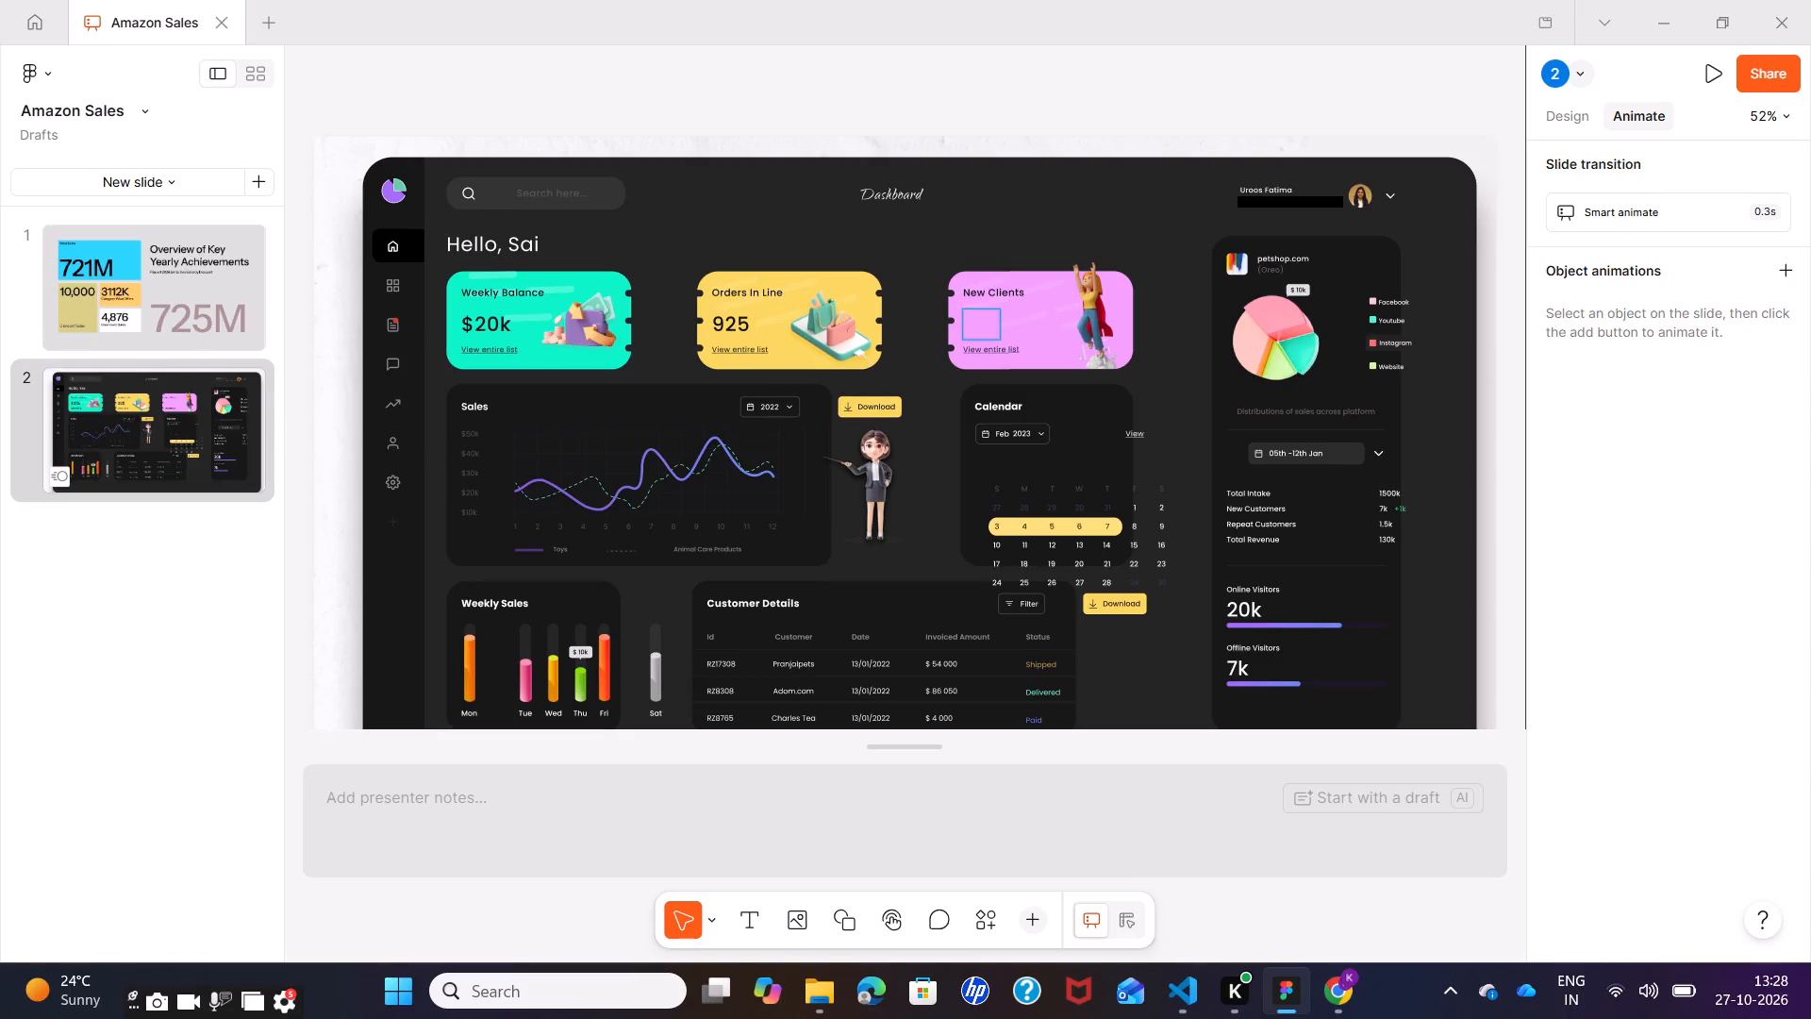
text(2220)
key(BackSpace)
click(1027, 450)
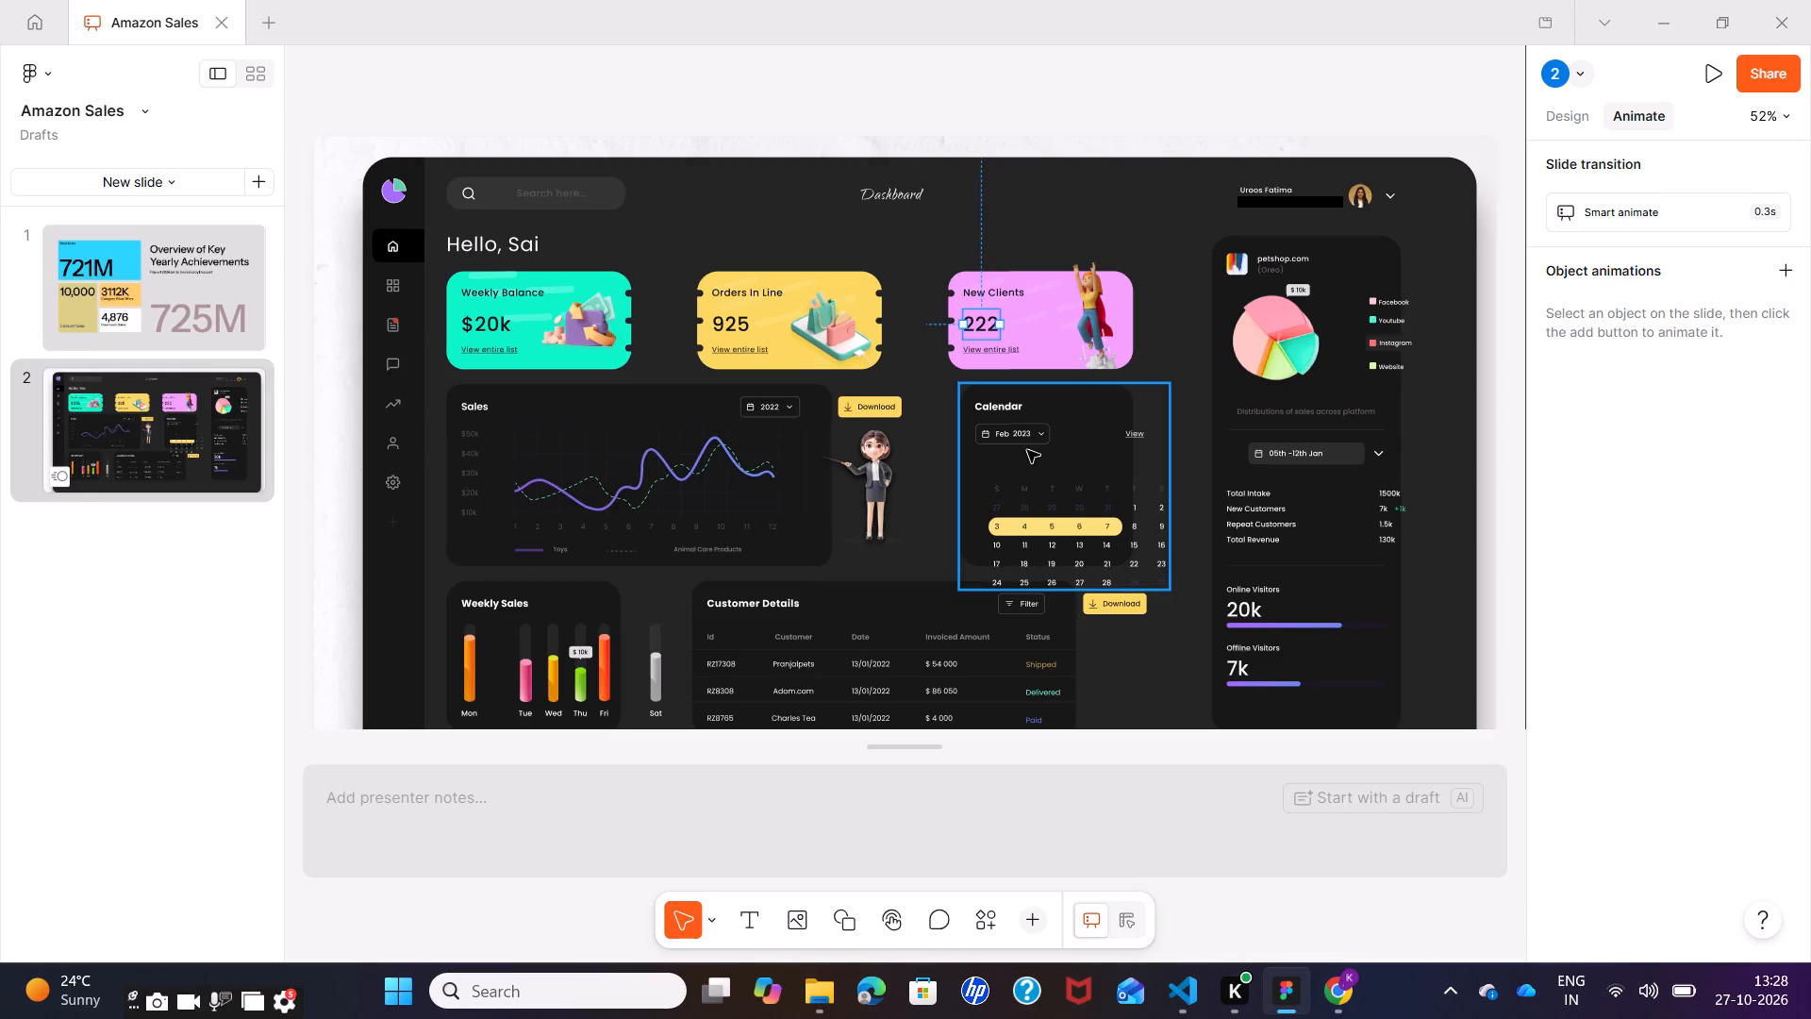
Move the whole Calendar card slightly left and up, away from the petshop.com statistics panel.
drag(1063, 556, 1028, 509)
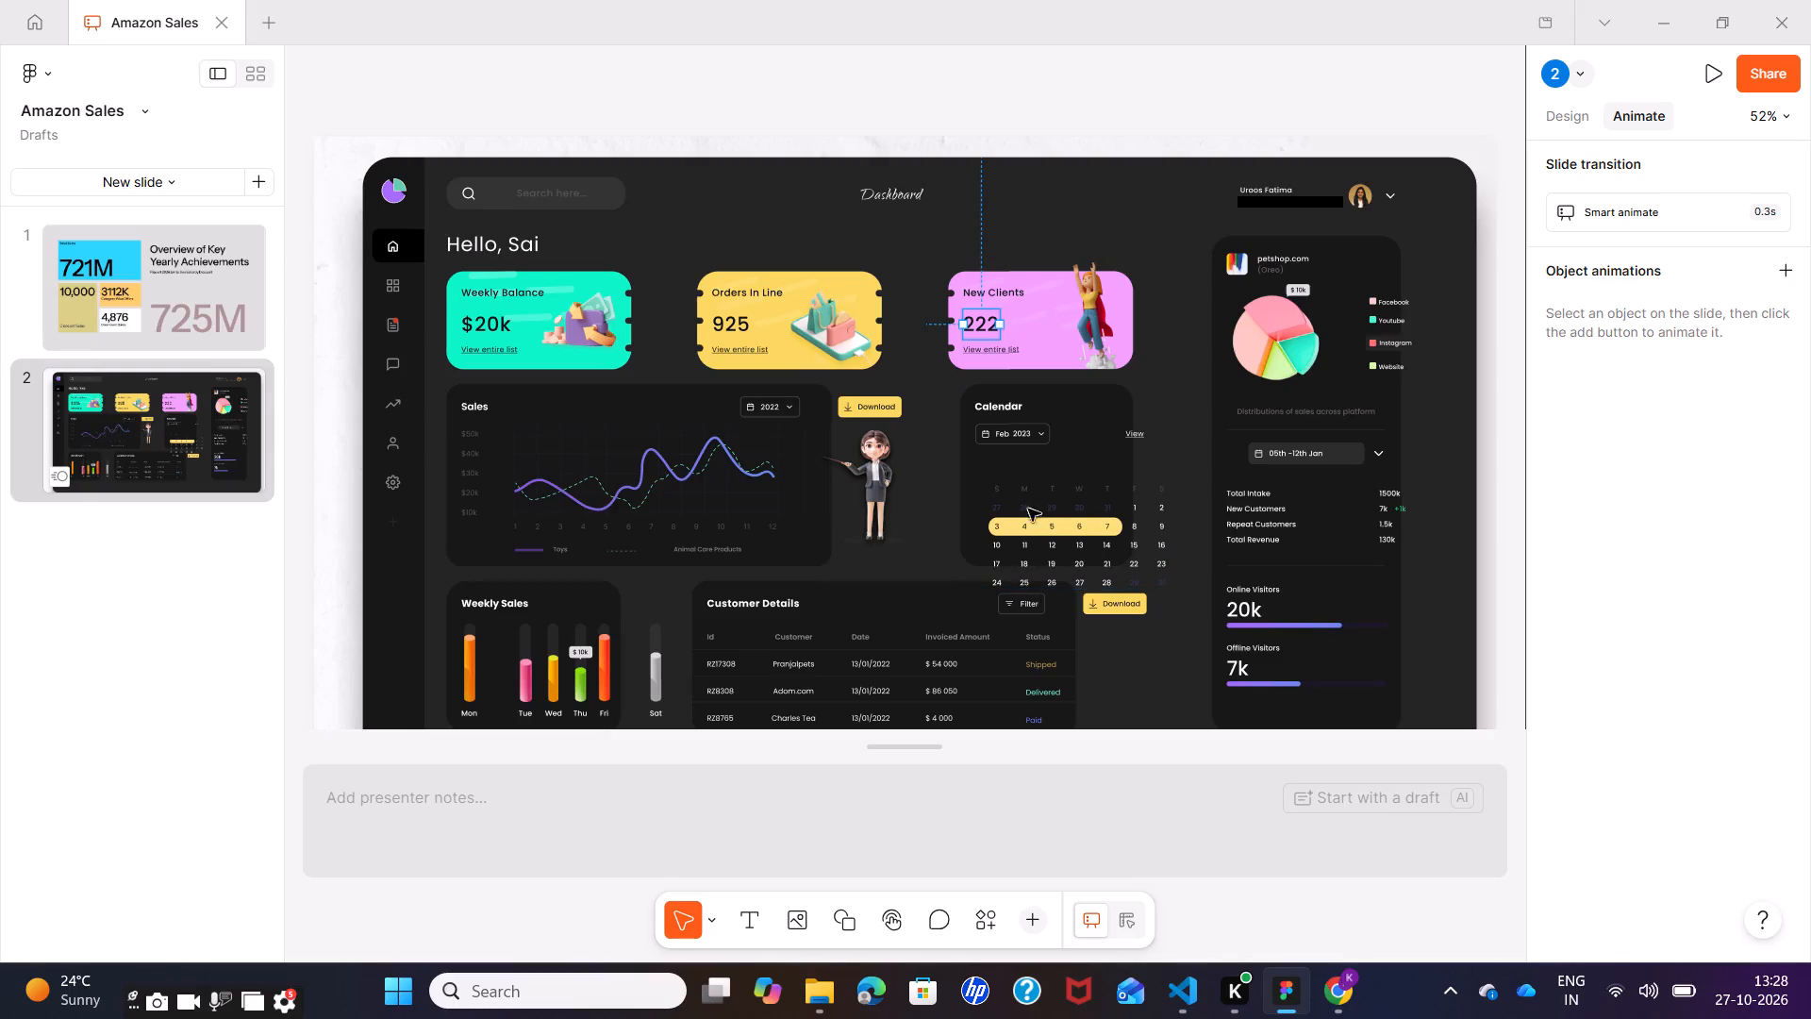
drag(1028, 509, 1022, 505)
click(1044, 553)
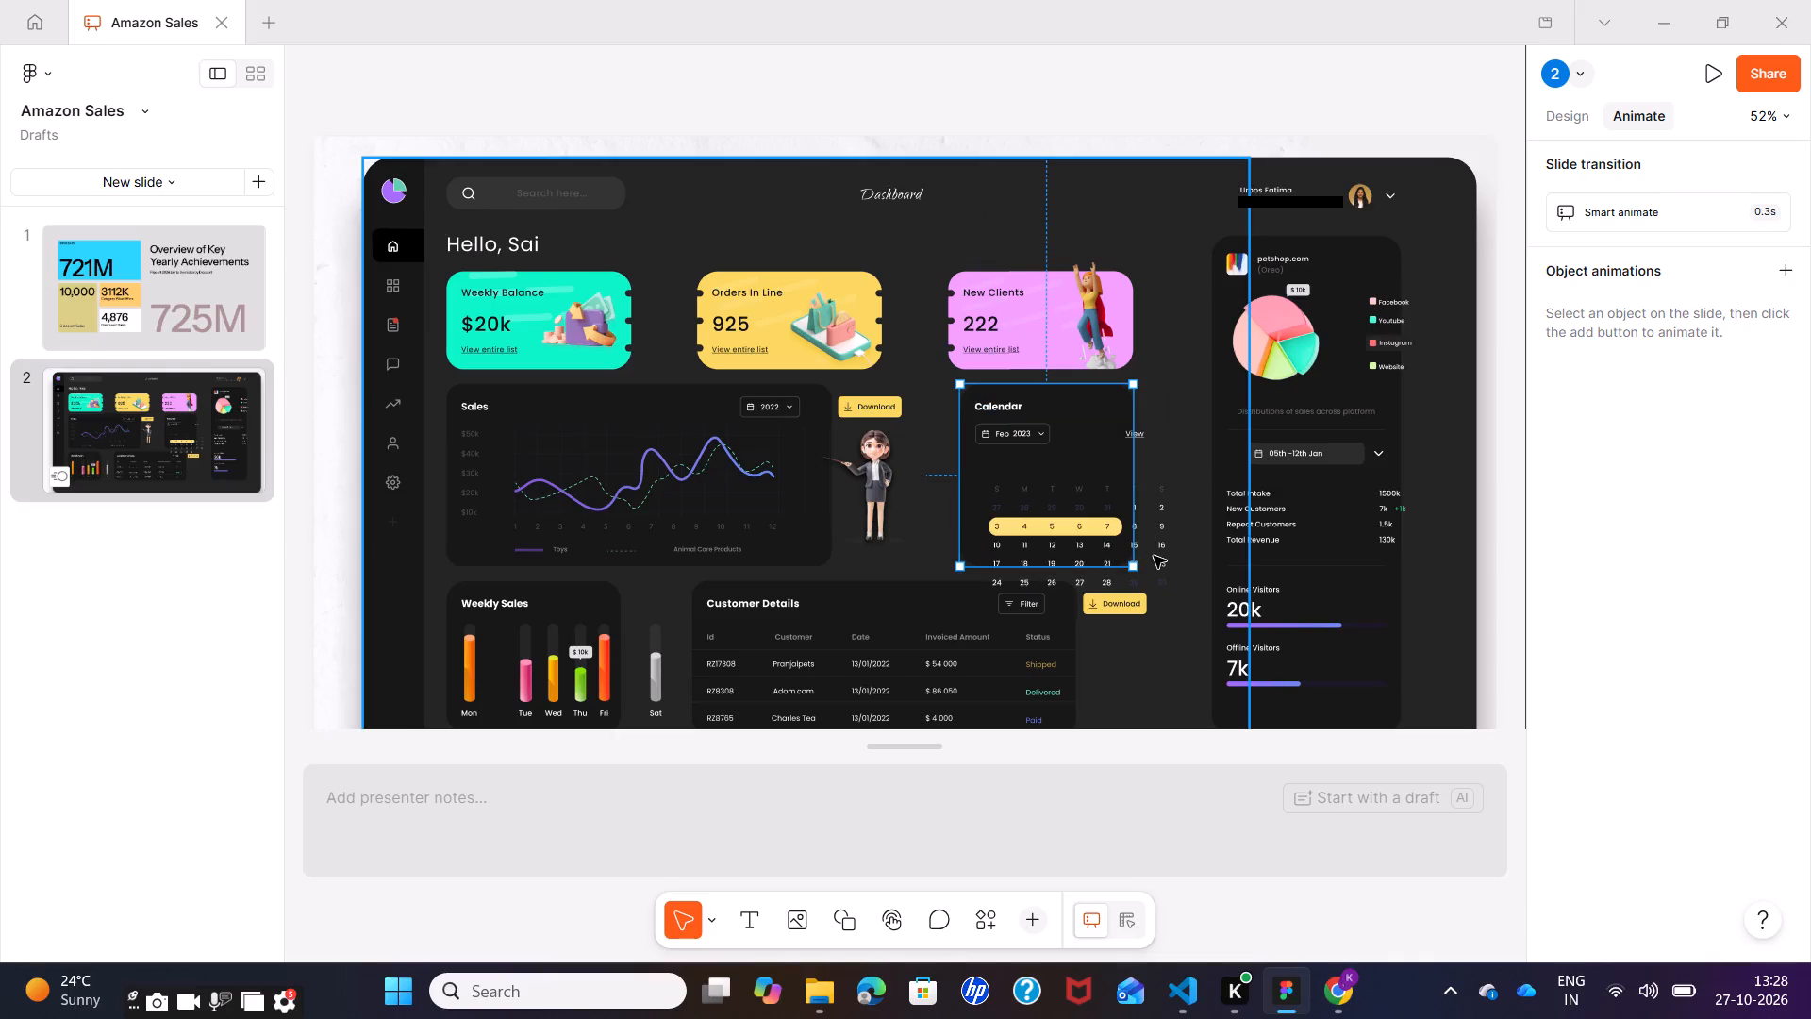
click(1154, 556)
click(1155, 562)
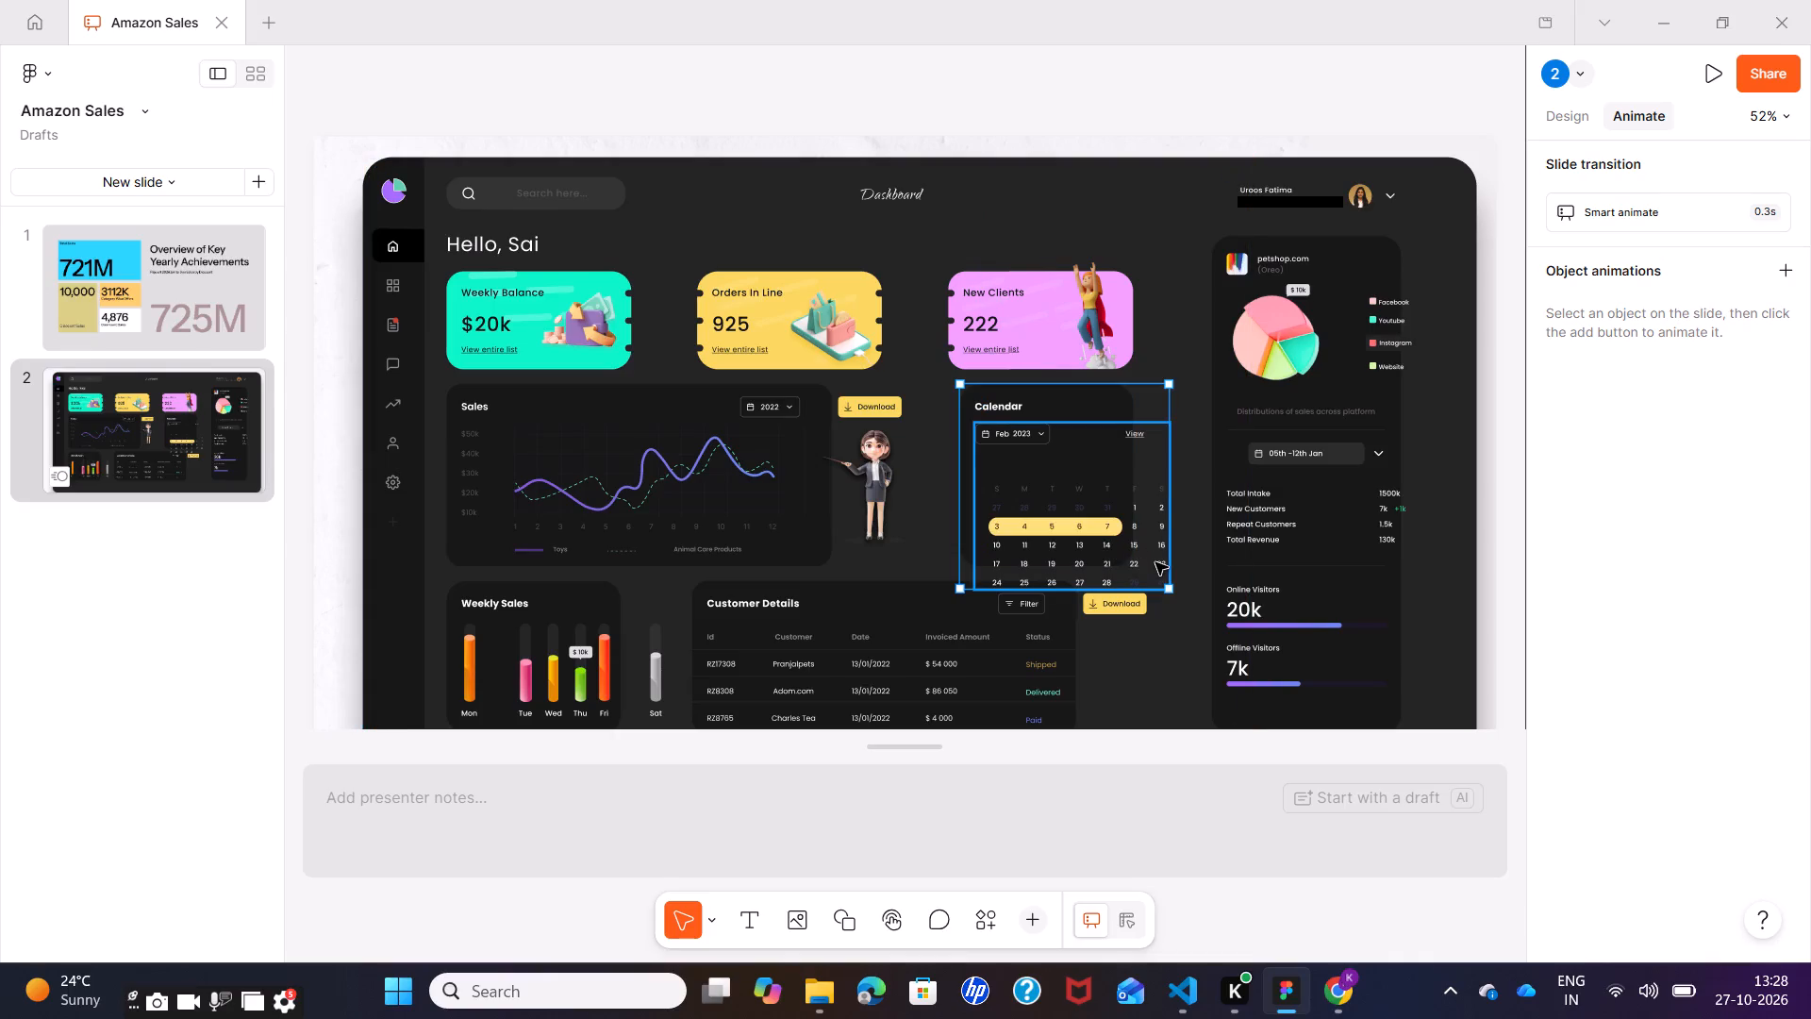
drag(1155, 562, 1136, 560)
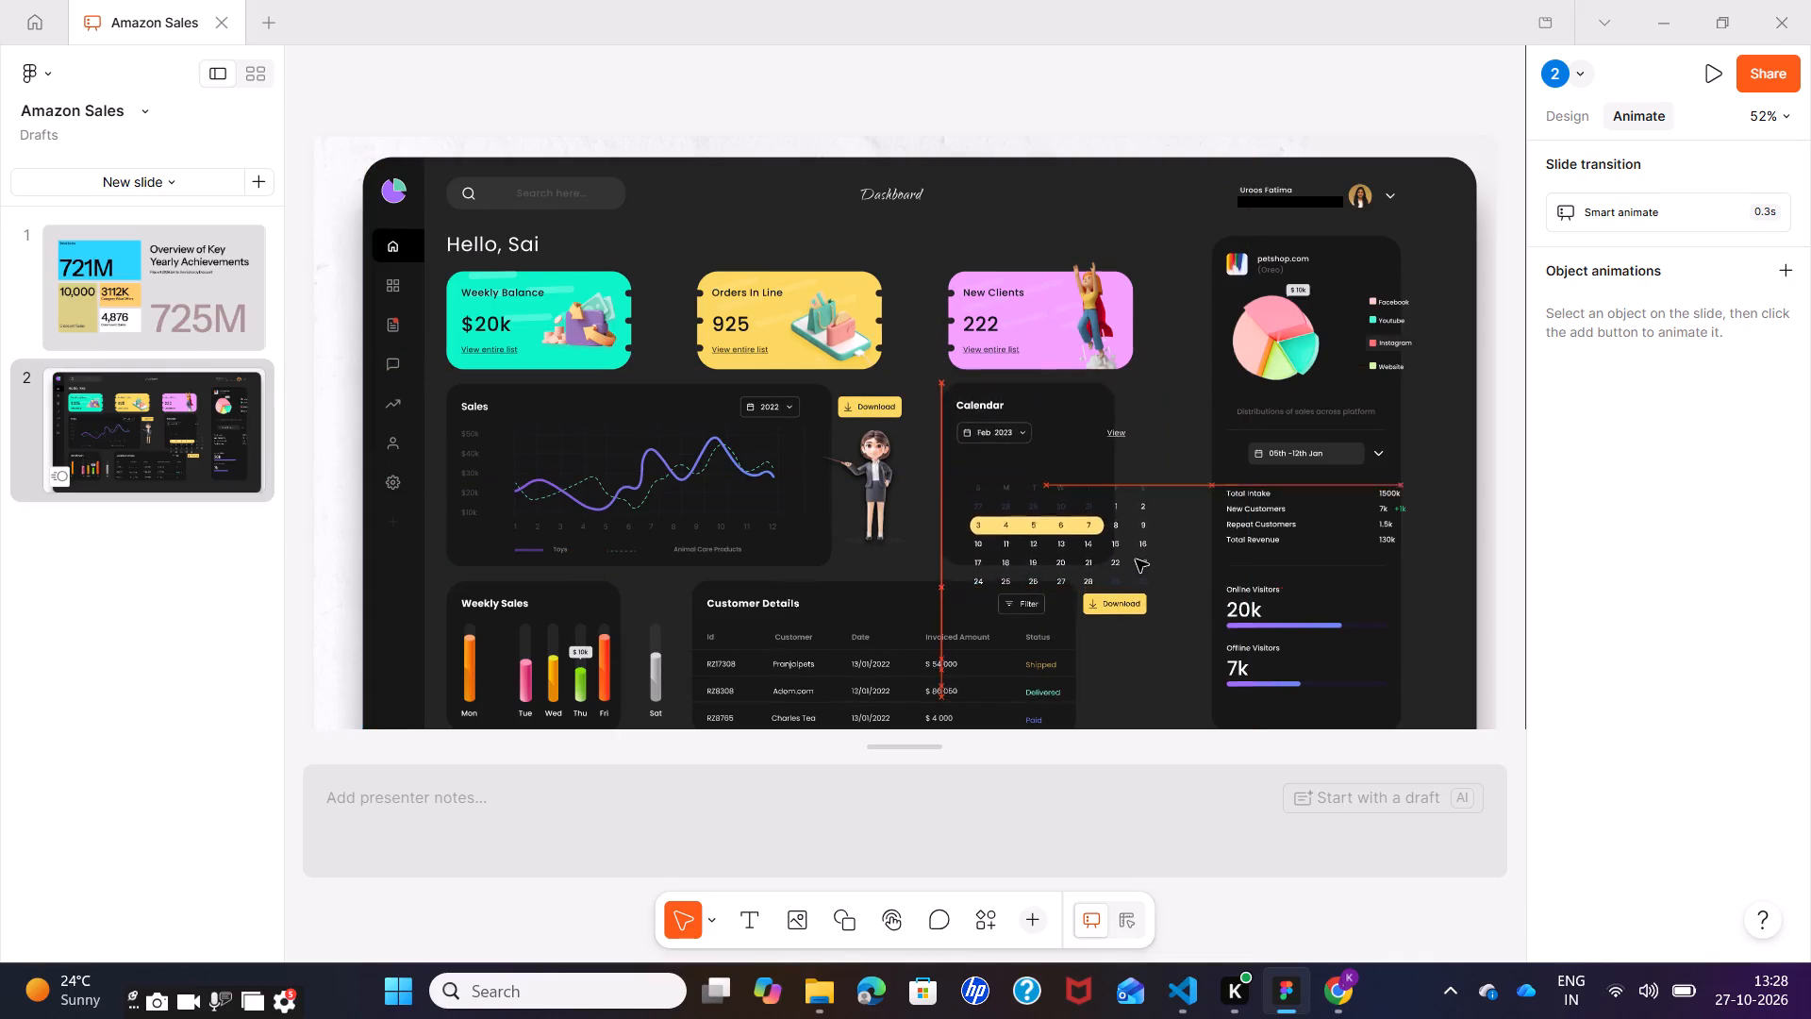
drag(1136, 560, 1136, 552)
Narrow the month selector and date grid group and reposition it inside the Calendar card's background, below the Calendar title.
click(1090, 549)
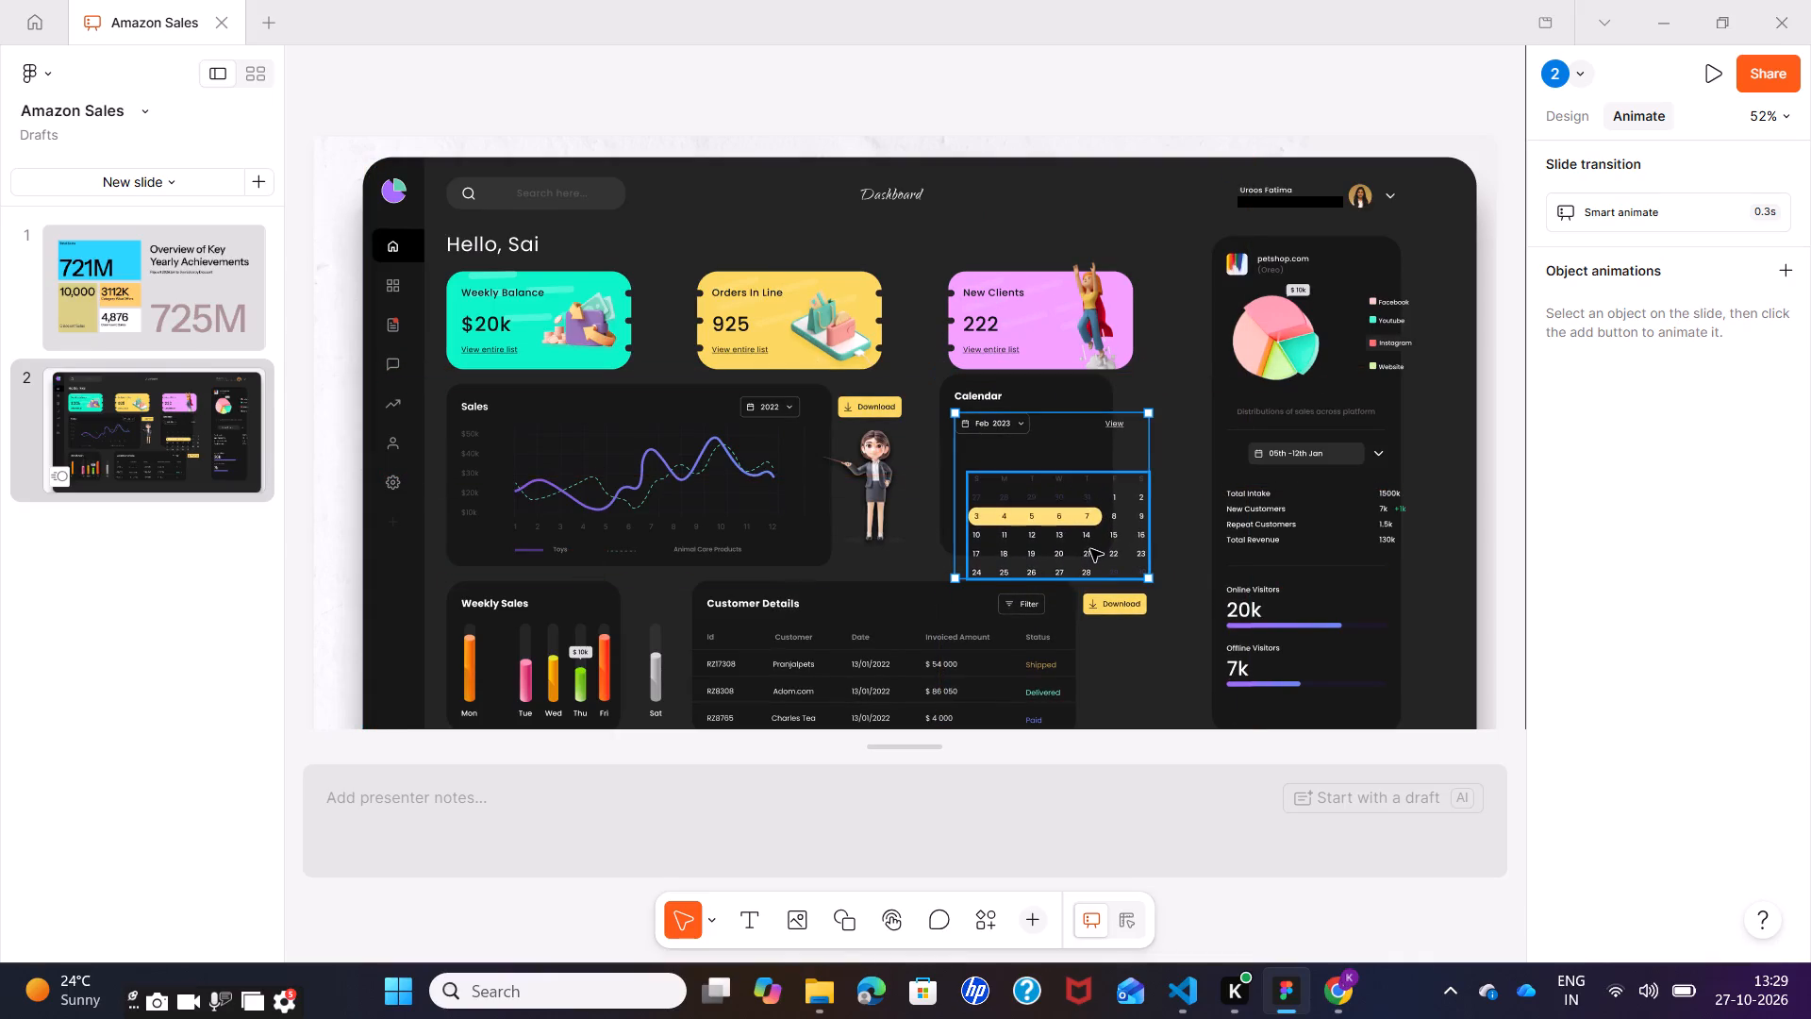
drag(1090, 549, 1073, 542)
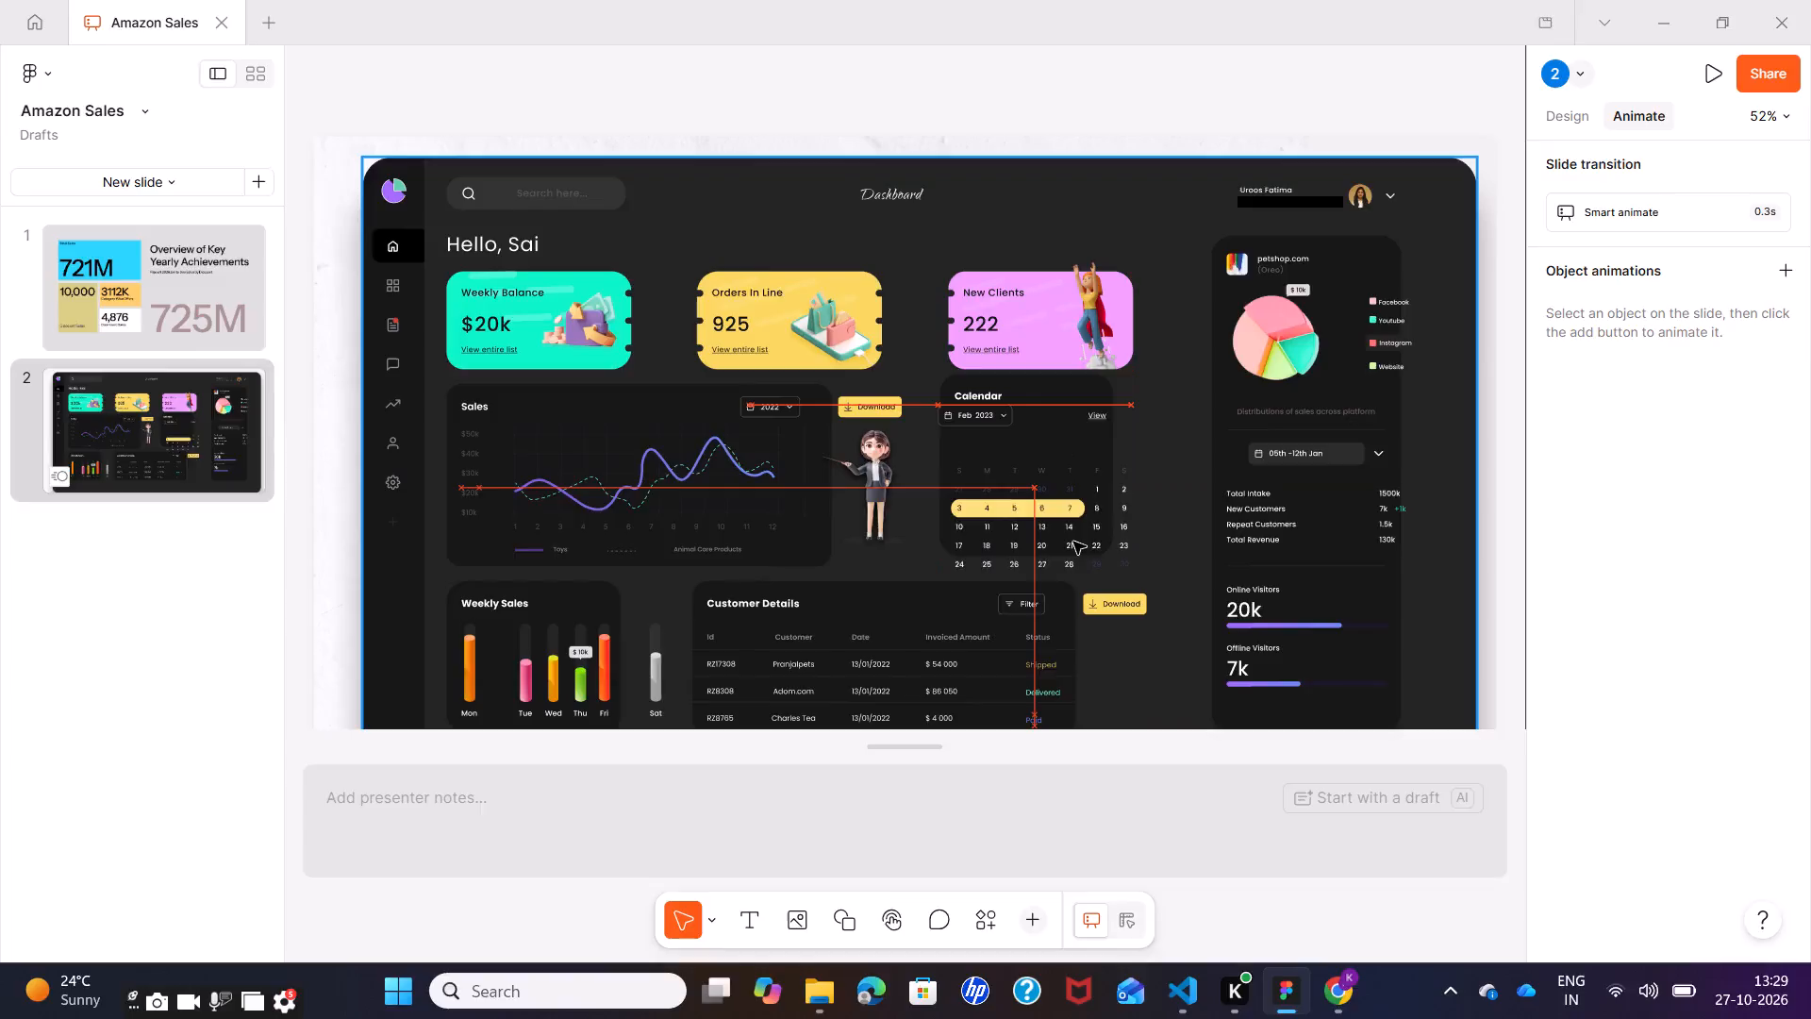
drag(1073, 542, 1072, 524)
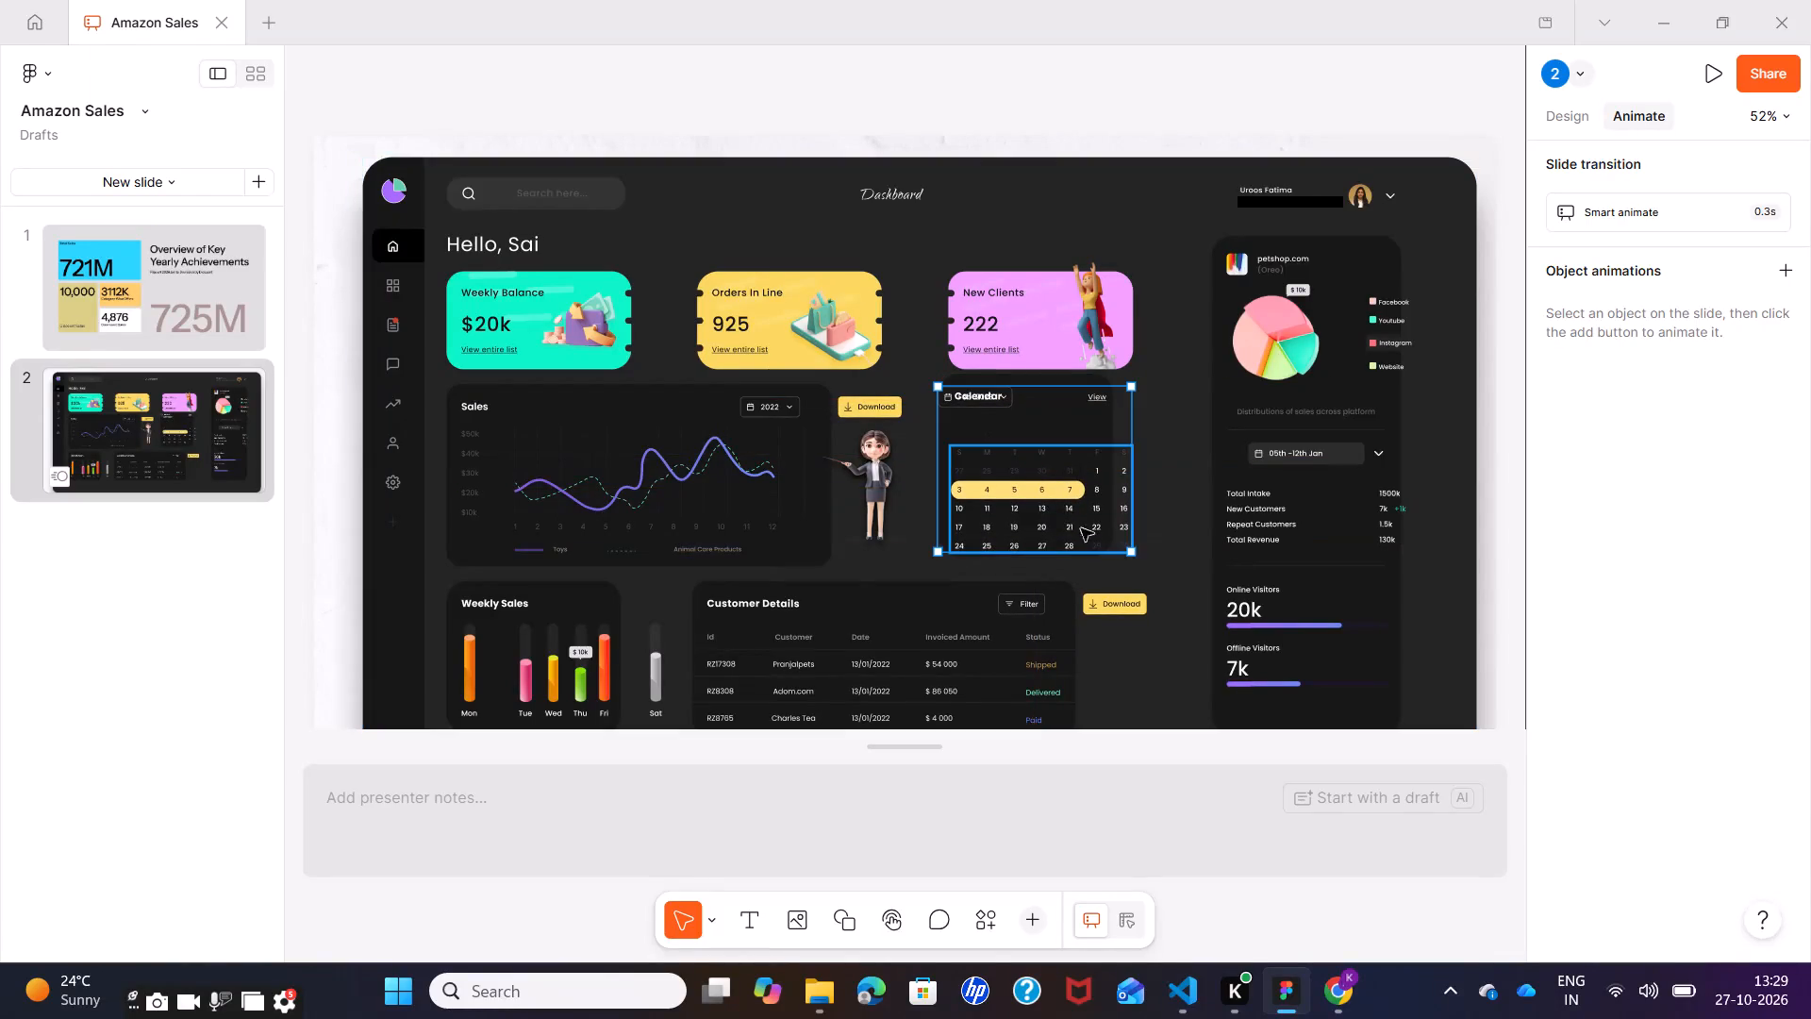
drag(1129, 550, 1102, 542)
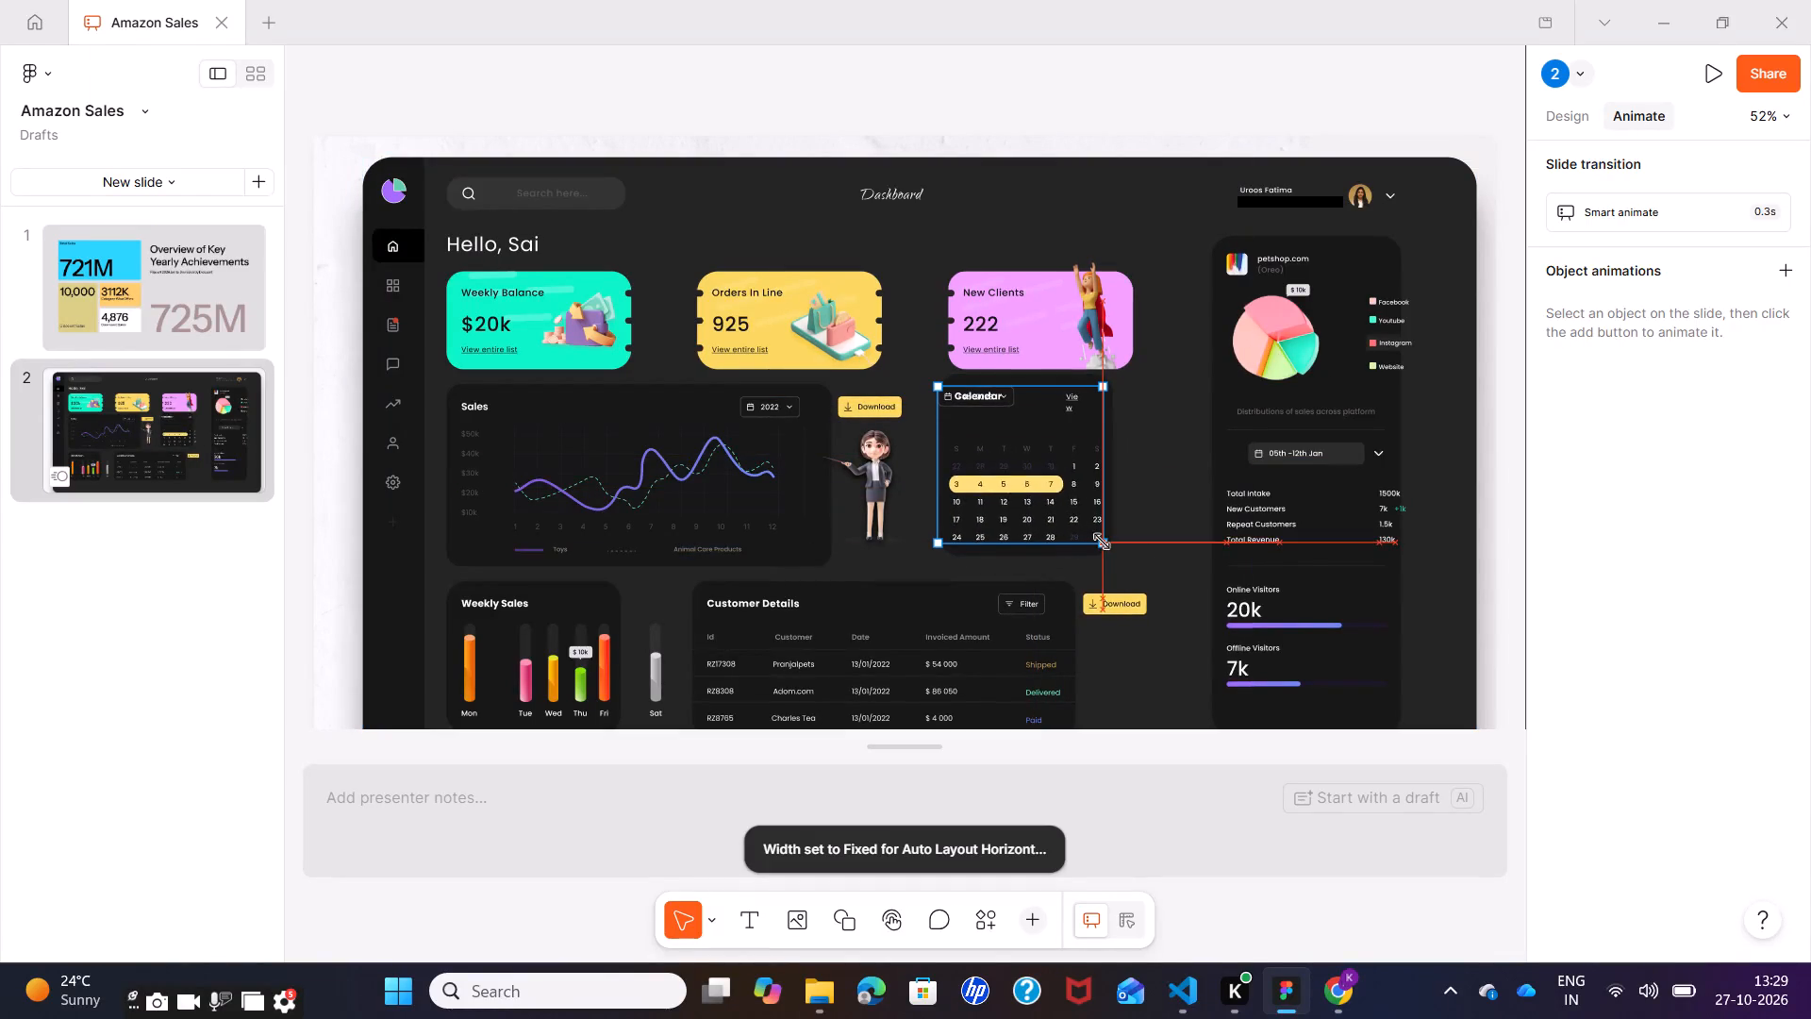
drag(1102, 542, 1095, 539)
drag(1062, 515, 1065, 518)
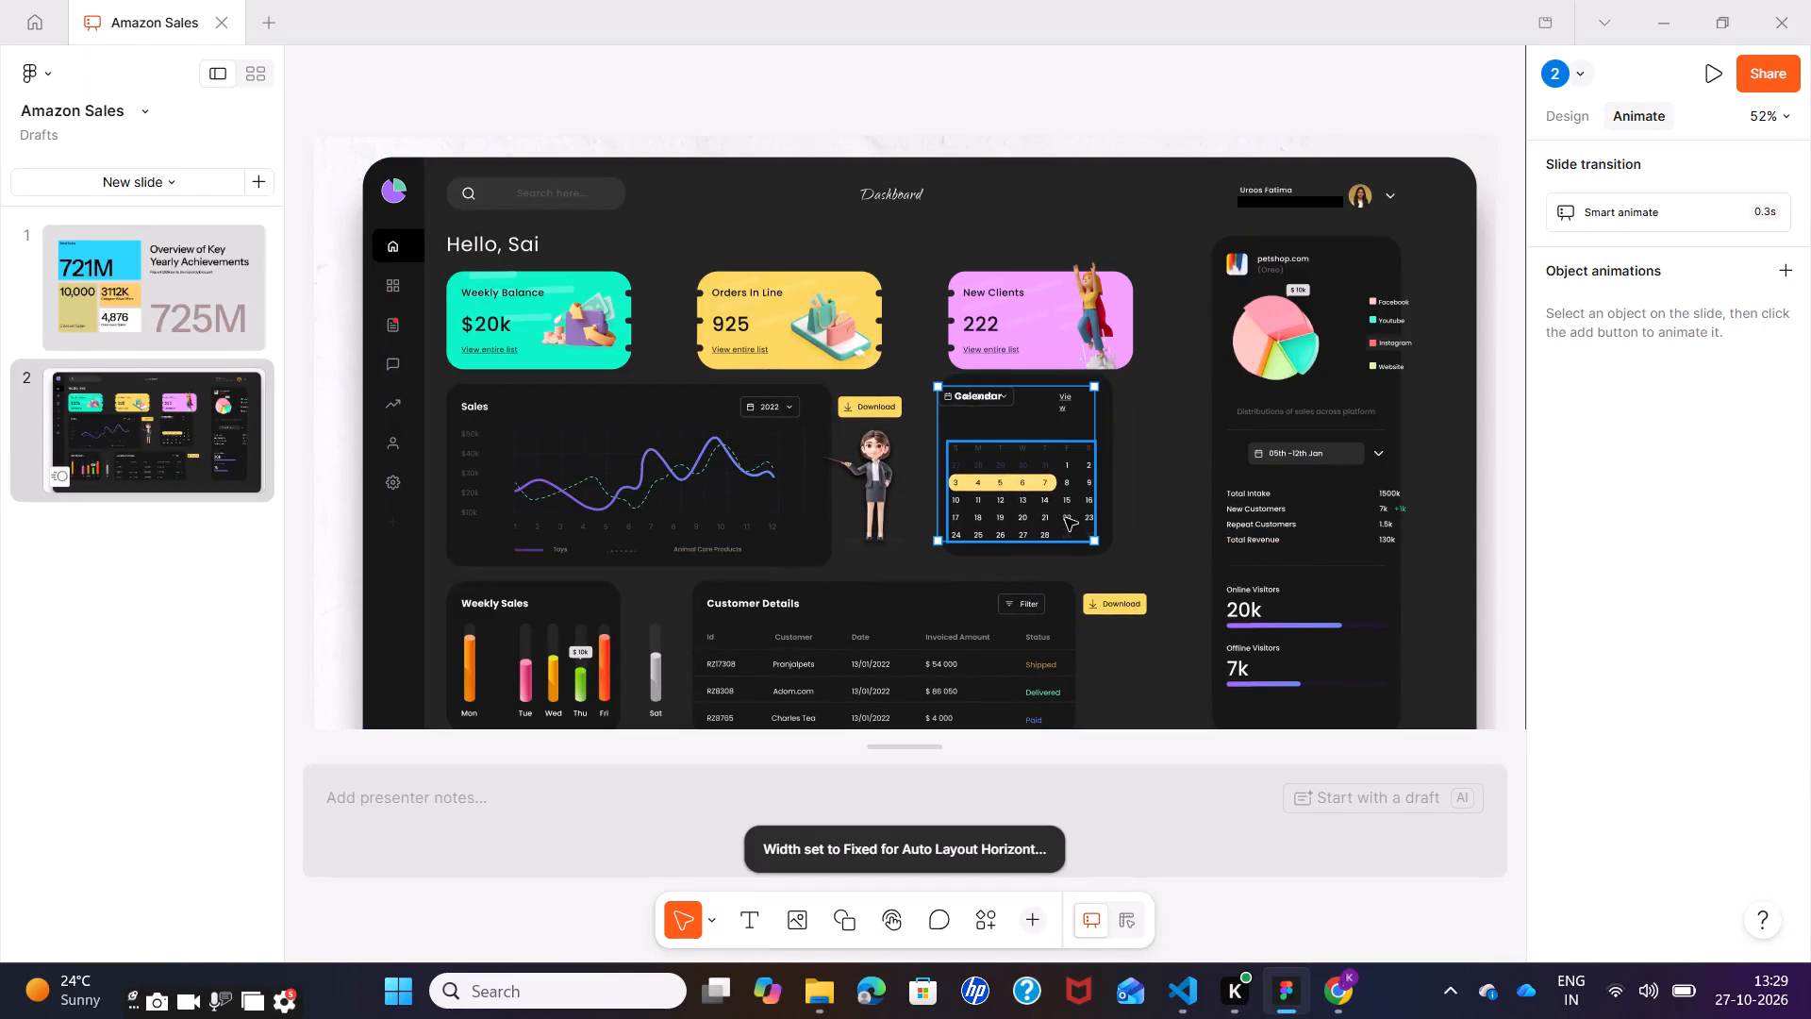
drag(1065, 518, 1071, 530)
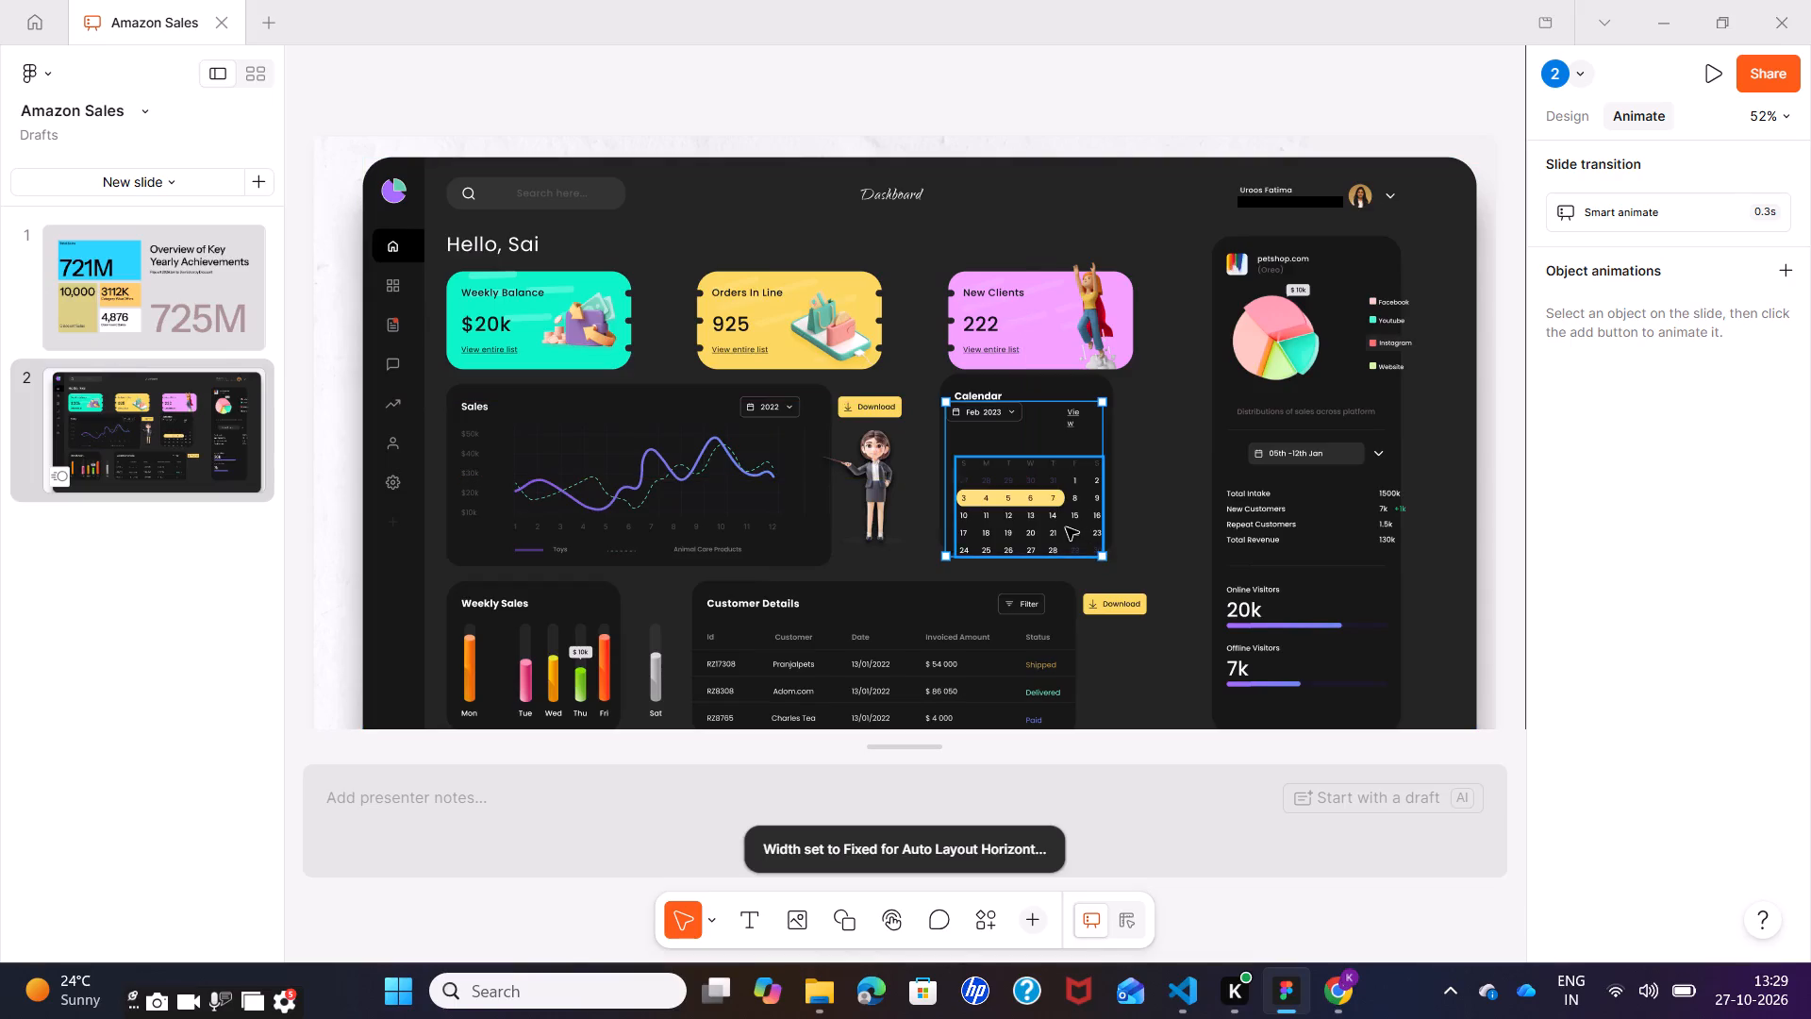
click(1066, 527)
click(1048, 507)
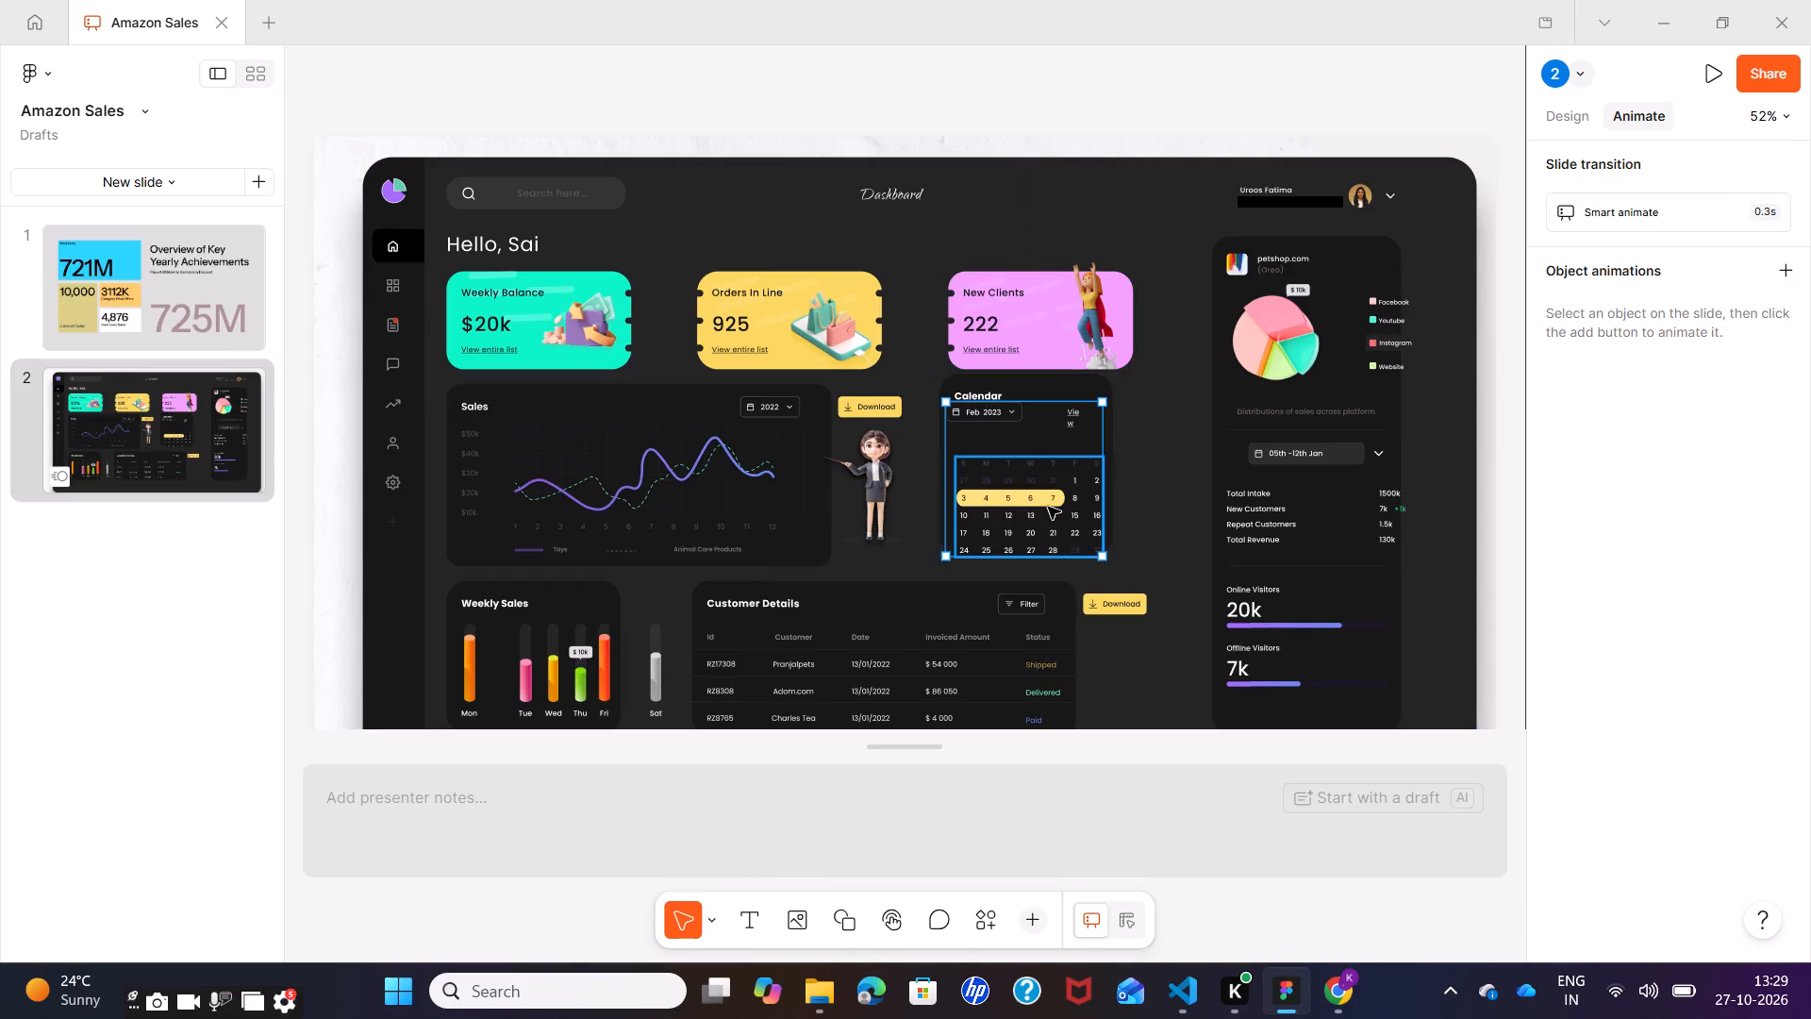
click(1048, 507)
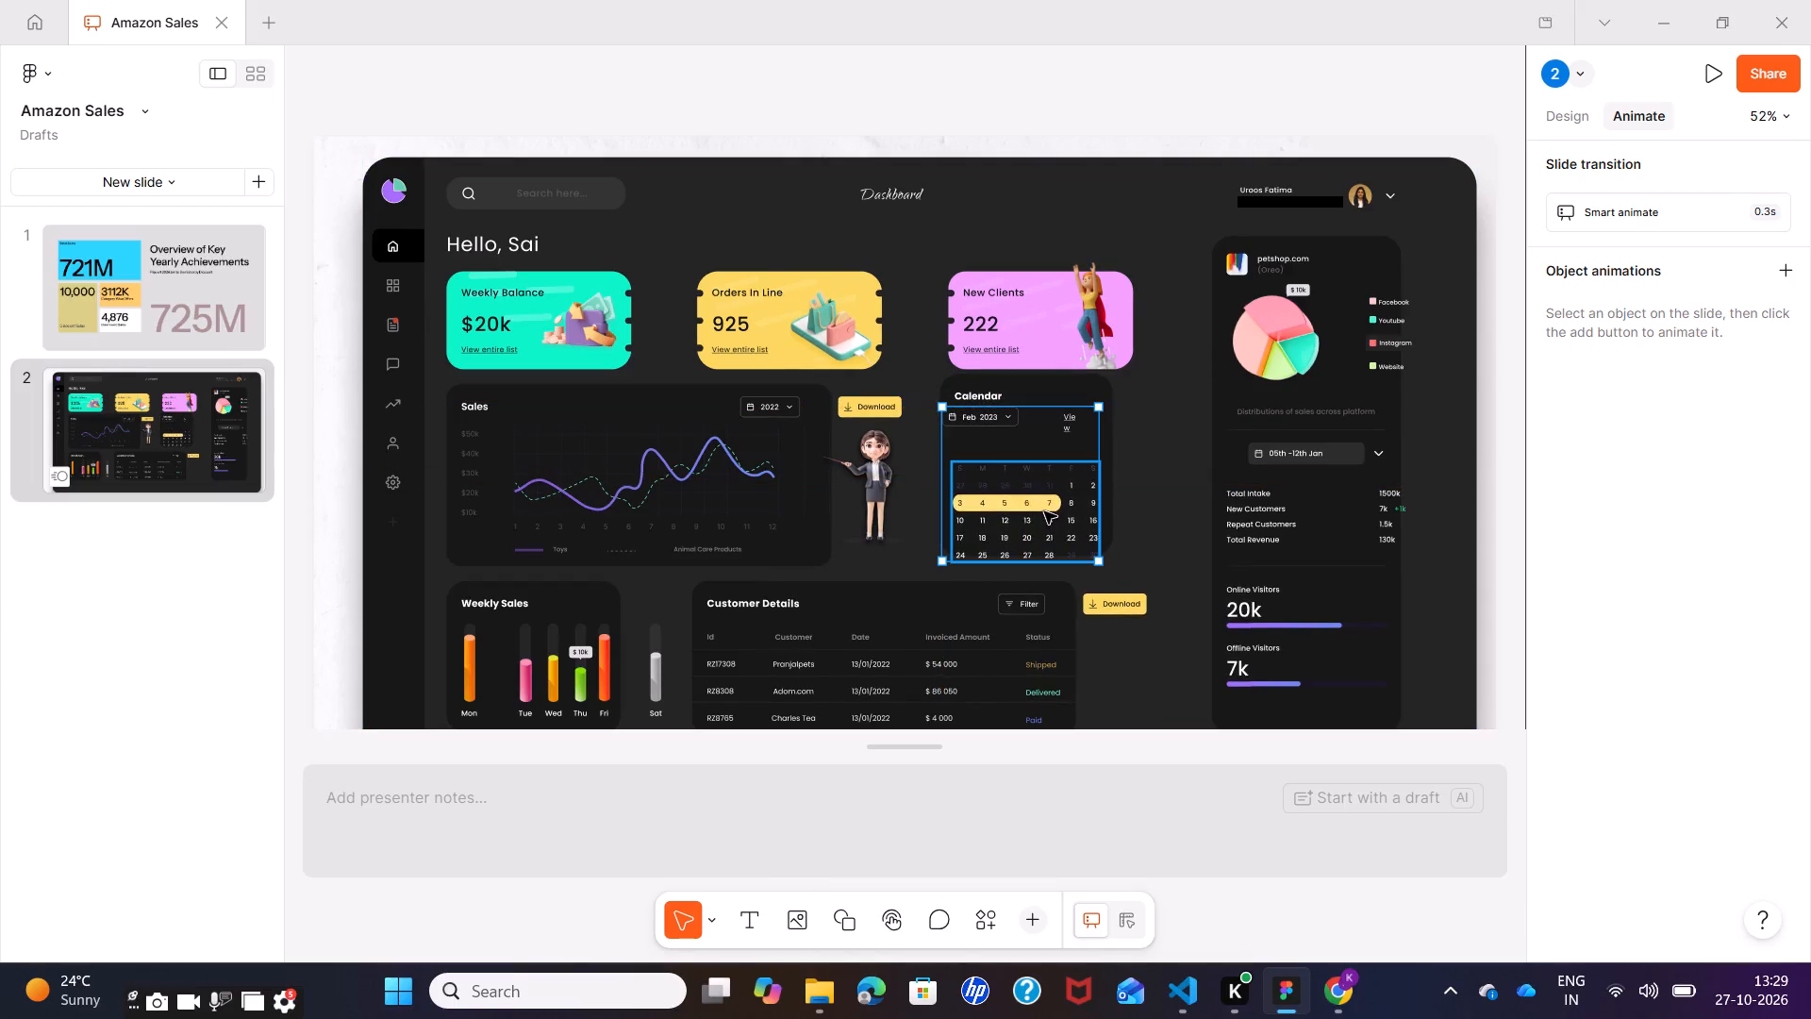
Shrink the month selector and date grid group a little further so it sits within the Calendar card's lower edge.
click(1085, 523)
click(1075, 516)
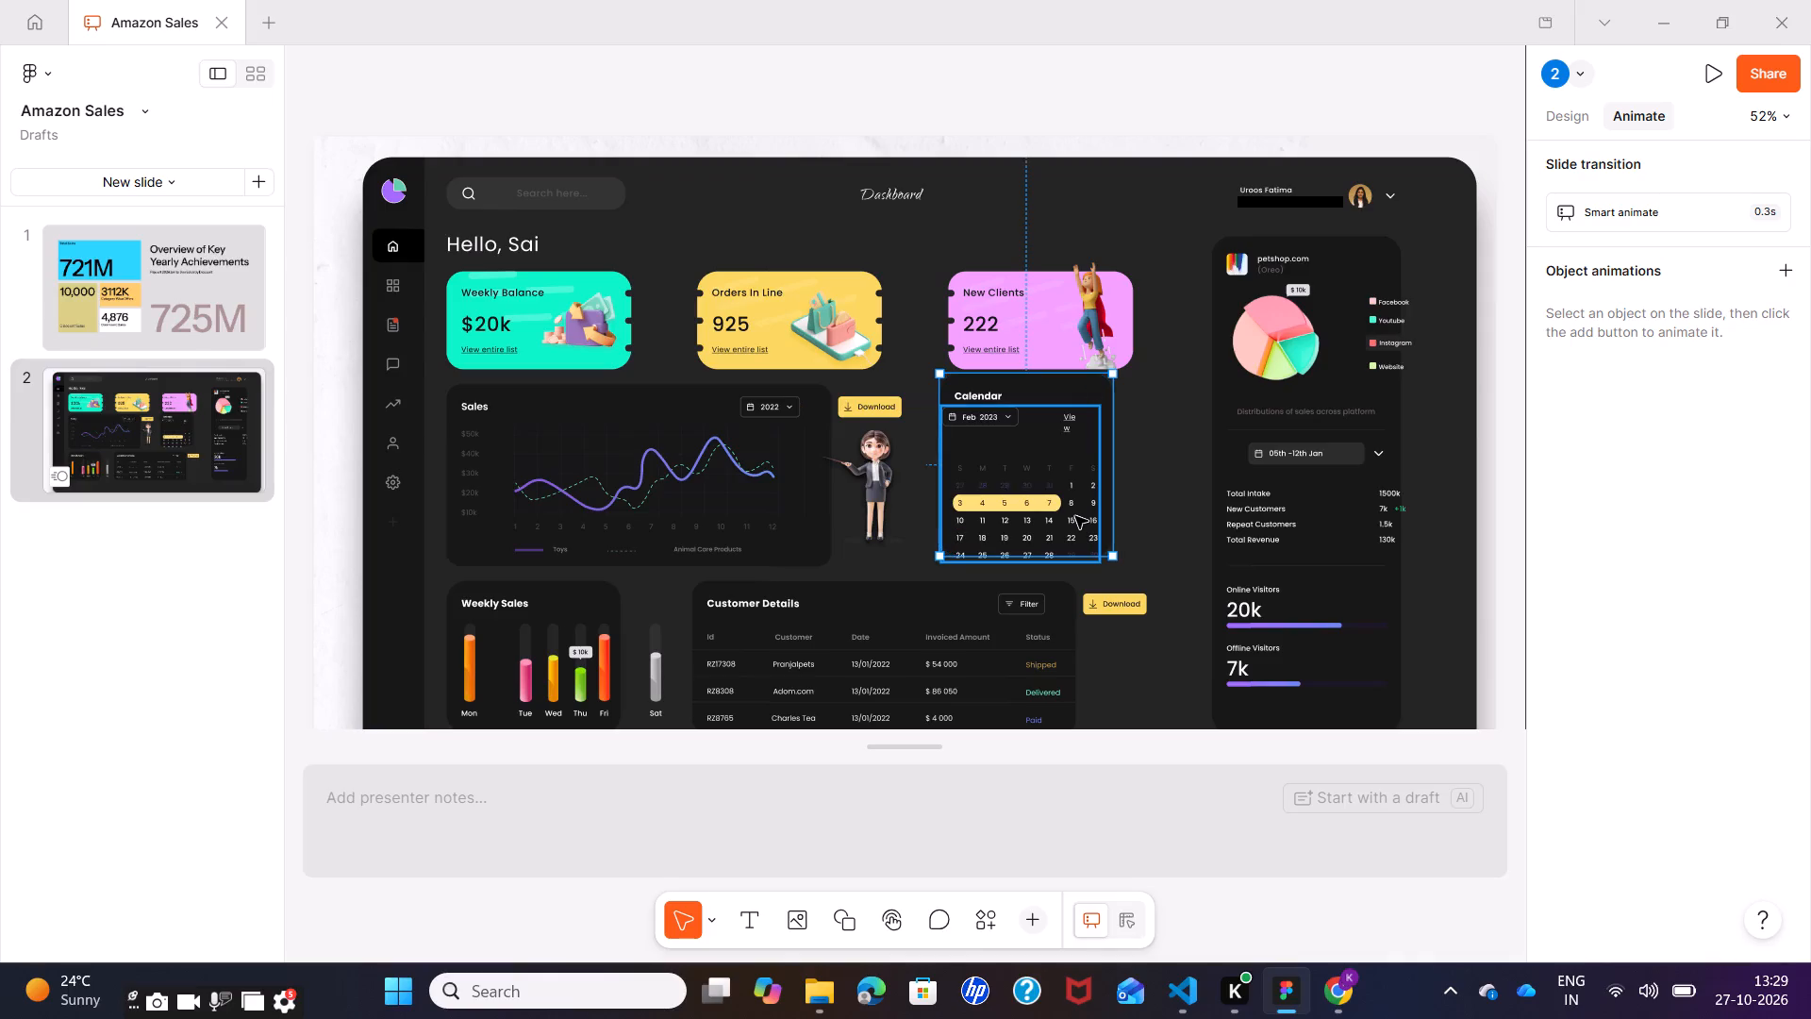
click(1075, 516)
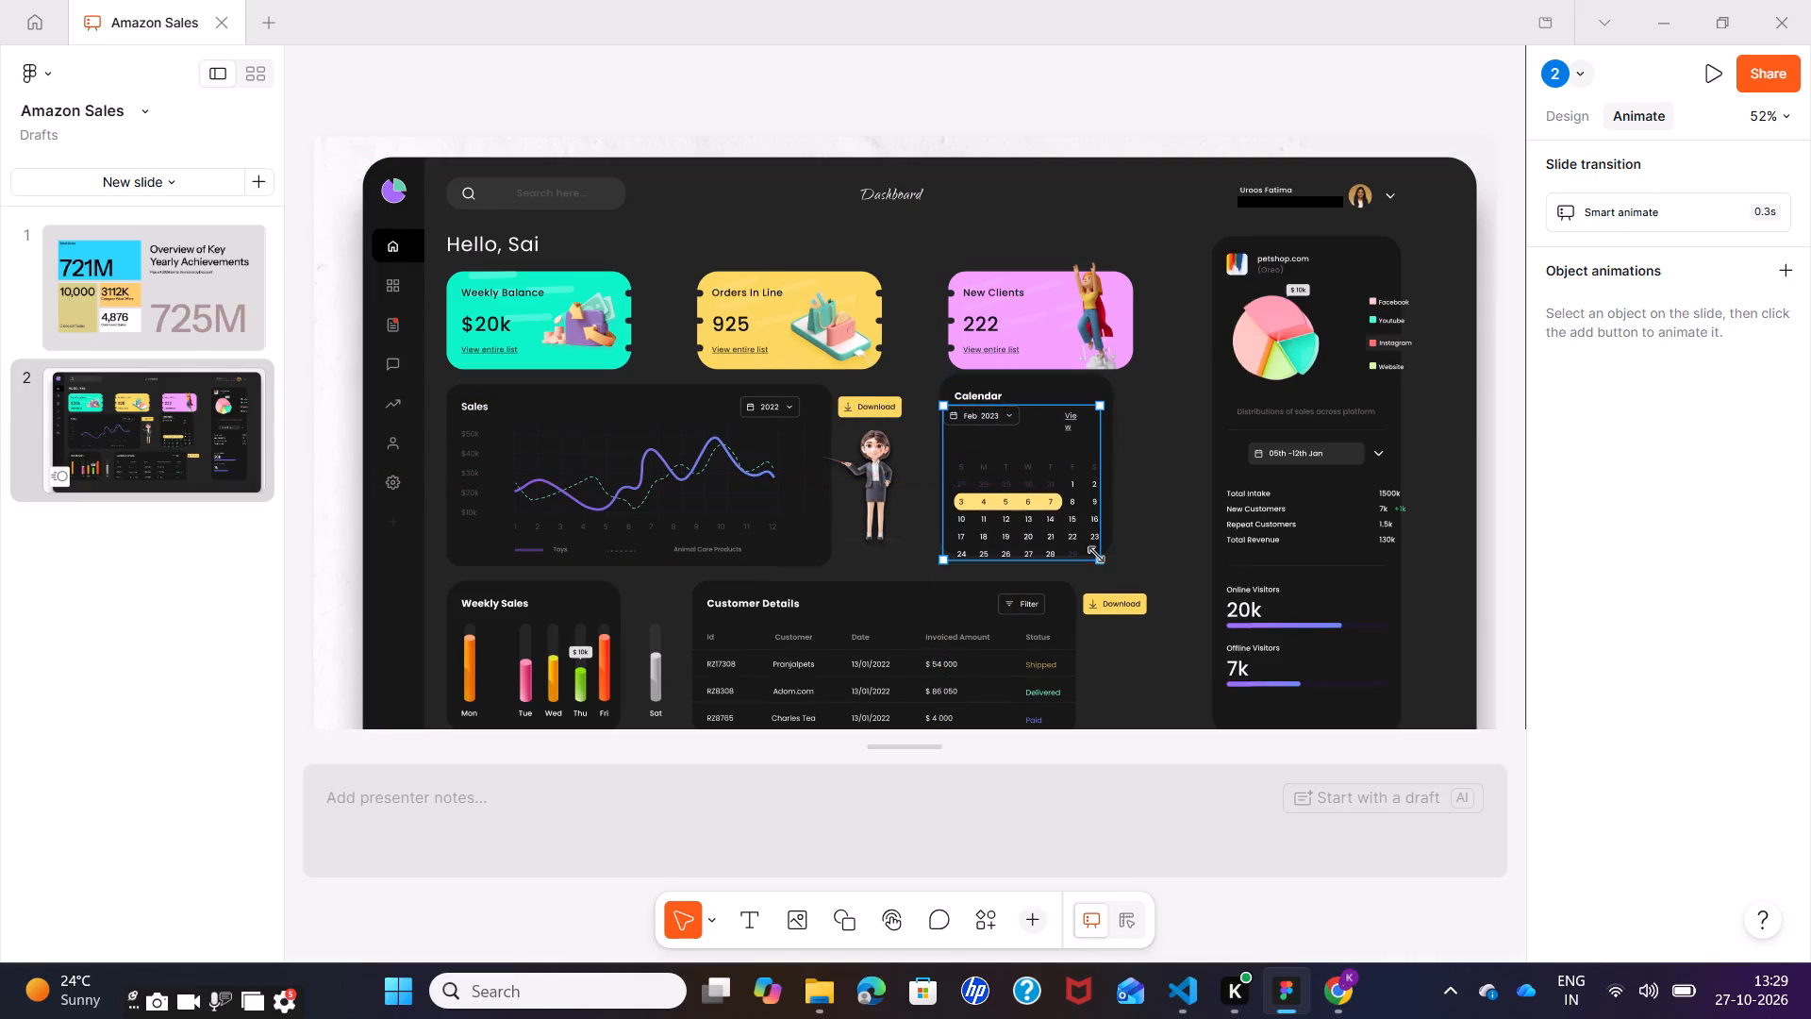
drag(1098, 562, 1092, 551)
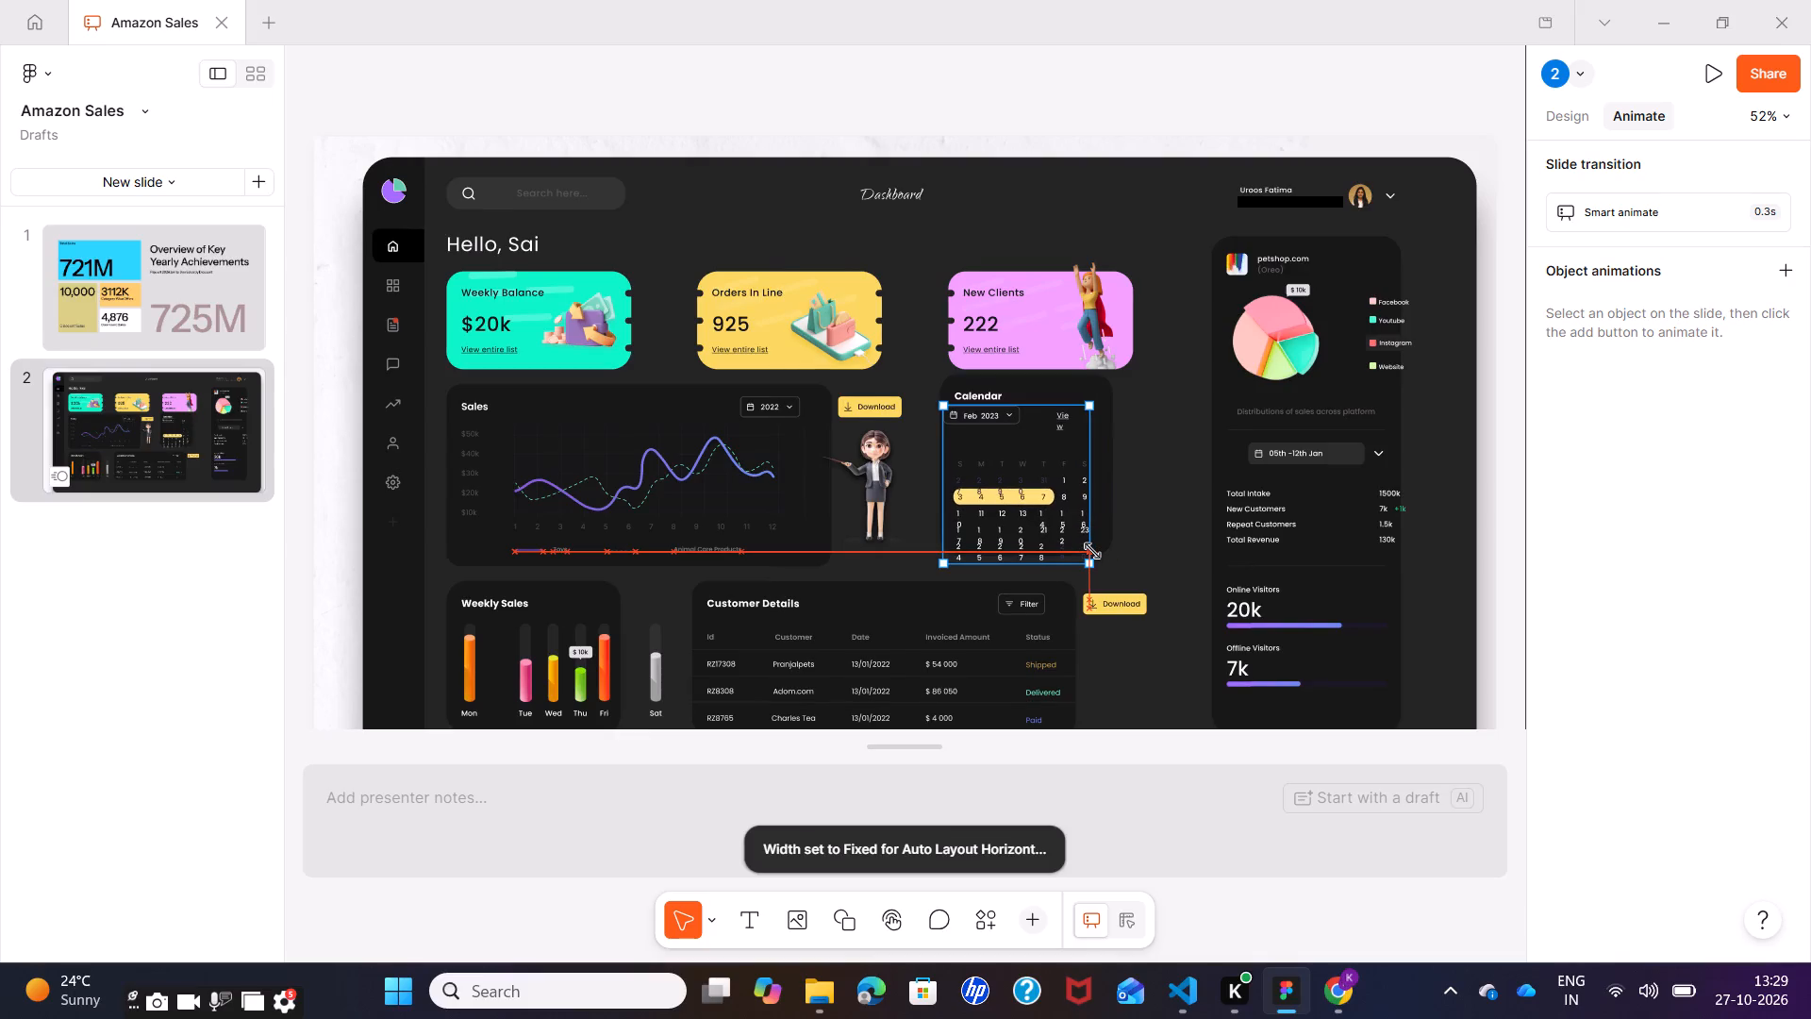
drag(1092, 551, 1092, 540)
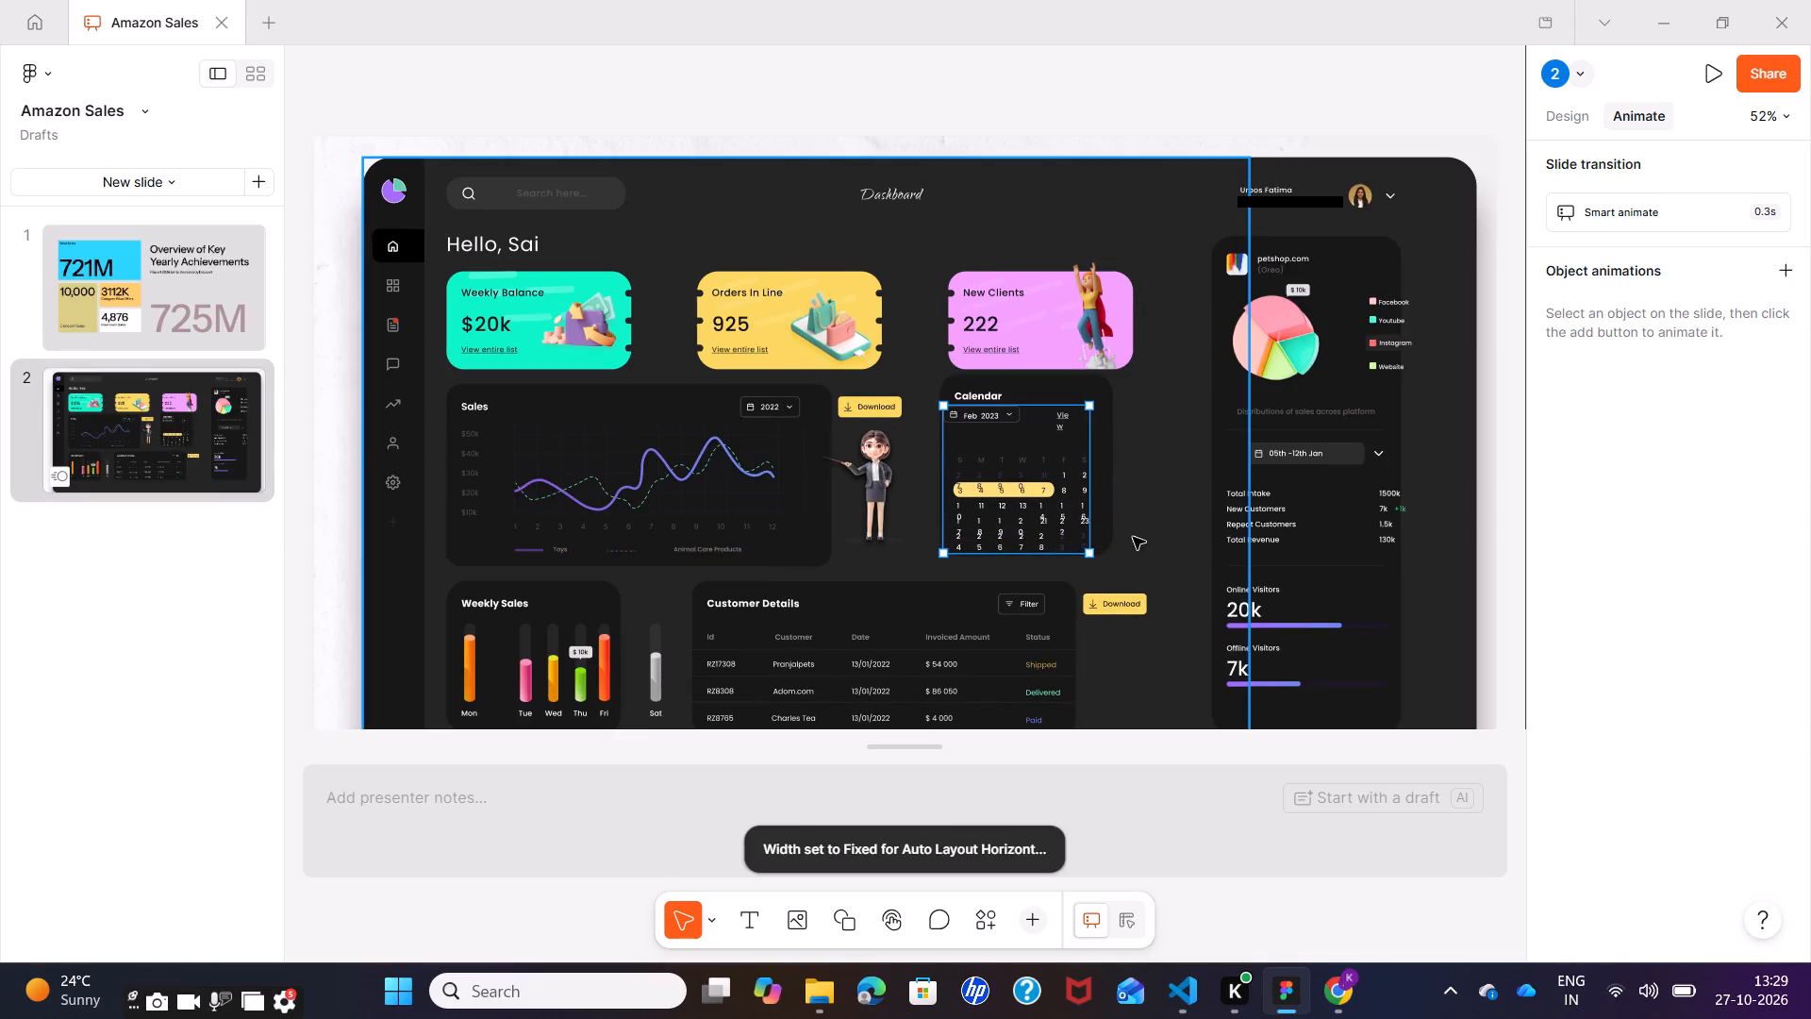
click(1134, 535)
Move the whole Calendar card down so its top lines up with the Sales card.
click(1051, 521)
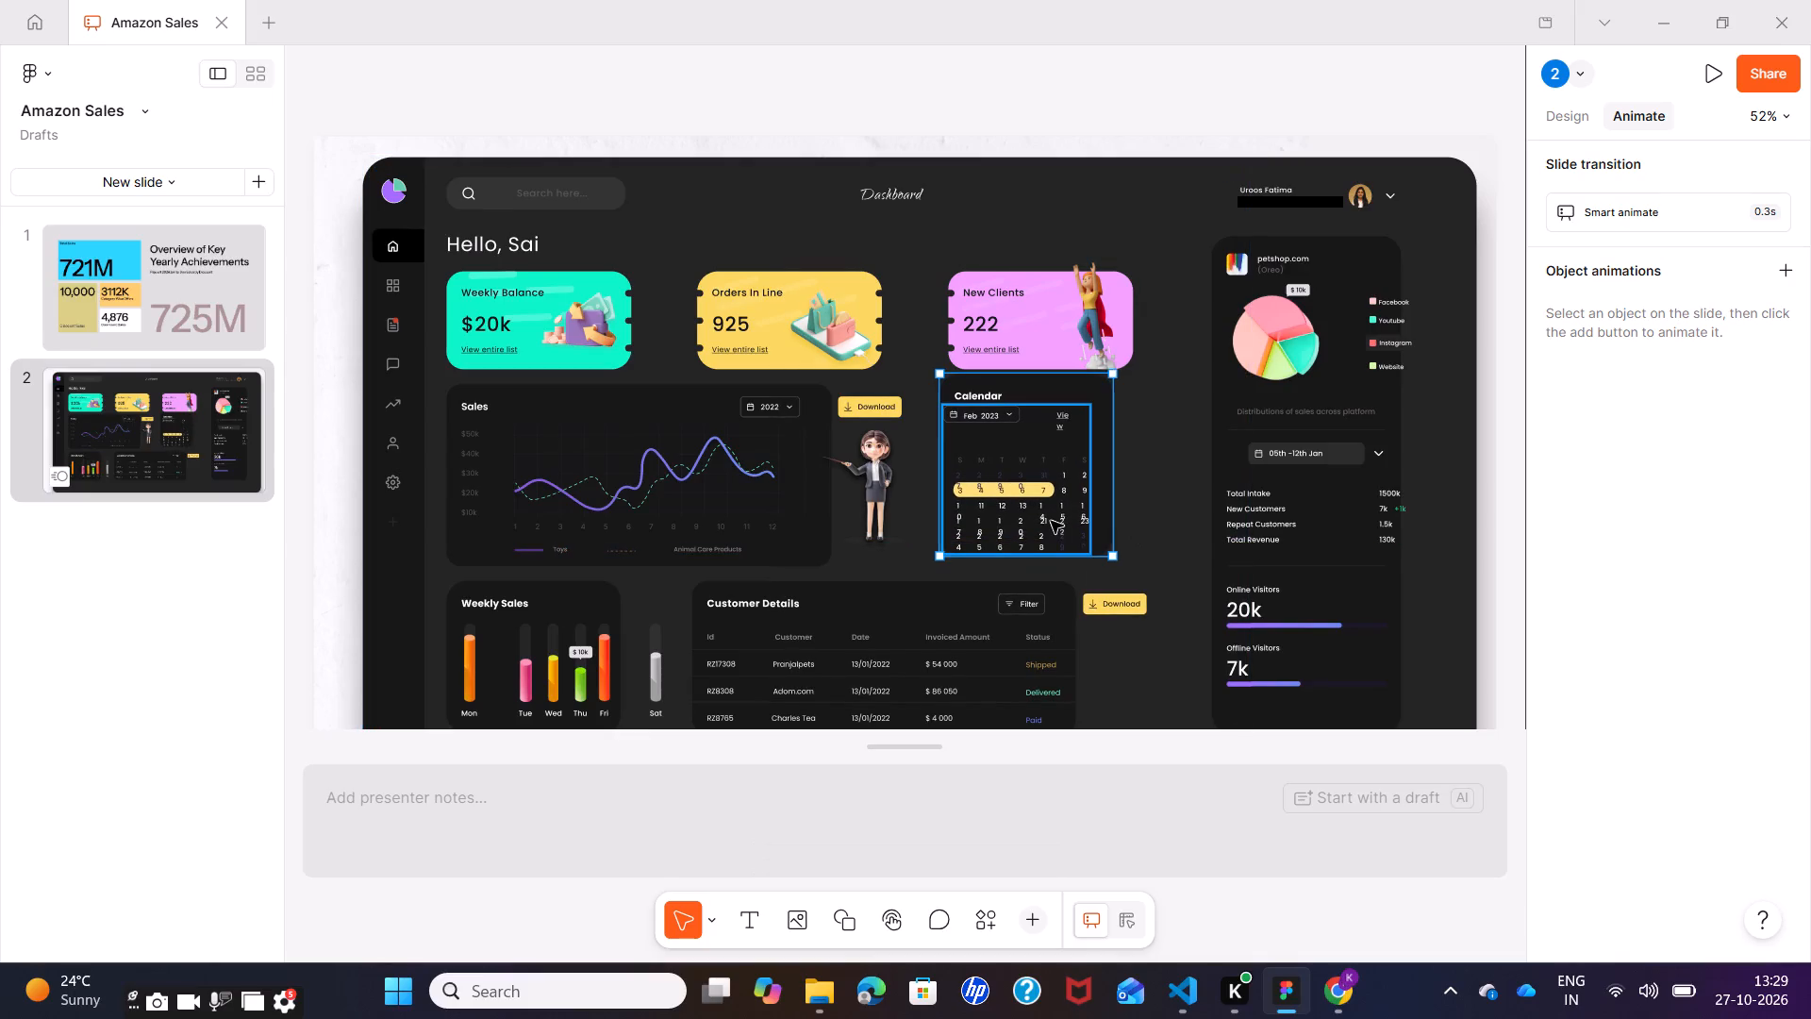
drag(1051, 521, 1064, 521)
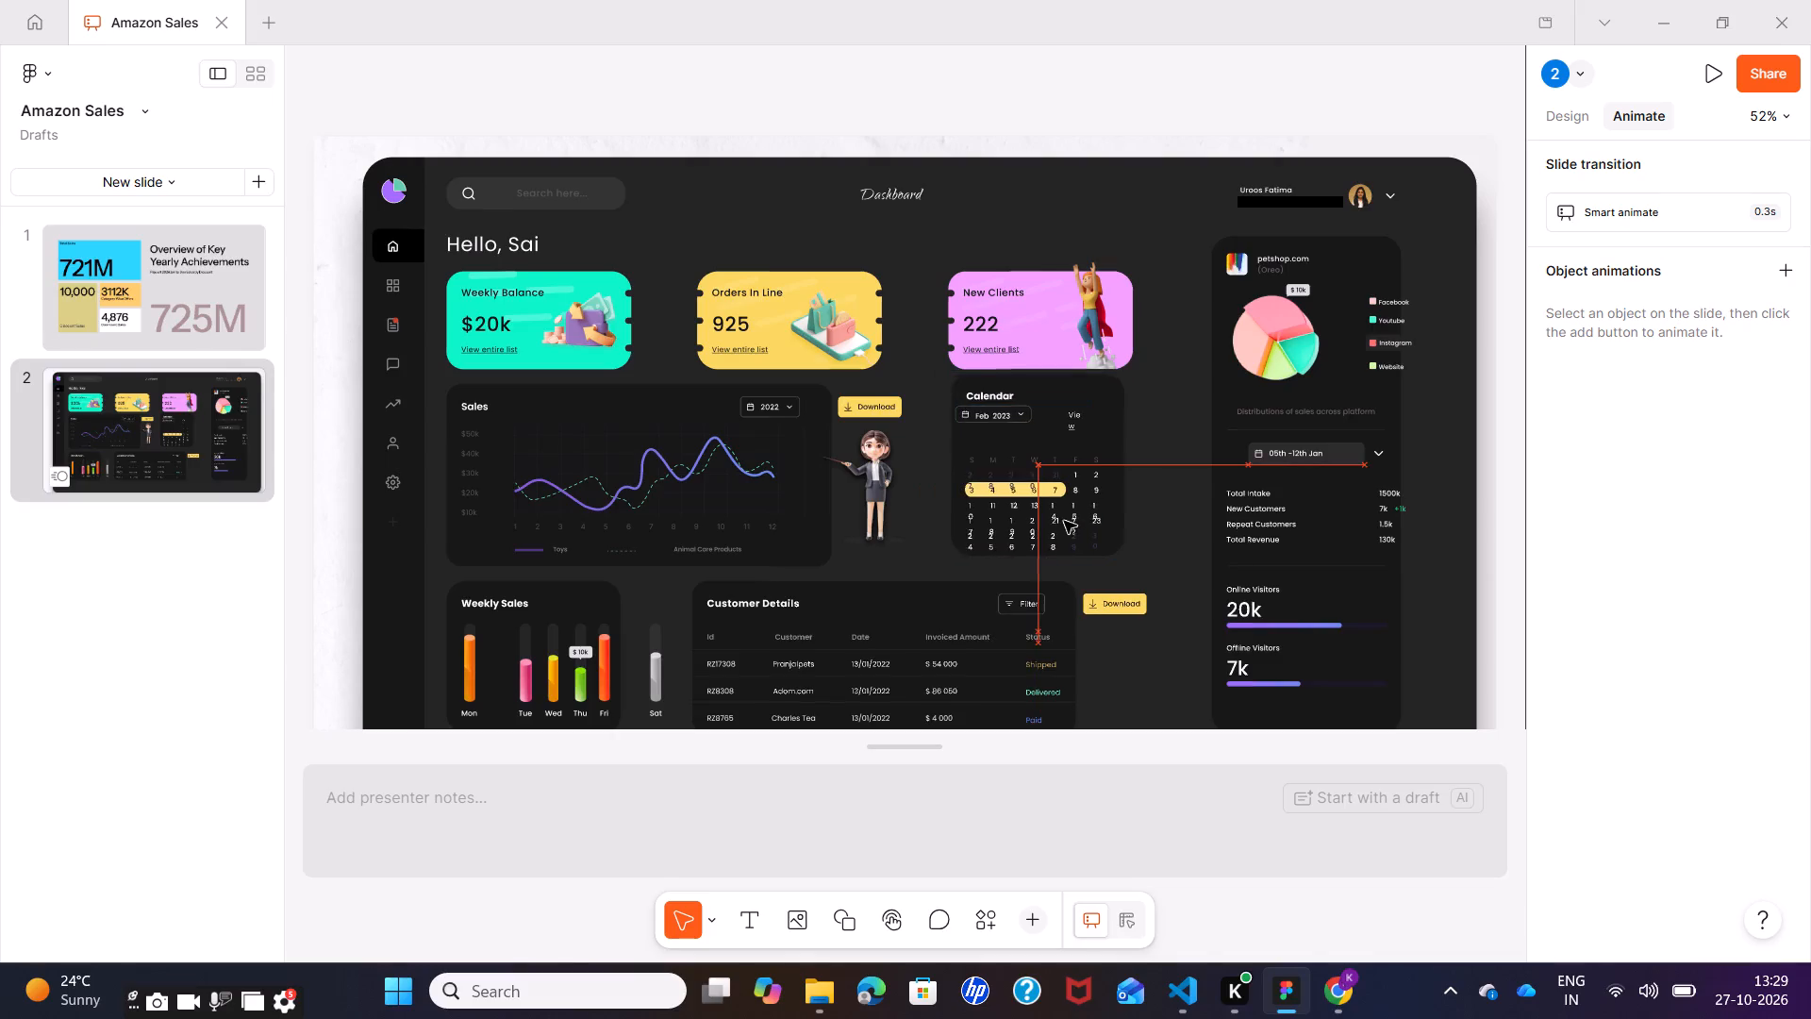
drag(1064, 521, 1053, 533)
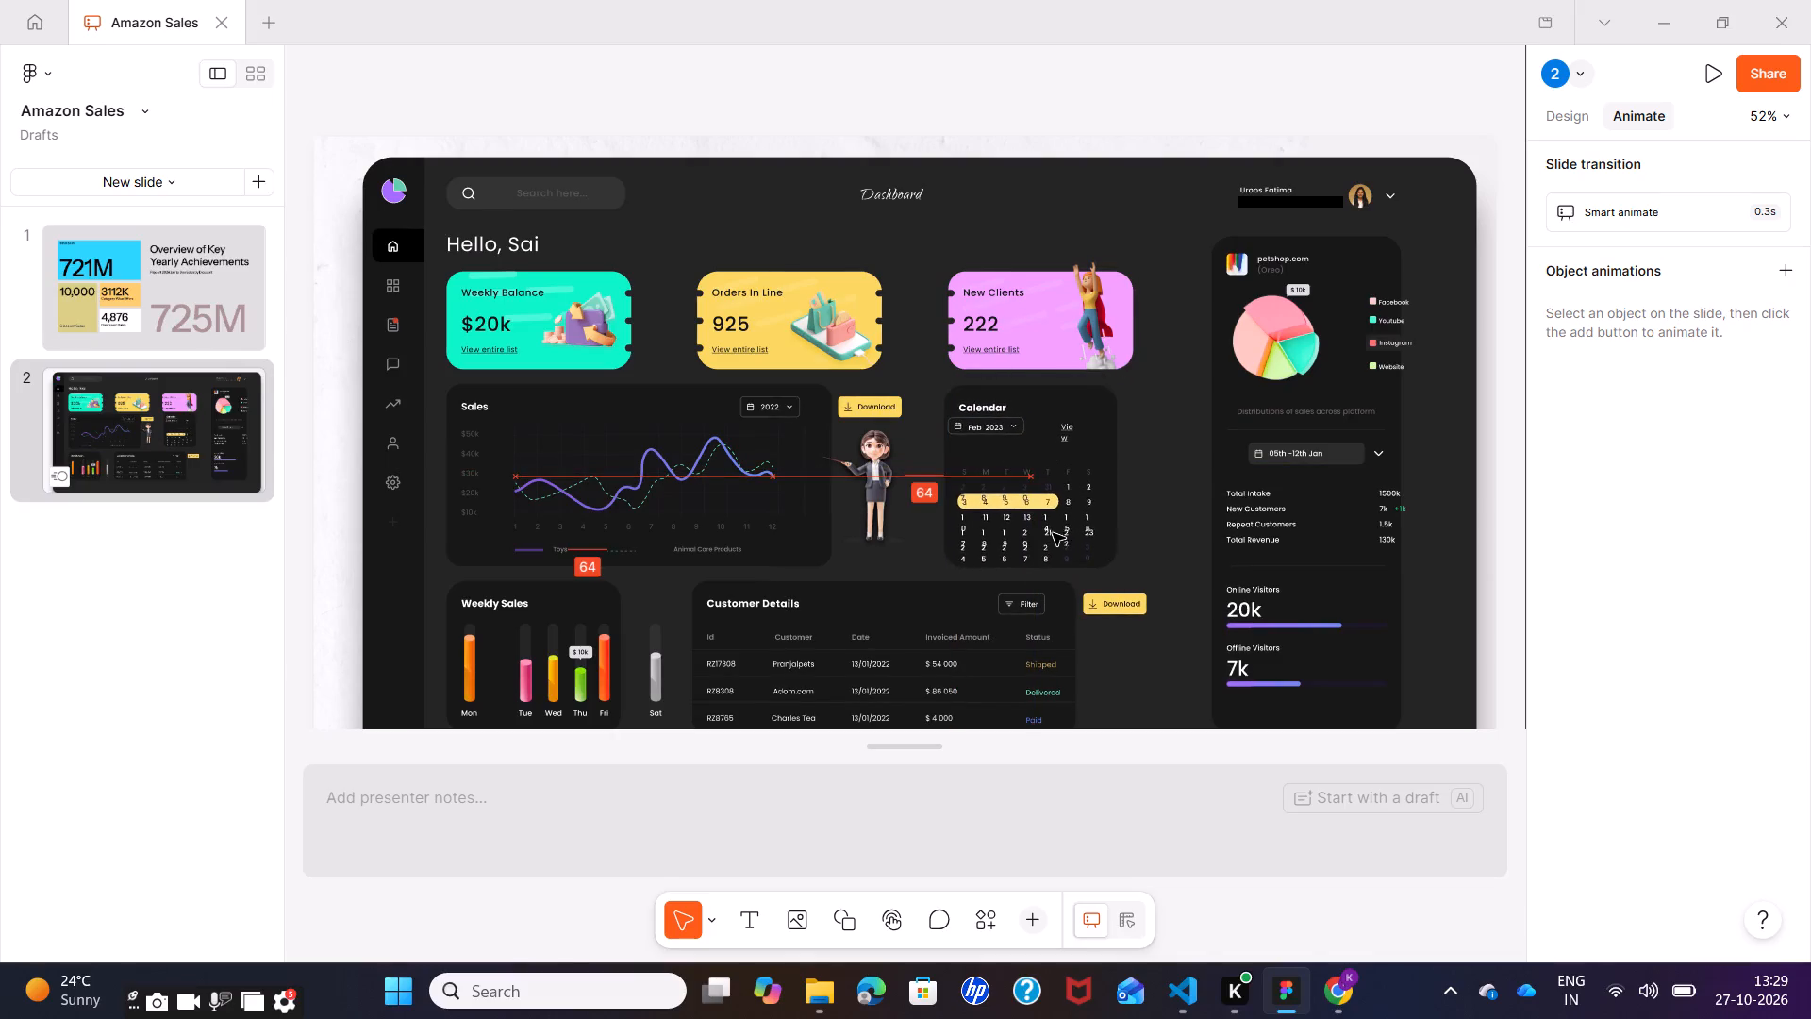
drag(1053, 533, 1050, 533)
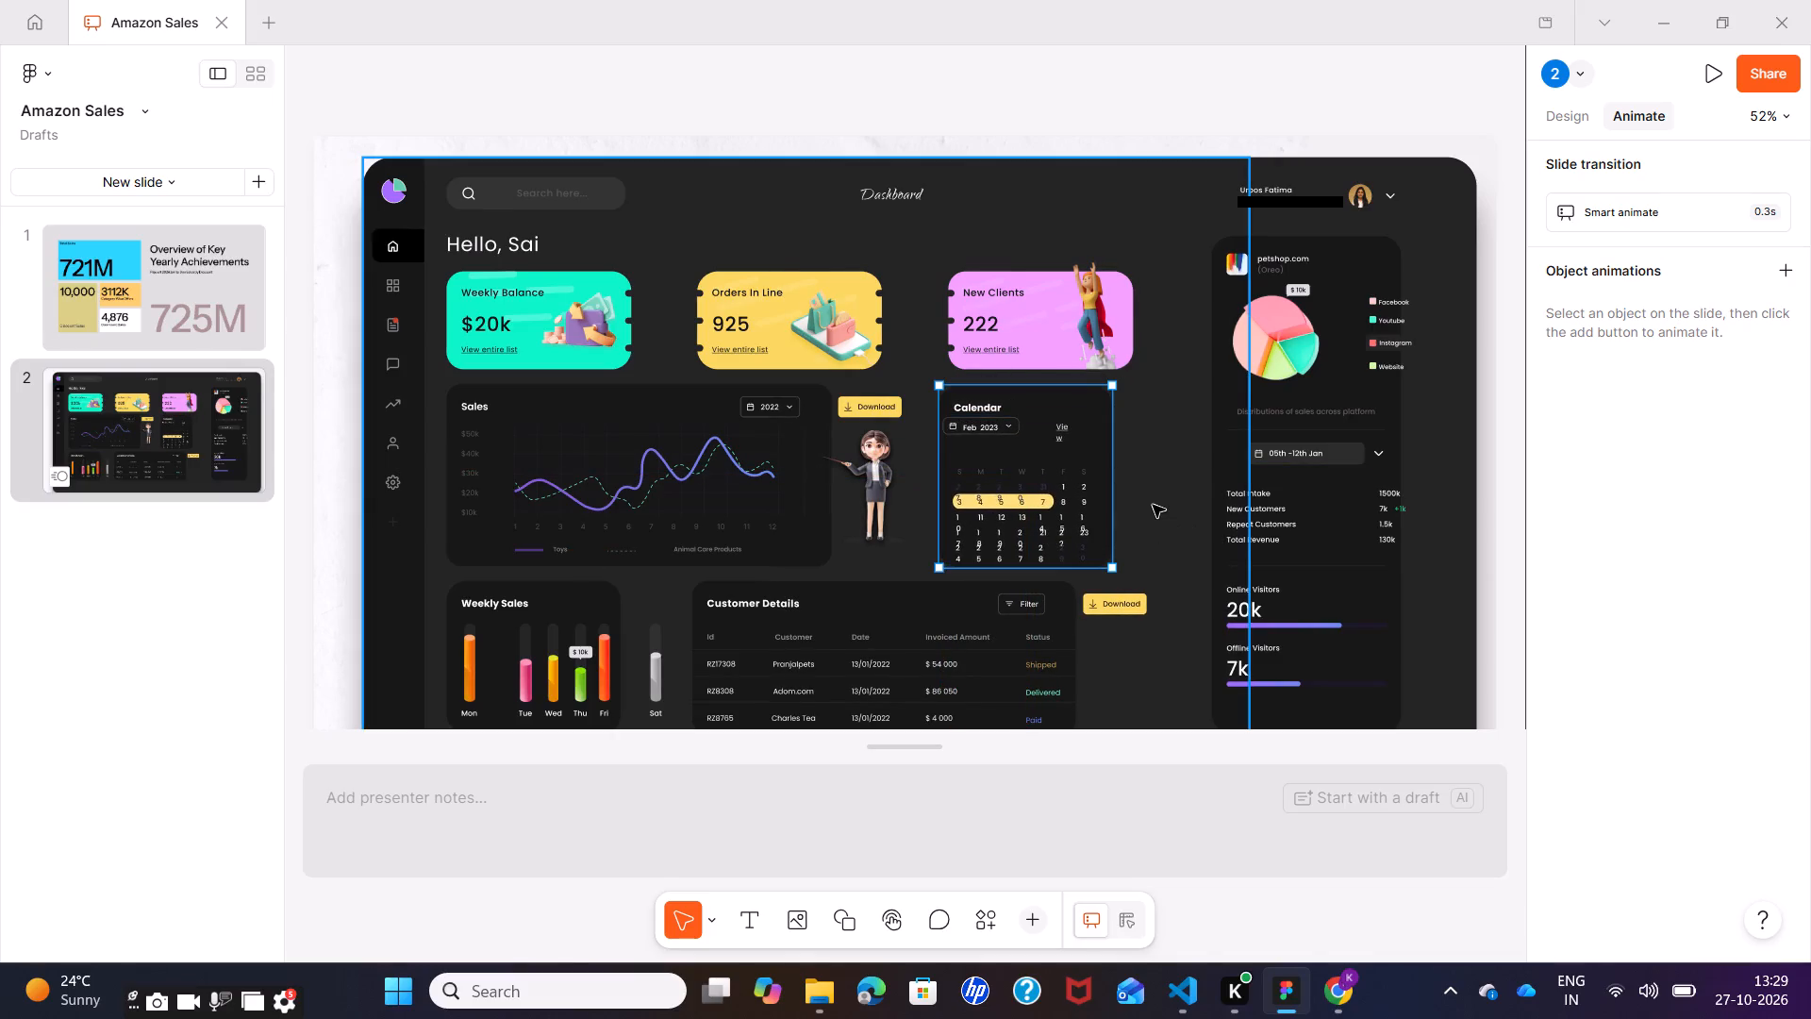
click(1153, 505)
Move the petshop.com statistics panel to the right, closer to the dashboard's outer edge.
click(1214, 477)
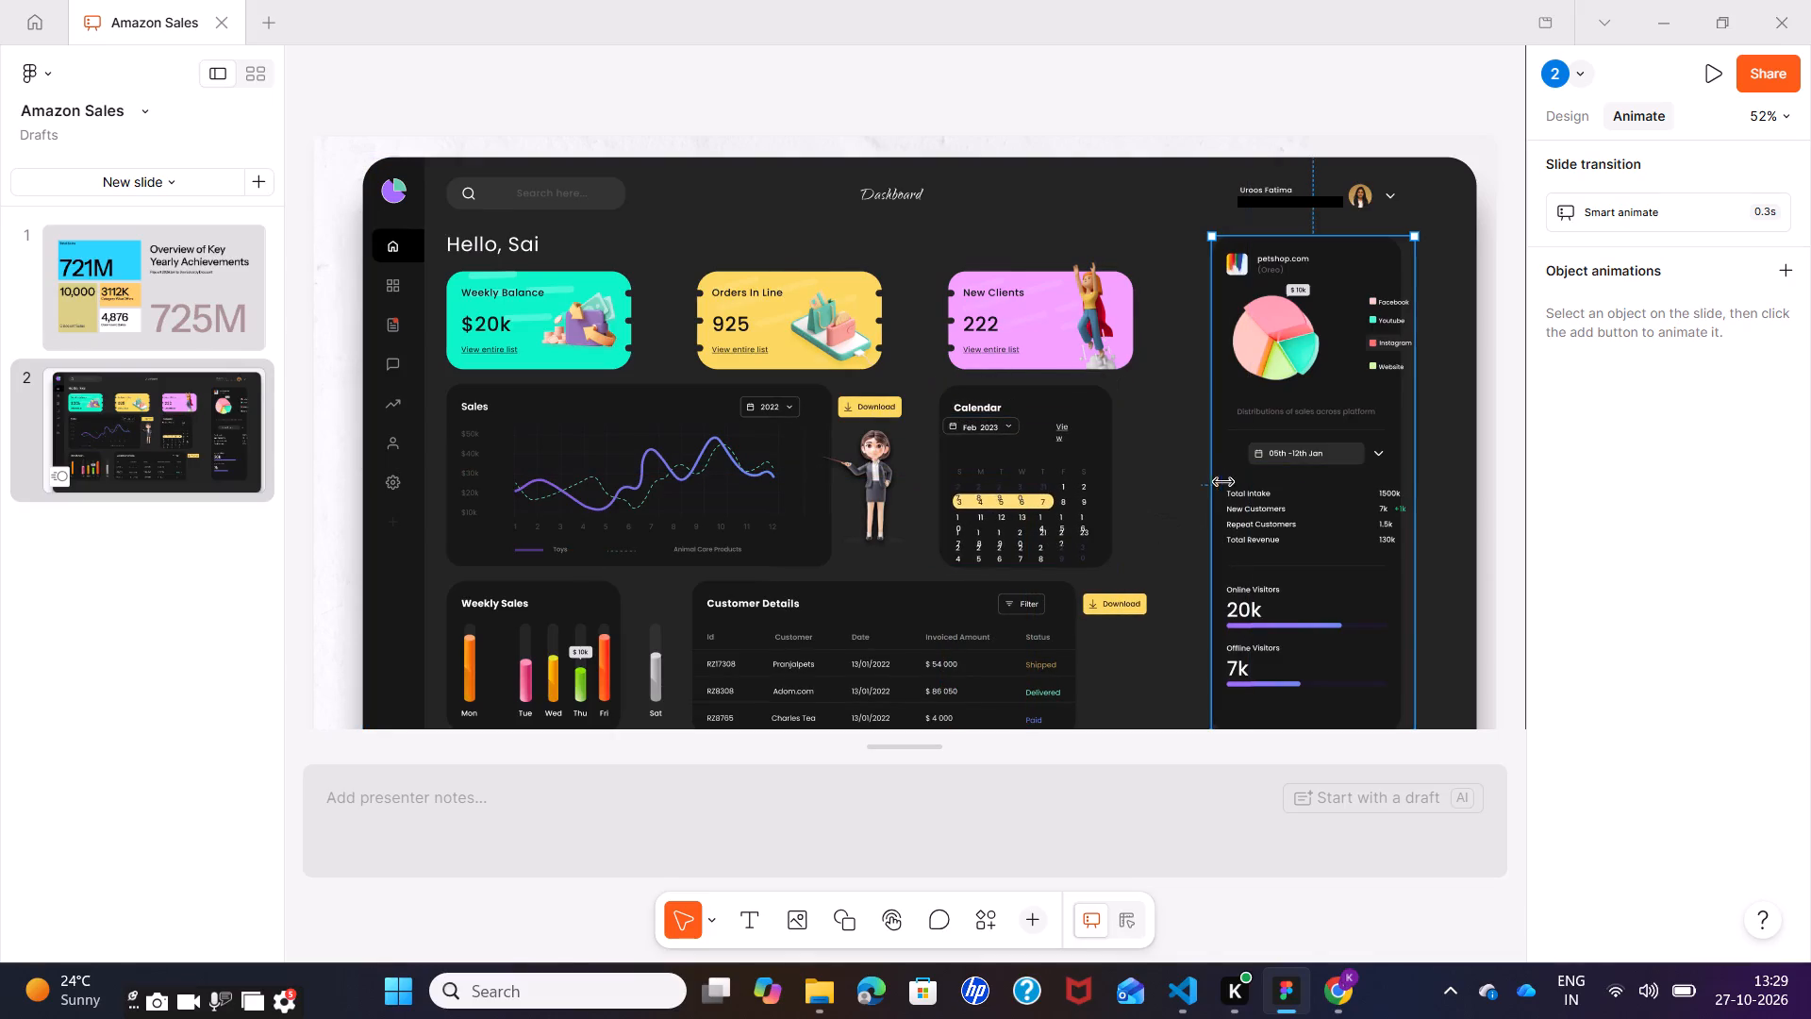
drag(1254, 473, 1223, 474)
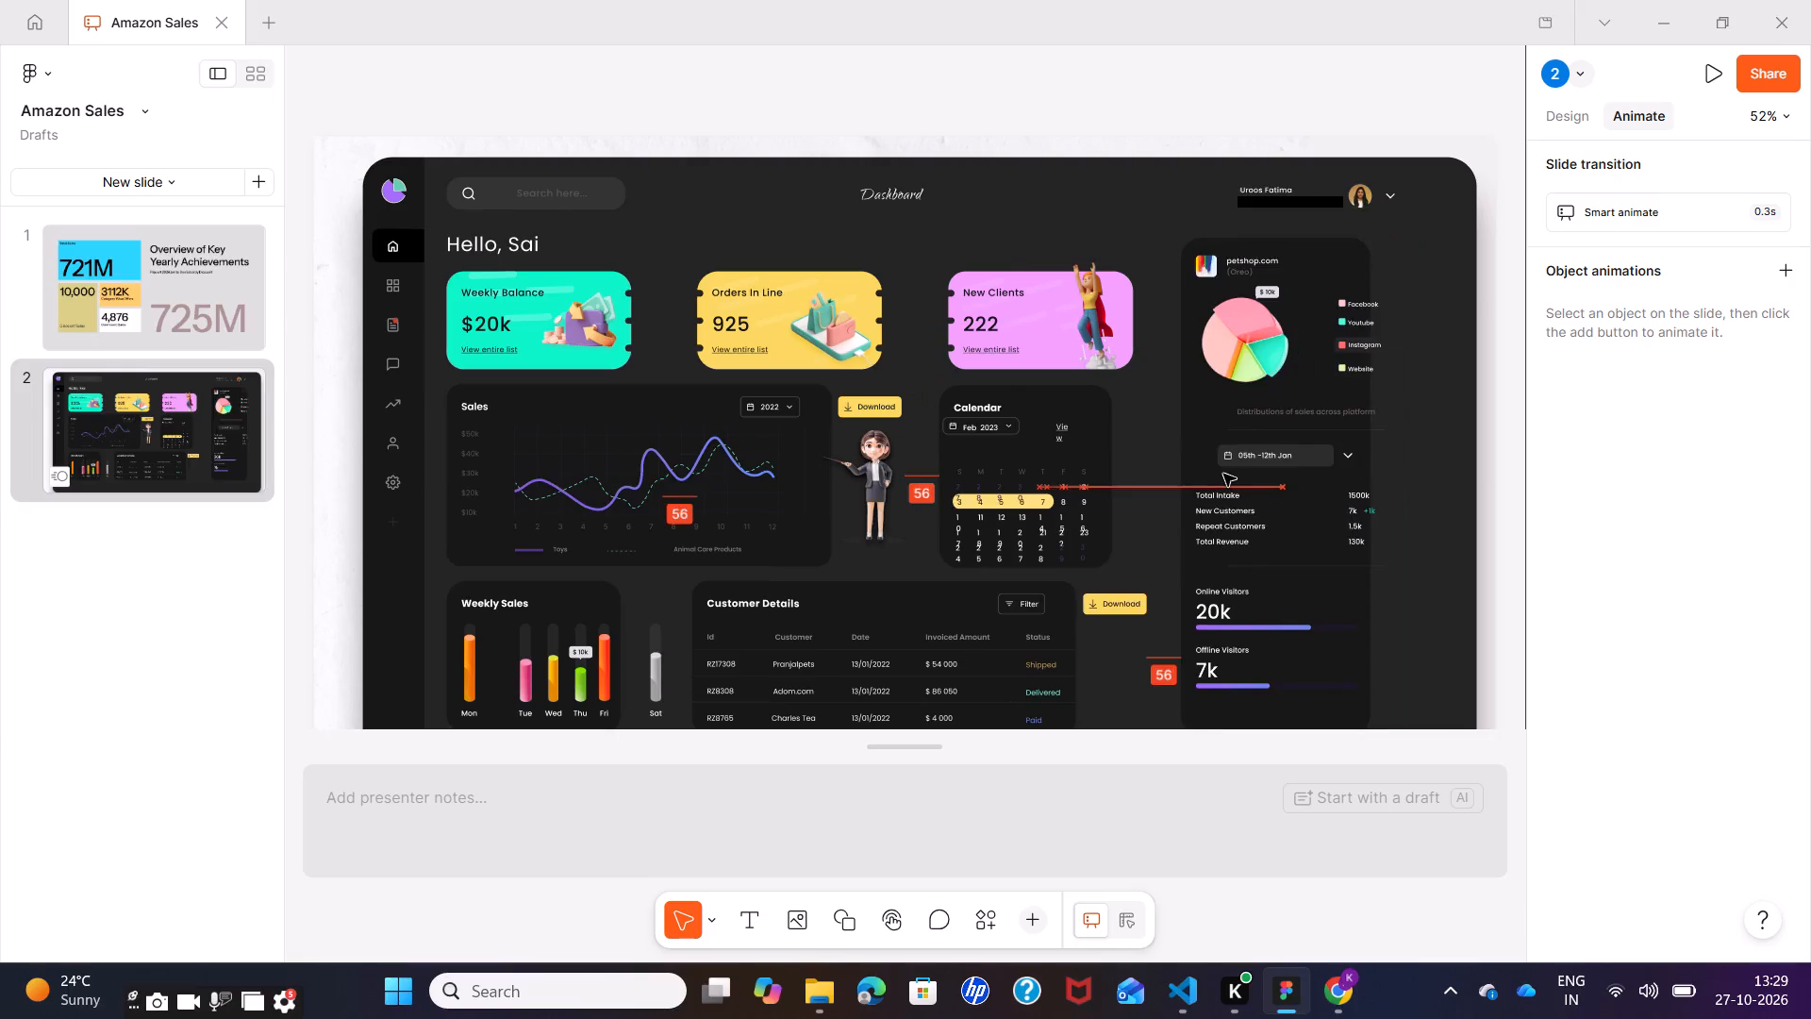
drag(1223, 474, 1296, 471)
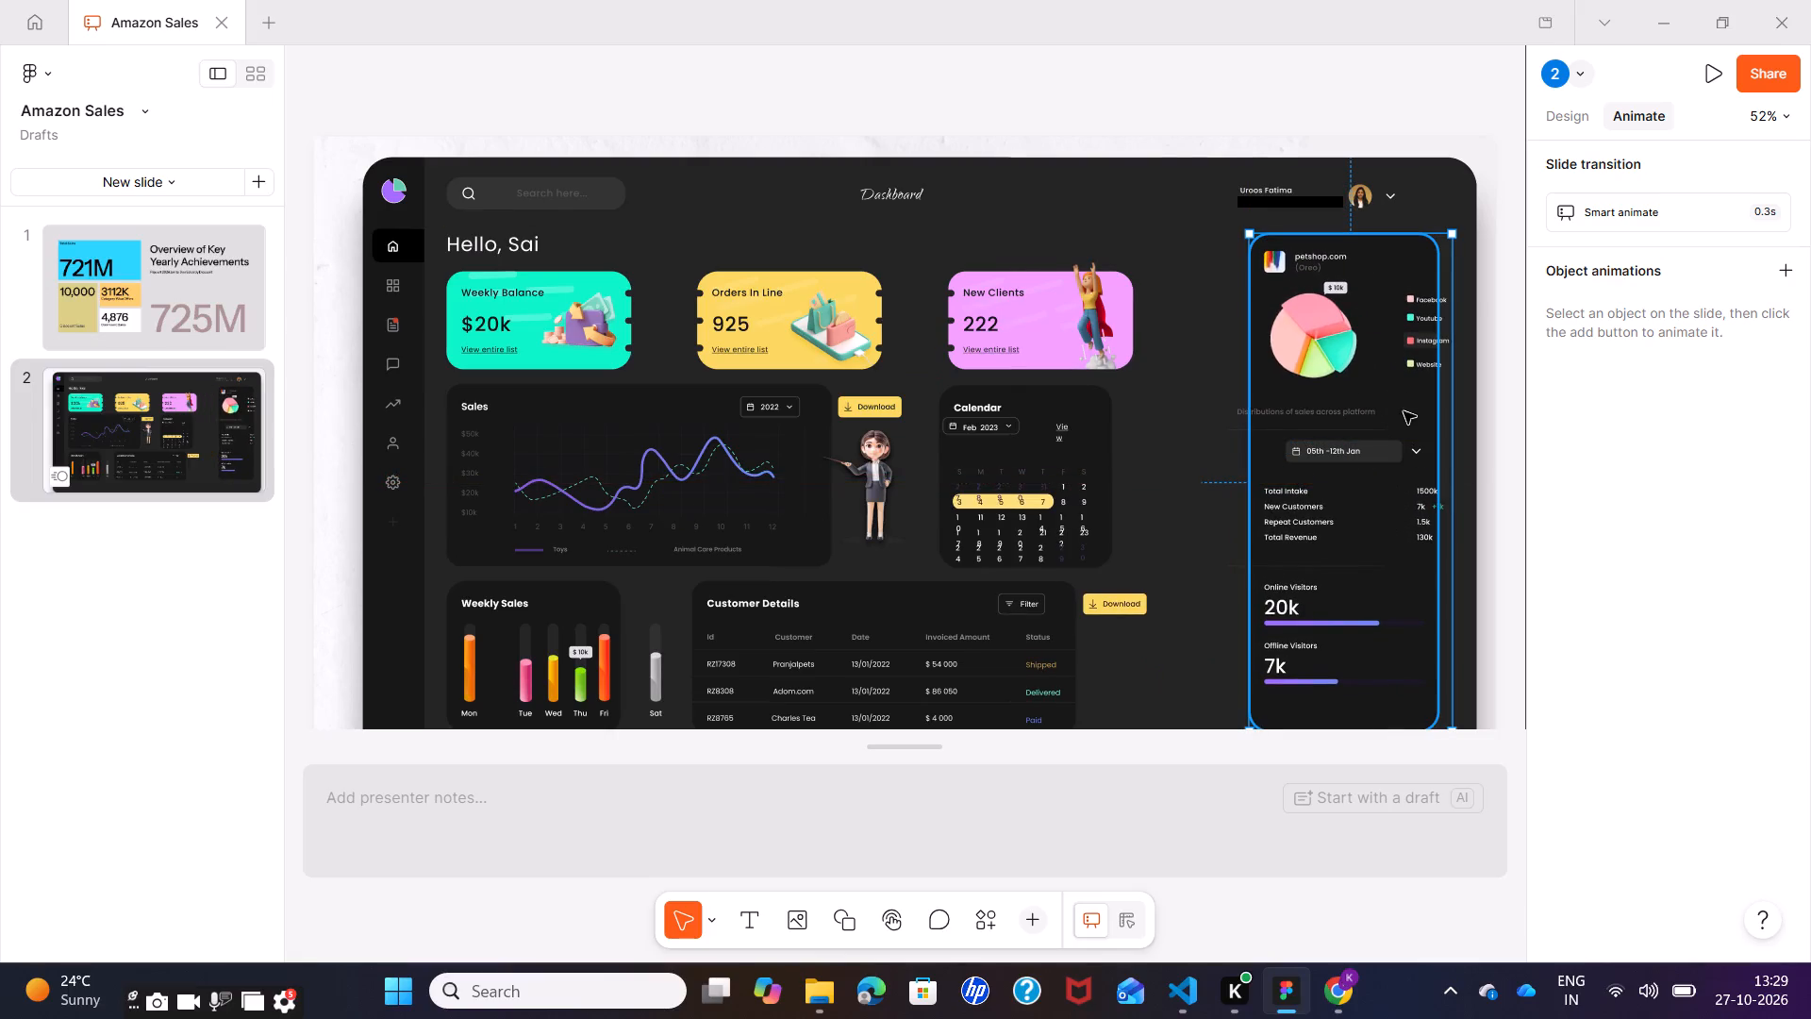
Widen the dark background of the petshop.com statistics panel so it encloses the chart legend and figures.
click(1435, 455)
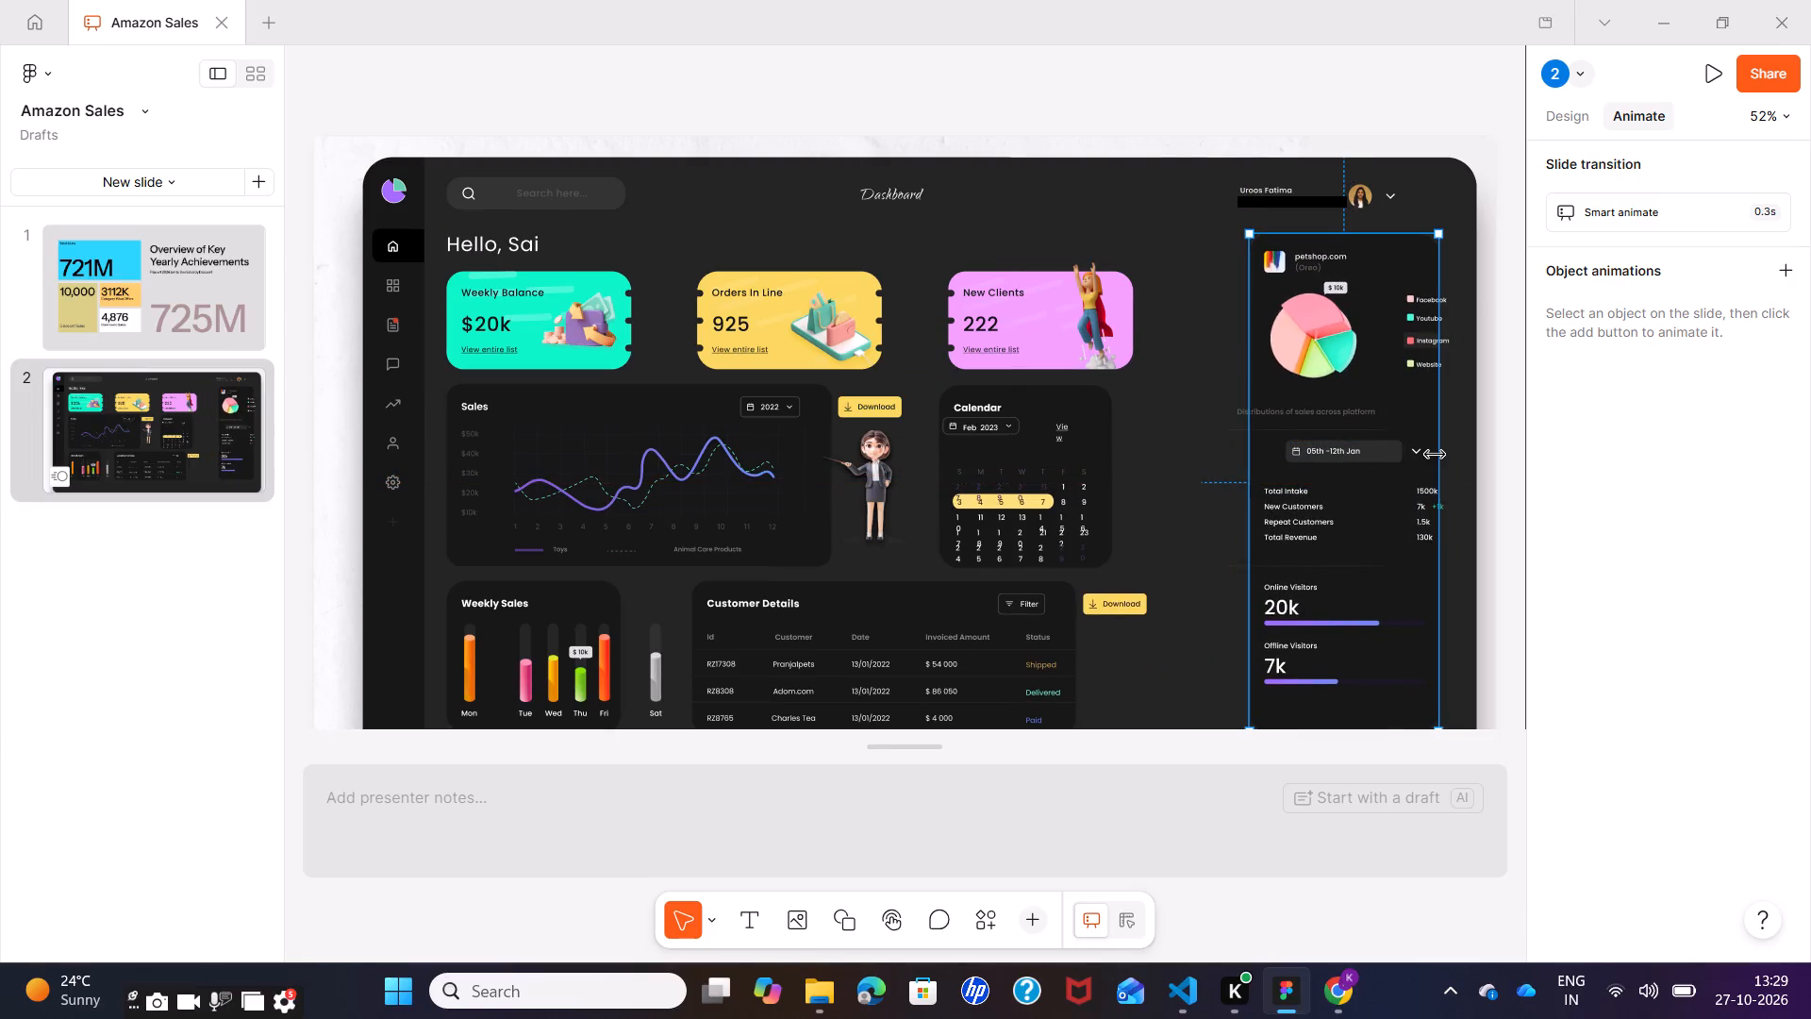
drag(1435, 455, 1468, 457)
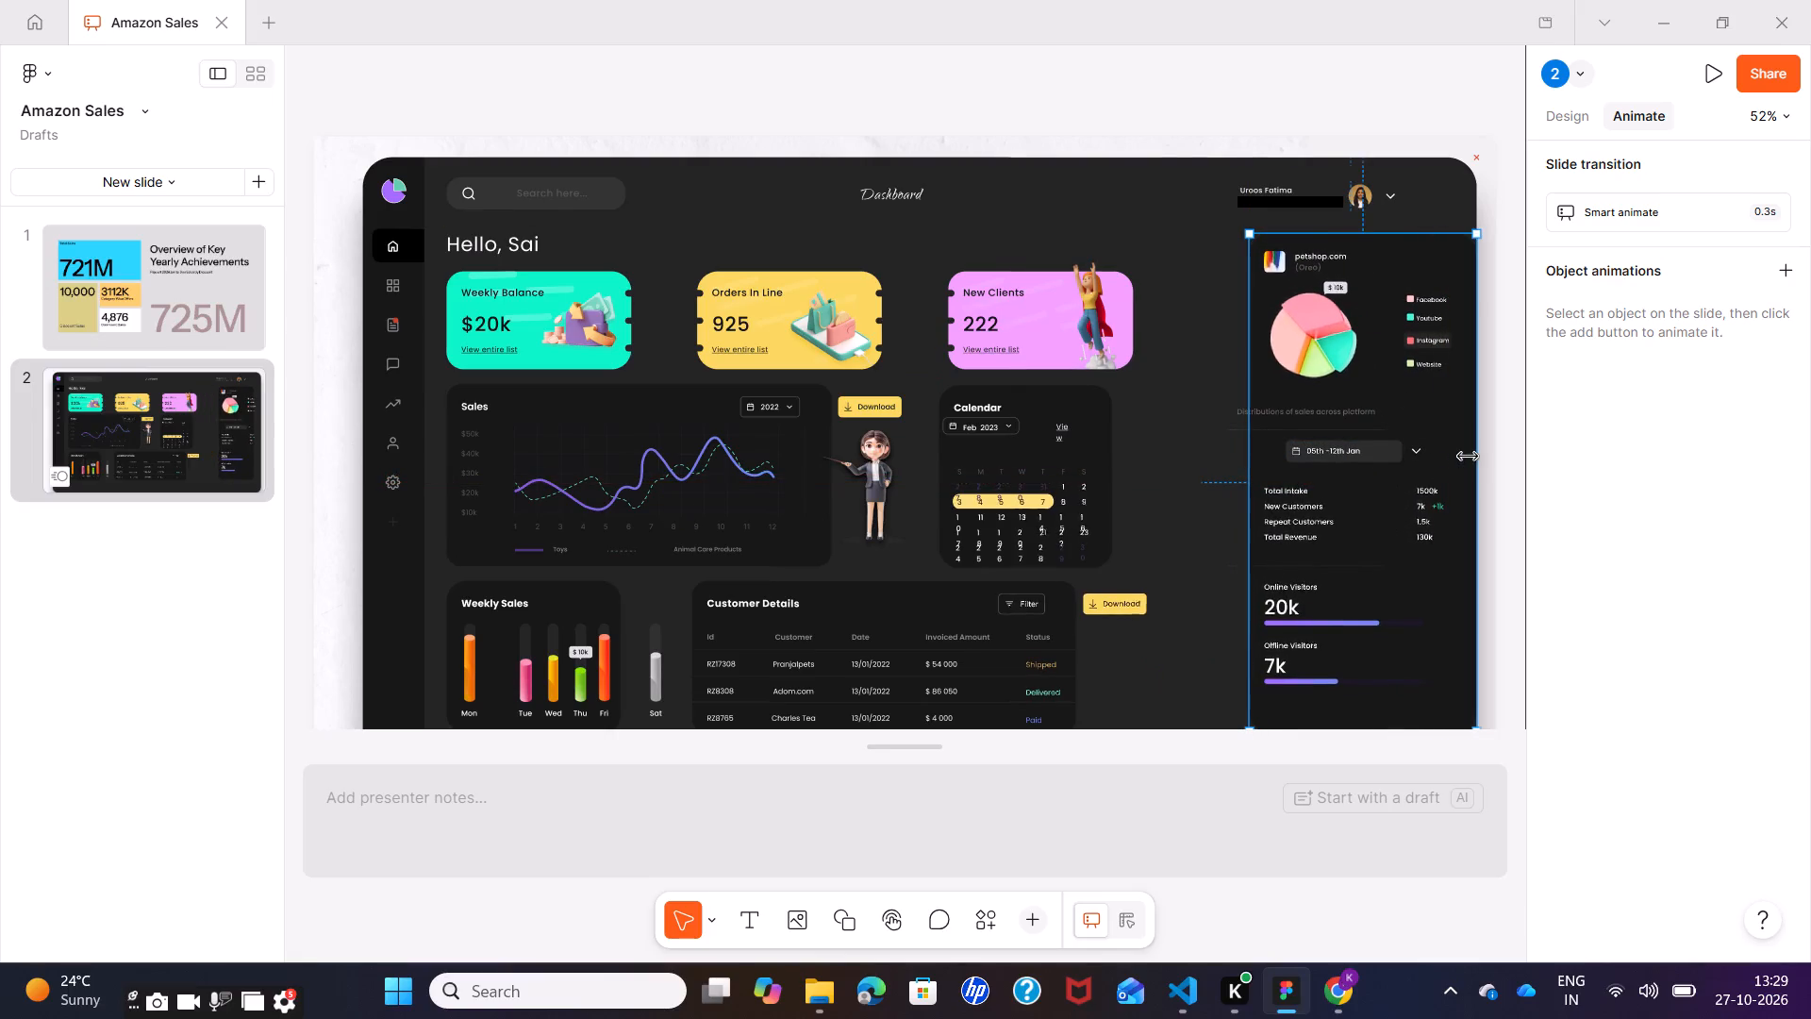
drag(1468, 457, 1462, 458)
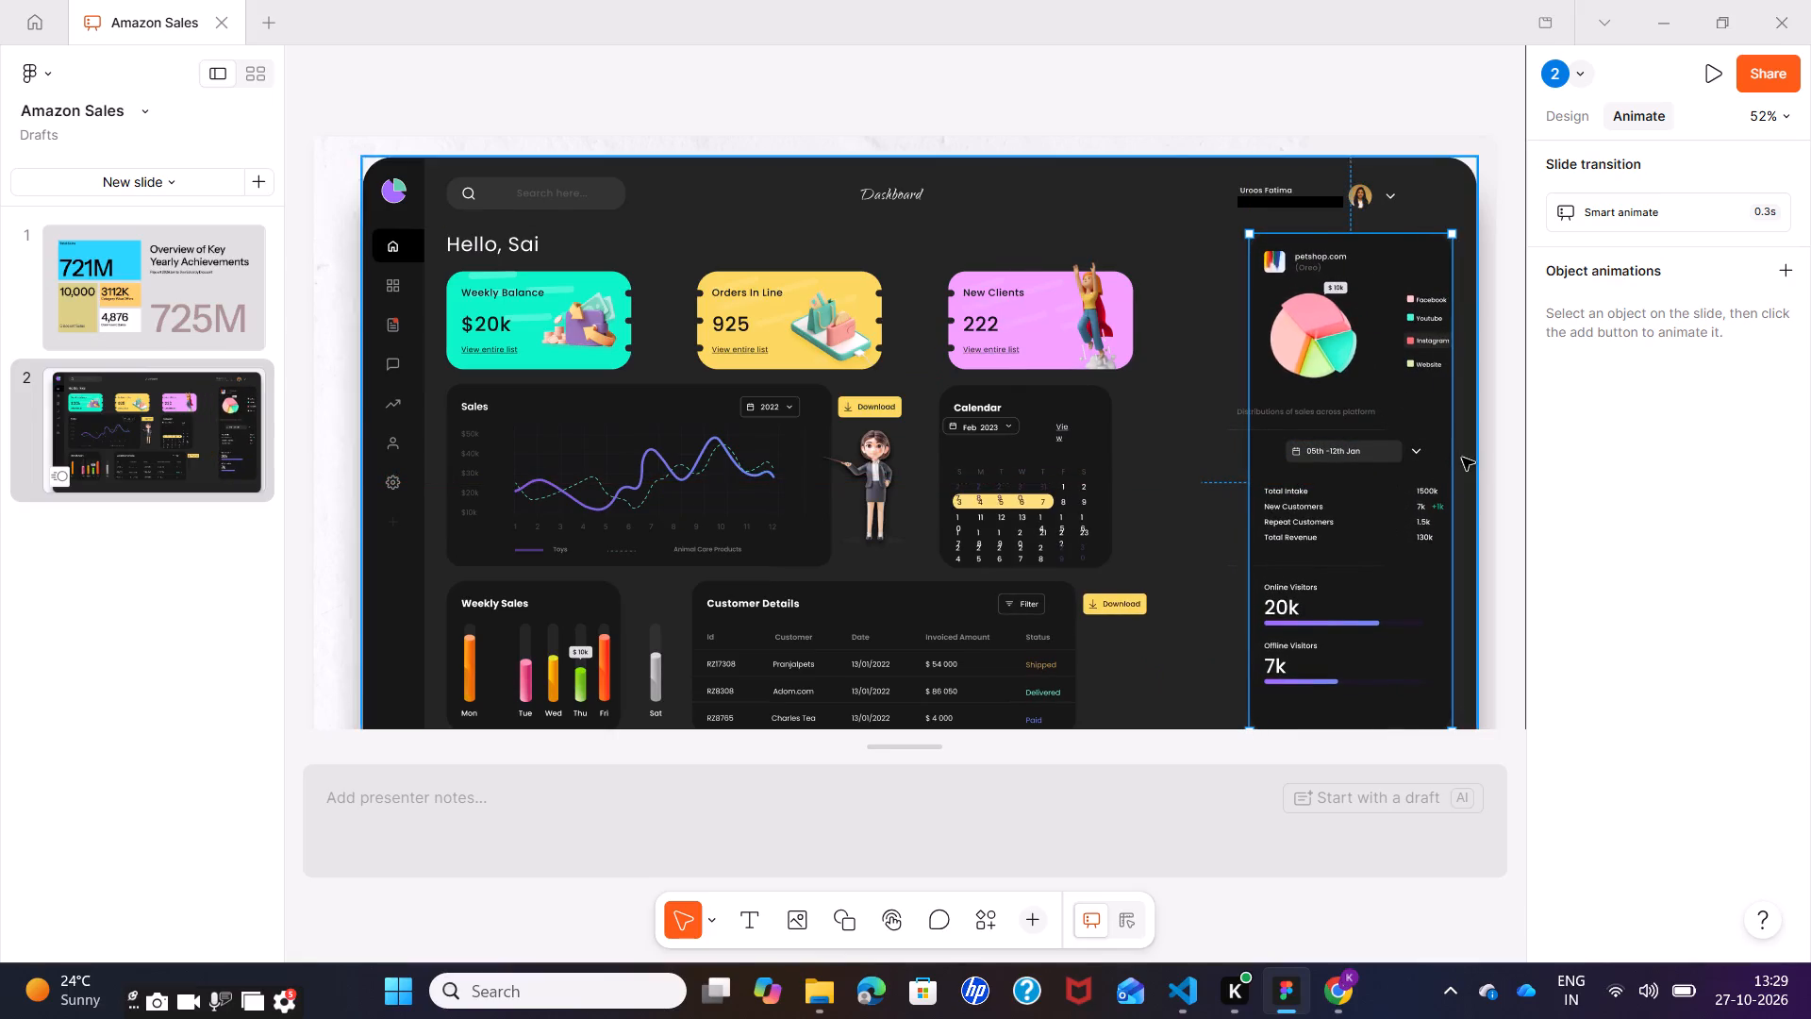
scroll(1188, 314, left, 1)
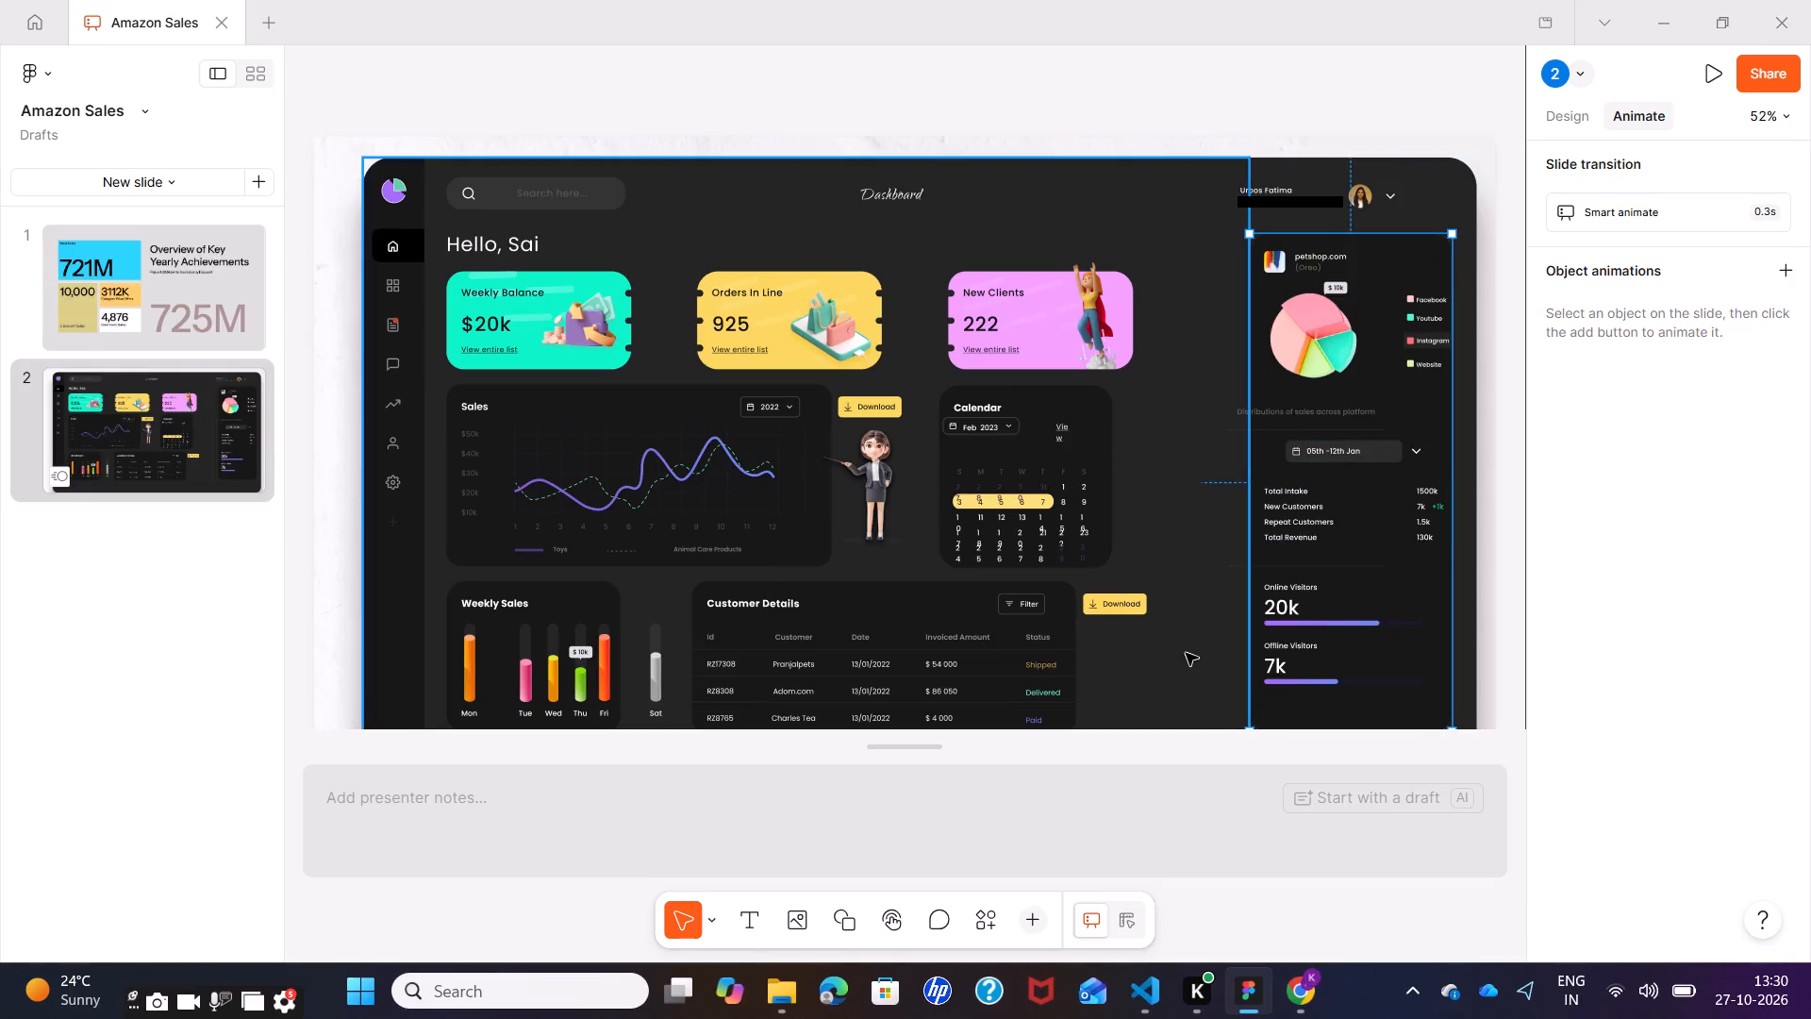
Move the Customer Details table with its Download label to the right, leaving more room beside Weekly Sales.
click(1112, 611)
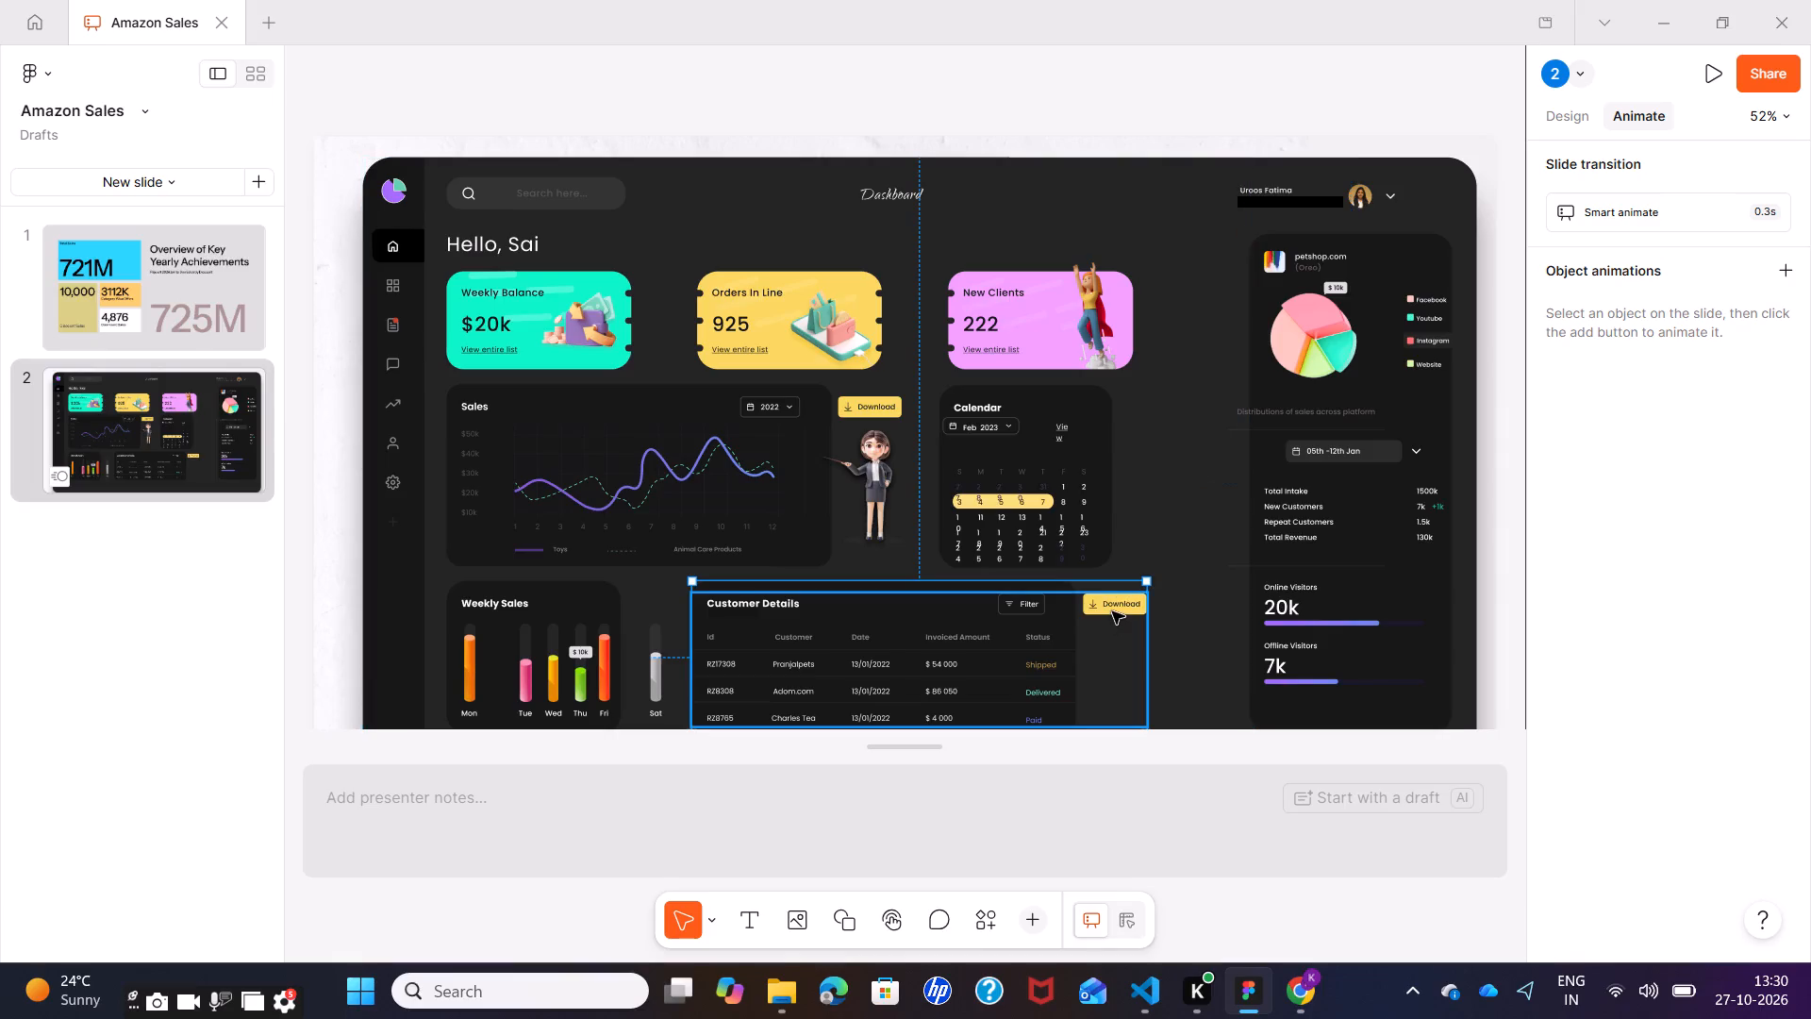
drag(1112, 611, 1157, 612)
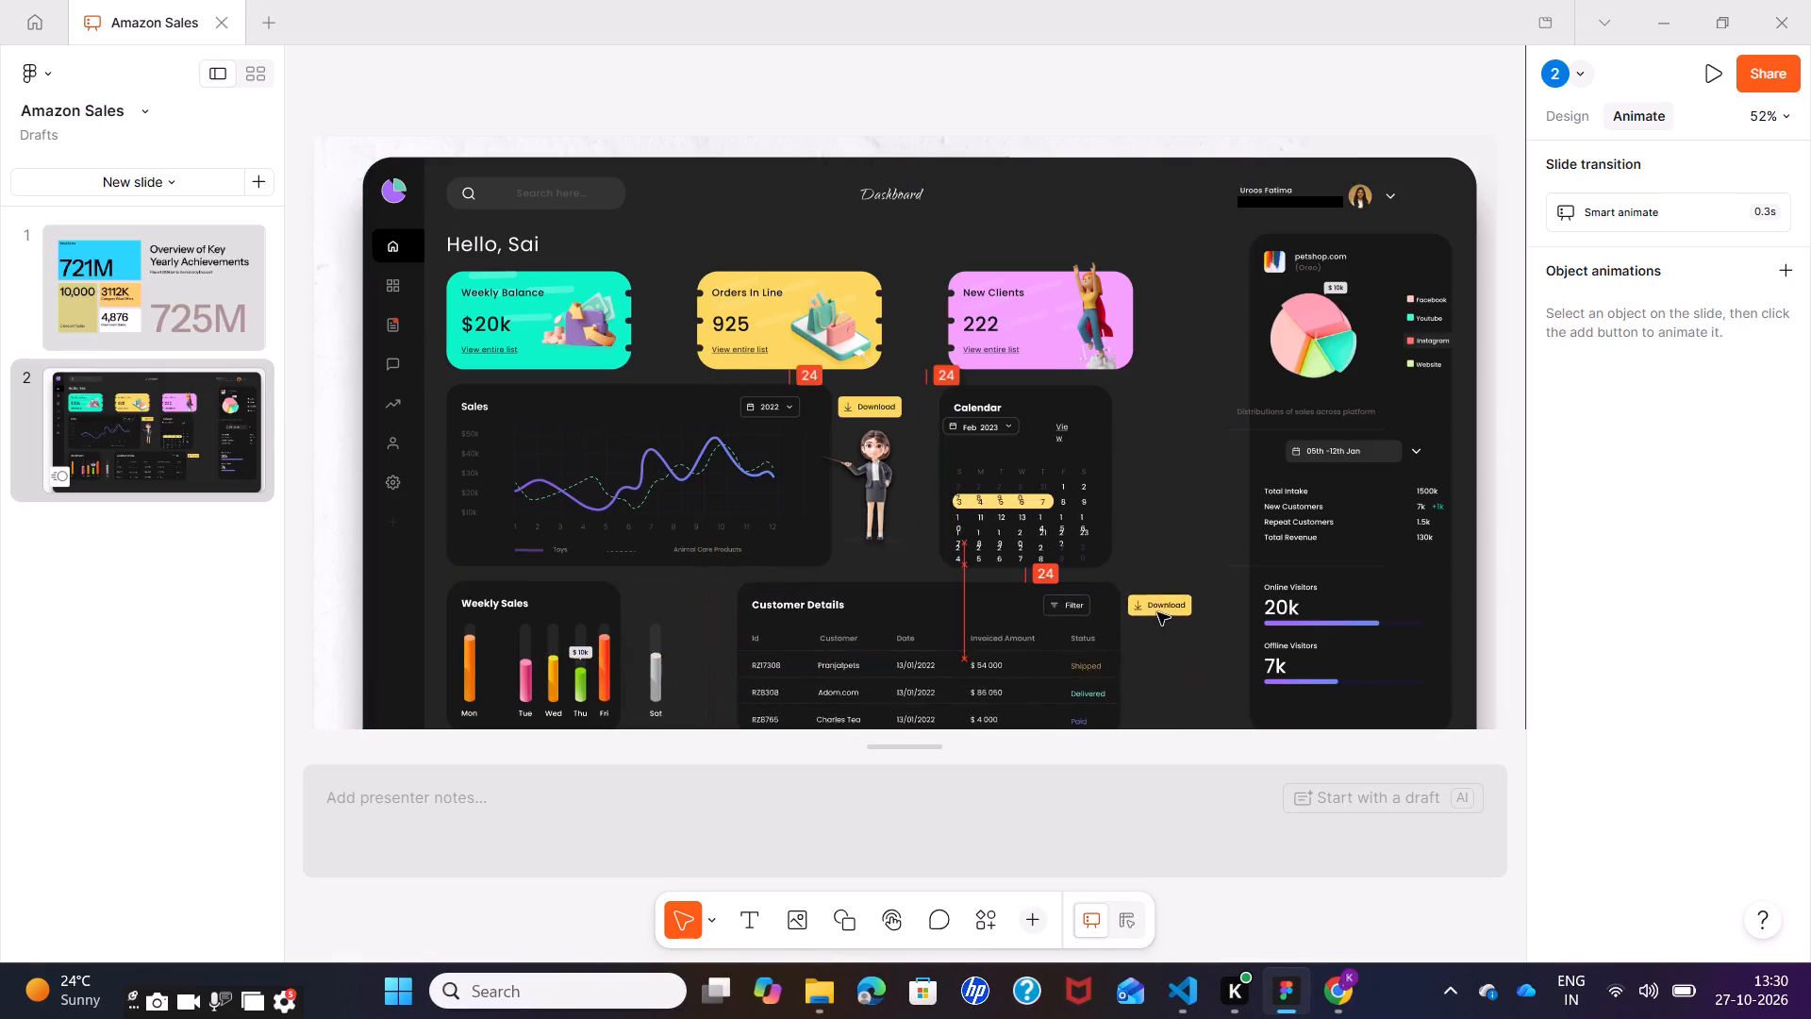
drag(1157, 612, 1173, 614)
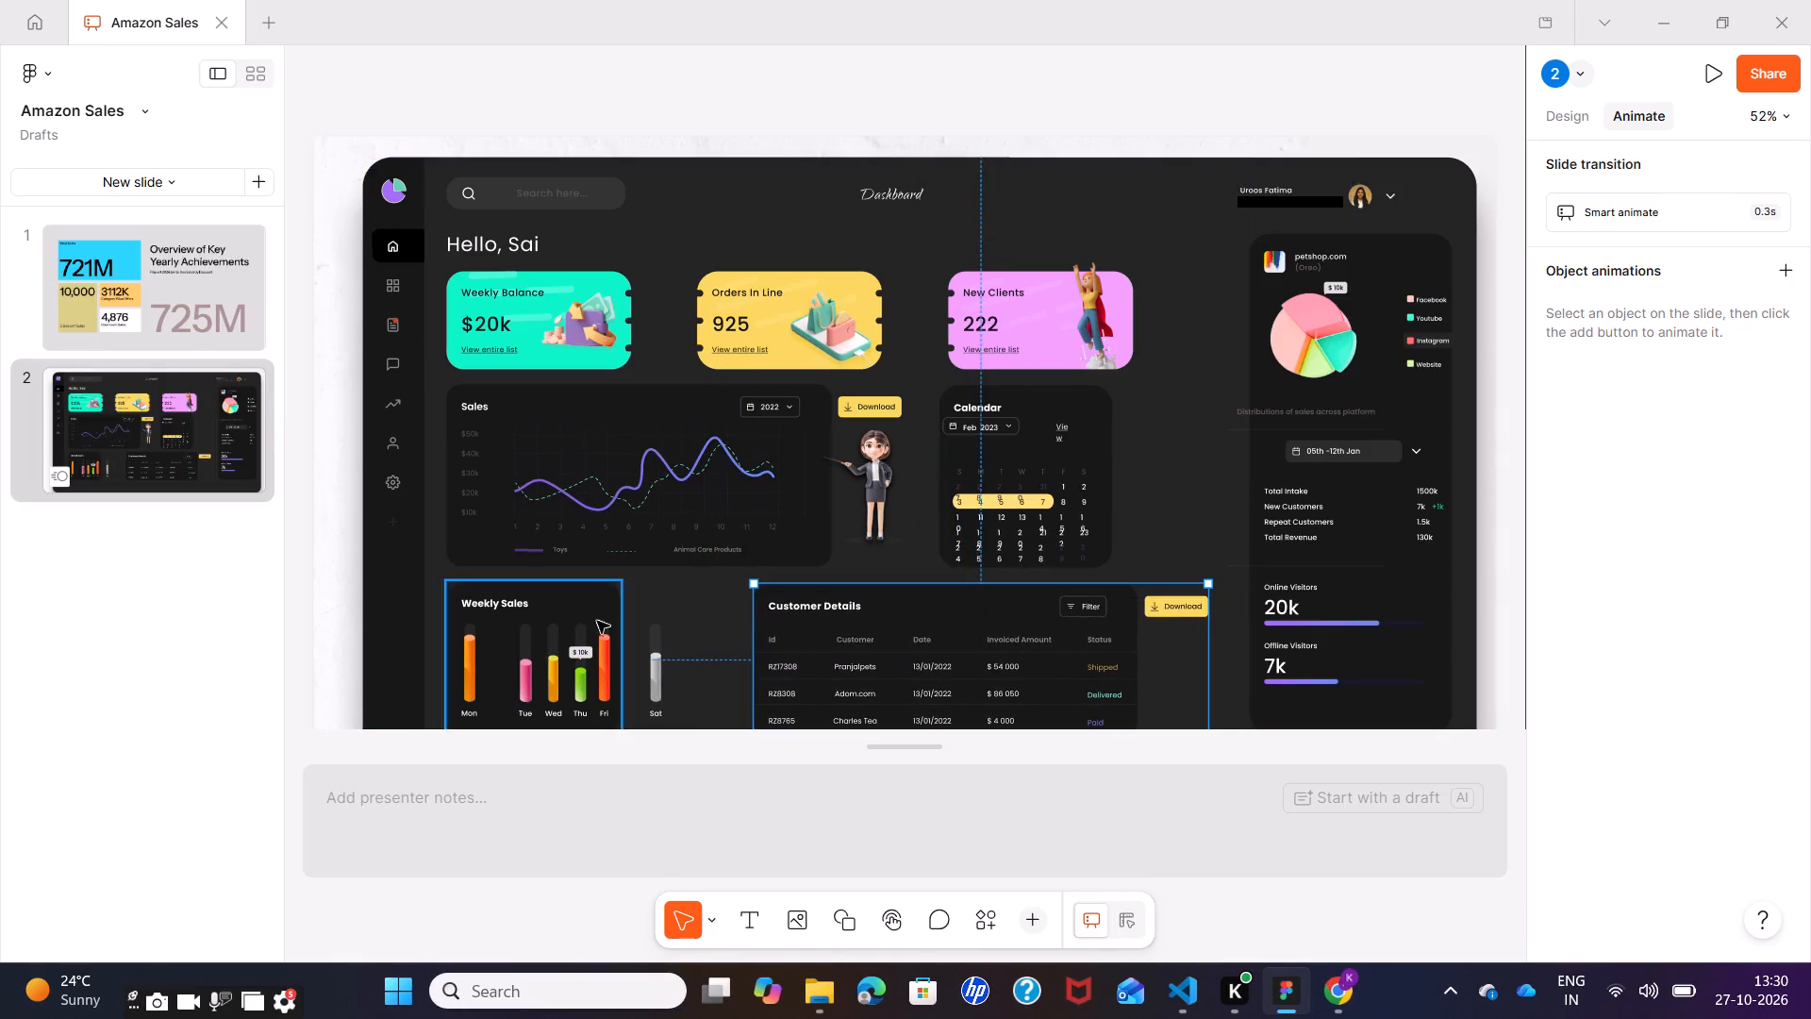
Widen the Weekly Sales card's background so it encloses the Sat bar.
click(565, 585)
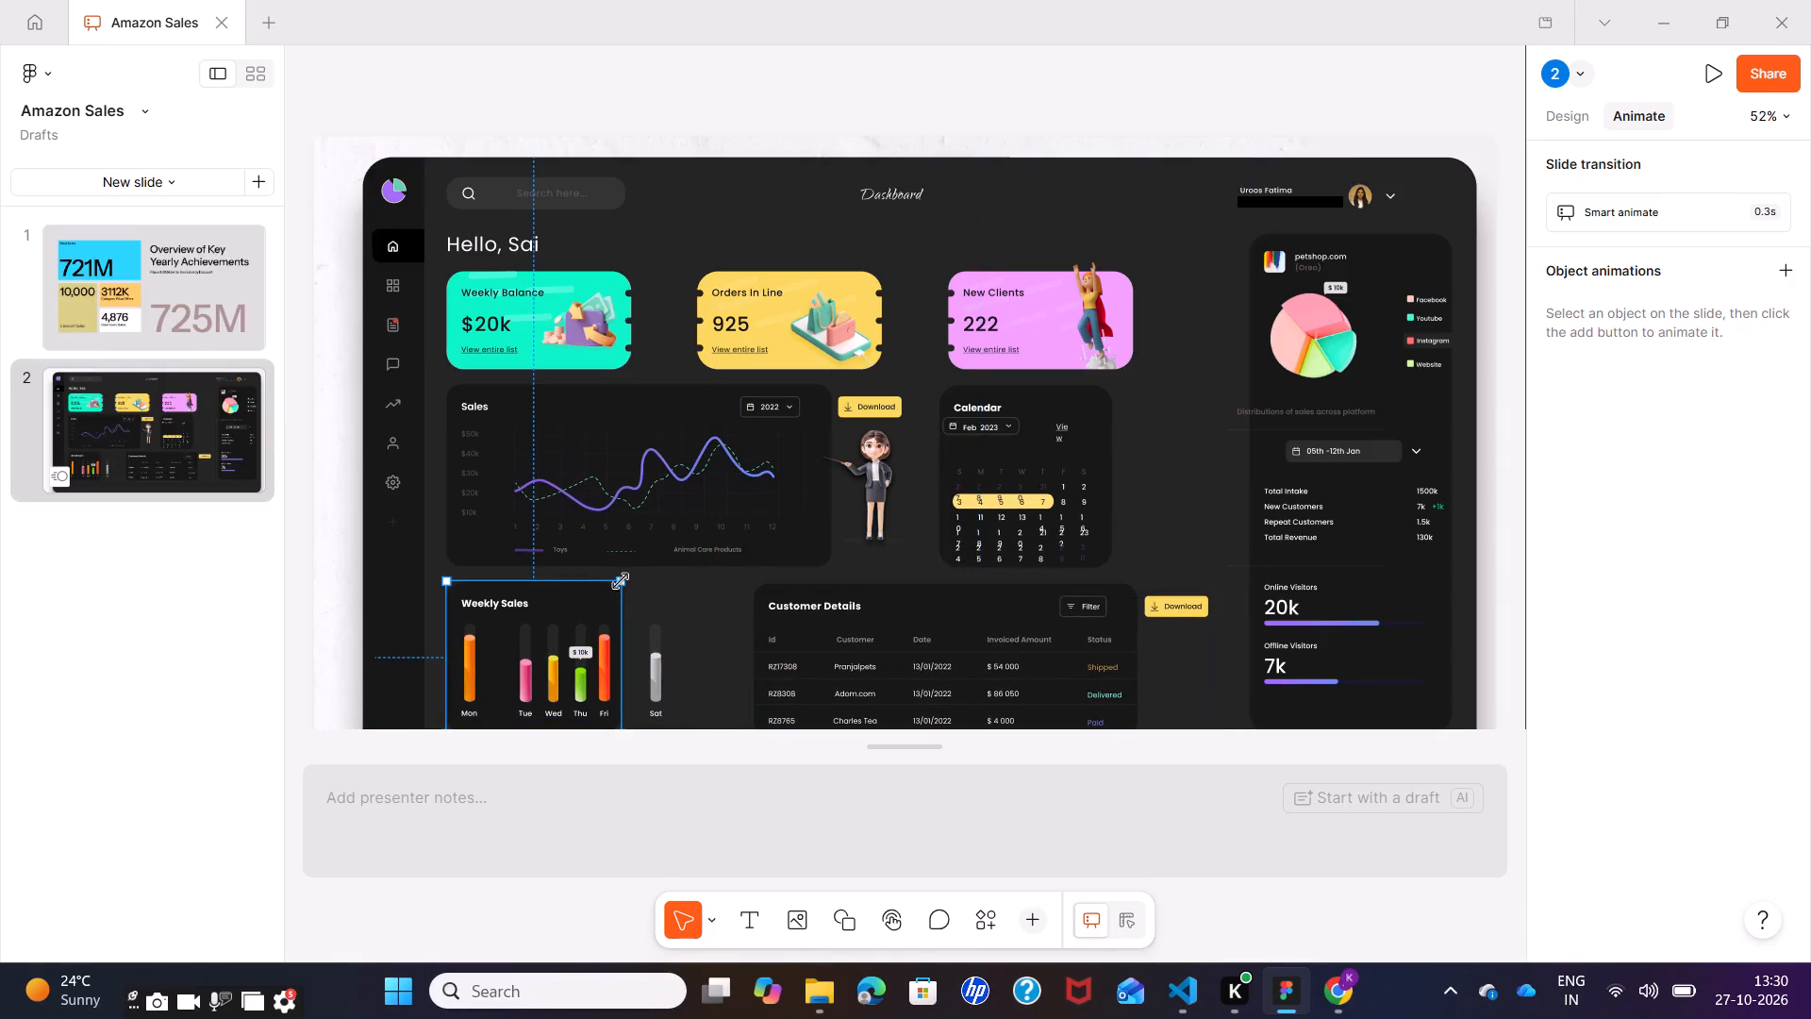
drag(622, 584, 718, 586)
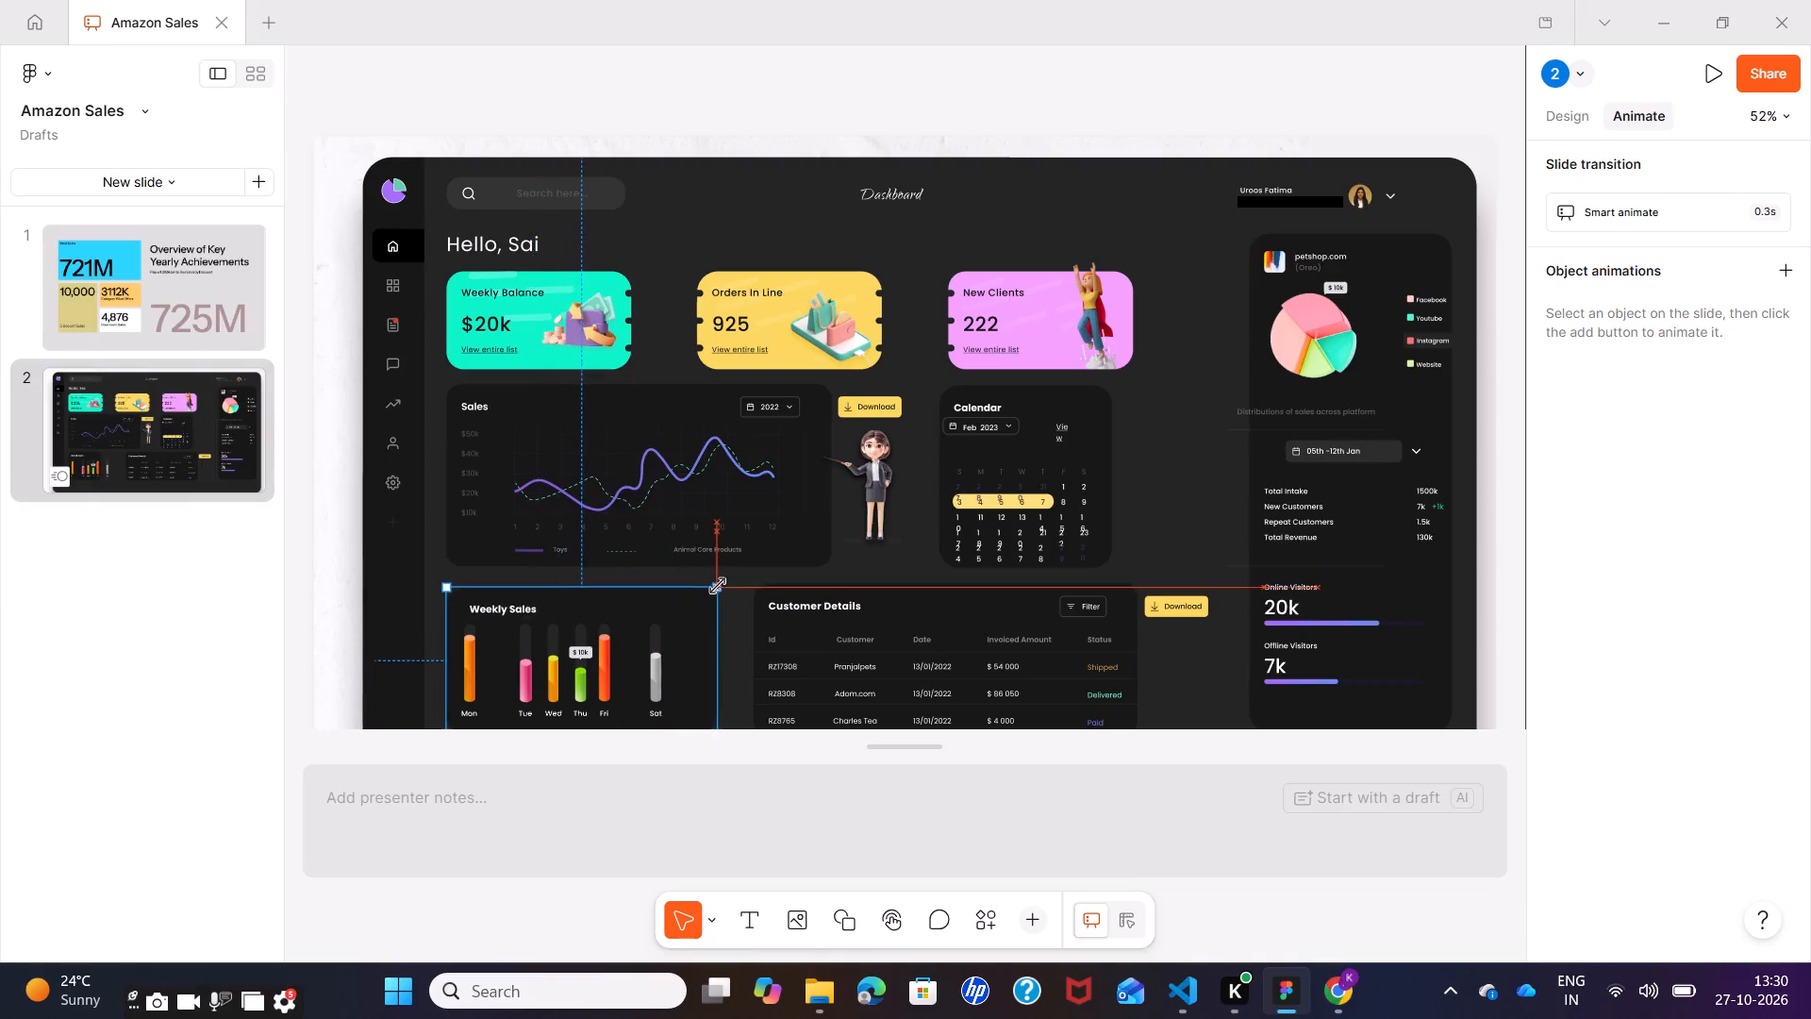
drag(718, 586, 723, 586)
Widen the Sales chart card to the right, up to the Calendar card.
click(796, 508)
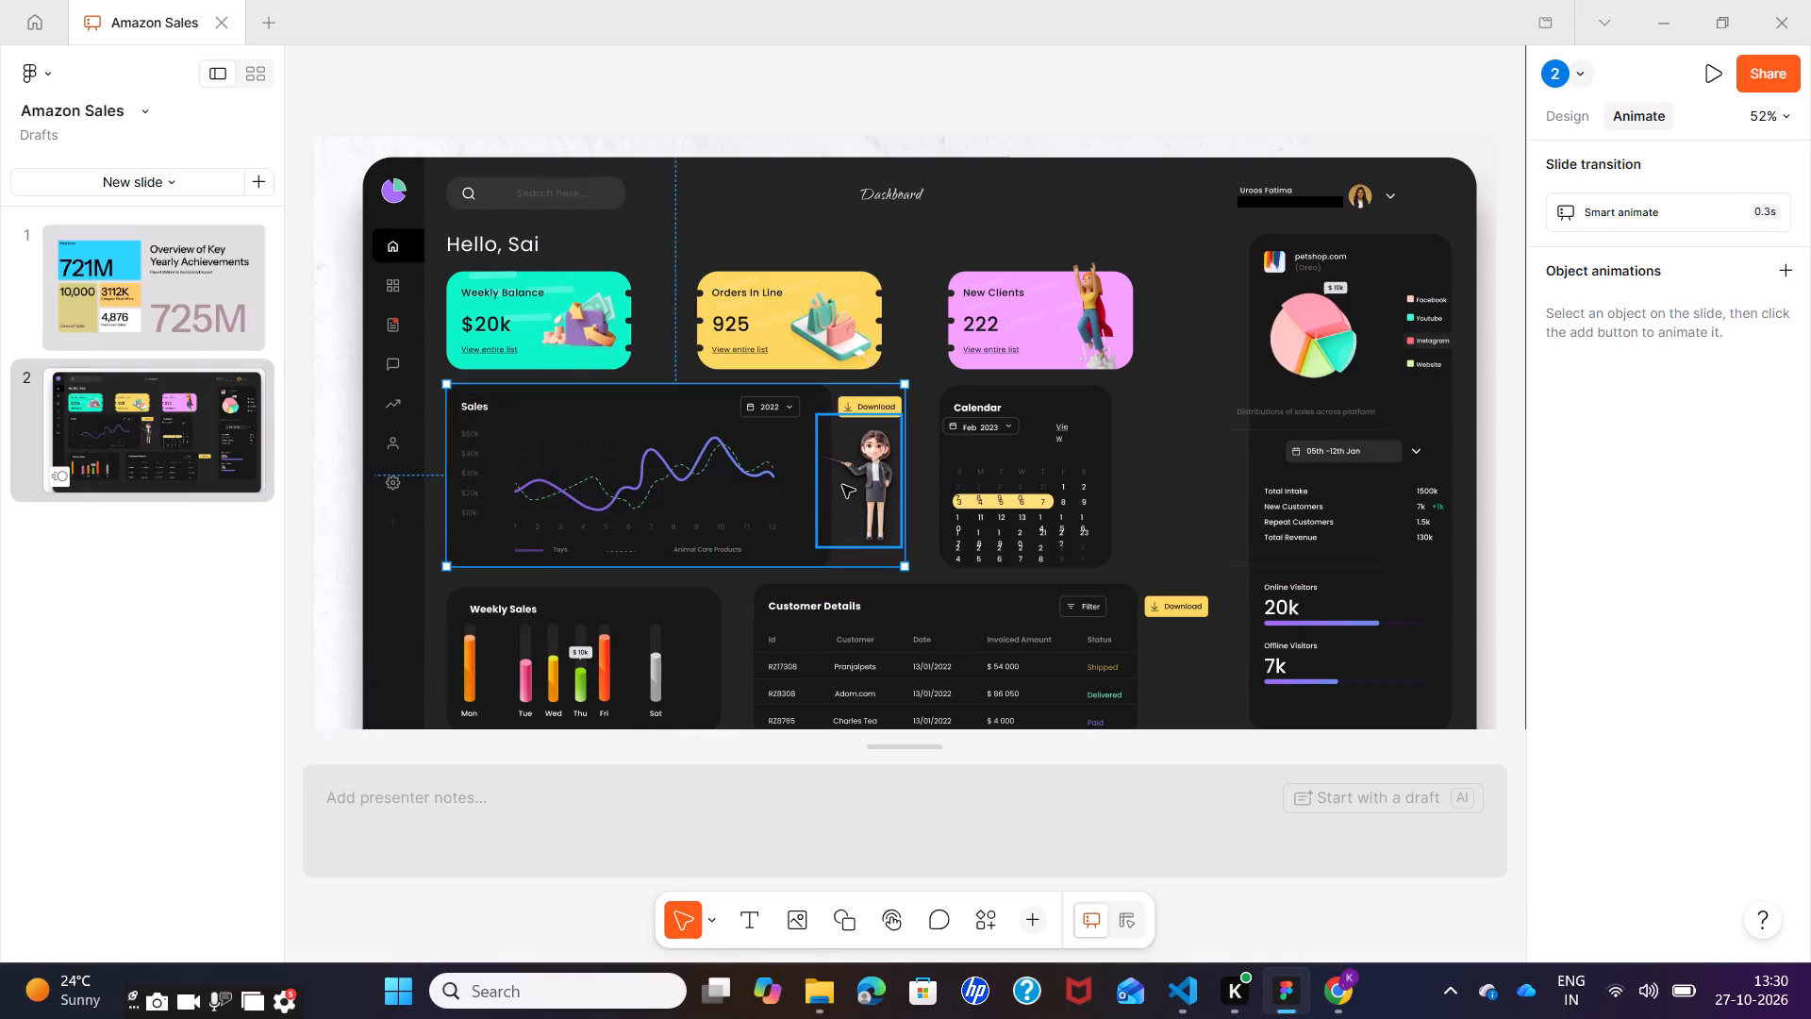
drag(906, 381, 939, 382)
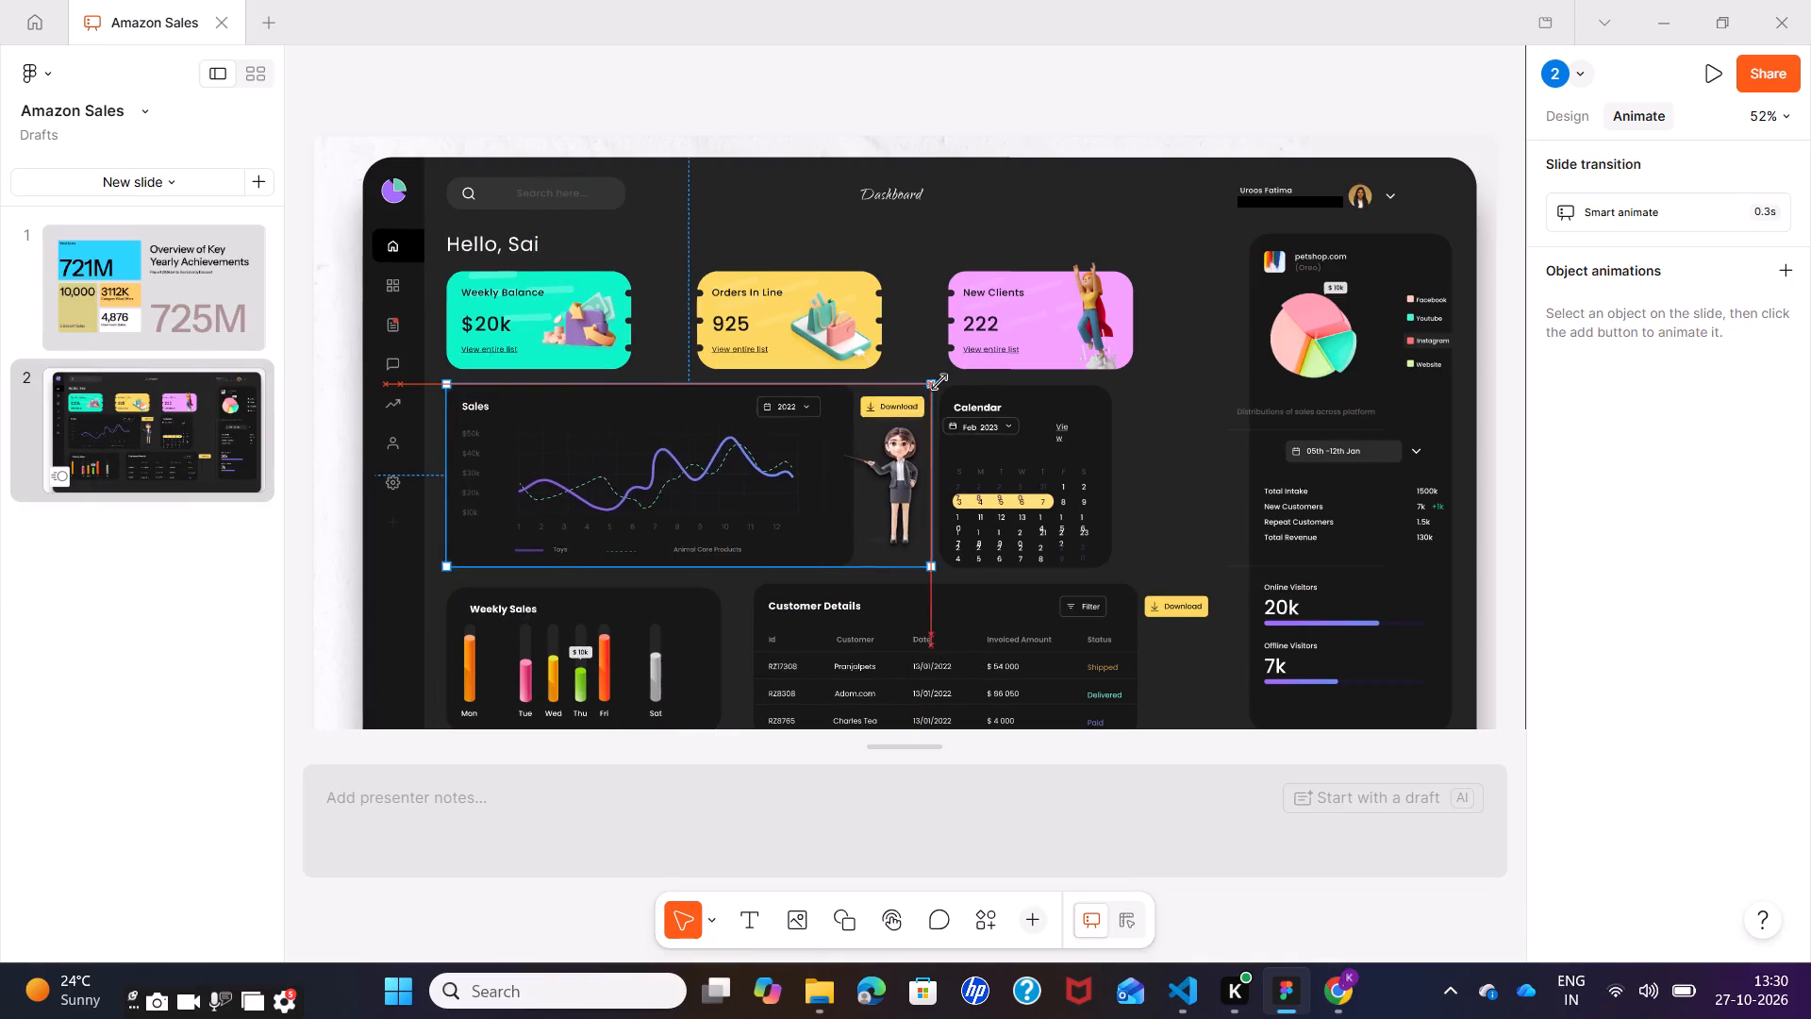
drag(939, 382, 955, 384)
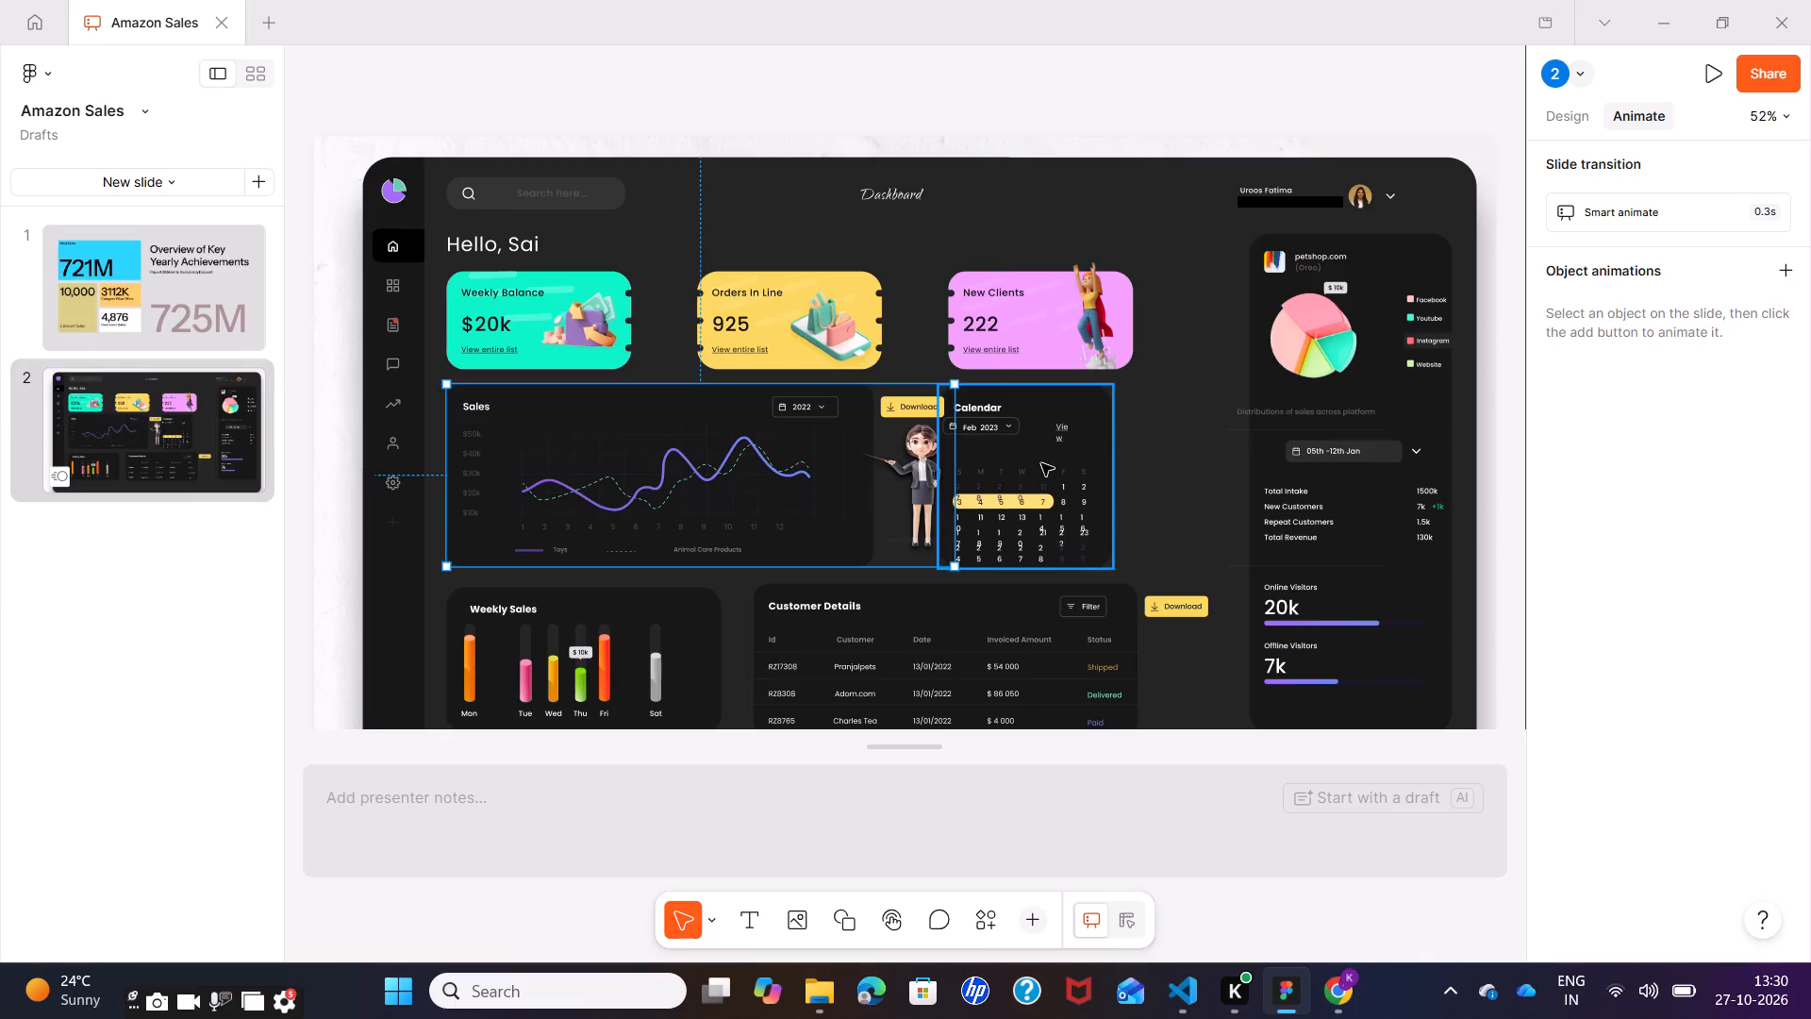
Move the Calendar card to the right so it sits clear of the Sales chart card, keeping its height.
click(1045, 463)
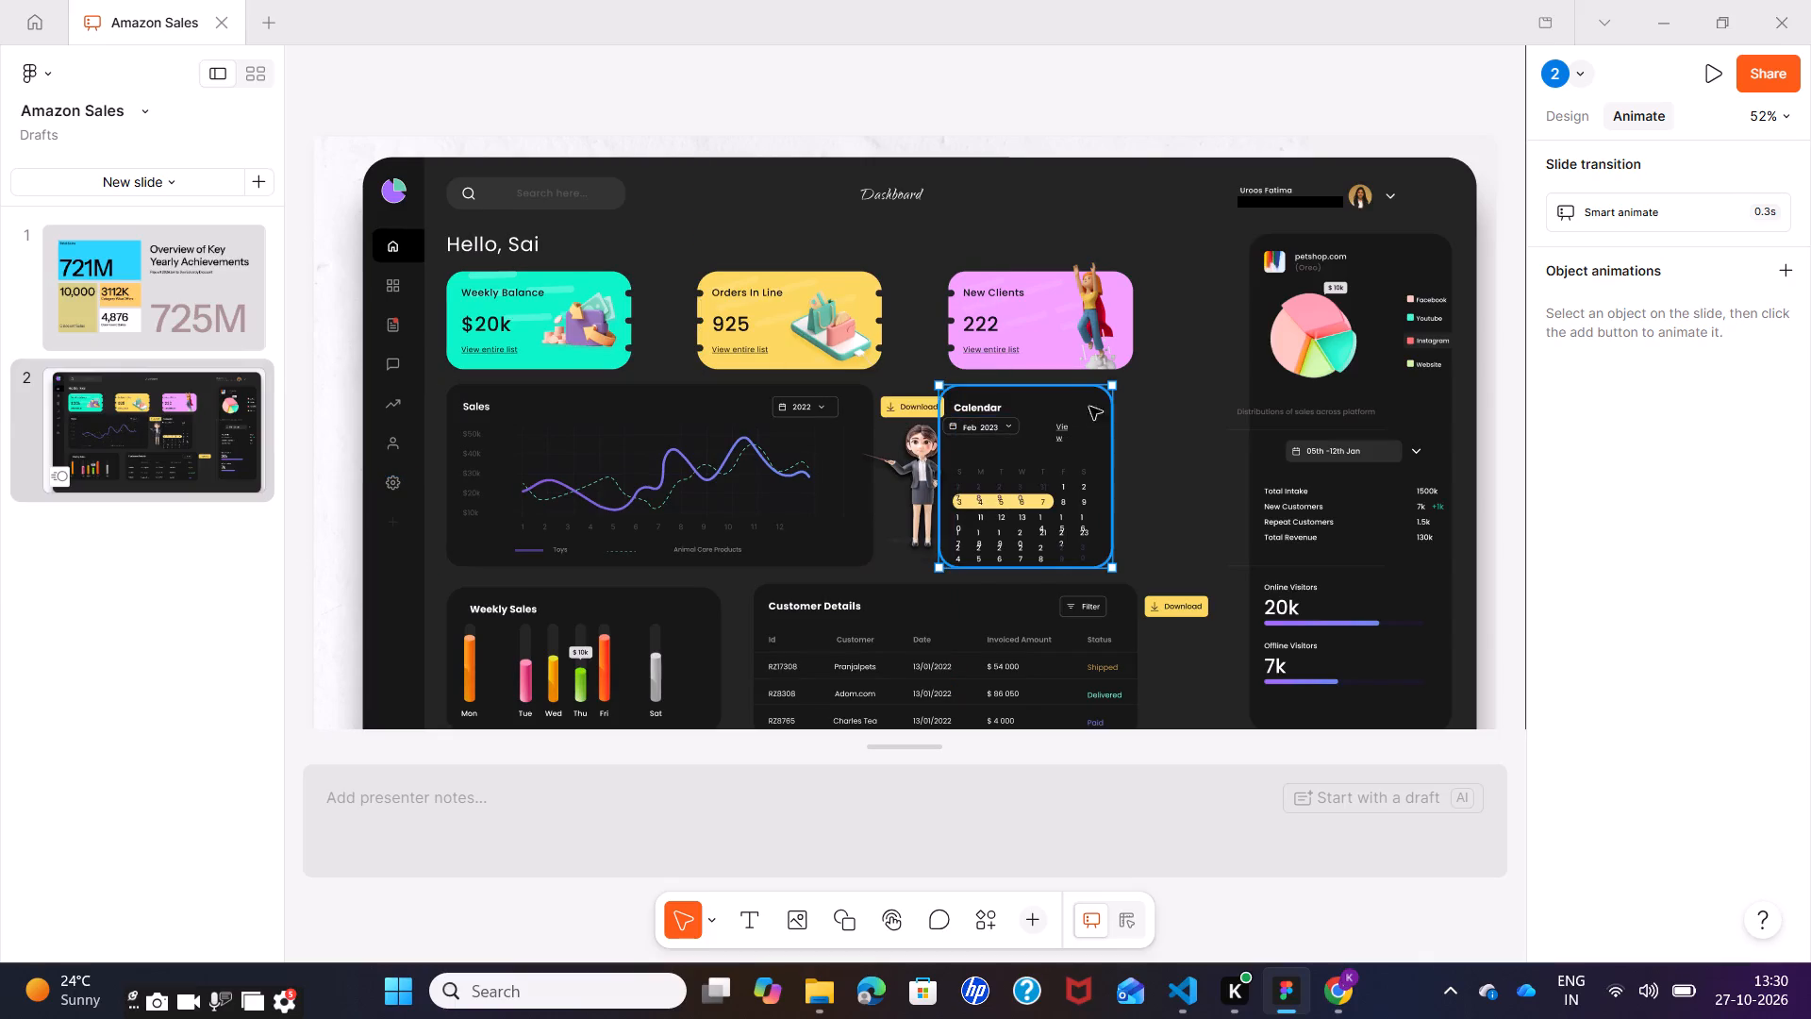
drag(1094, 392, 1109, 392)
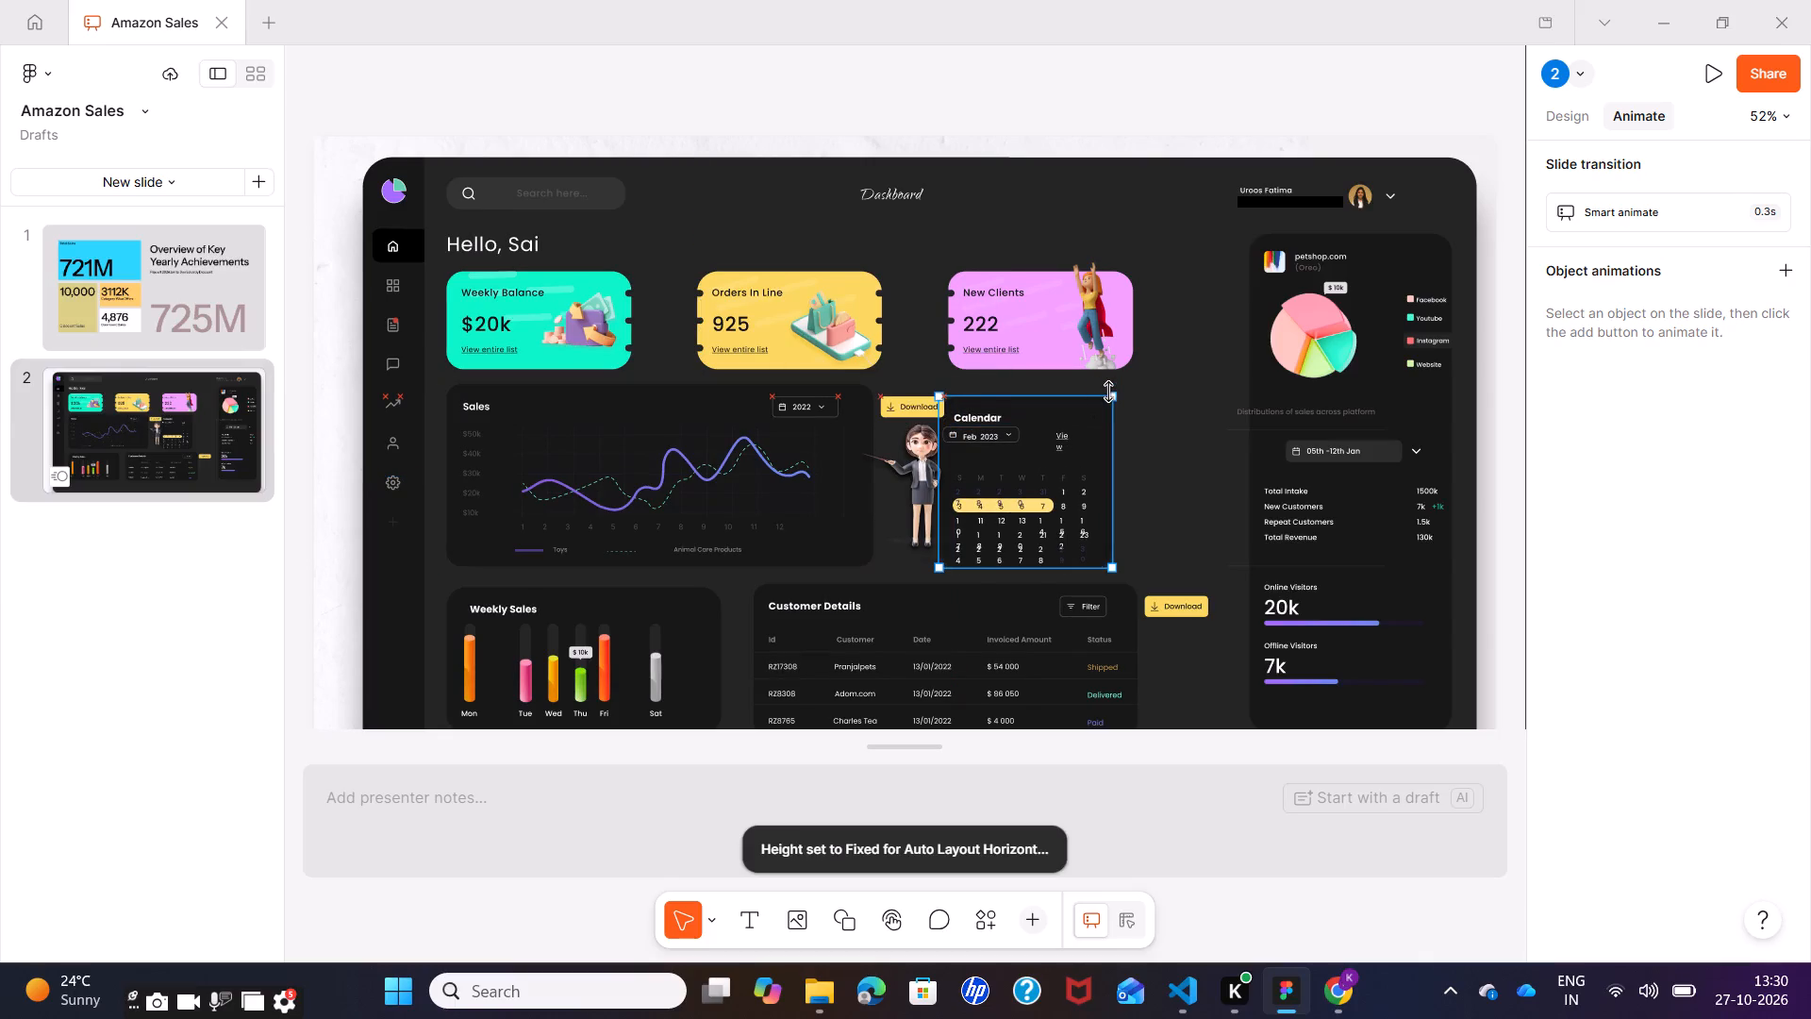
drag(1109, 392, 1105, 388)
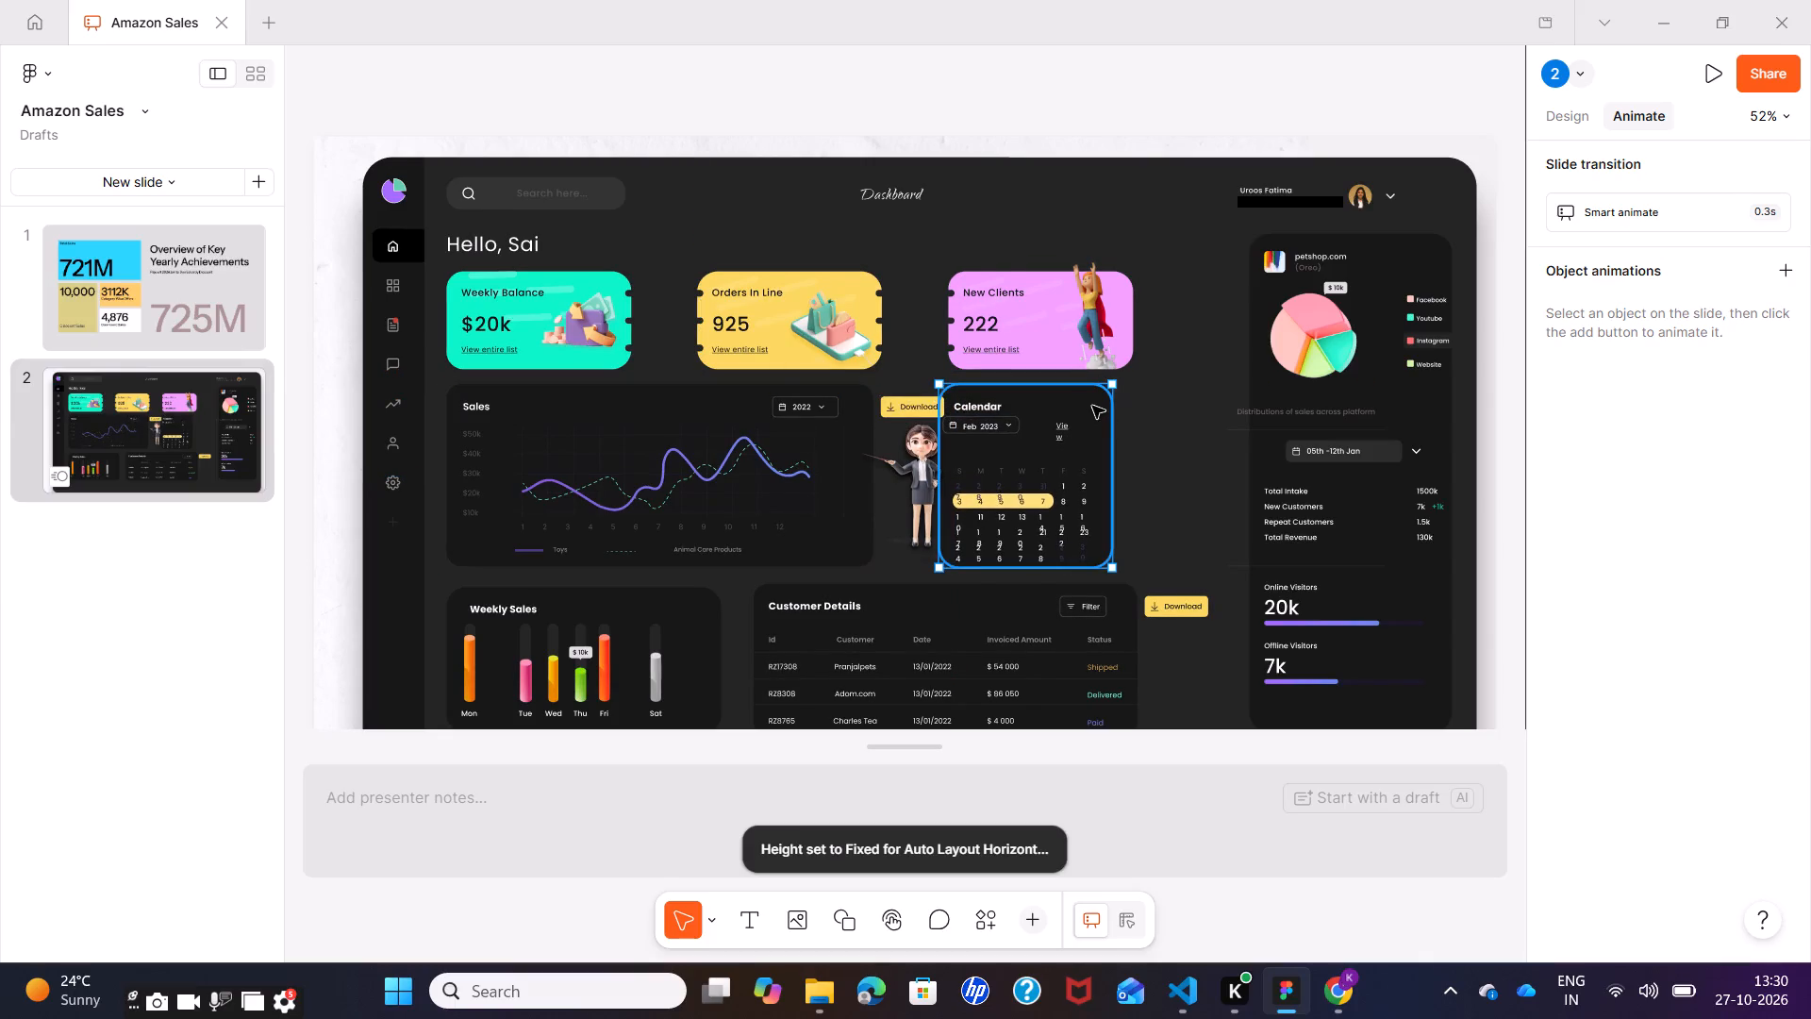
drag(1092, 406, 1122, 406)
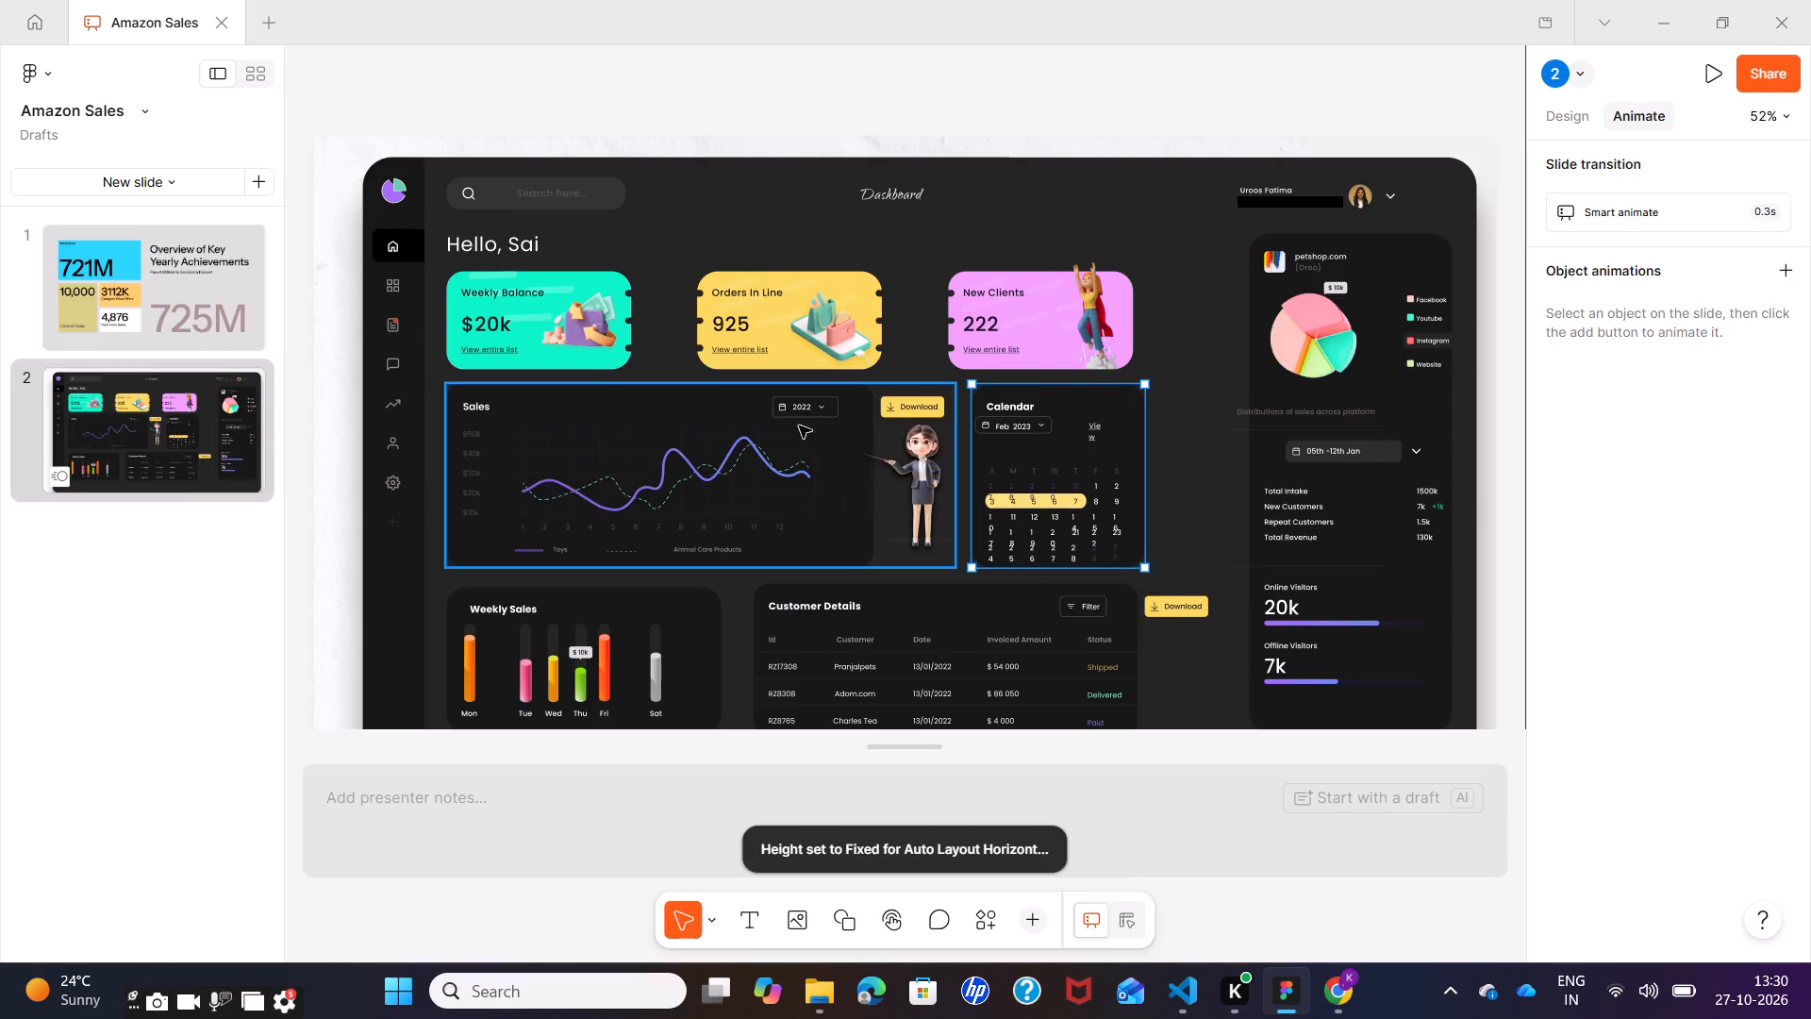
Move the Customer Details table with its Download label further right, up to the petshop.com statistics panel.
scroll(750, 587, down, 1)
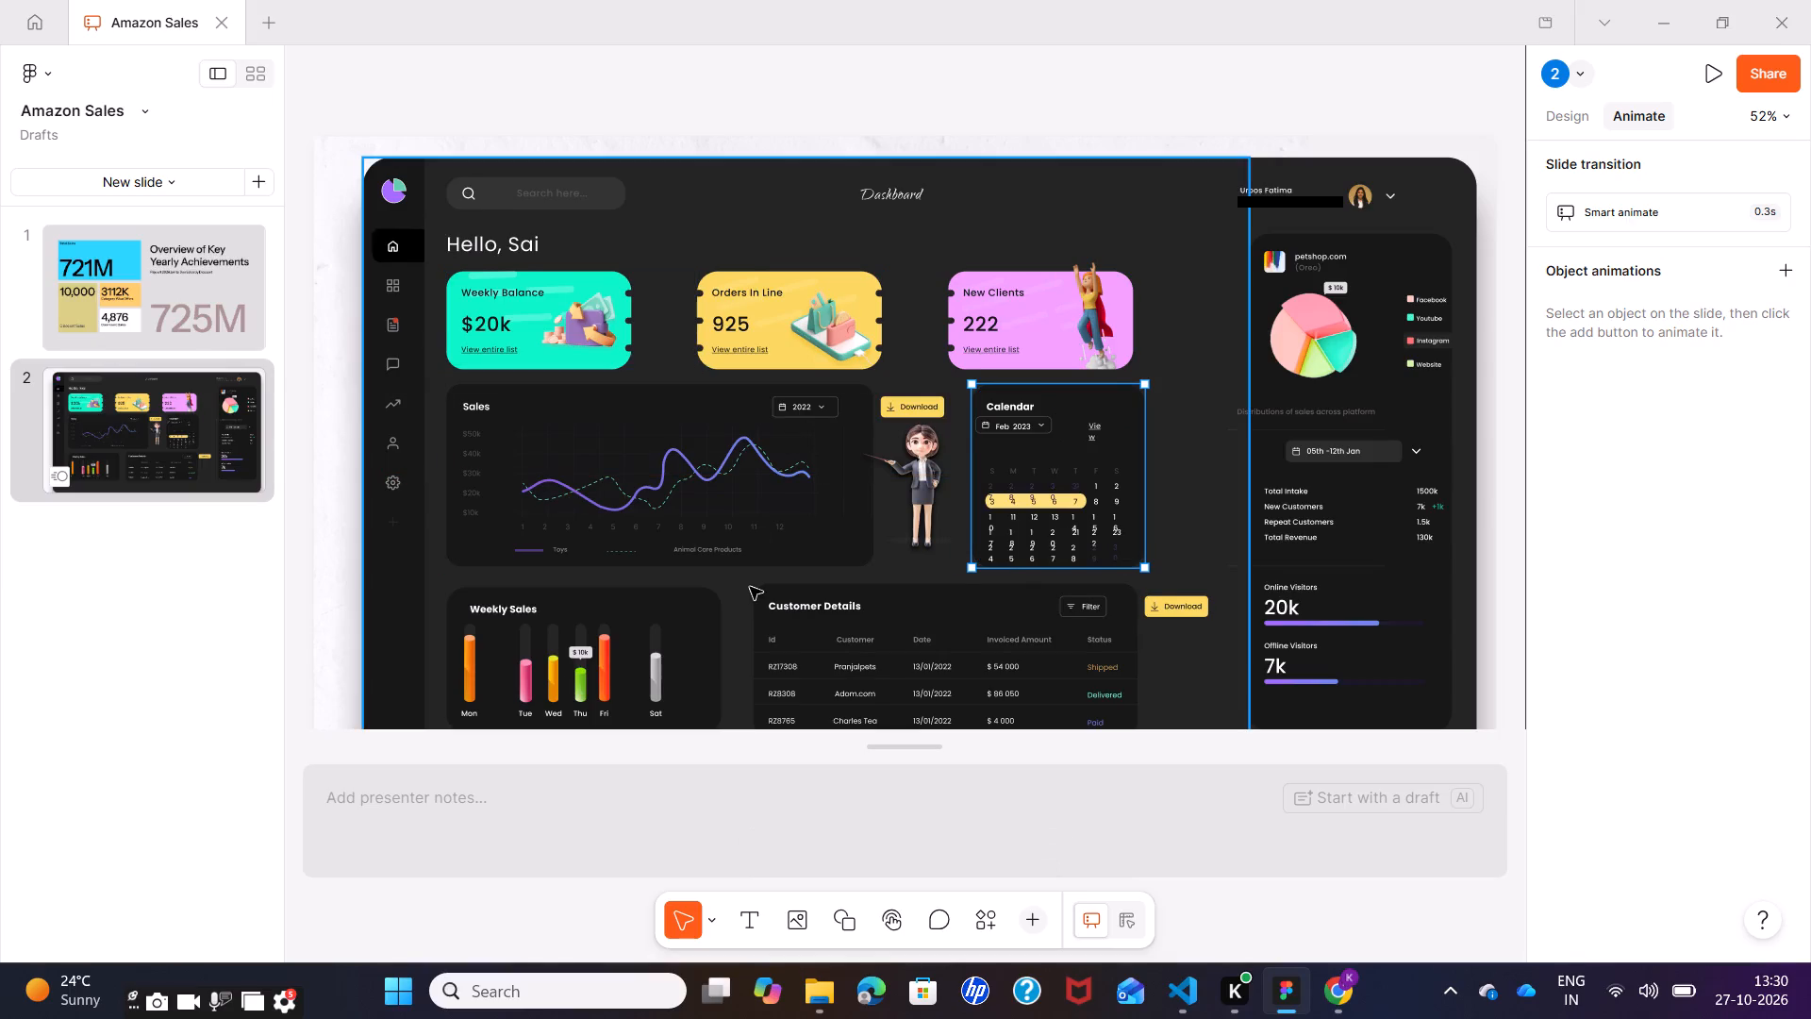
scroll(750, 587, down, 1)
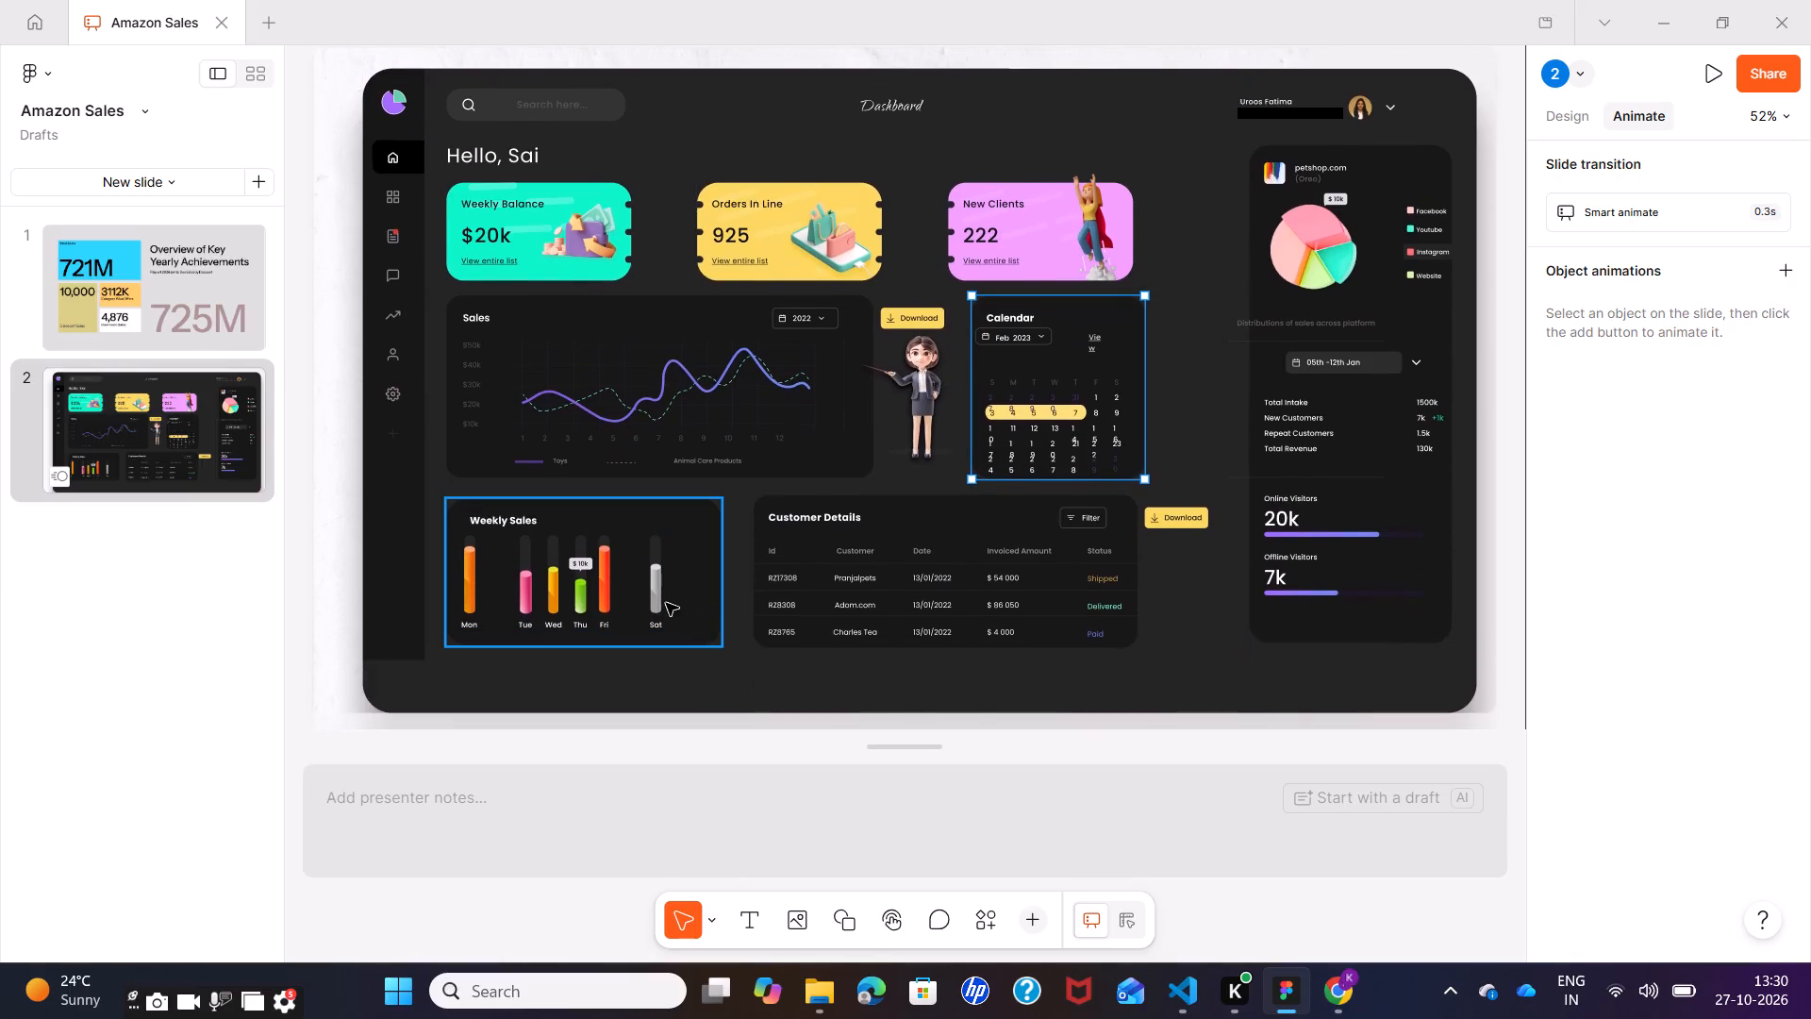
click(861, 591)
drag(861, 591, 890, 591)
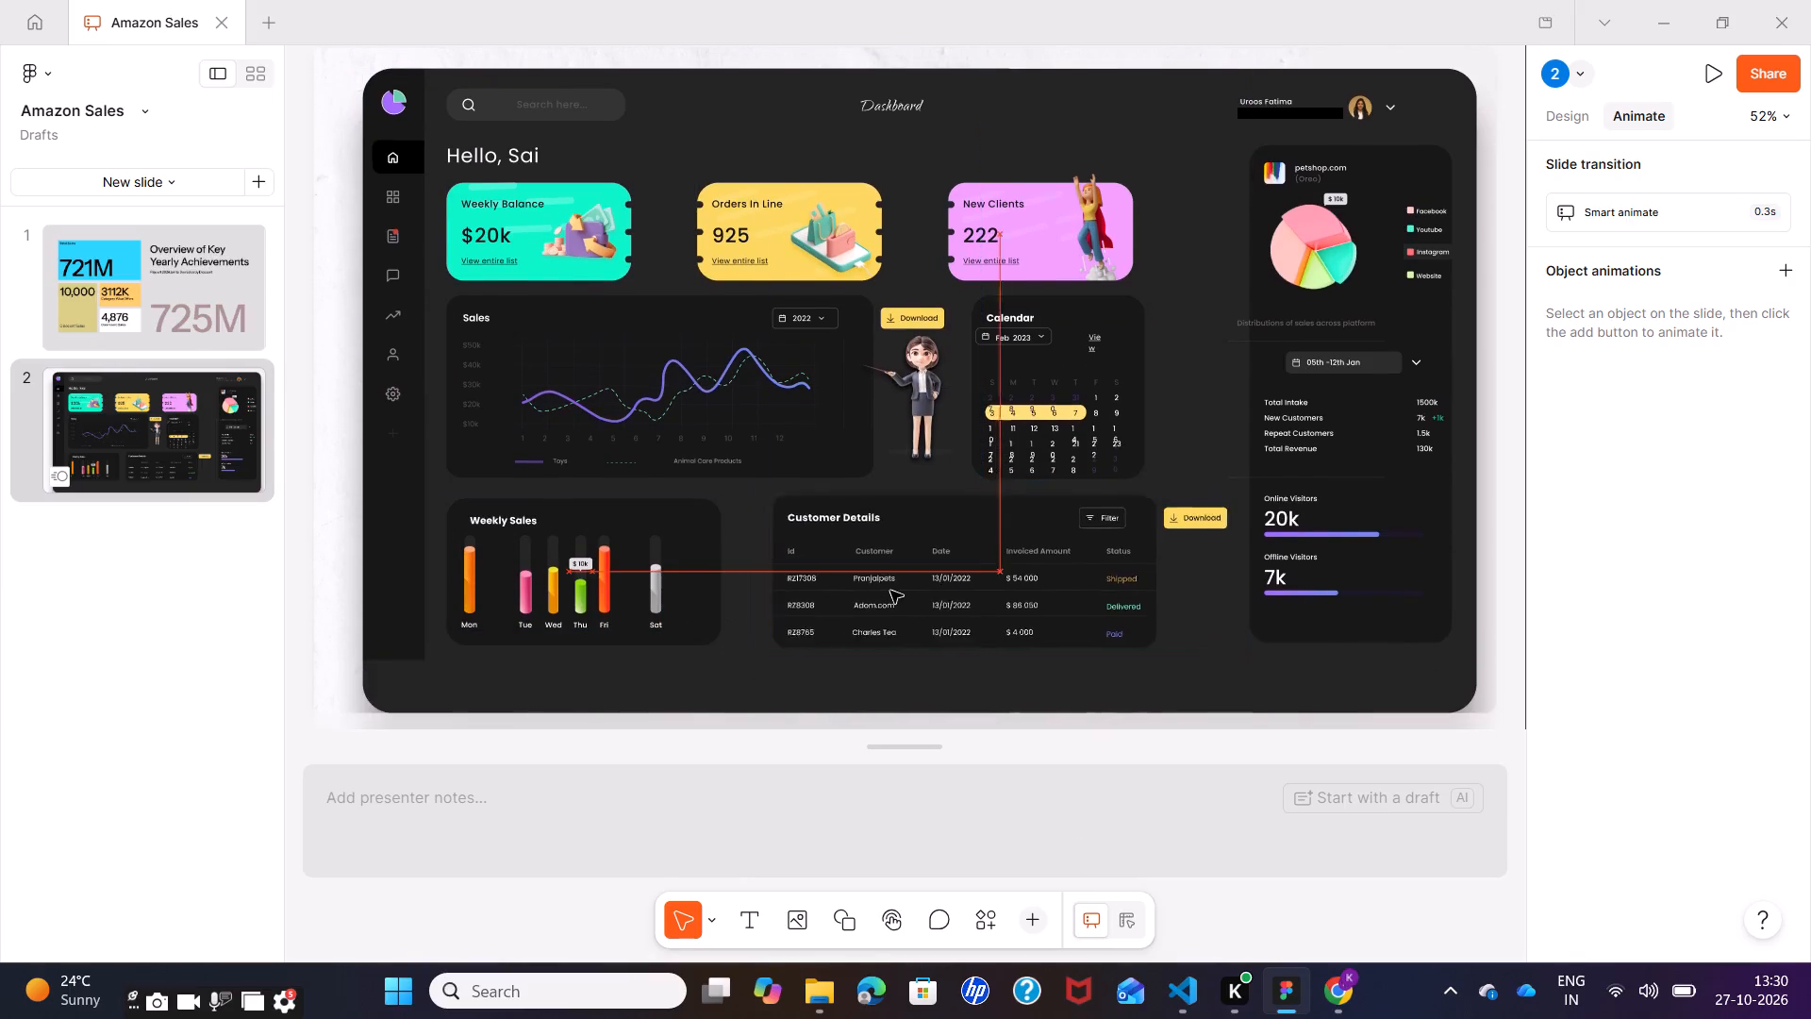
drag(890, 591, 909, 591)
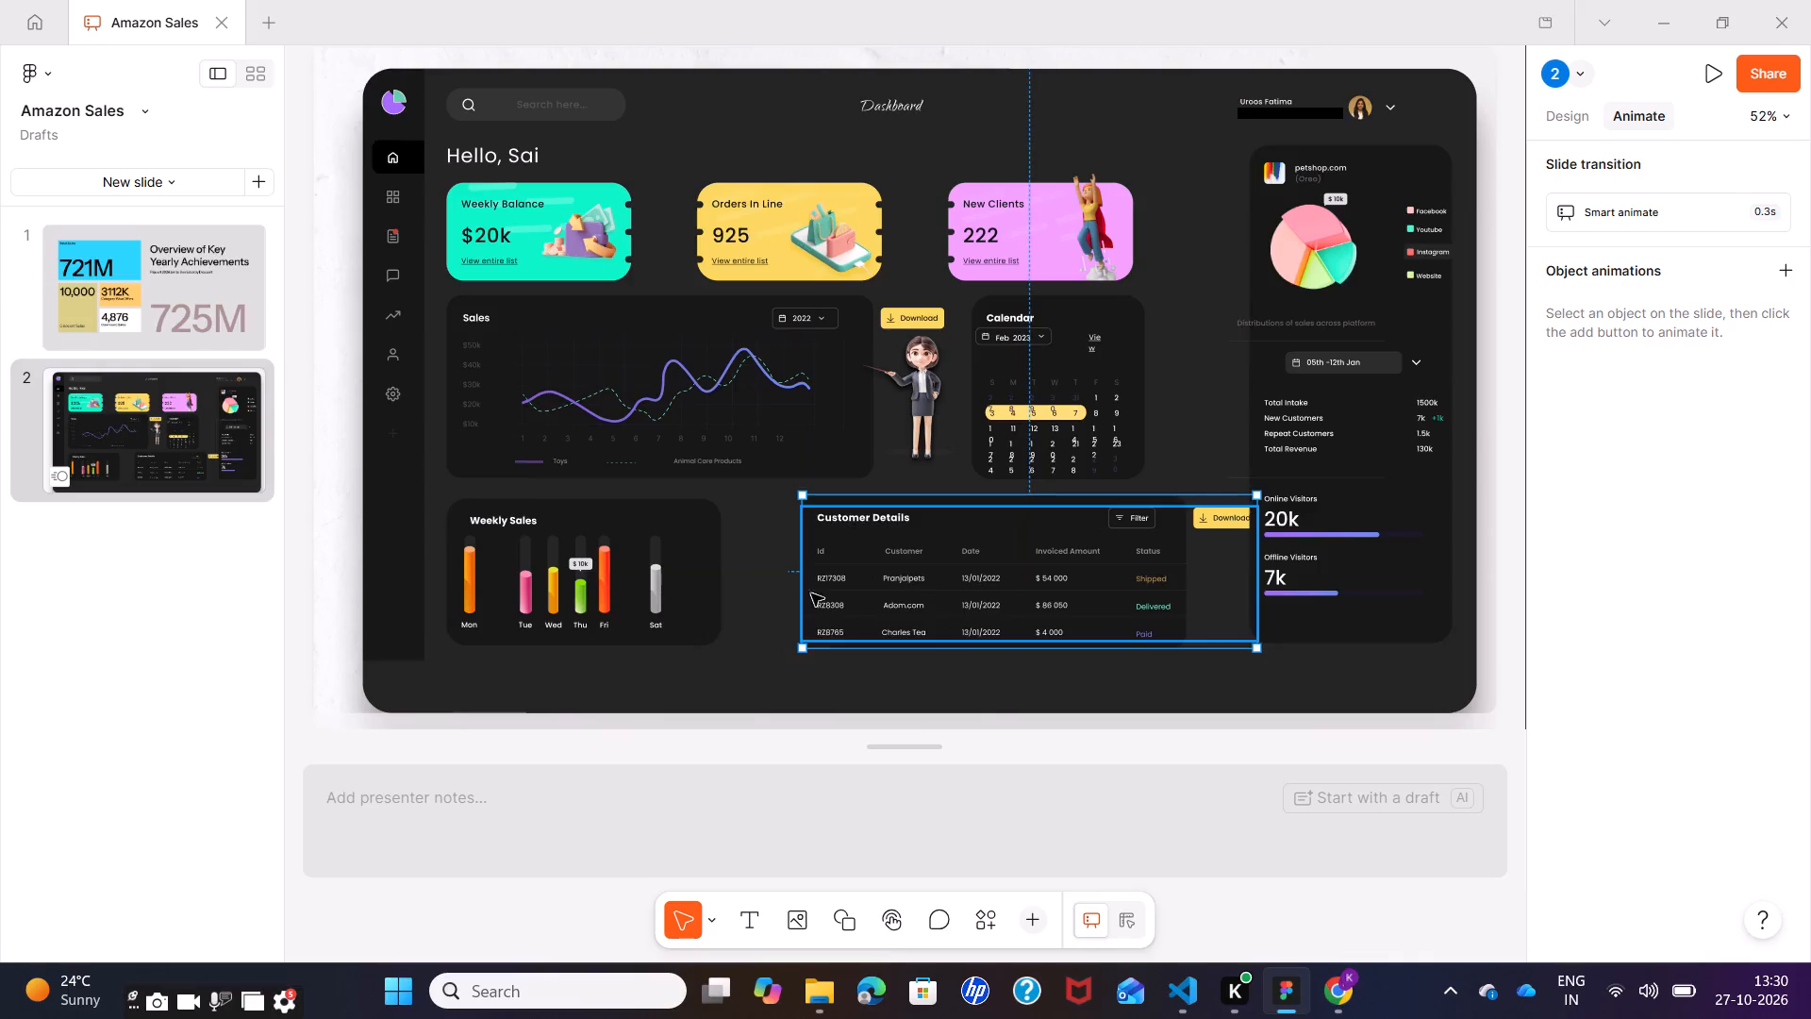
Shift the Weekly Sales card's background and title to the right, toward the Customer Details table.
click(698, 587)
drag(698, 587, 711, 587)
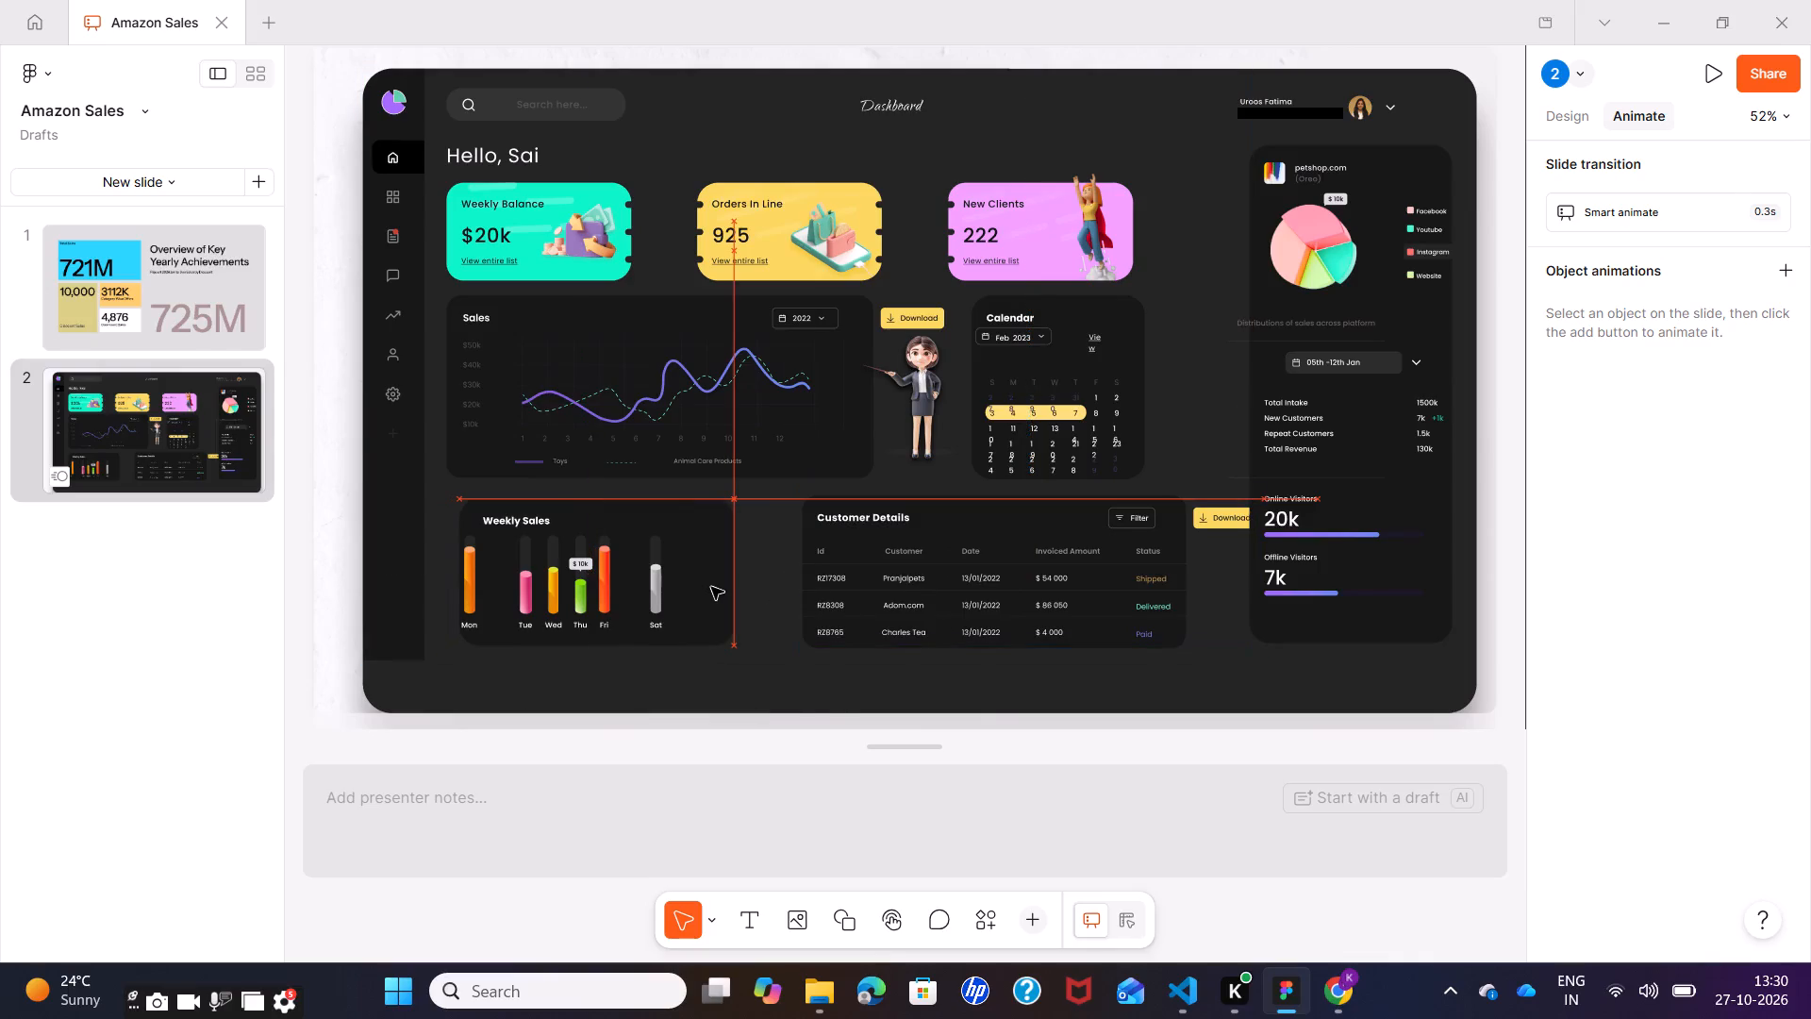
drag(711, 587, 724, 588)
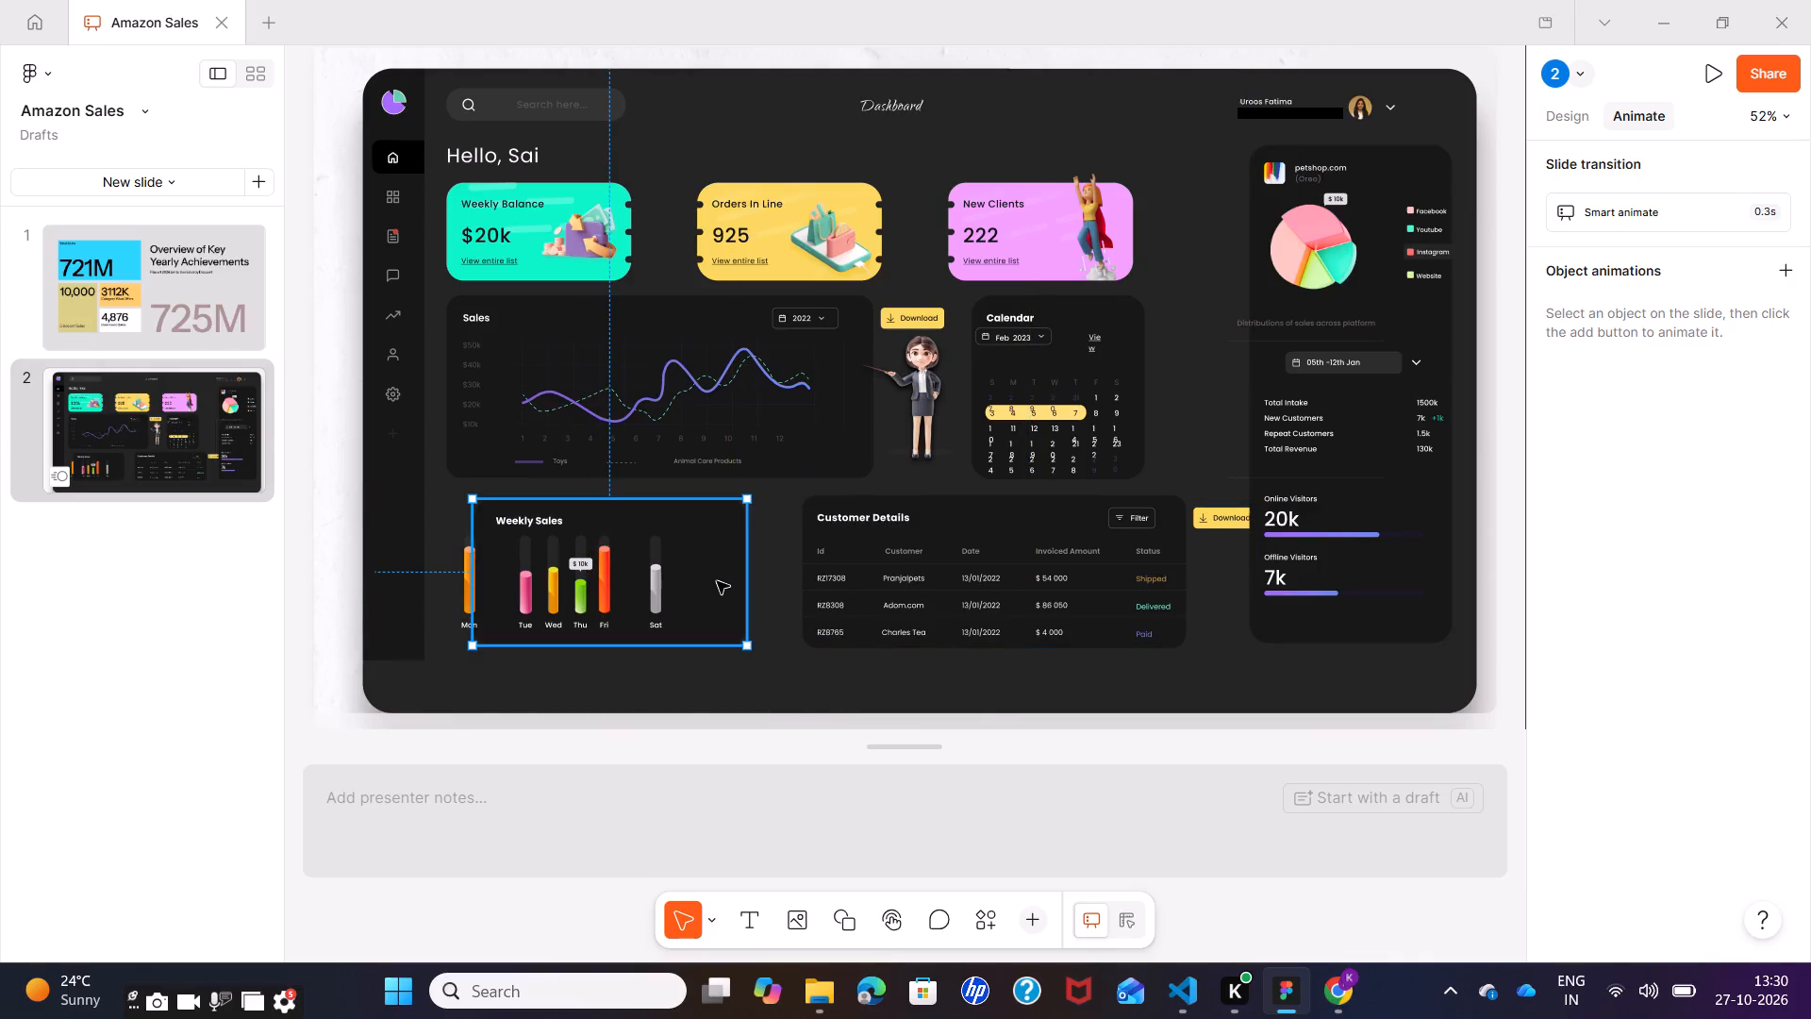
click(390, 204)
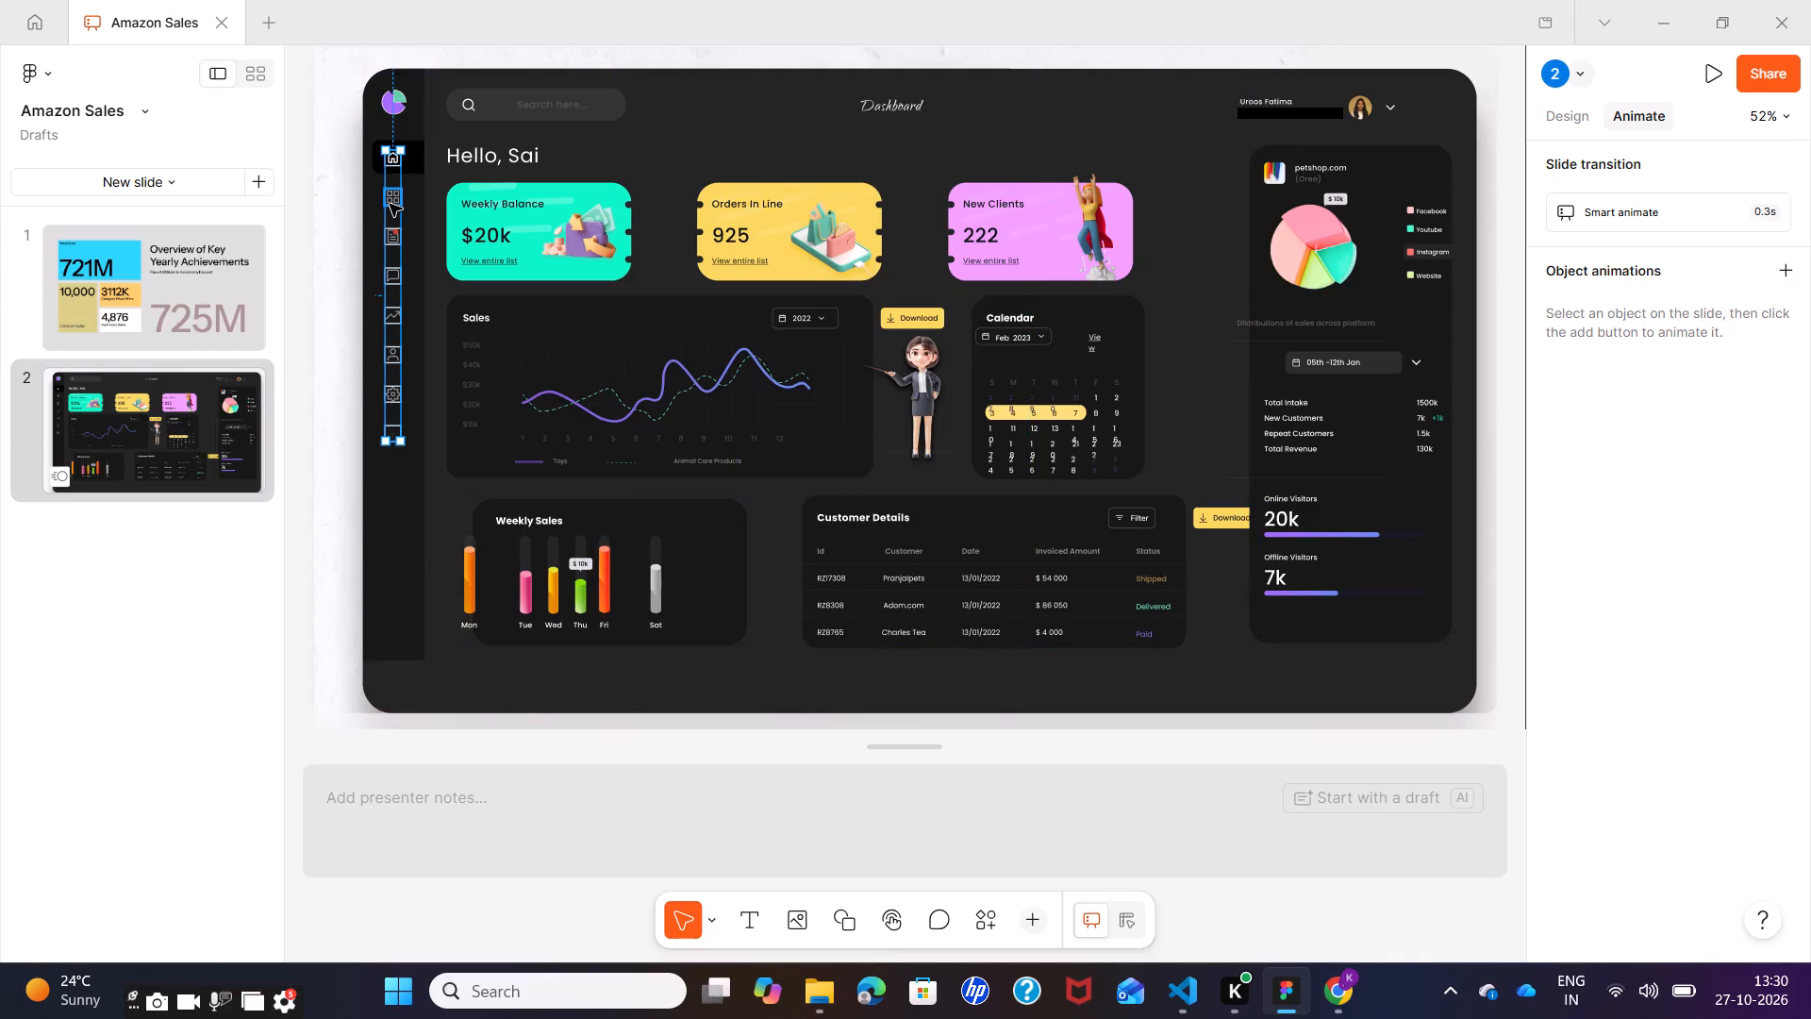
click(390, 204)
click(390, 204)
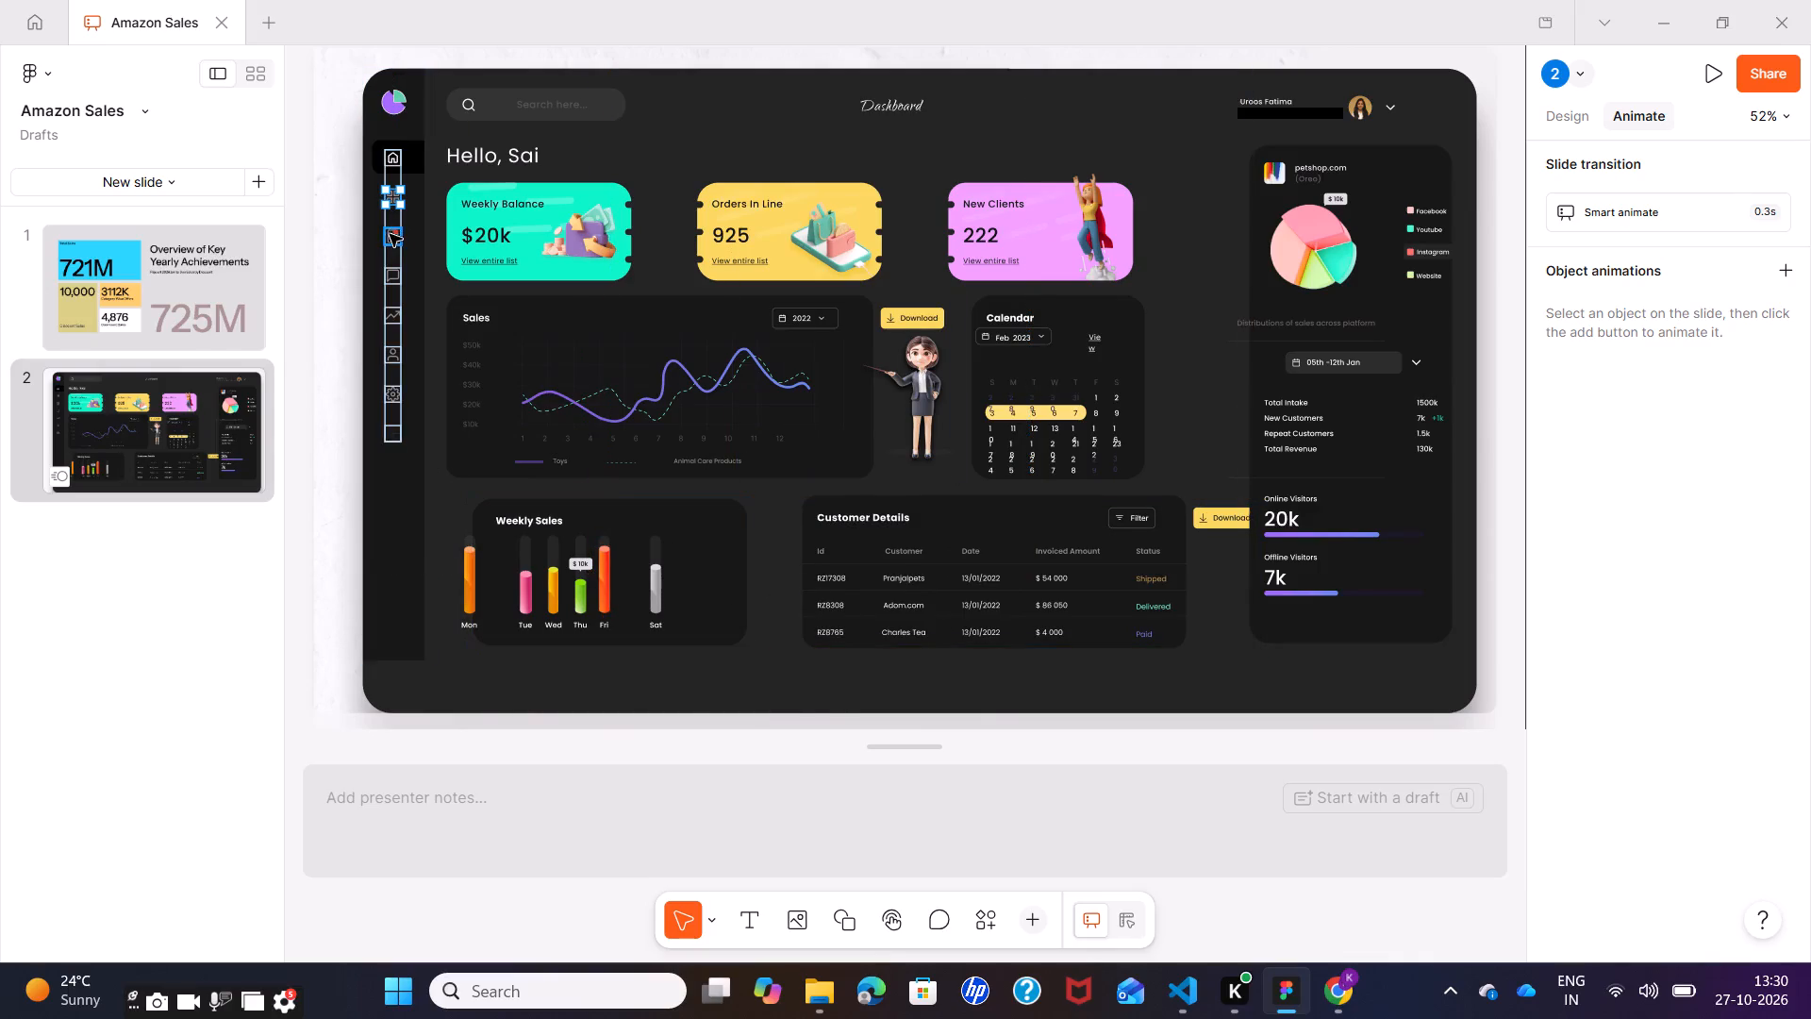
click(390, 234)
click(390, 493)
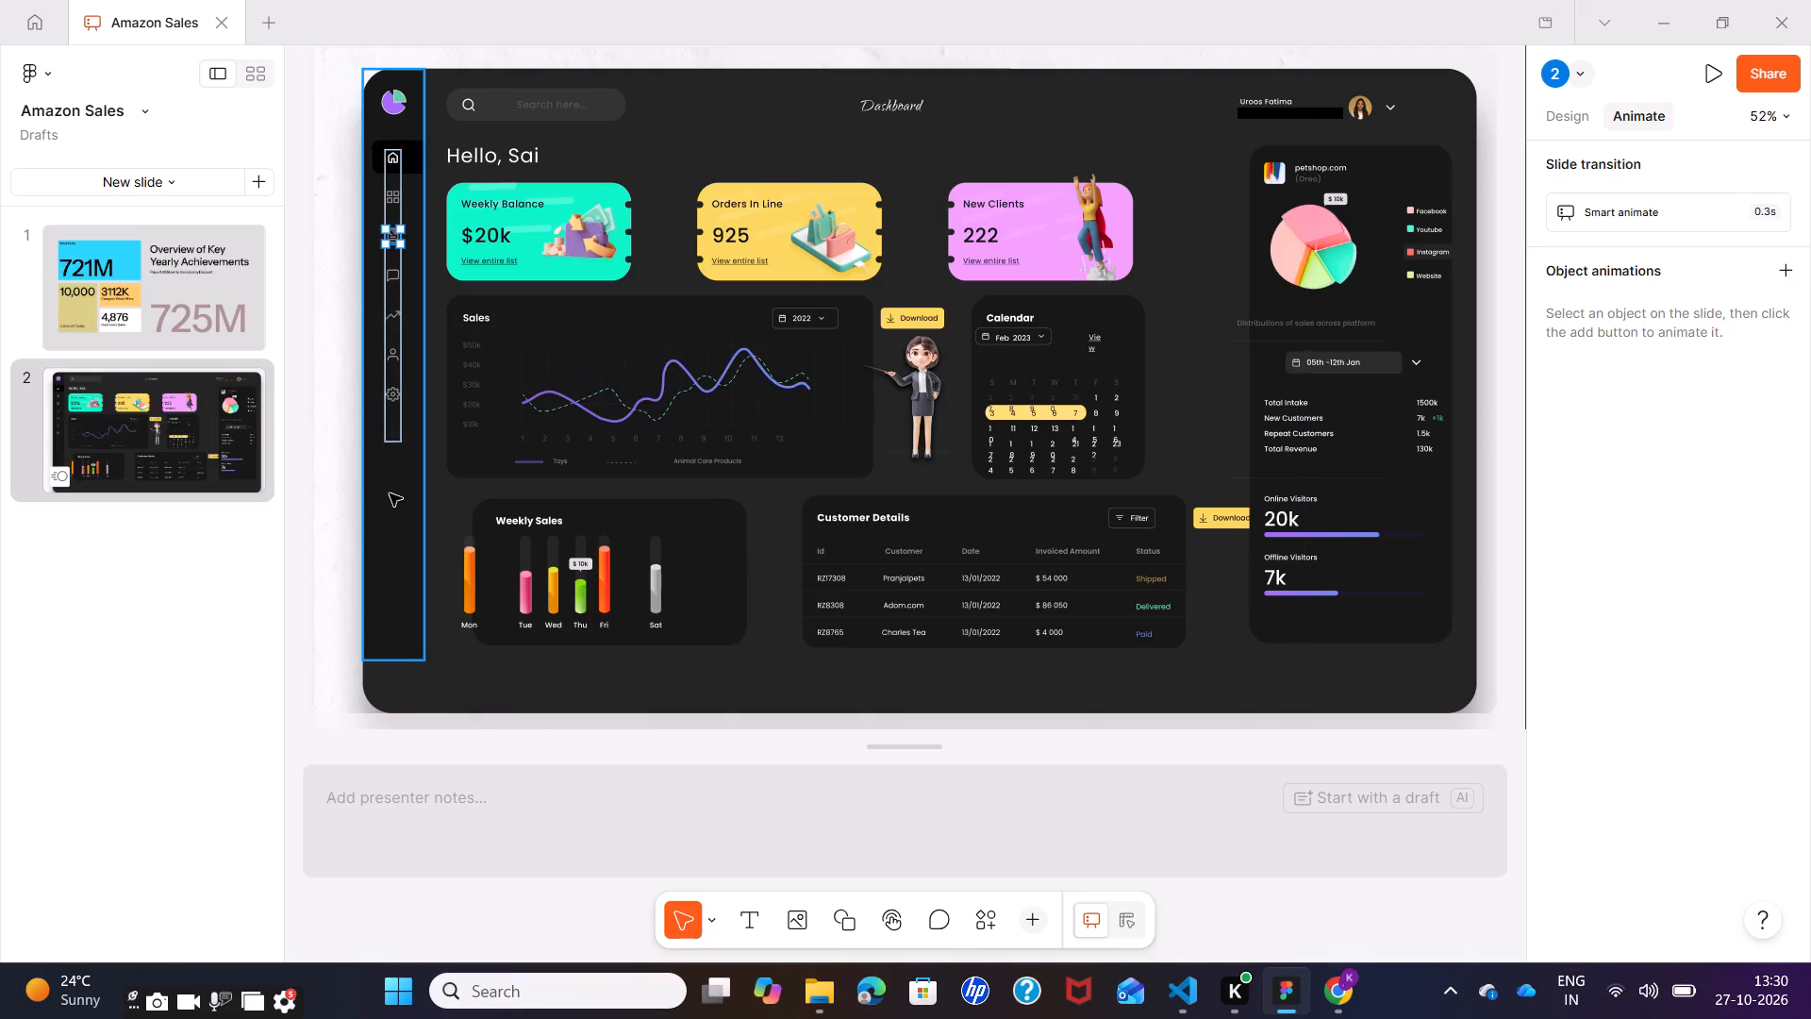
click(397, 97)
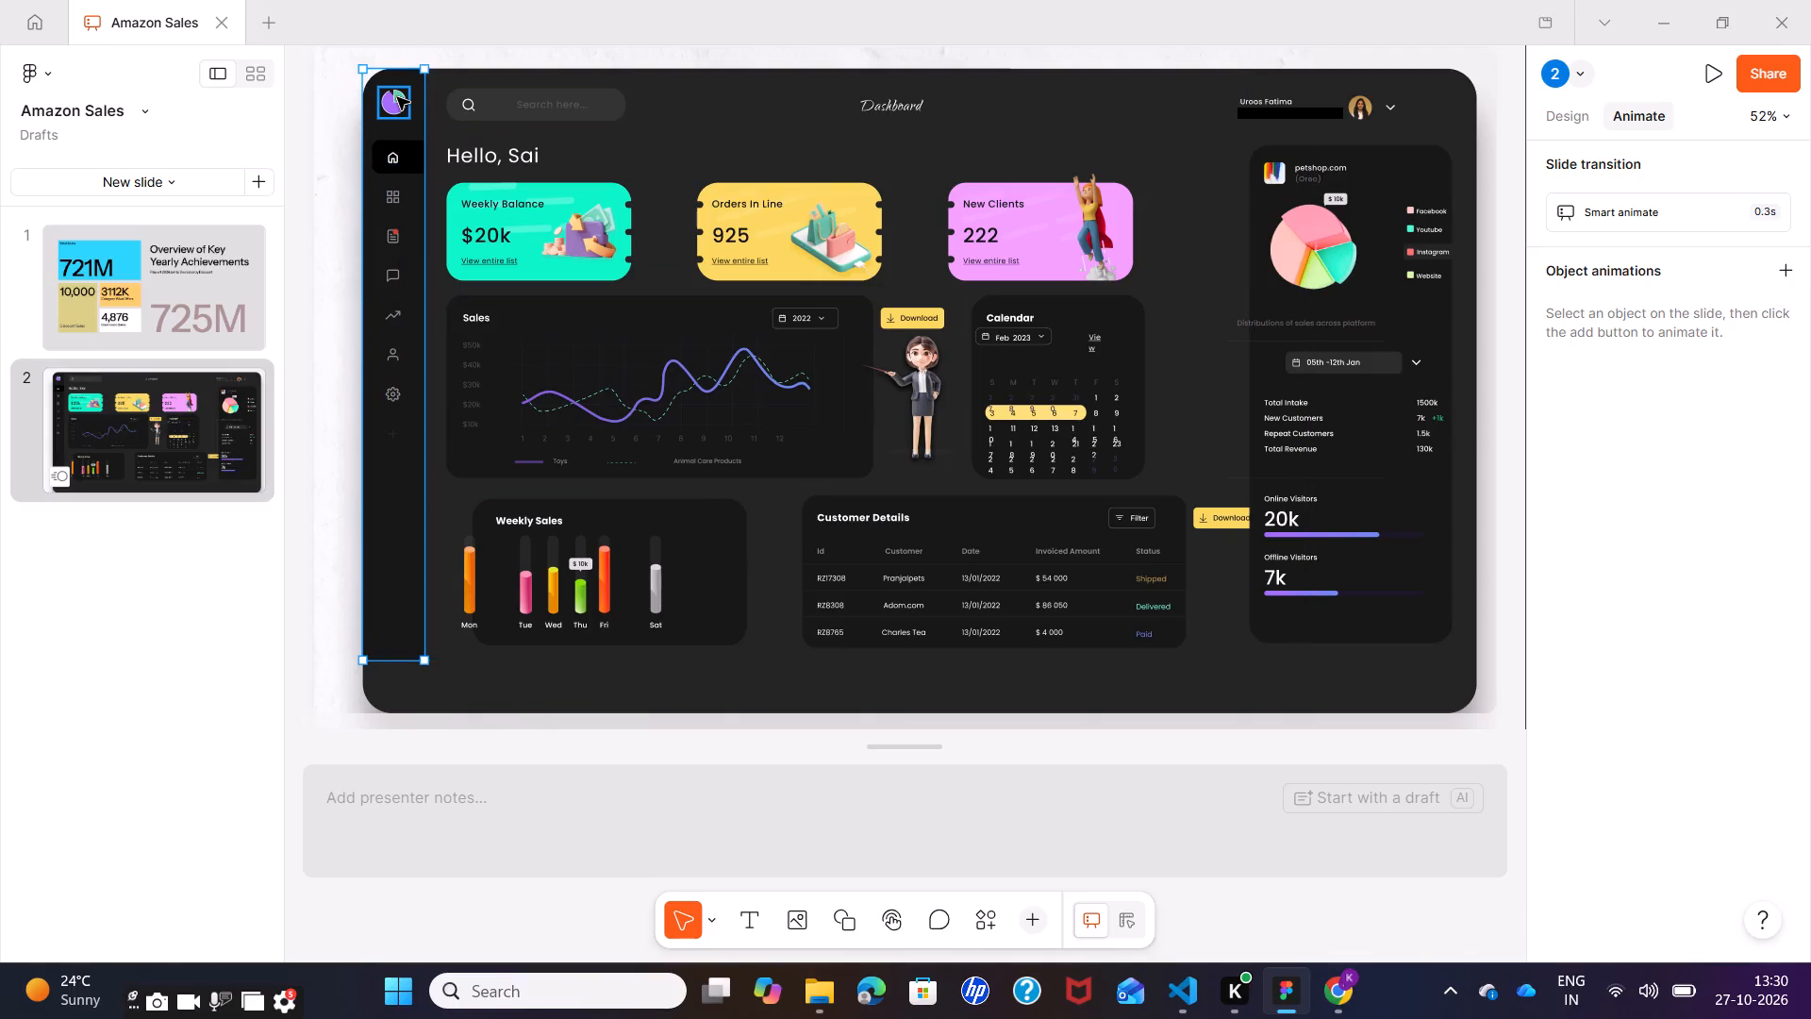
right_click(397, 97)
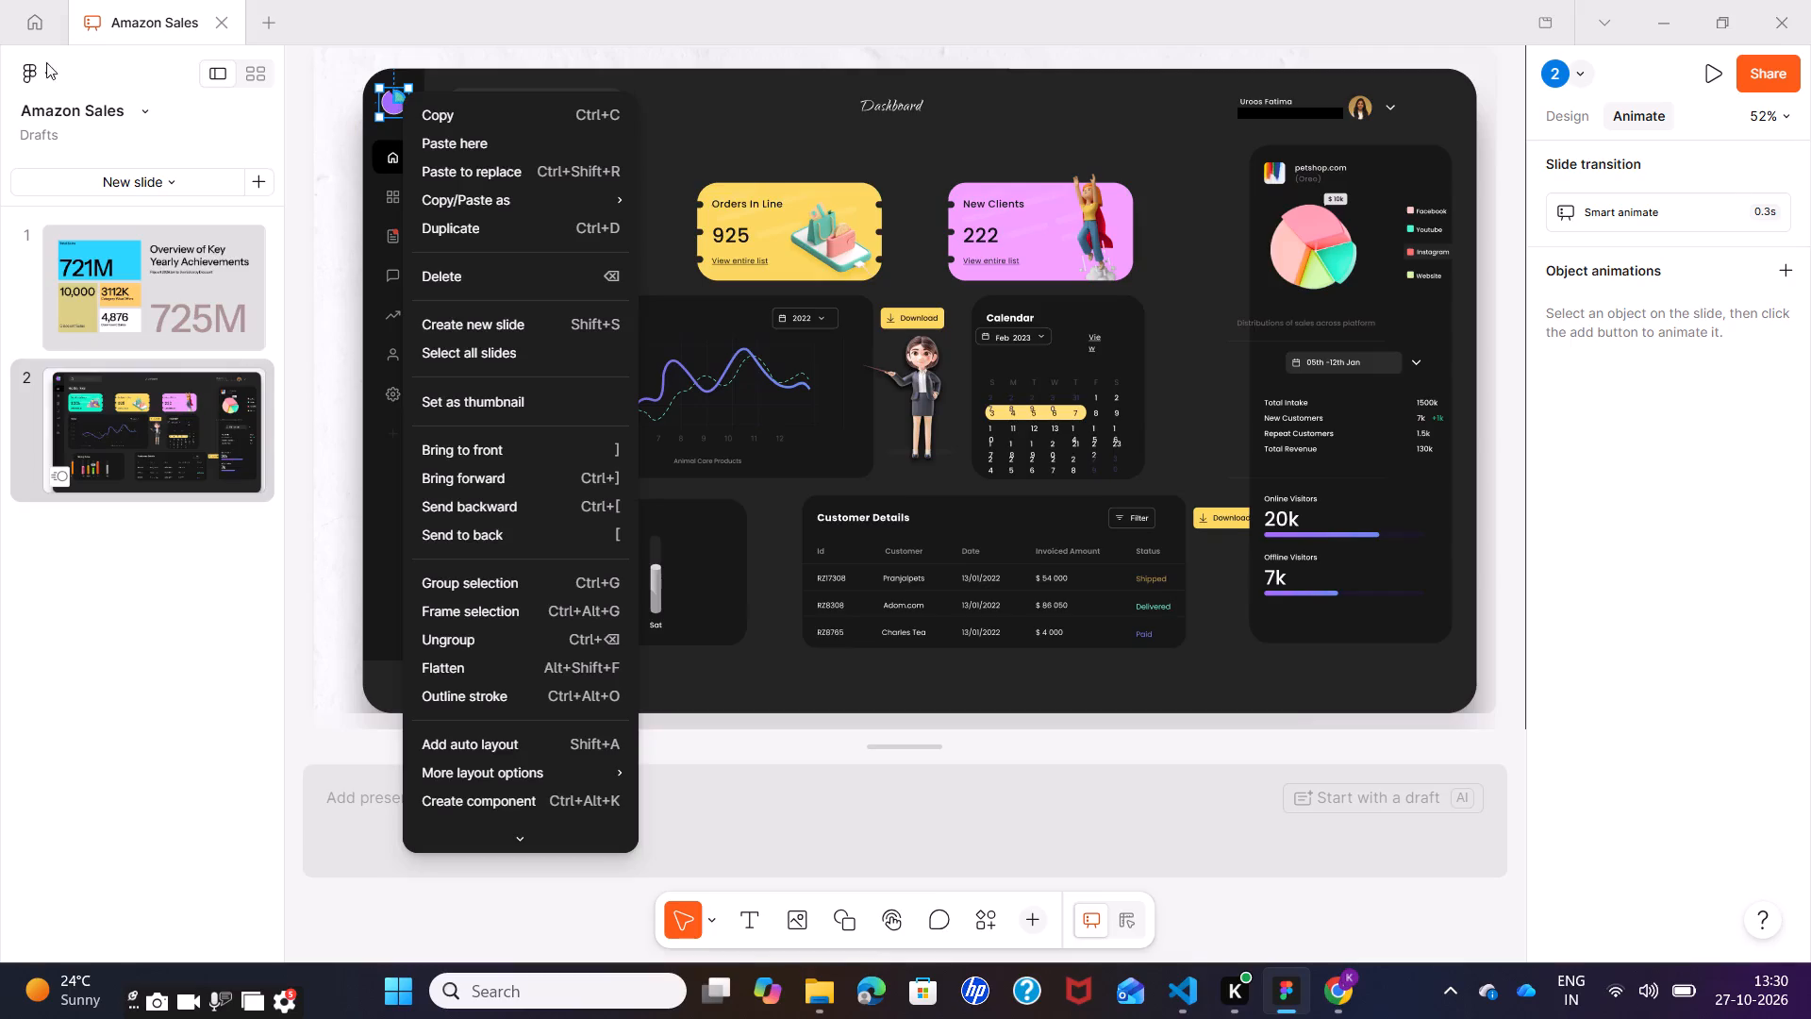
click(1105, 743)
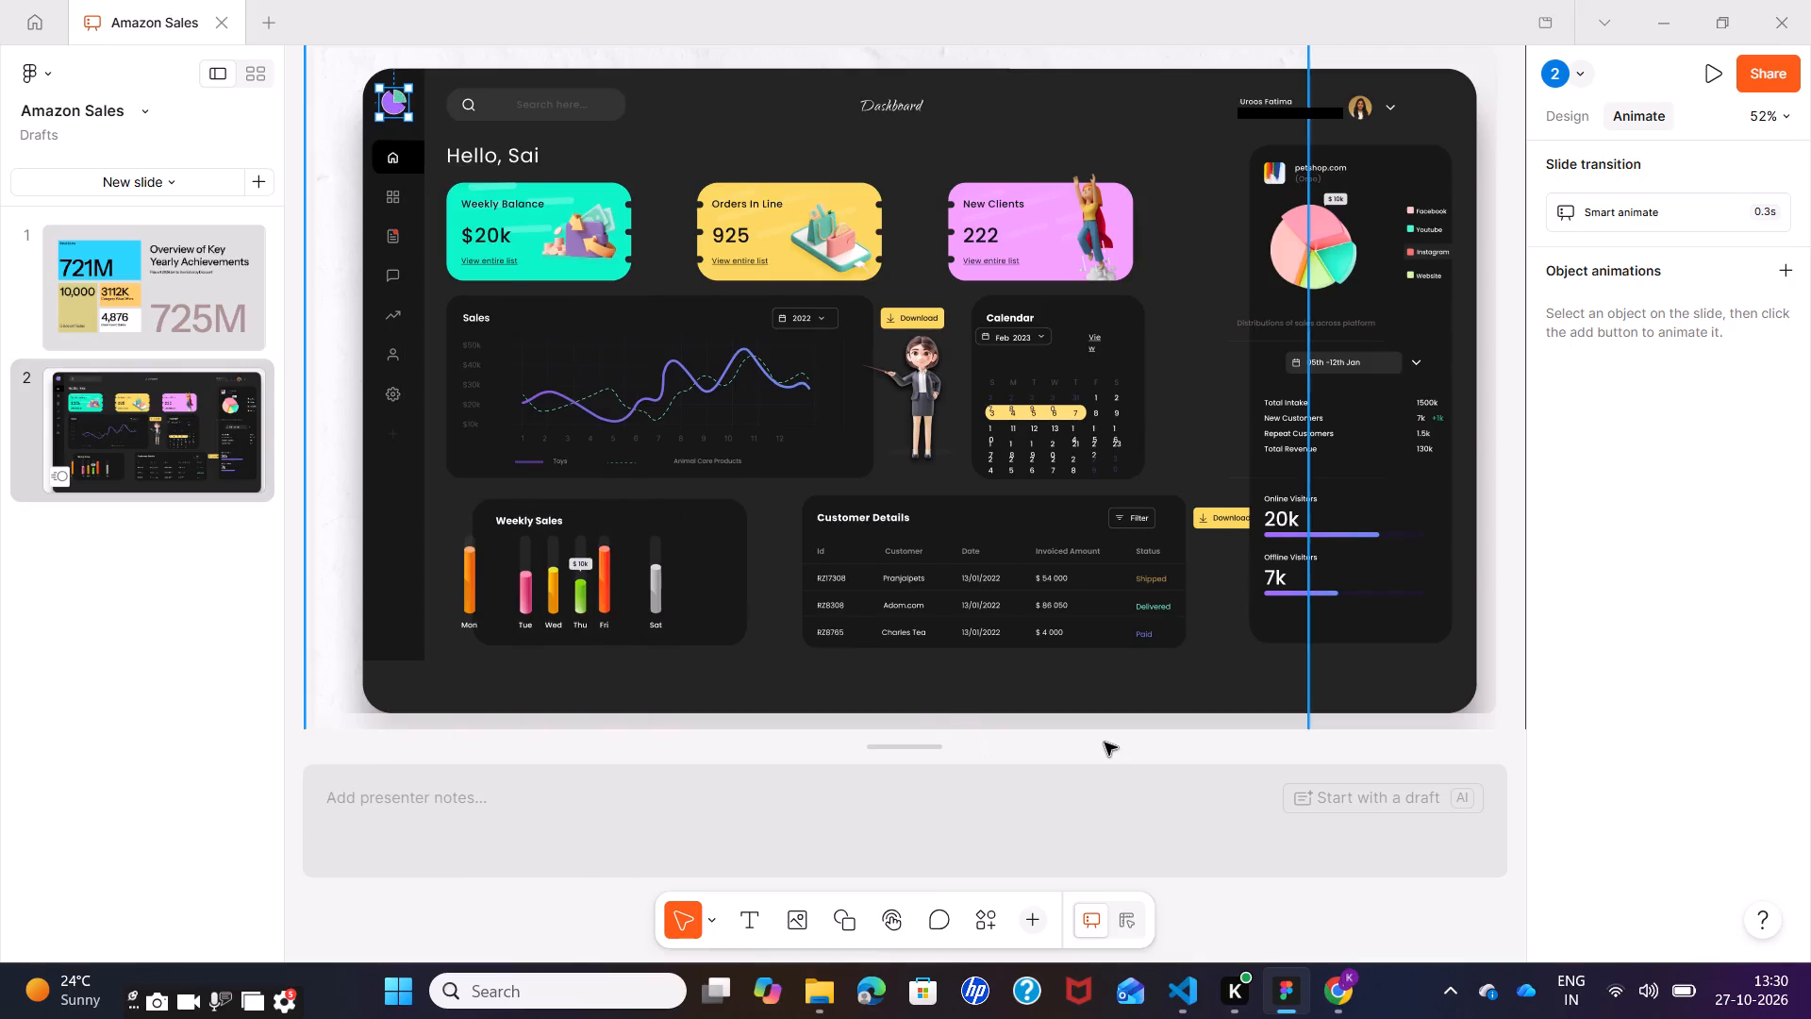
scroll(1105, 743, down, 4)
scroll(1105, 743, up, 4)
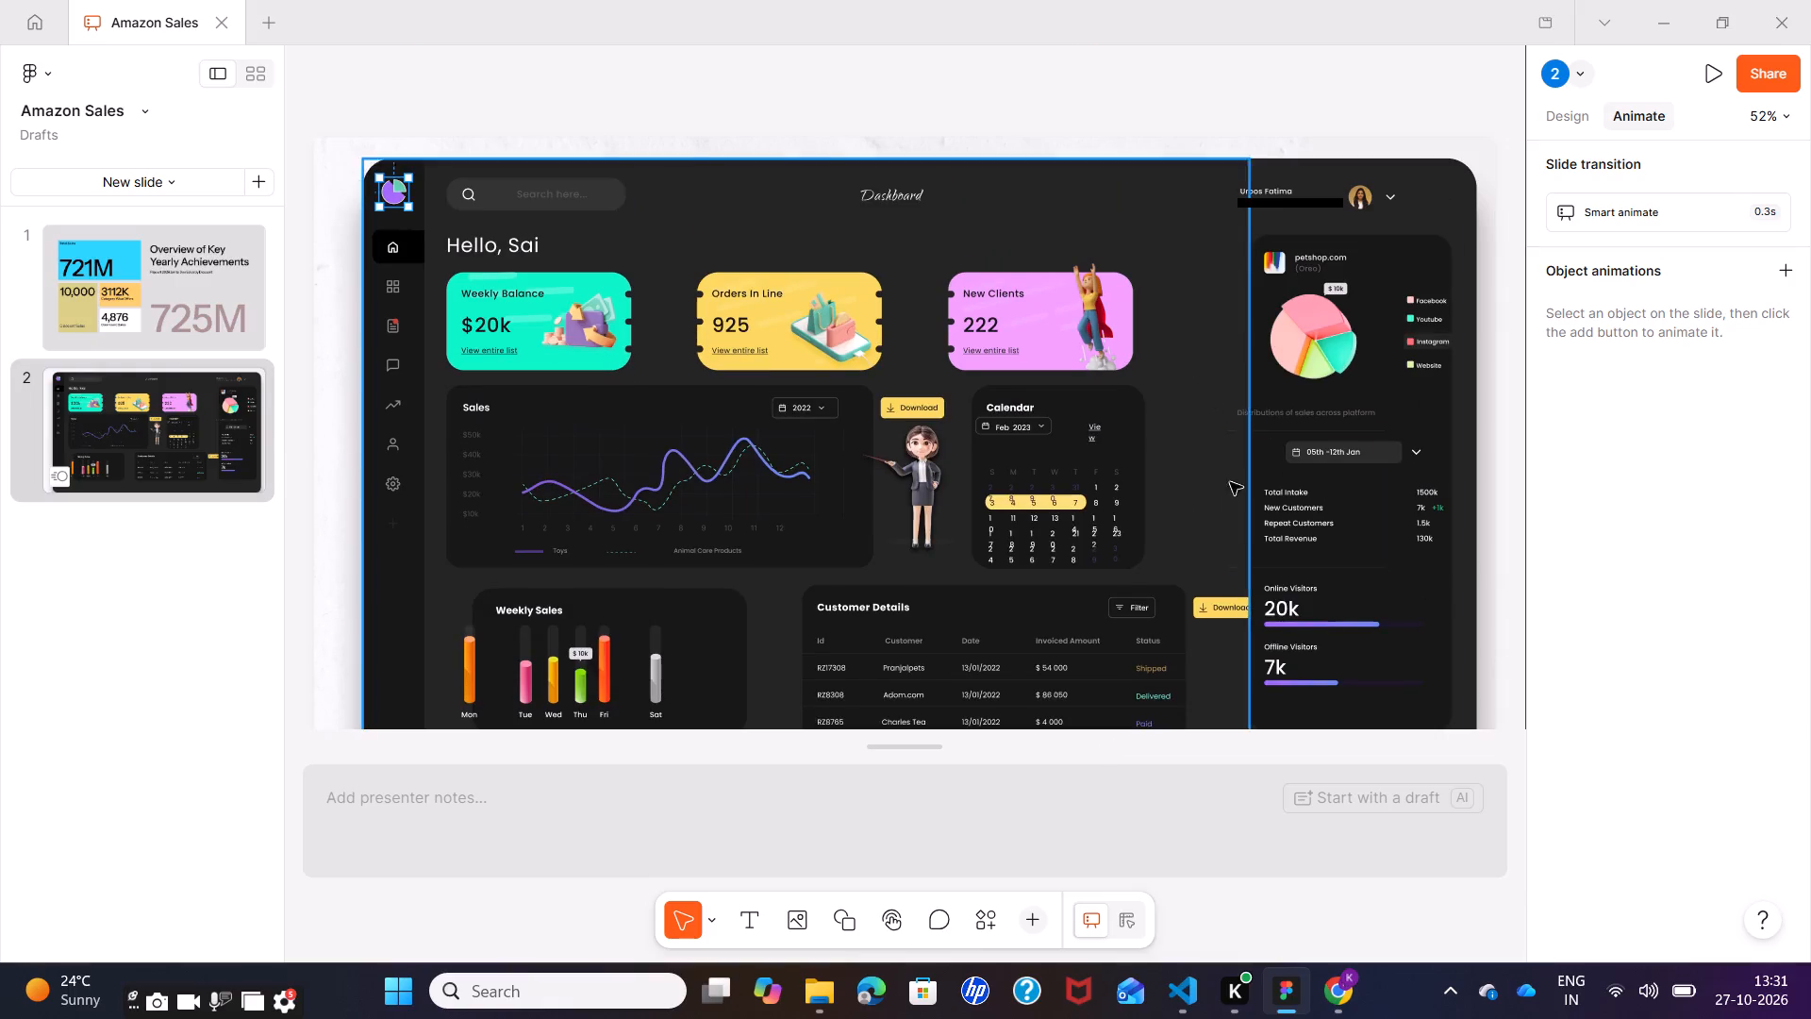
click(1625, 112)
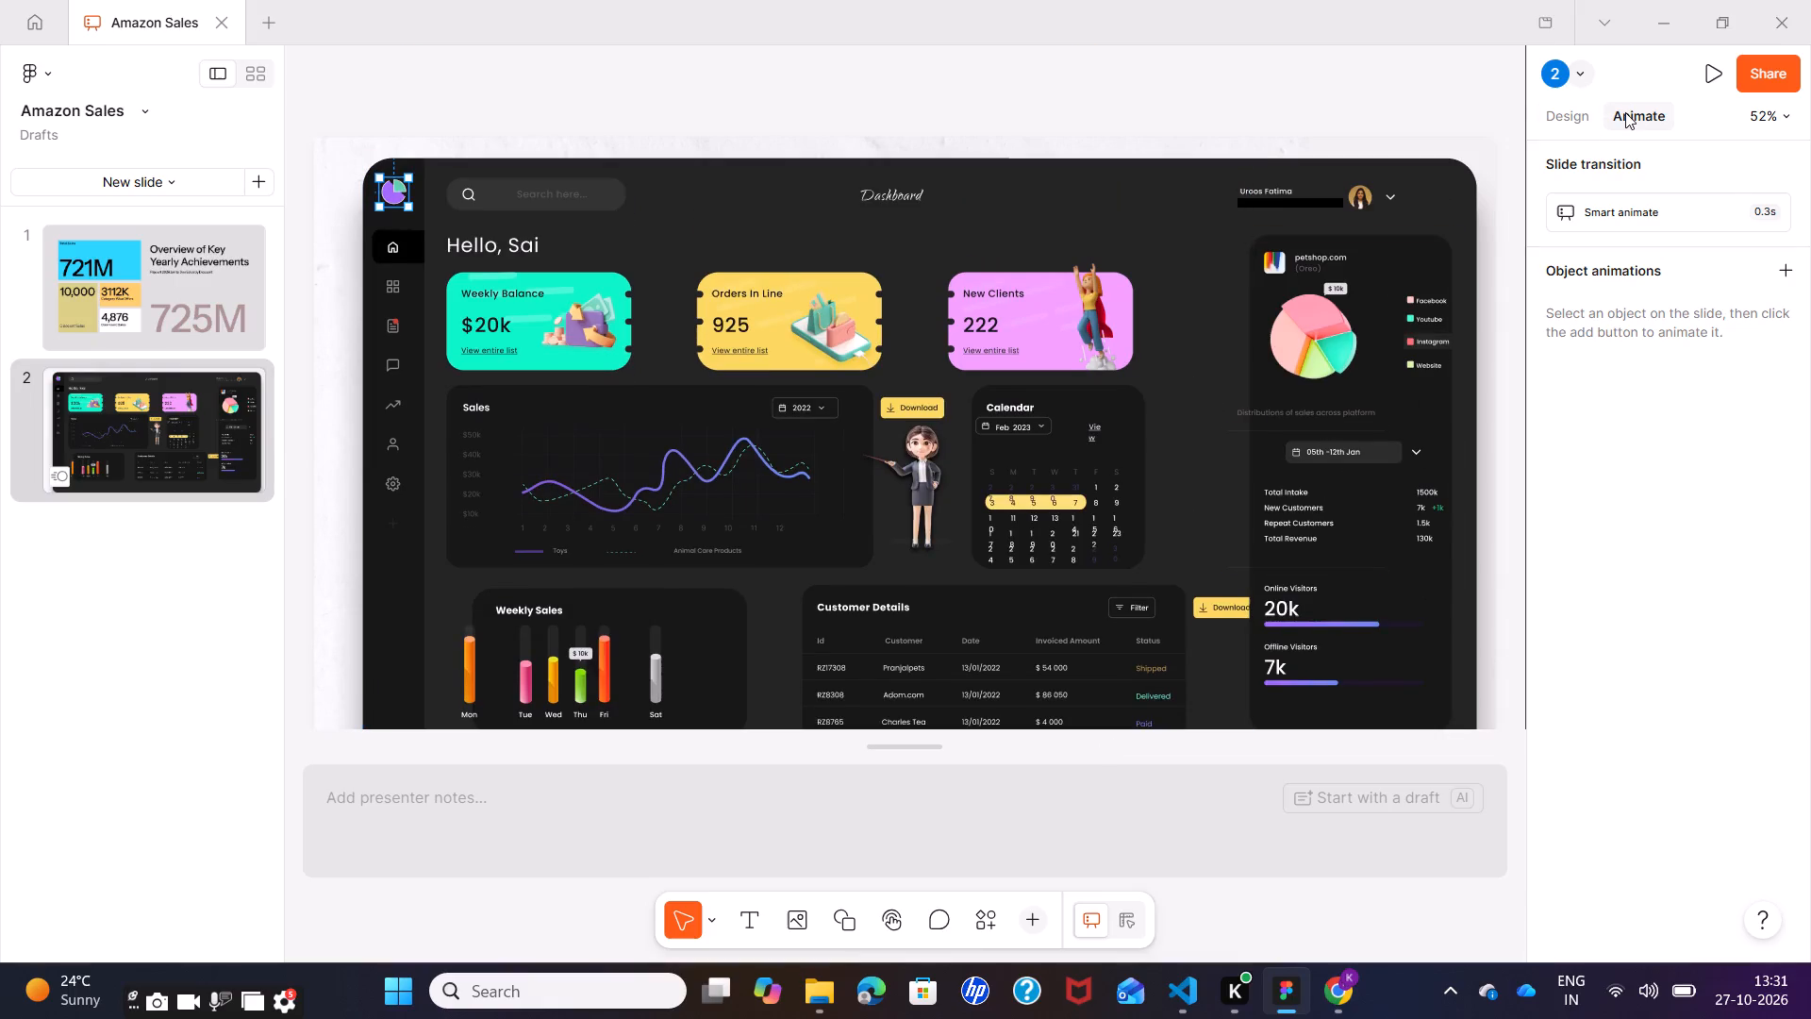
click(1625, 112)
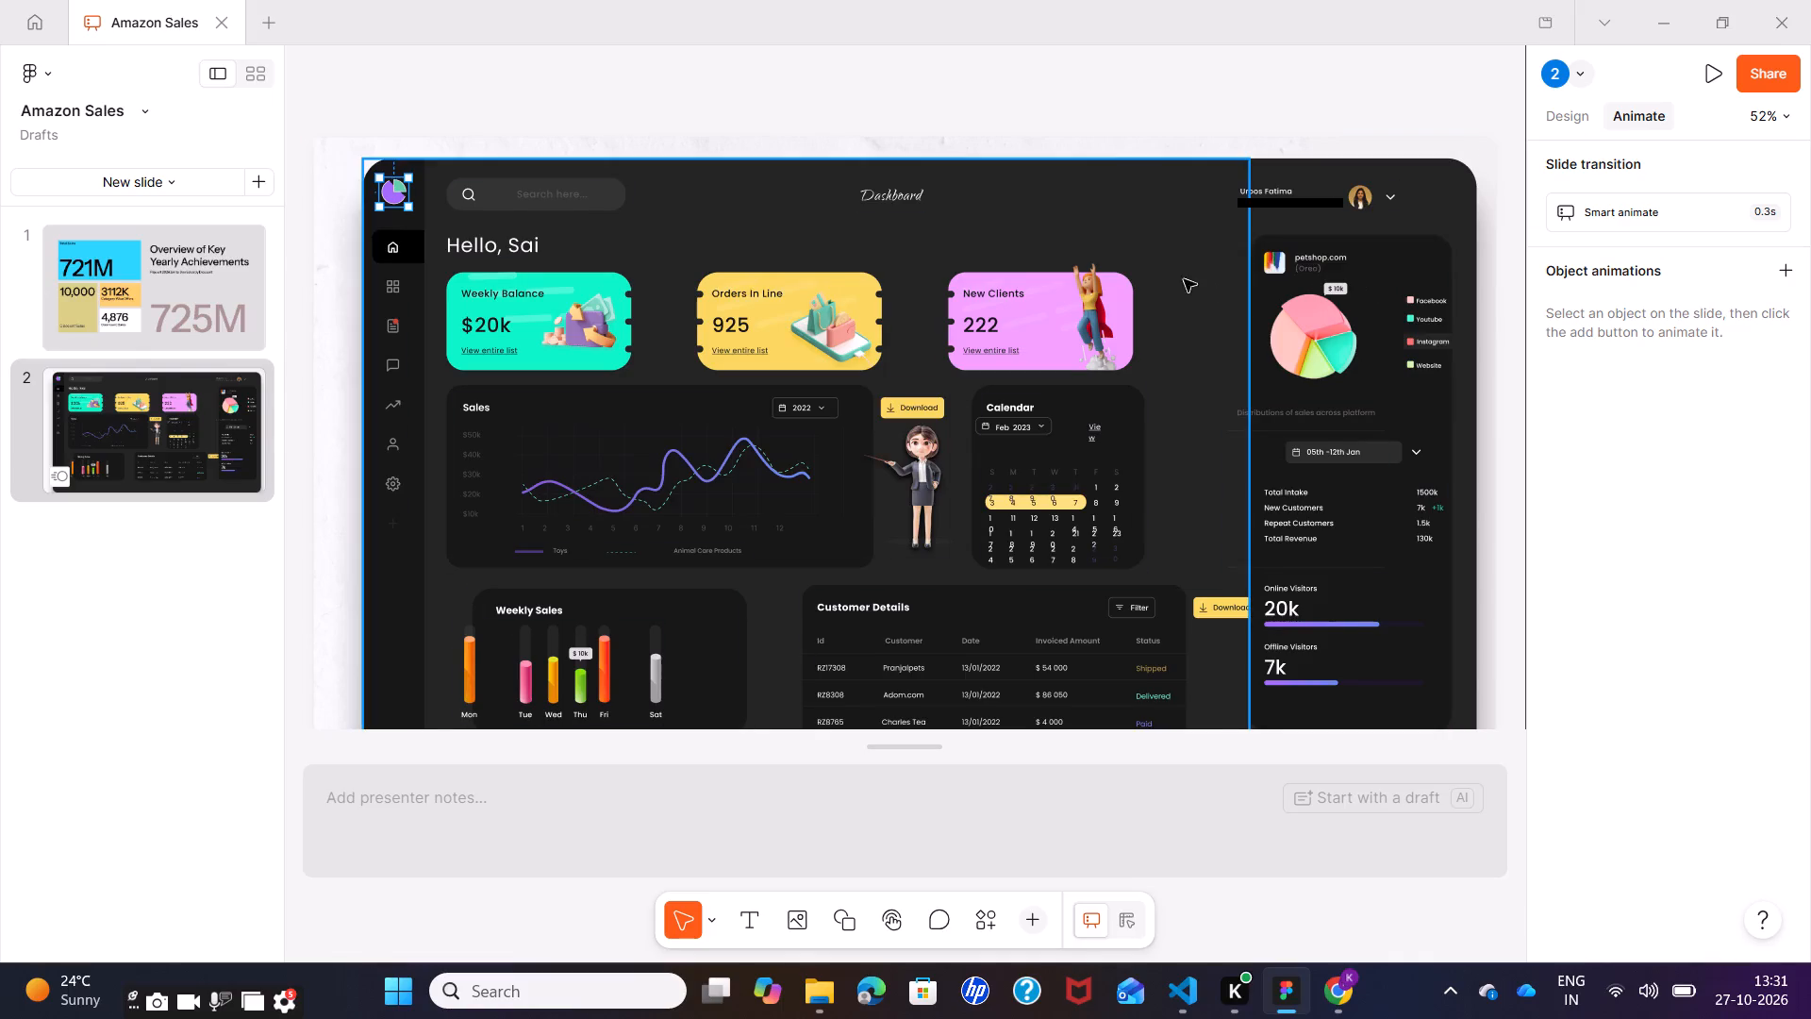
Move the header's profile block to the right and adjust its width so it sits above the petshop.com statistics panel.
drag(1275, 204, 1315, 210)
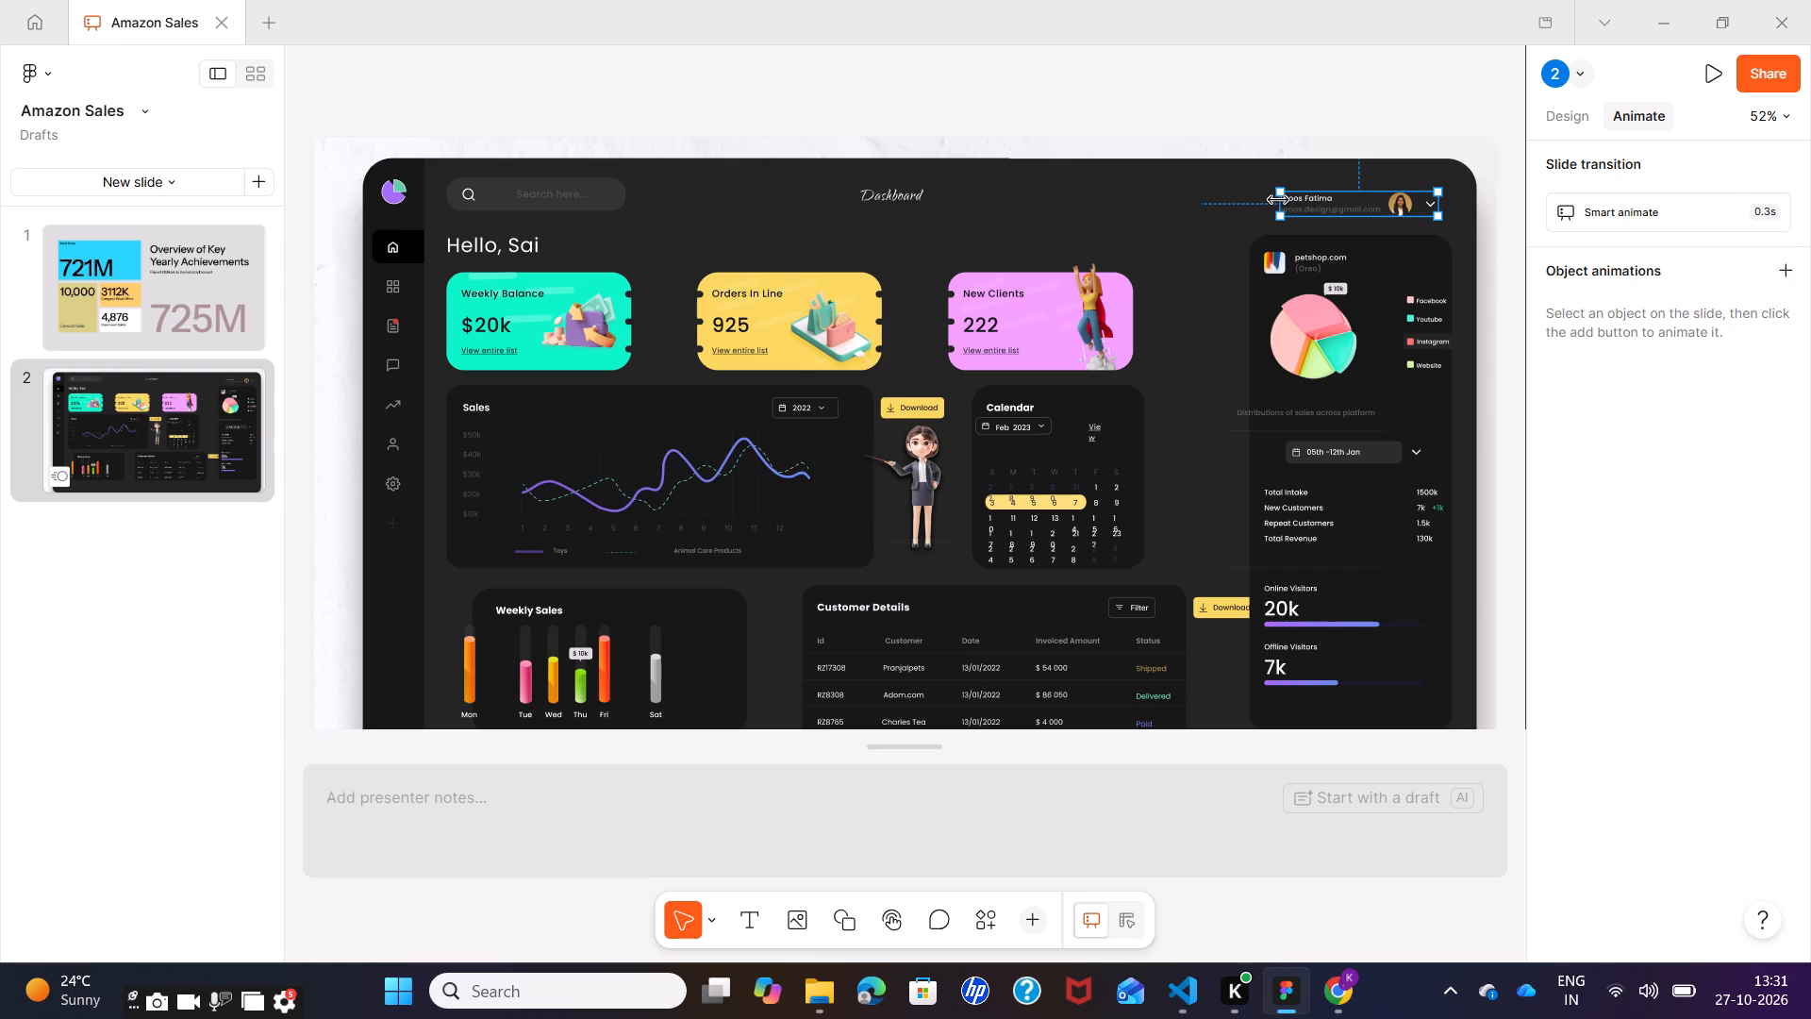
drag(1278, 199, 1239, 199)
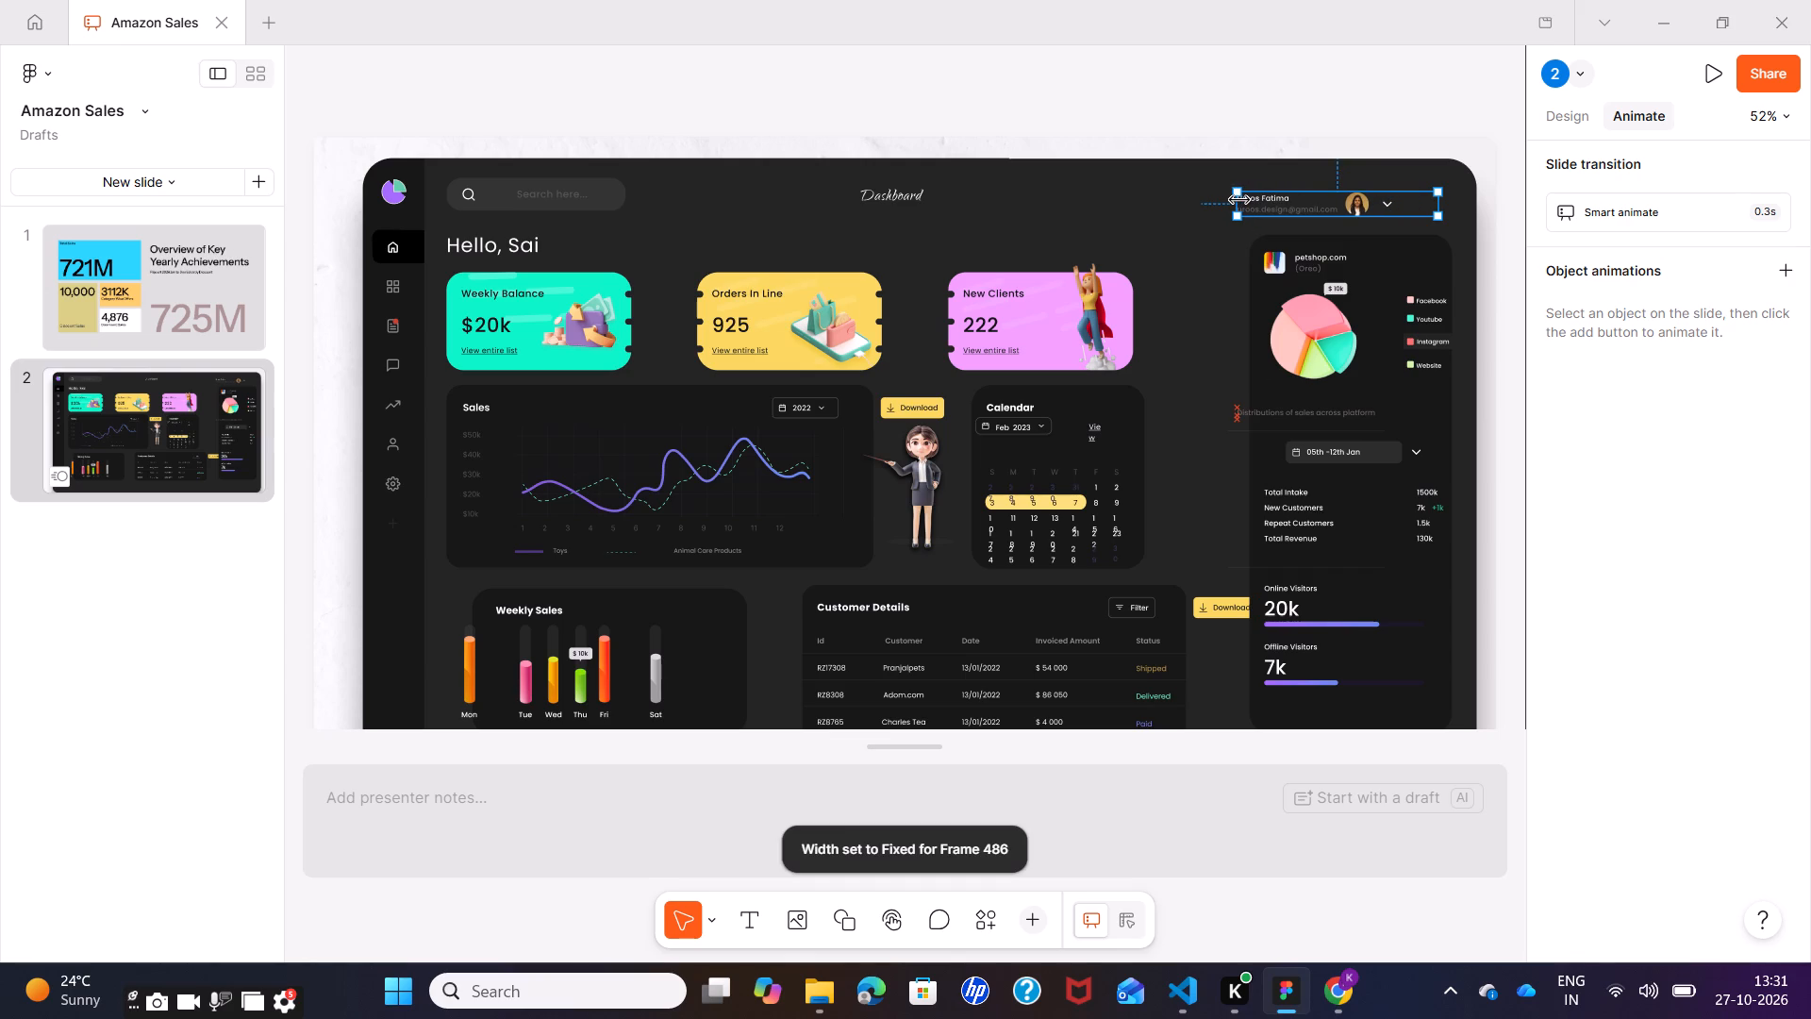
drag(1239, 199, 1265, 208)
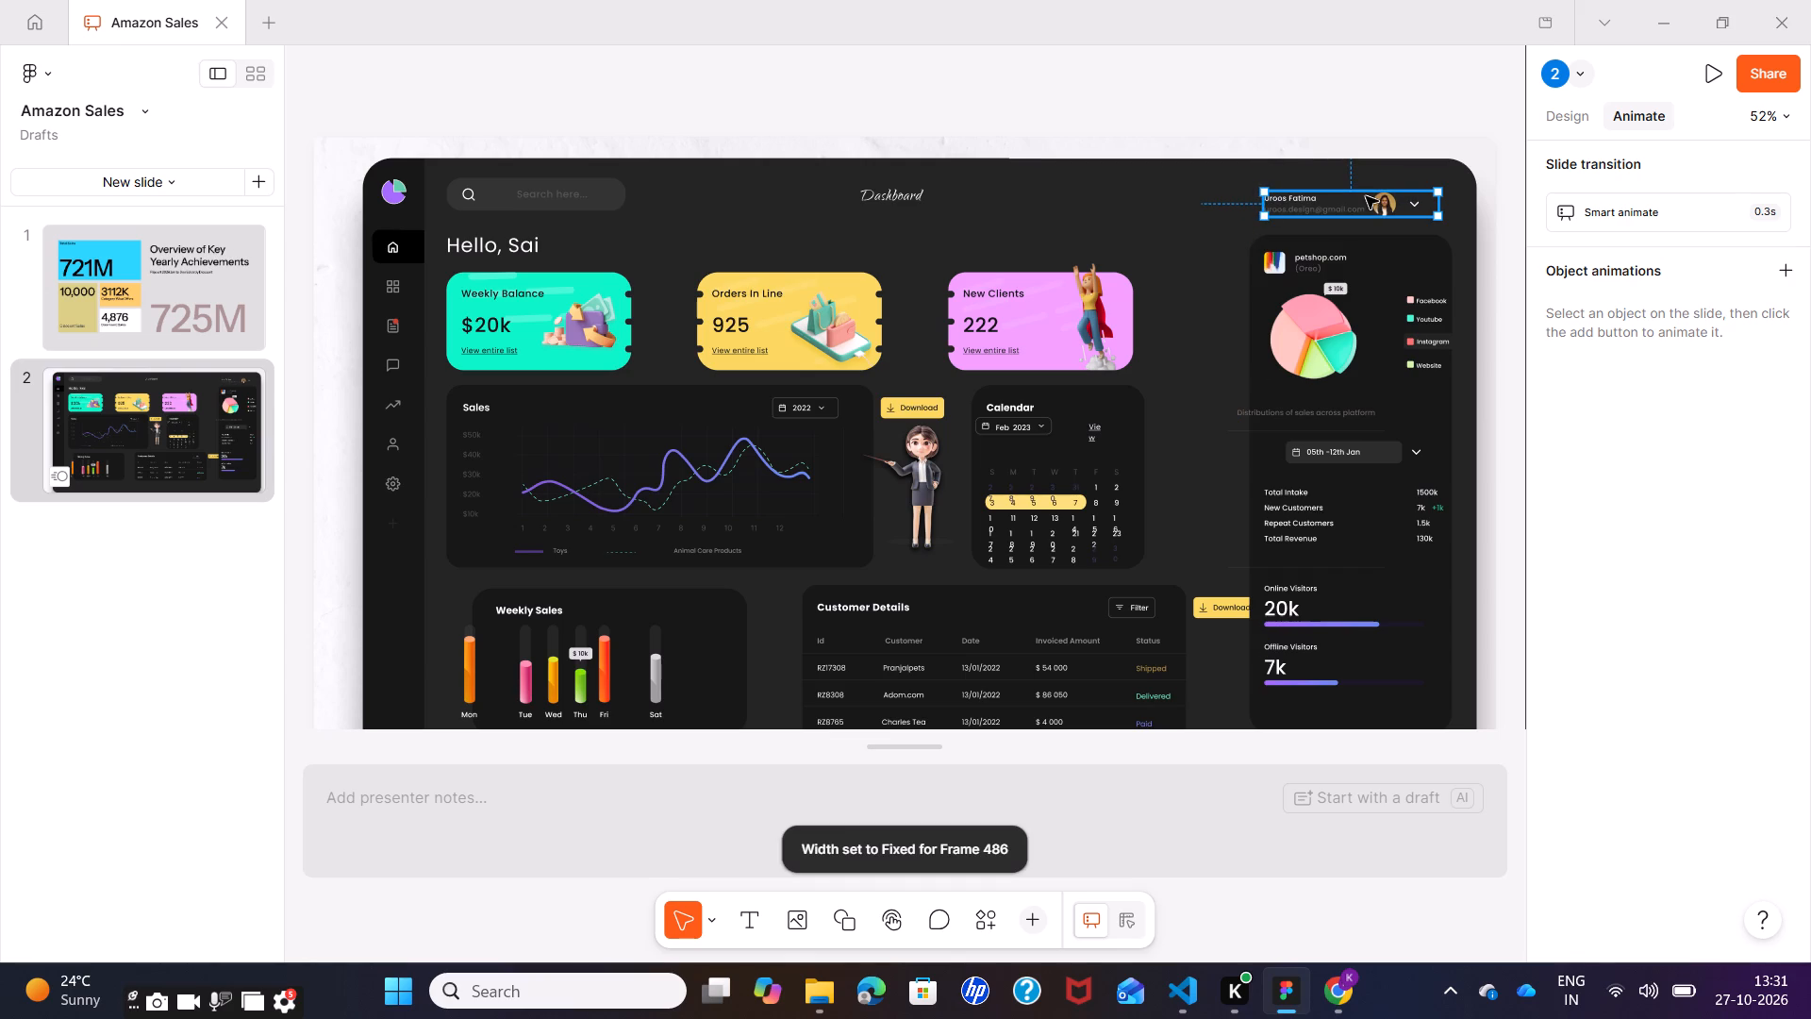
Delete the name and e-mail text from the header's profile block.
double_click(1354, 206)
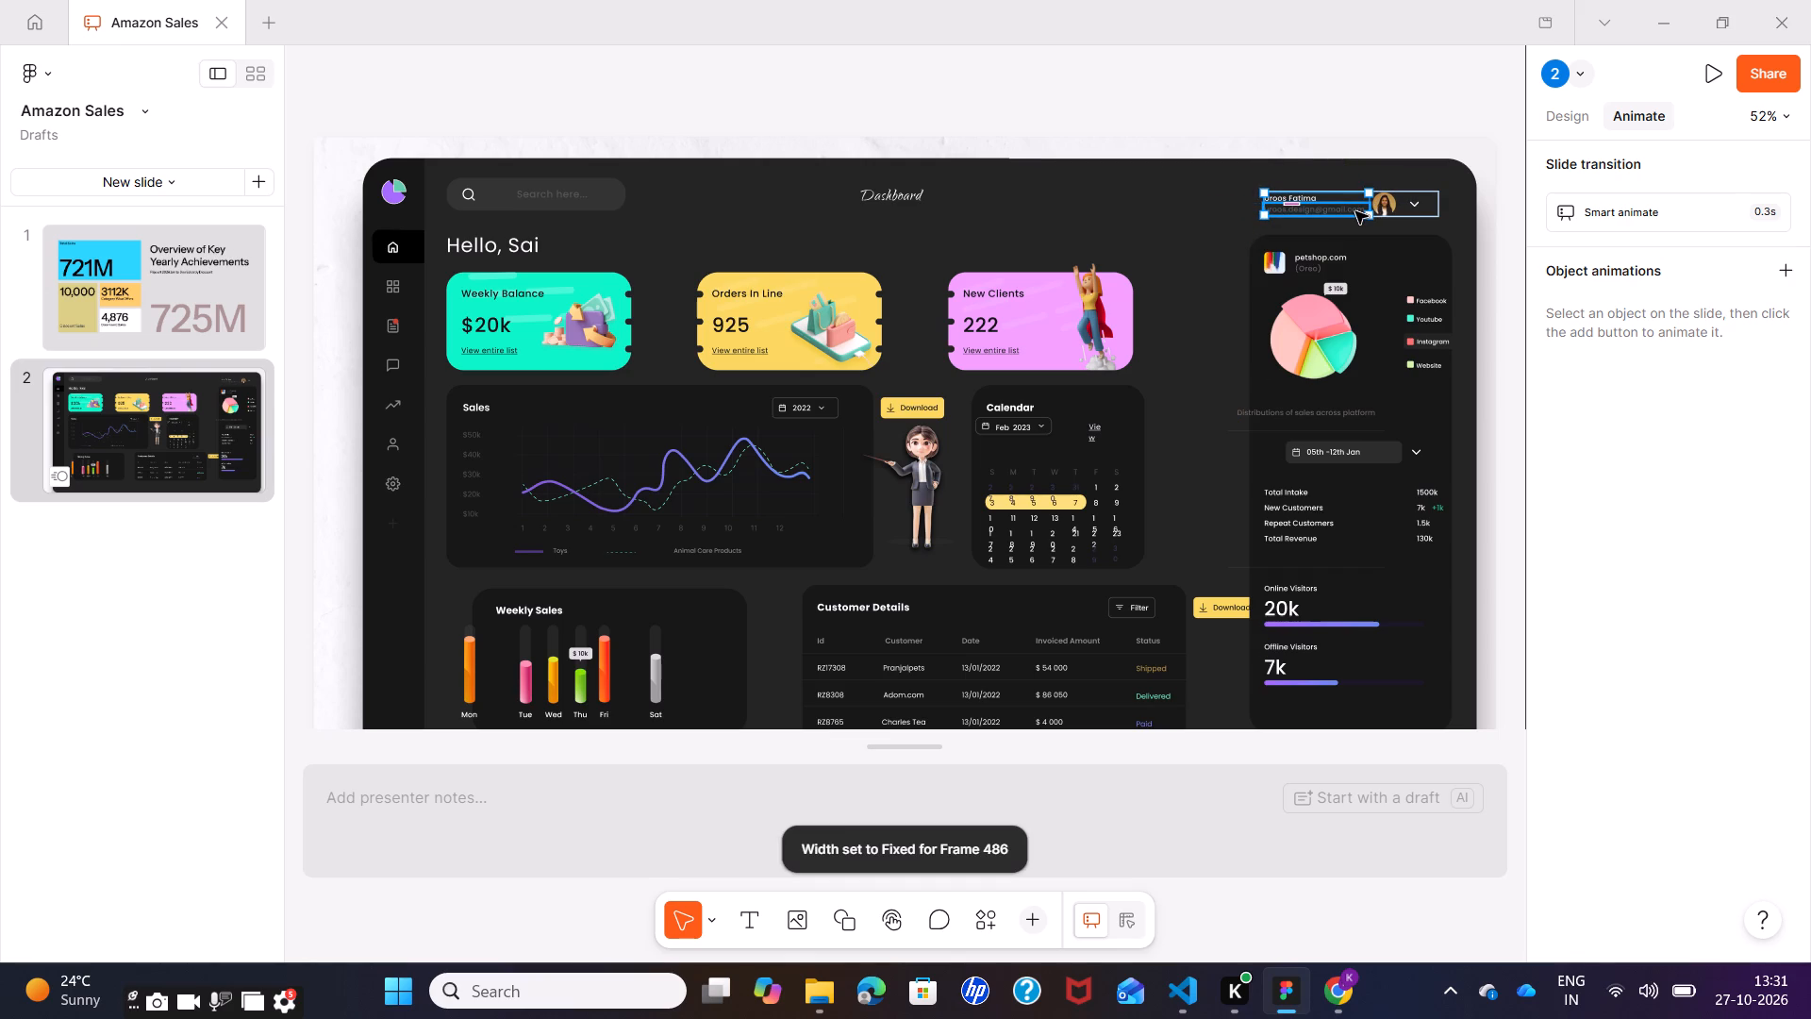
key(BackSpace)
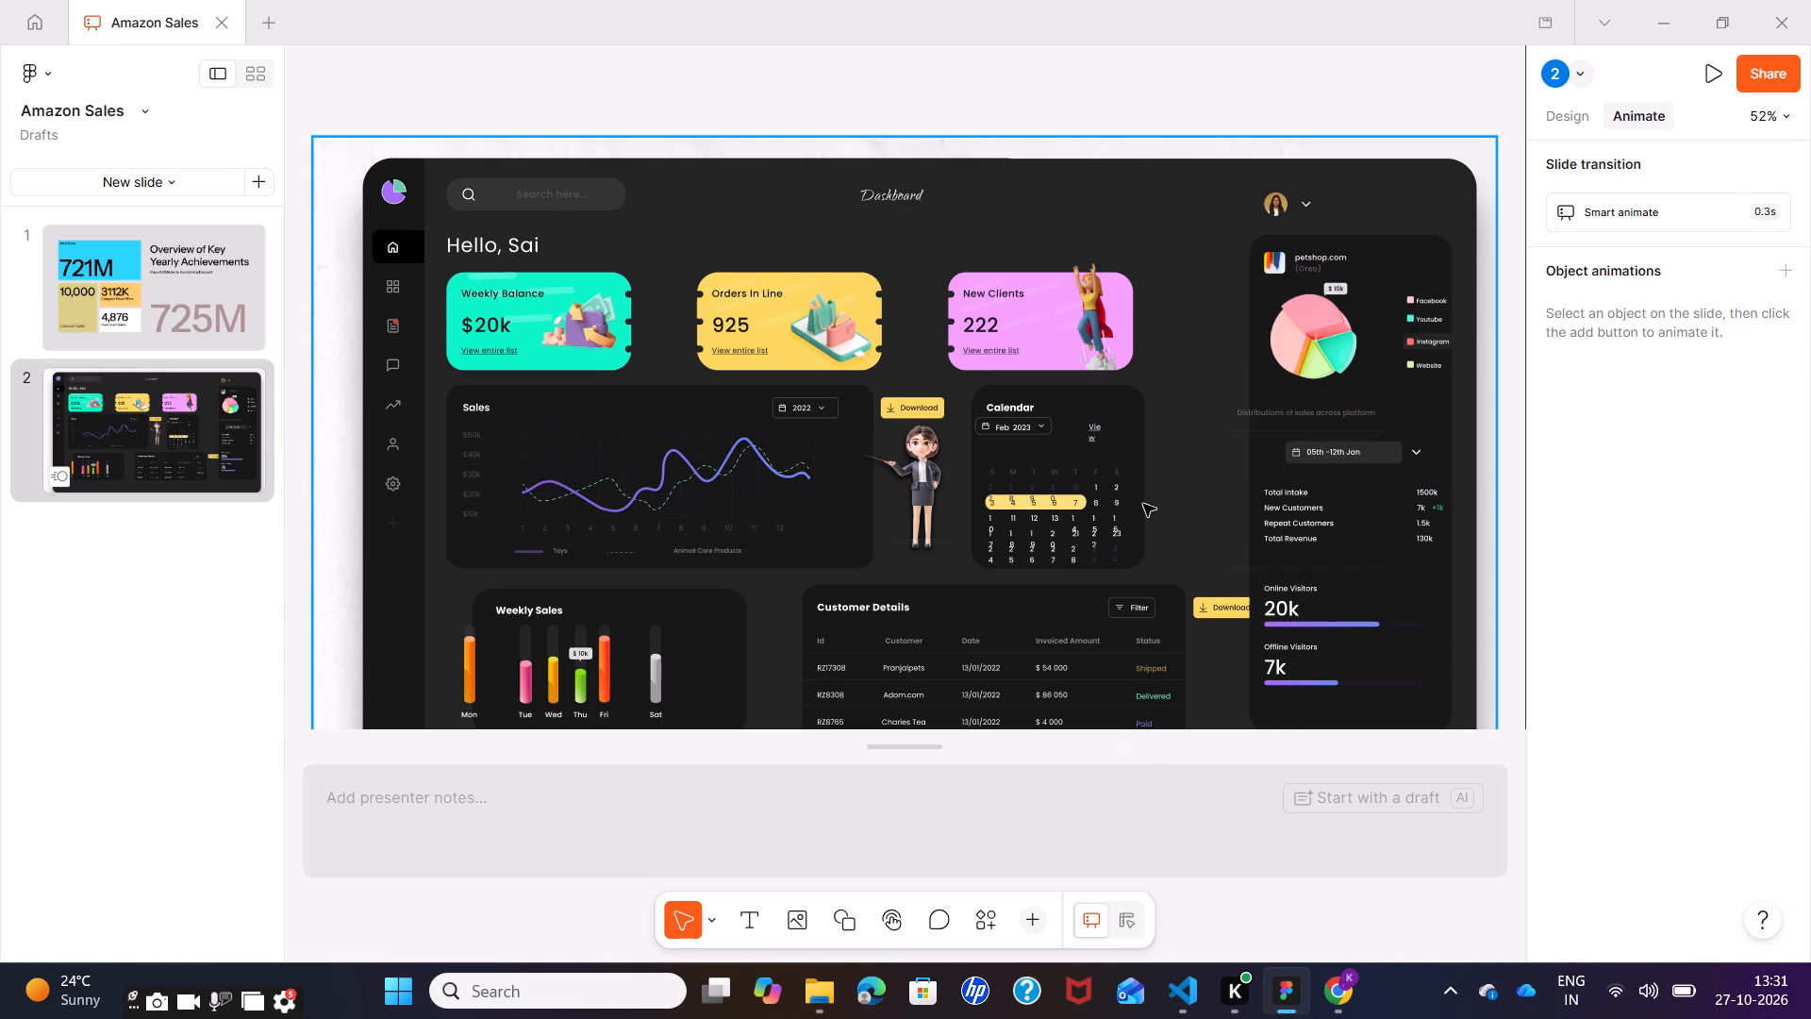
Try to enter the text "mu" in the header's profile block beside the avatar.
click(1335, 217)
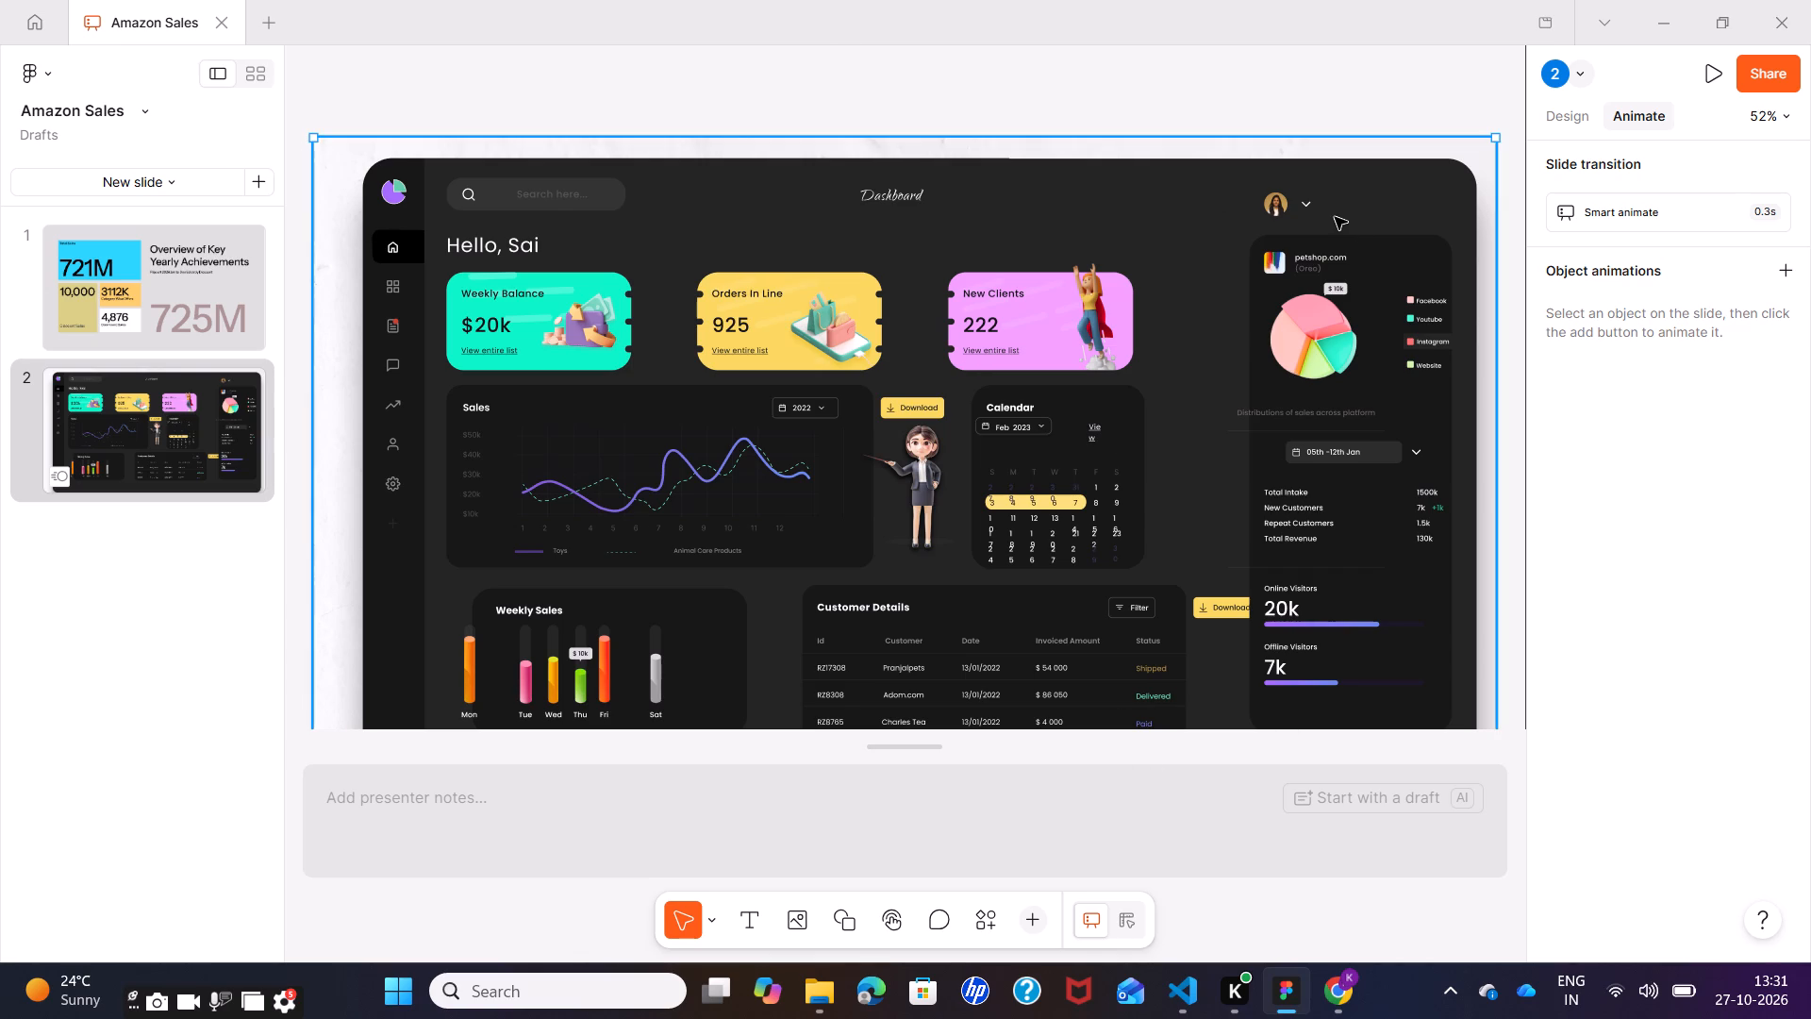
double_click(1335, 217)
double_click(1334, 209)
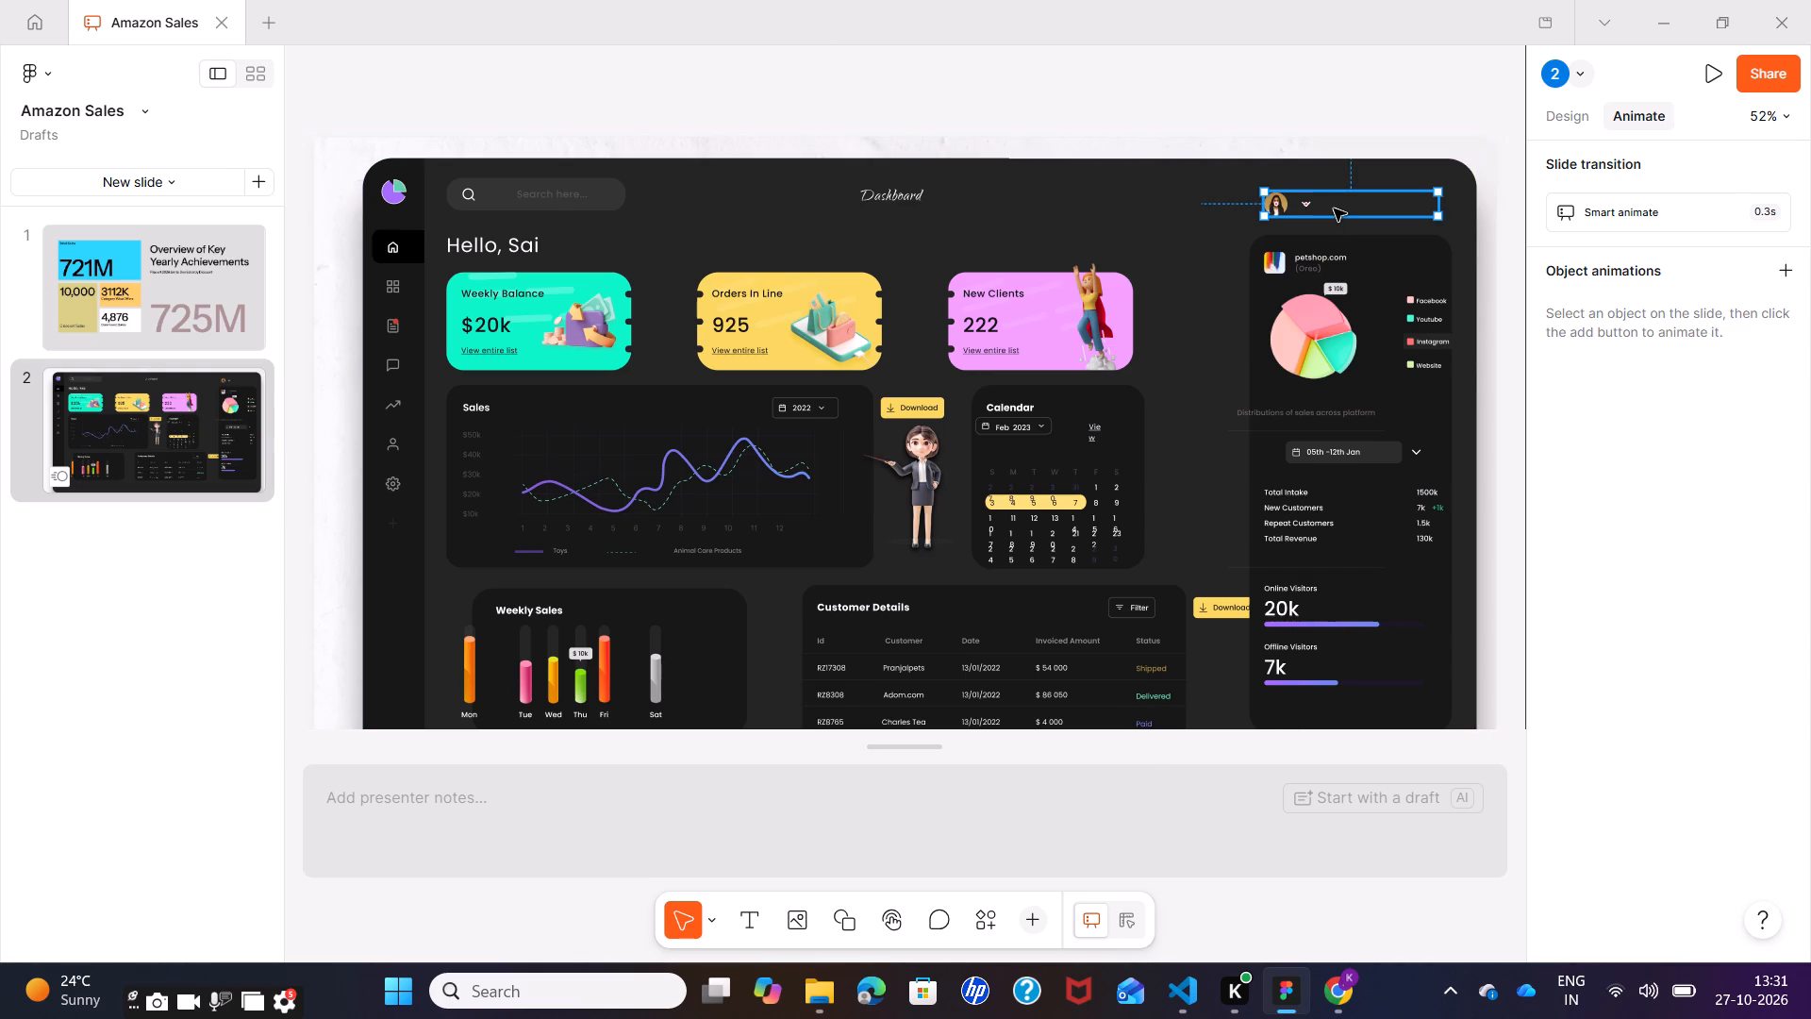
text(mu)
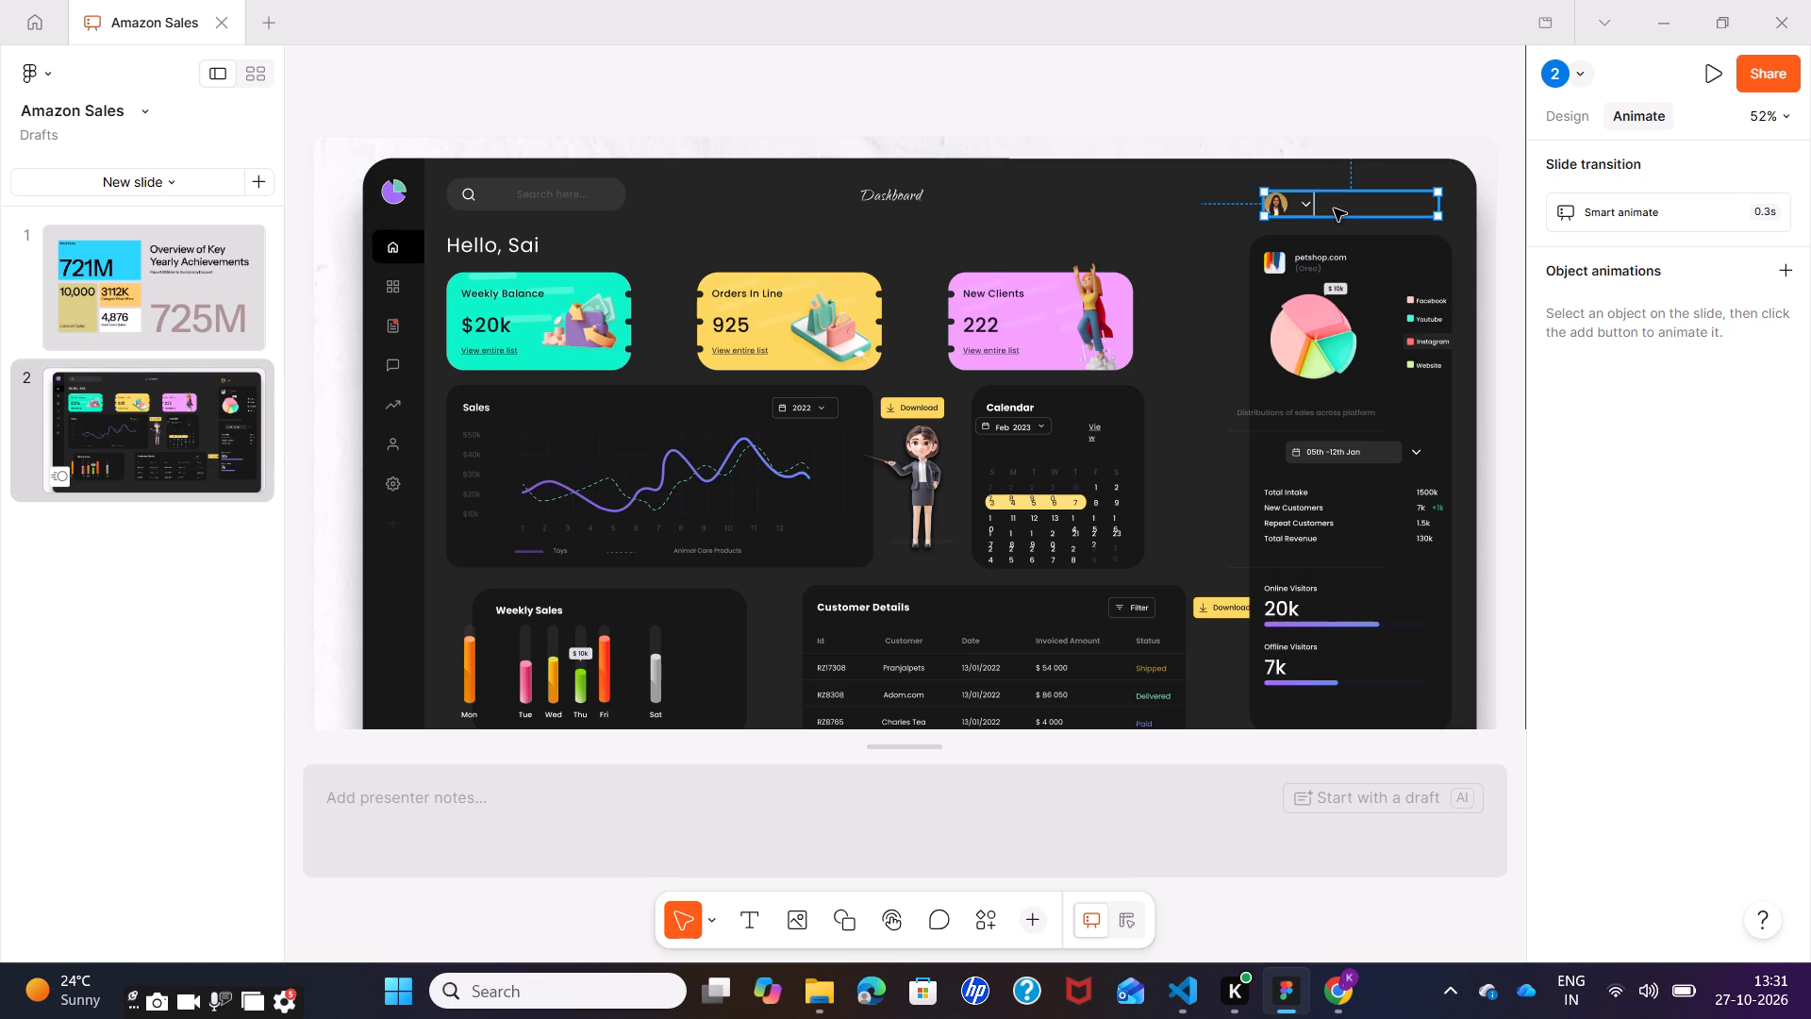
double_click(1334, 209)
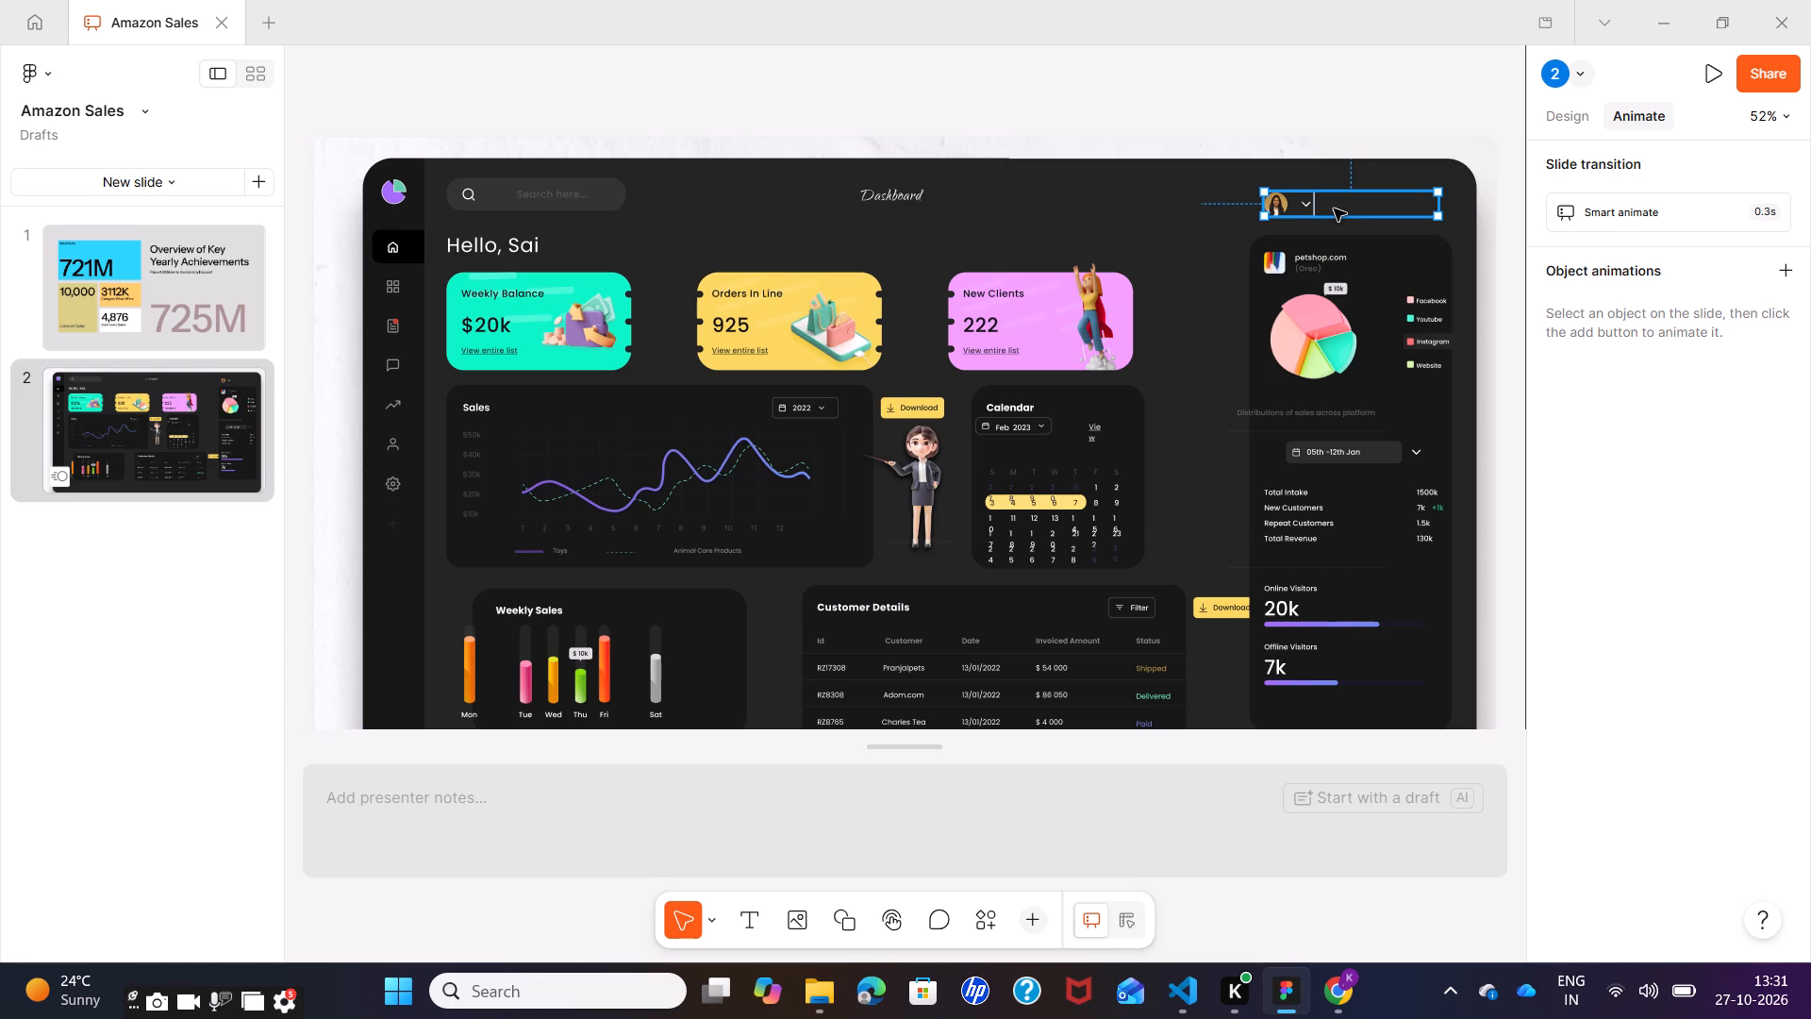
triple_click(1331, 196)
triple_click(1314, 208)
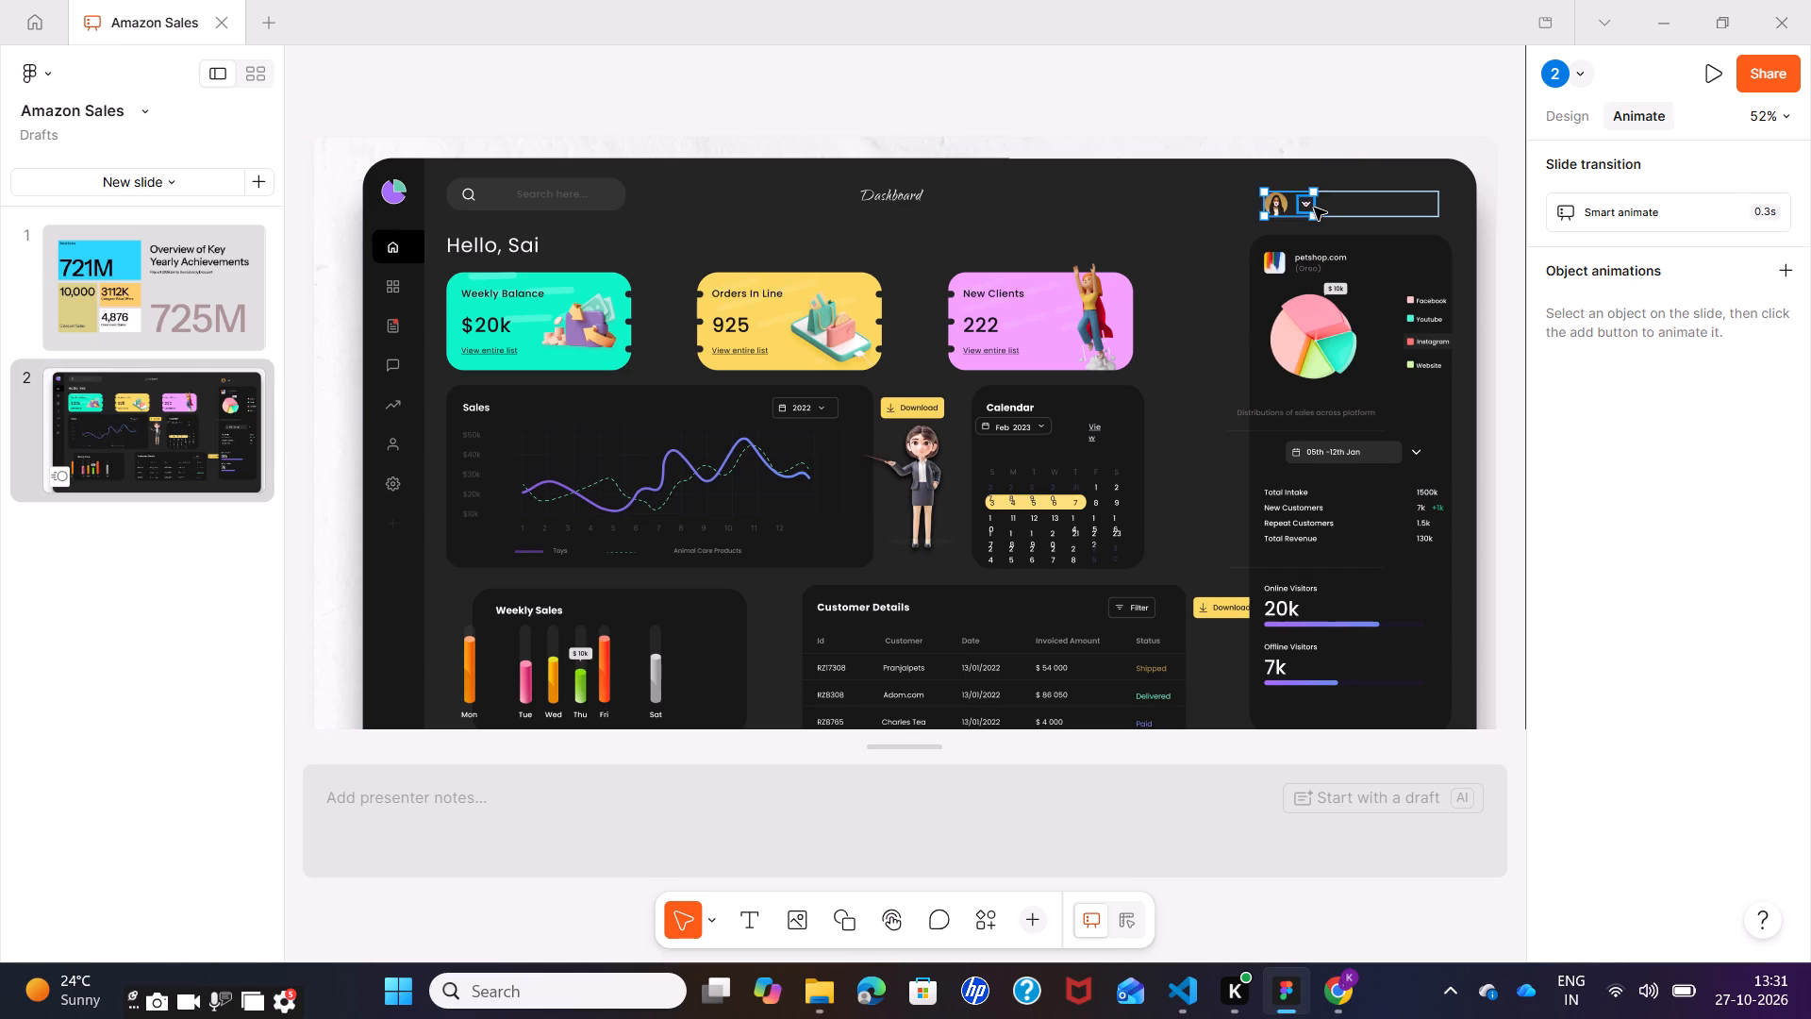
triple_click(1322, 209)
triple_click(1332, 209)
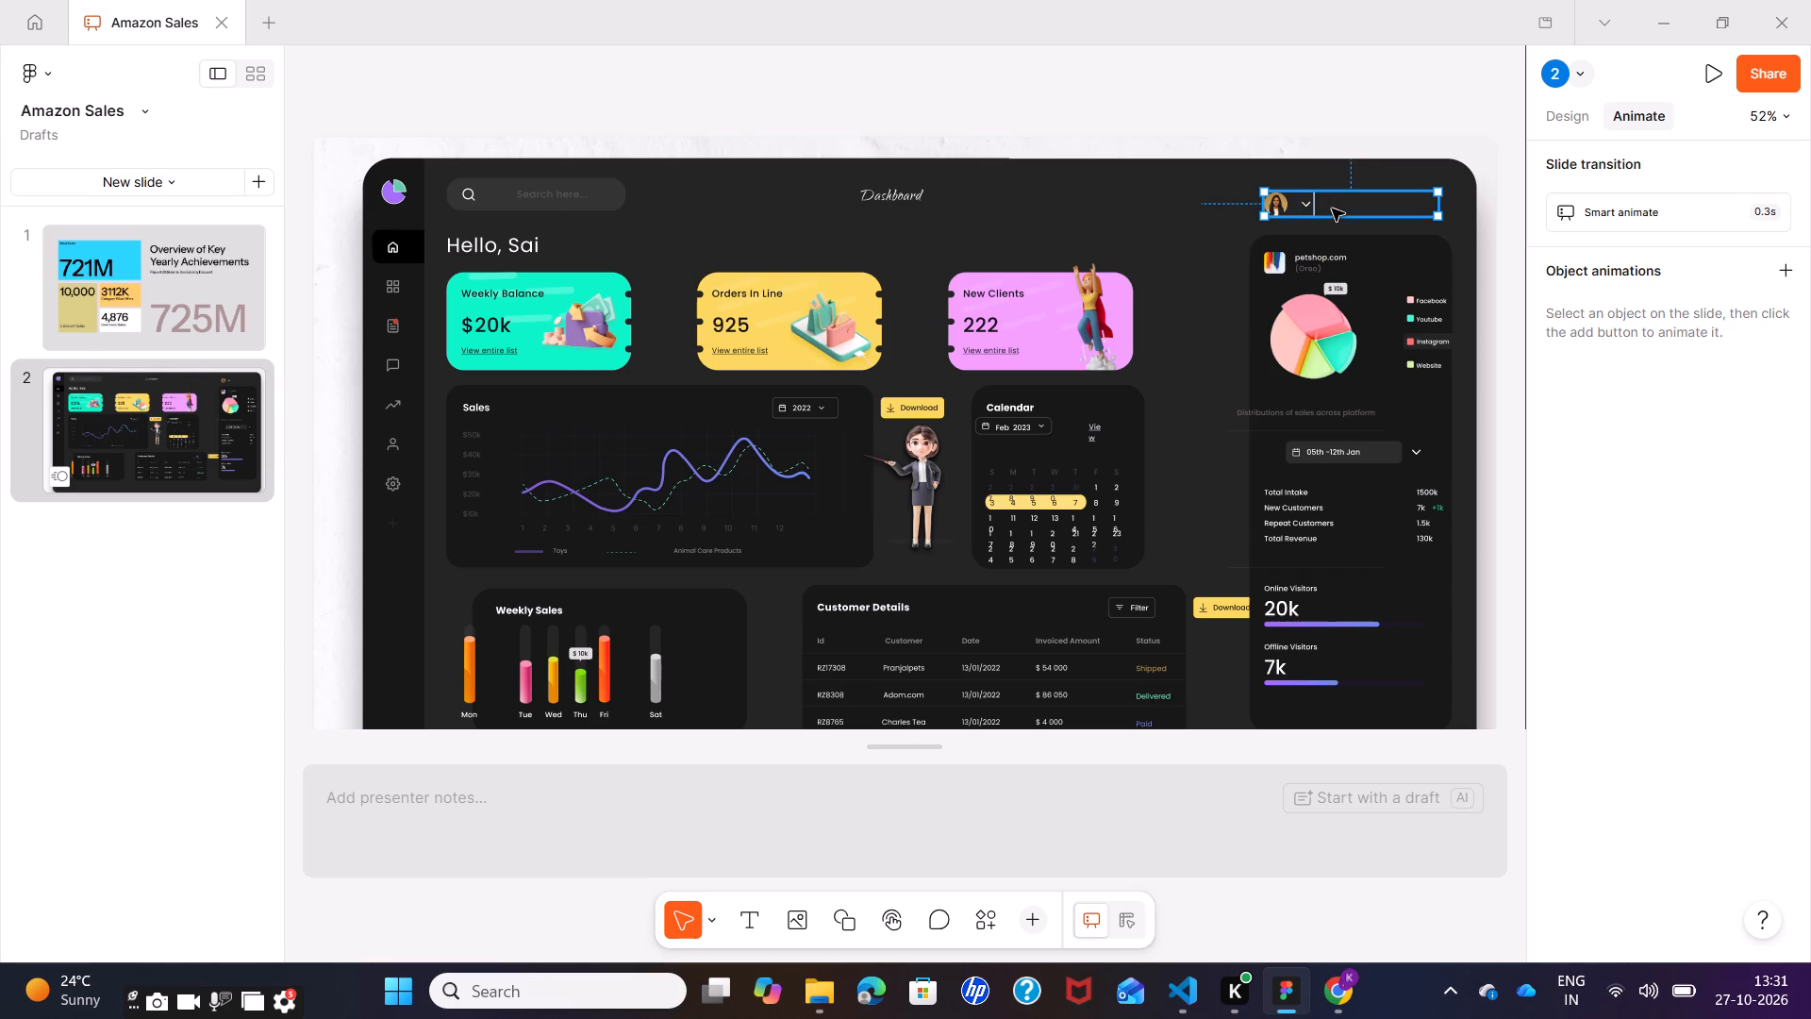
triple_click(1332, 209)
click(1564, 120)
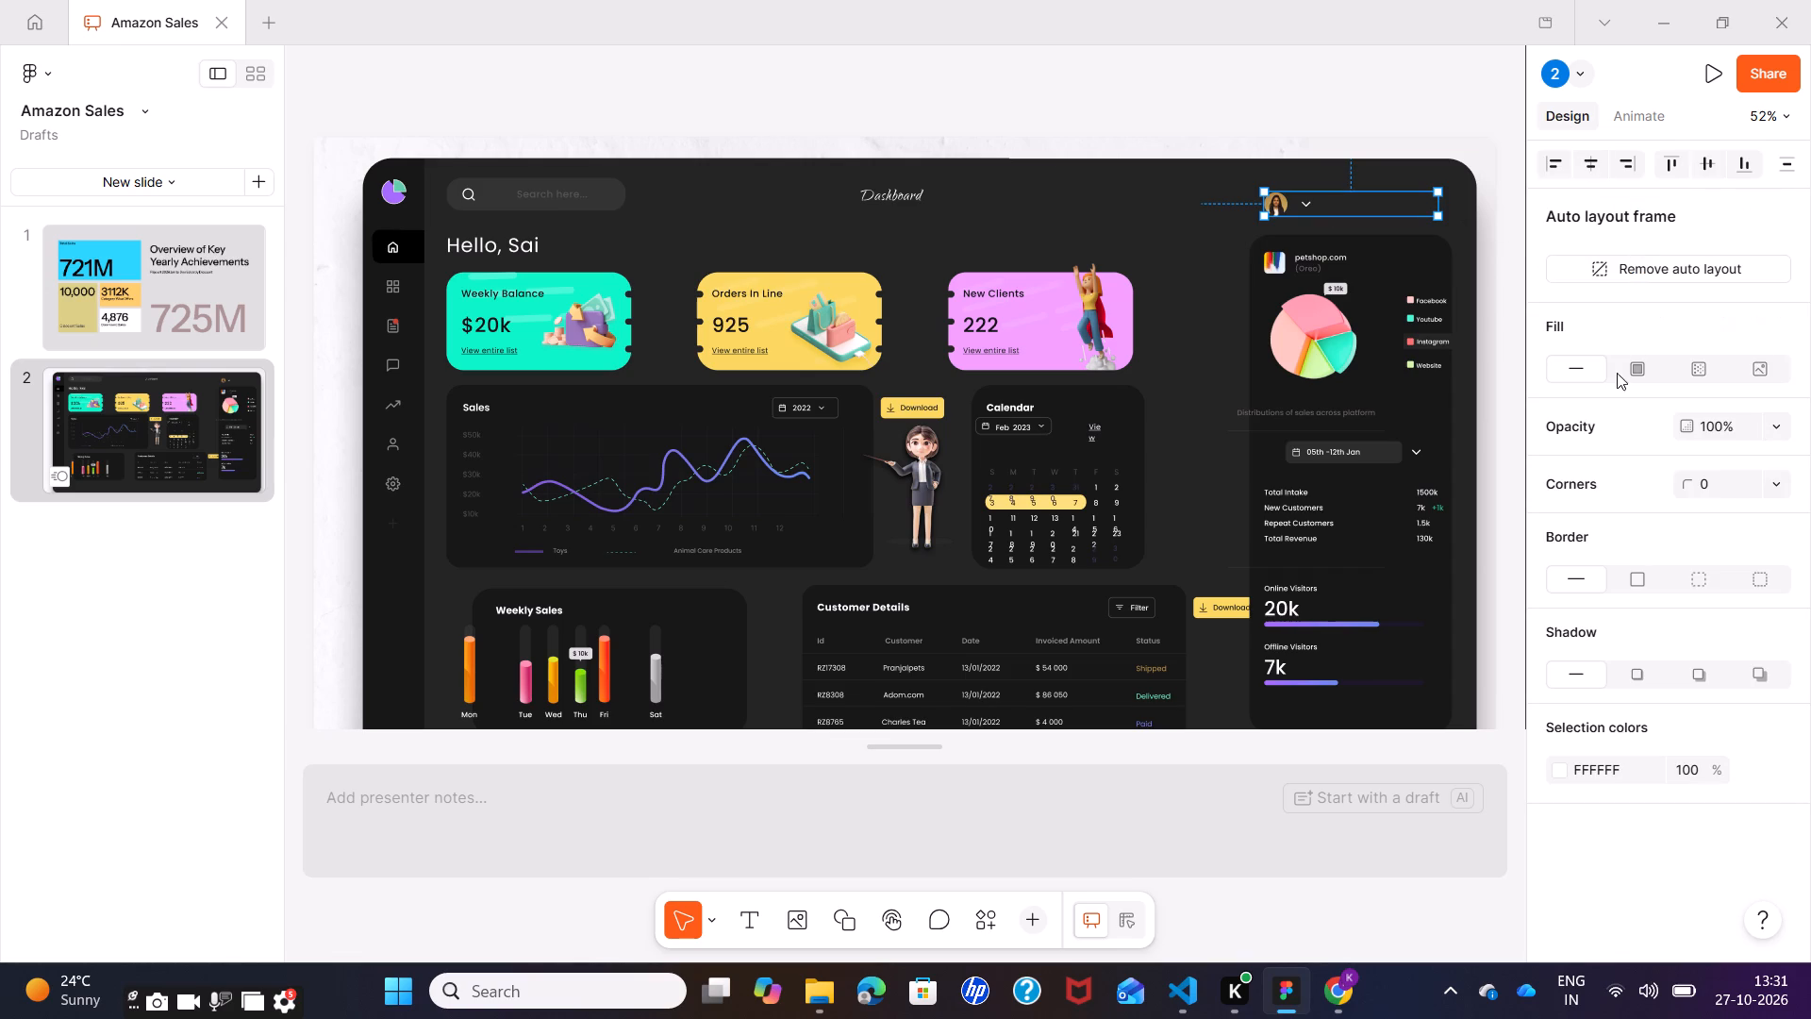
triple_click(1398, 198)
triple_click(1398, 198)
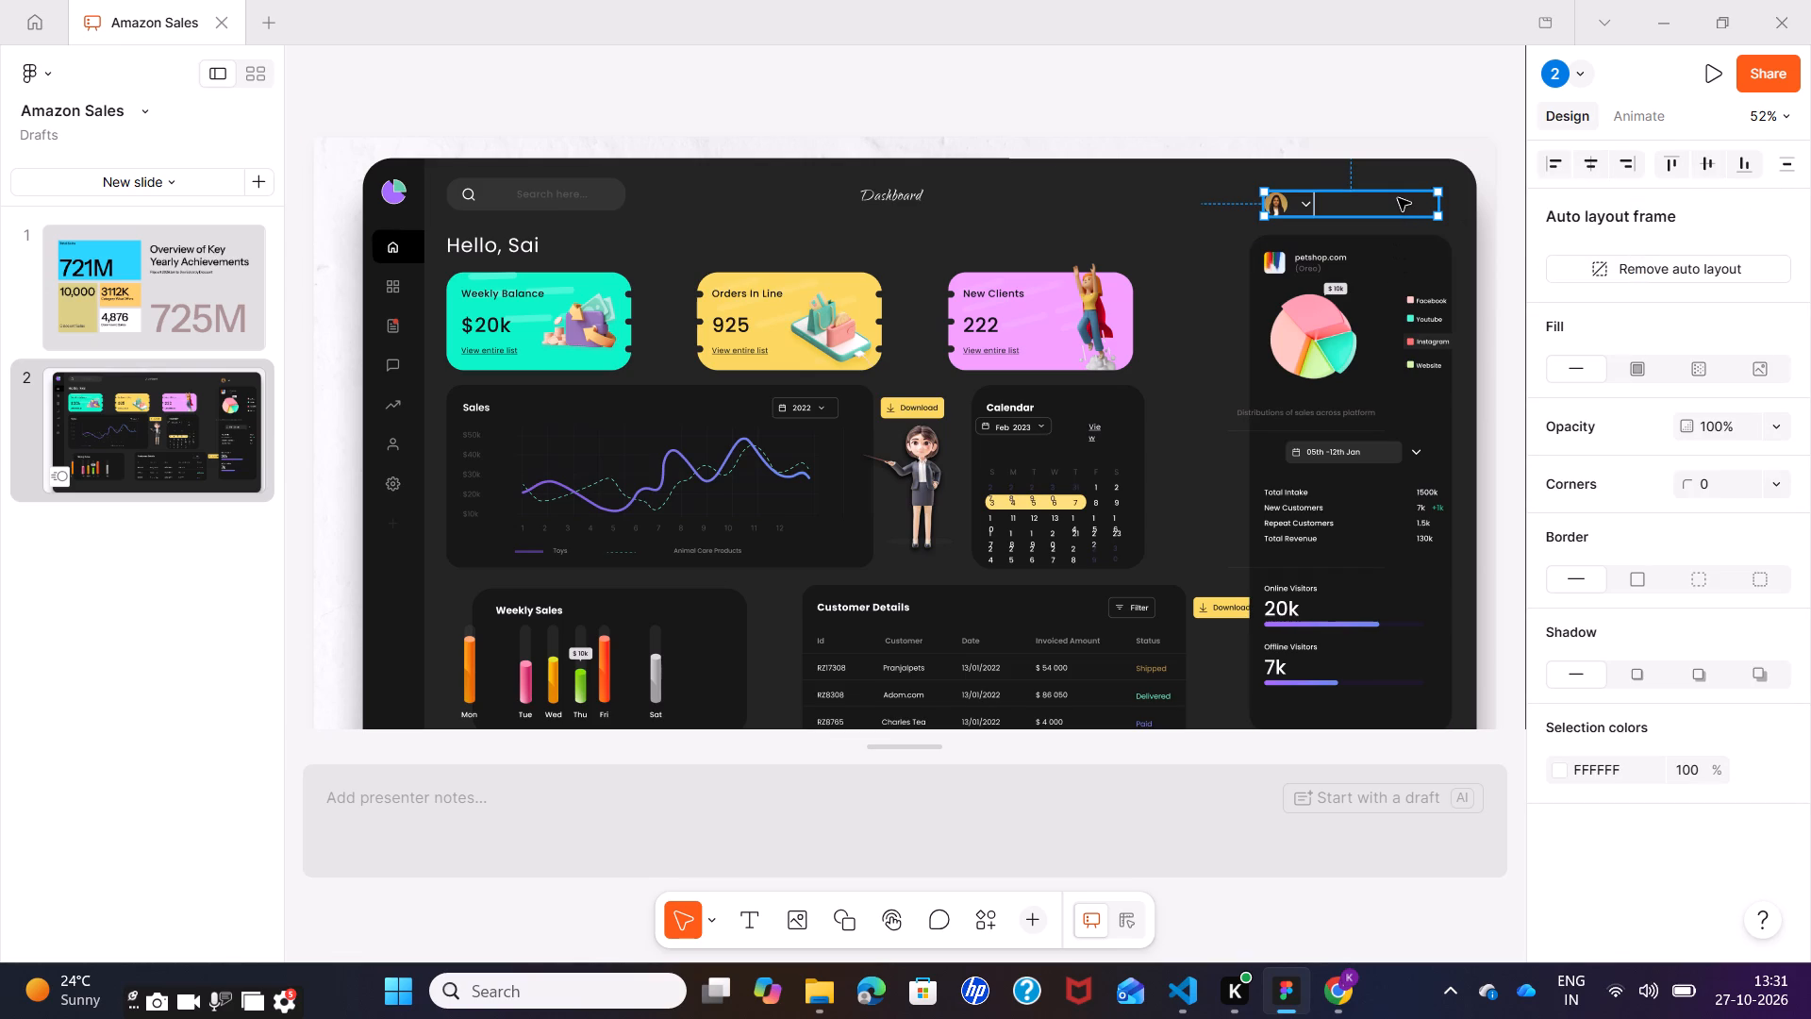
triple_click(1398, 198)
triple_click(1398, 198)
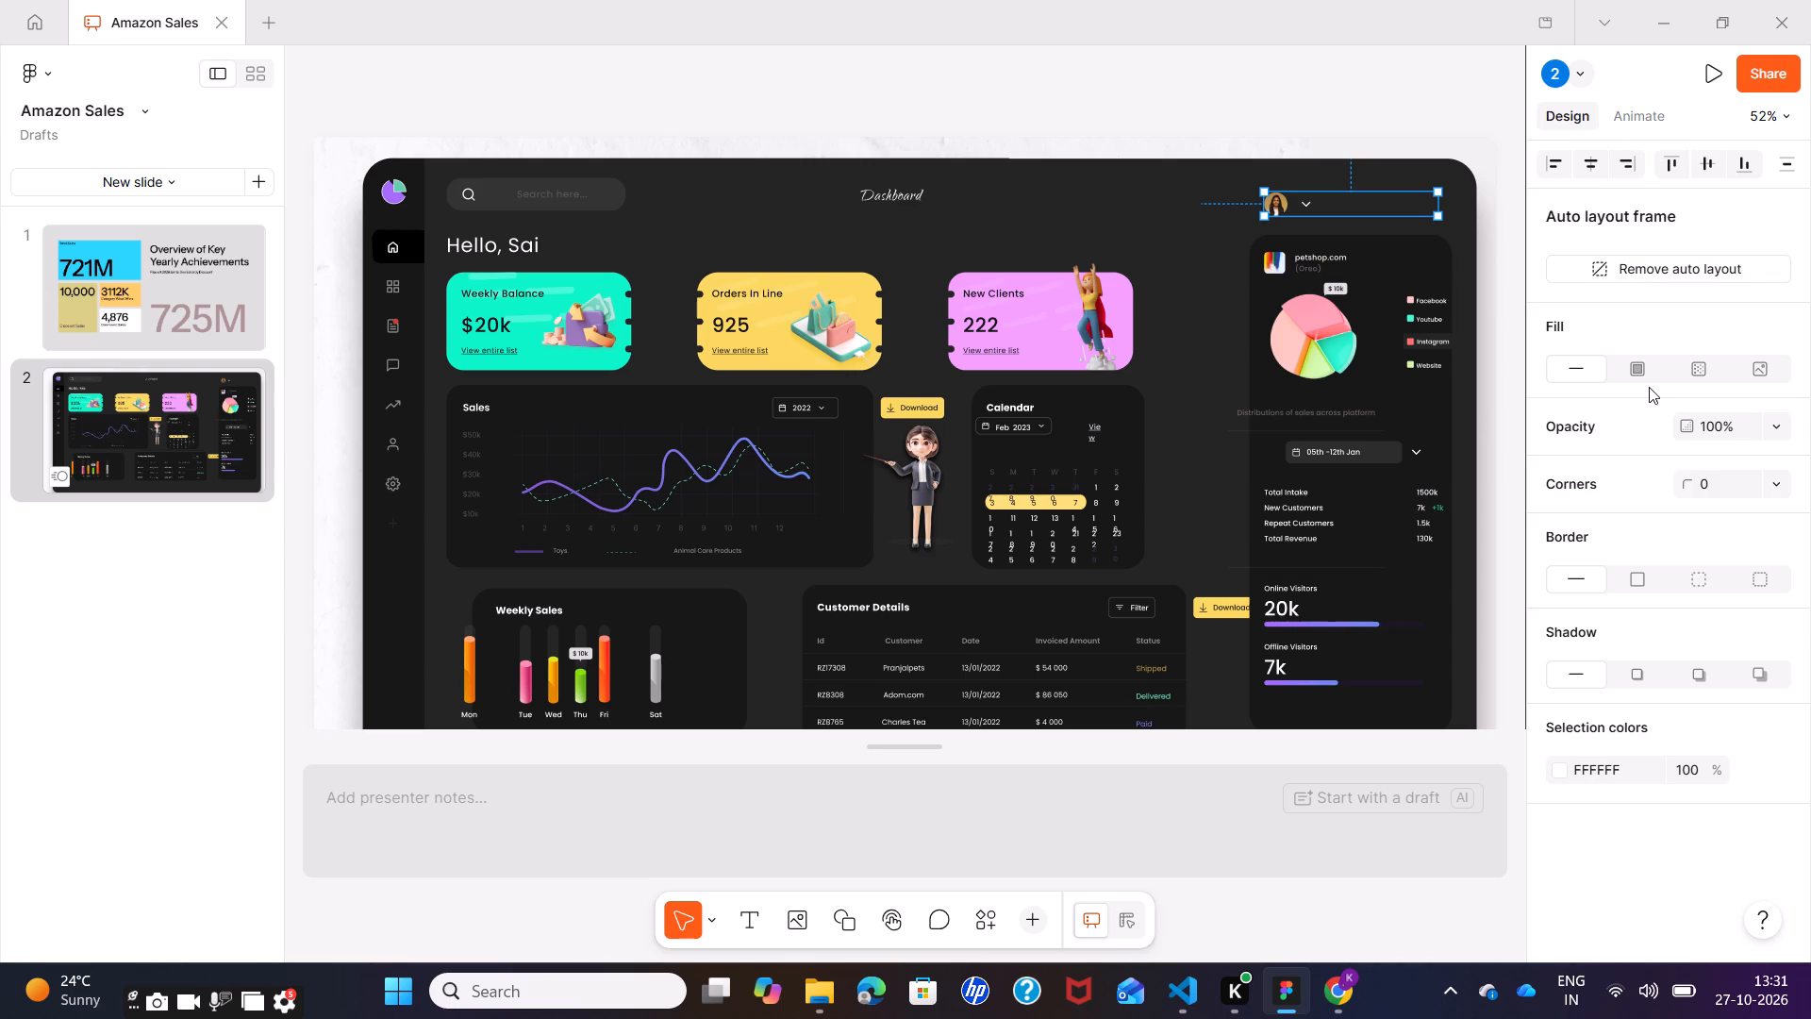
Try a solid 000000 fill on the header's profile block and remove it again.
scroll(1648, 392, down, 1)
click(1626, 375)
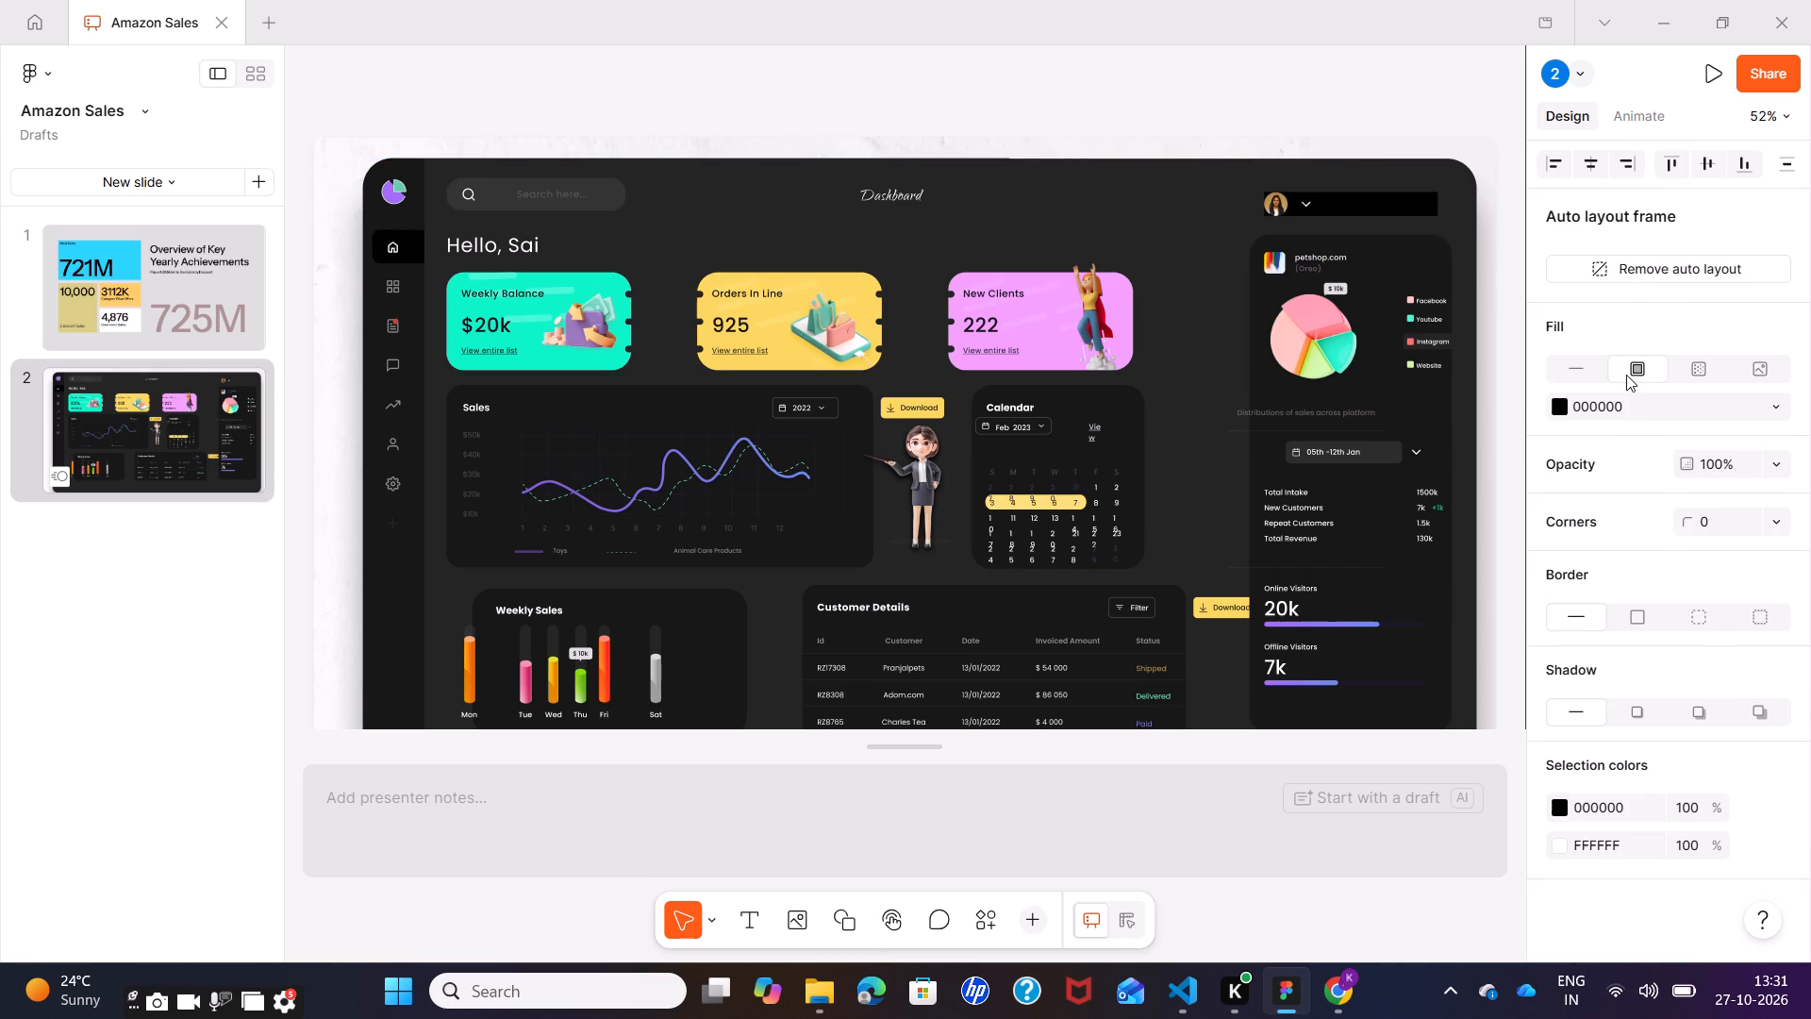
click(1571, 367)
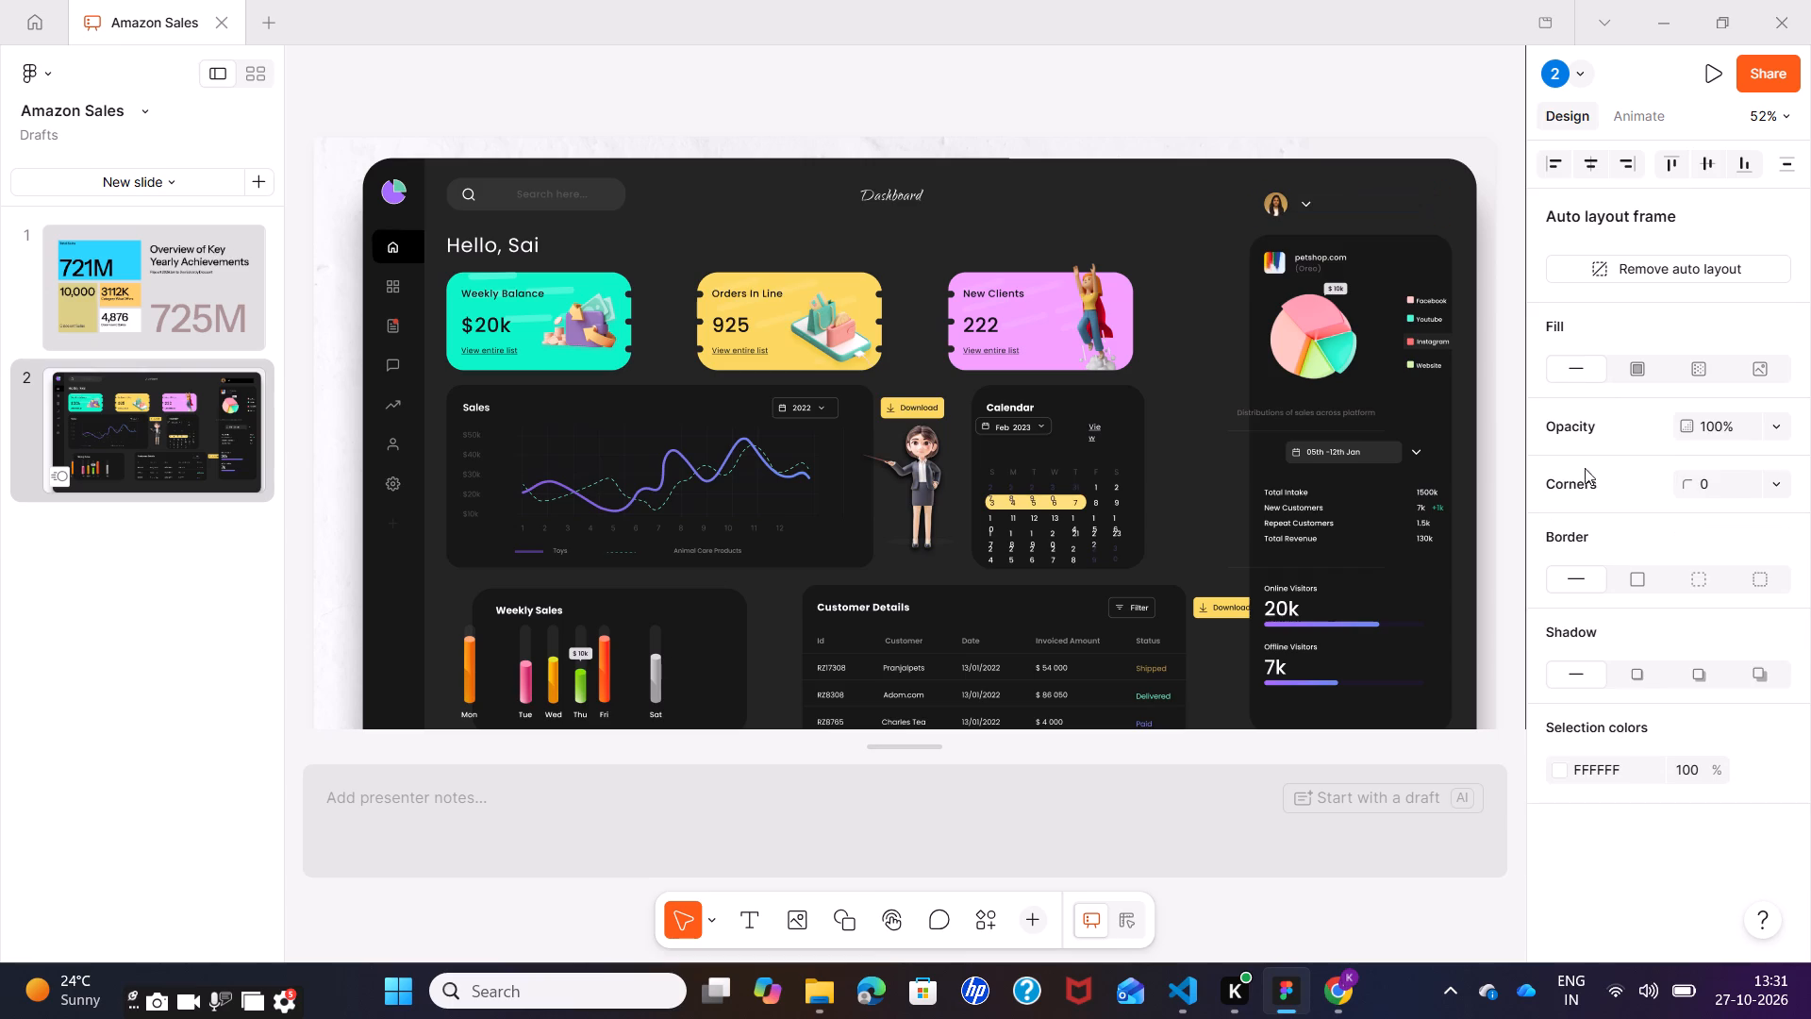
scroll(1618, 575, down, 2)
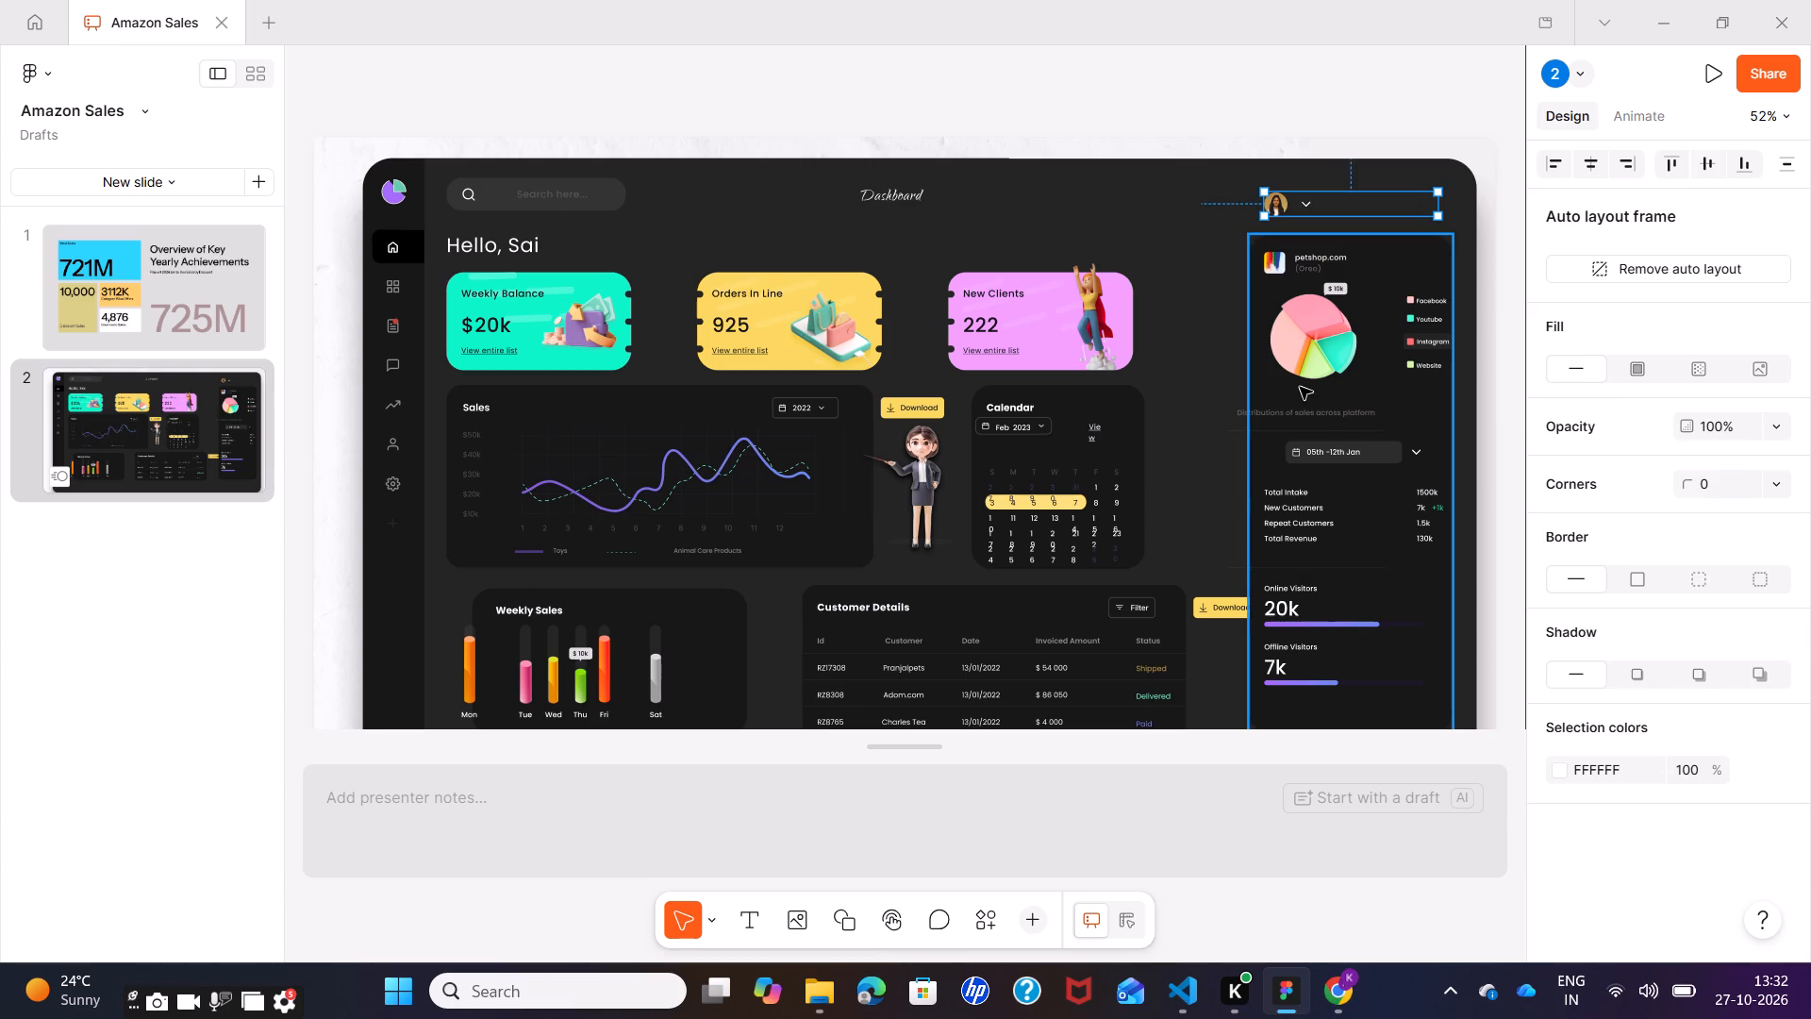
Move the Customer Details table with its Download label slightly left so it clears the petshop.com statistics panel.
click(1300, 387)
click(1300, 387)
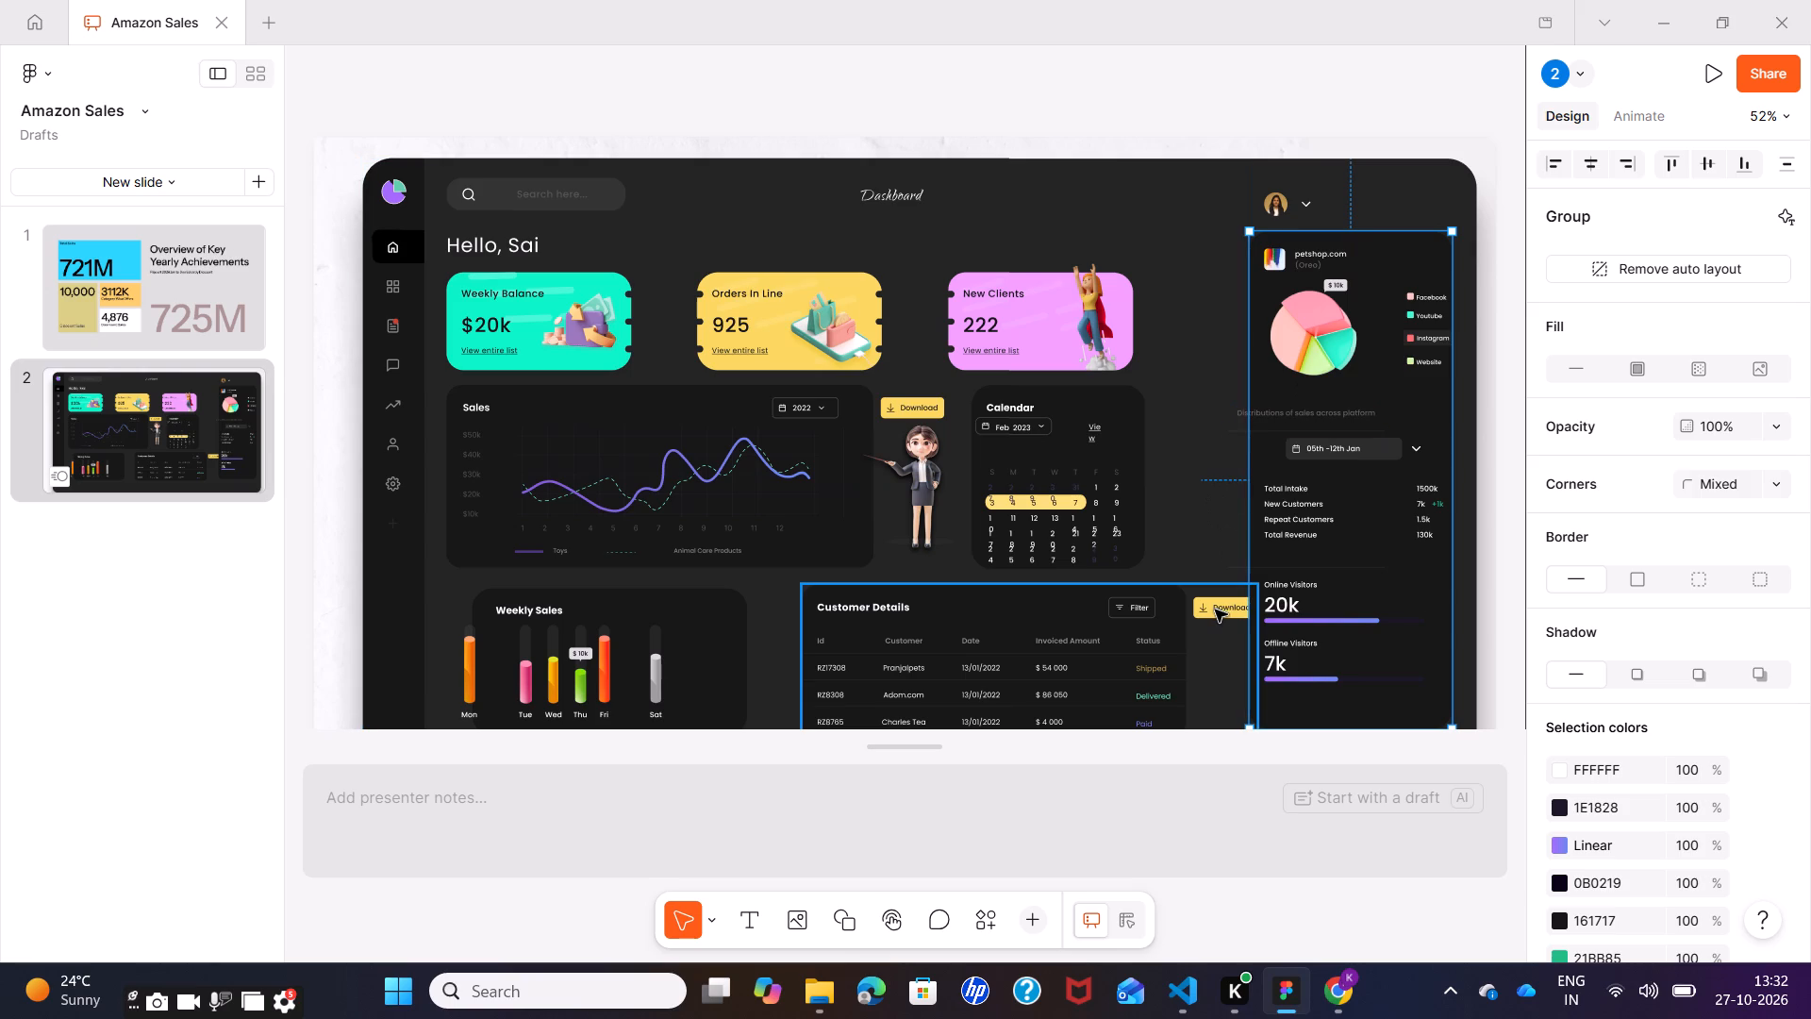
drag(1215, 610, 1188, 610)
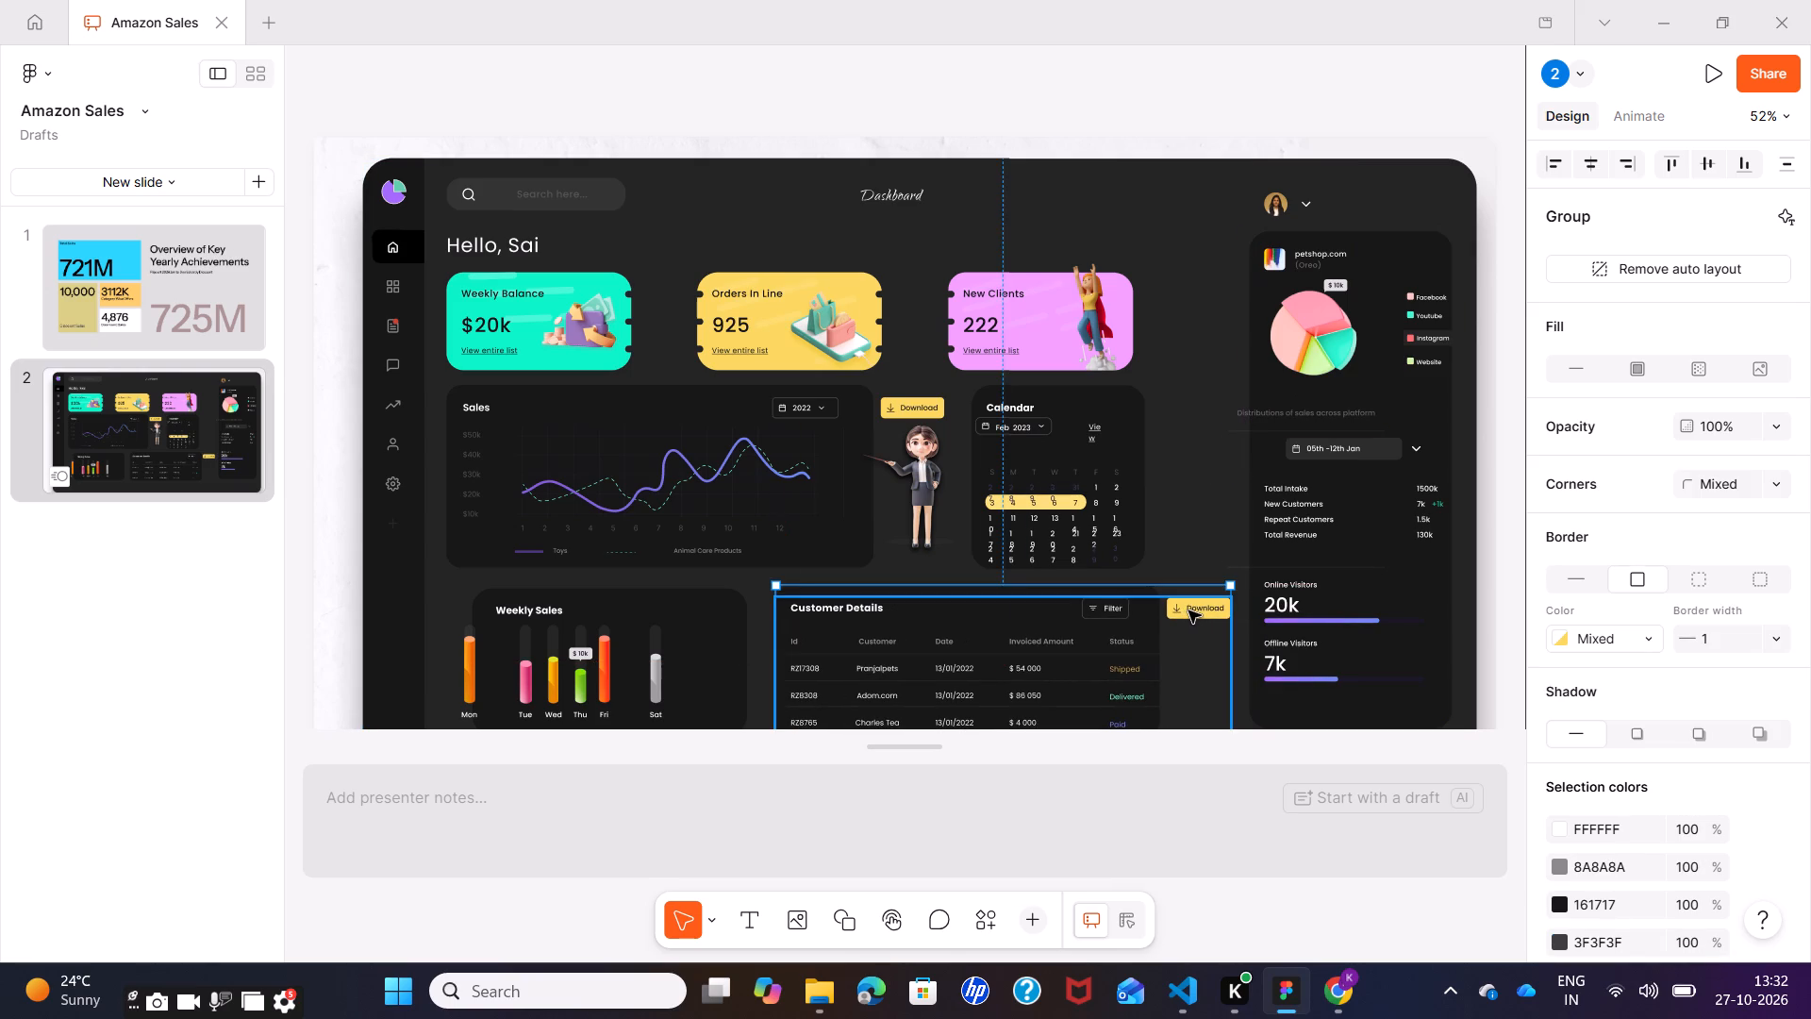
Shift the sales distribution caption below the pie chart to the right so it sits inside the petshop.com statistics panel.
click(1313, 419)
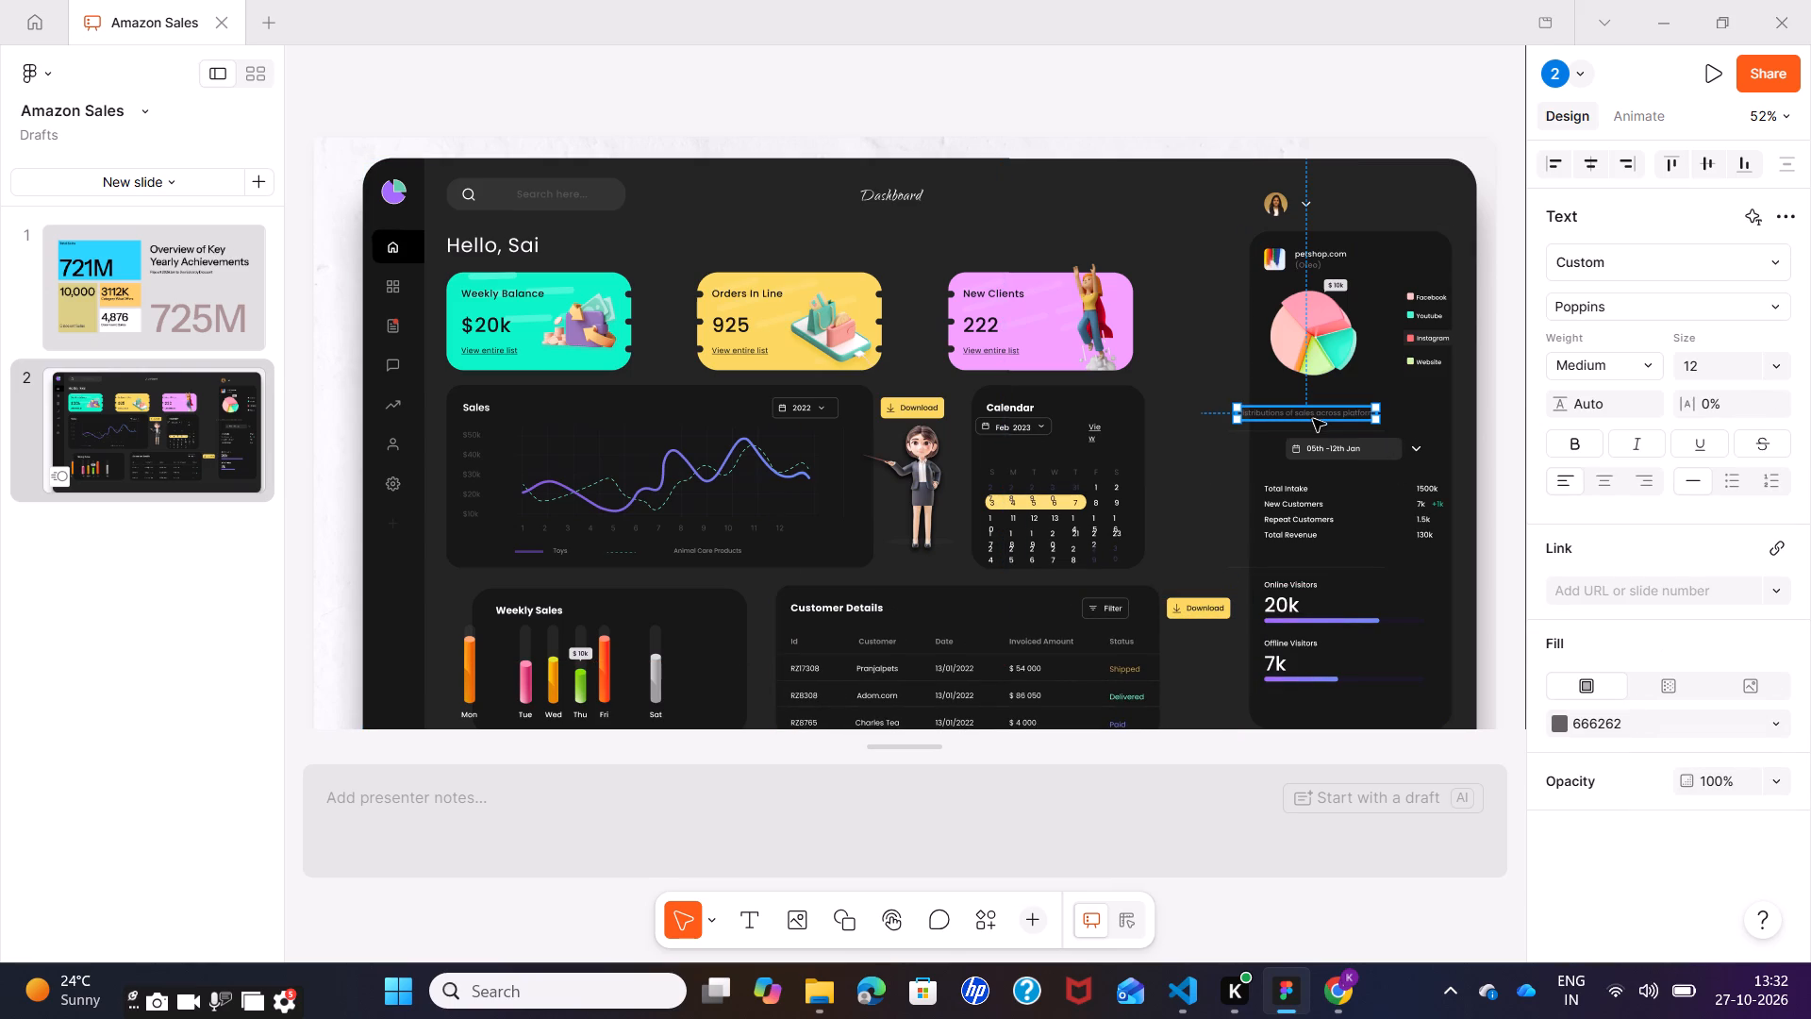
drag(1313, 419, 1342, 419)
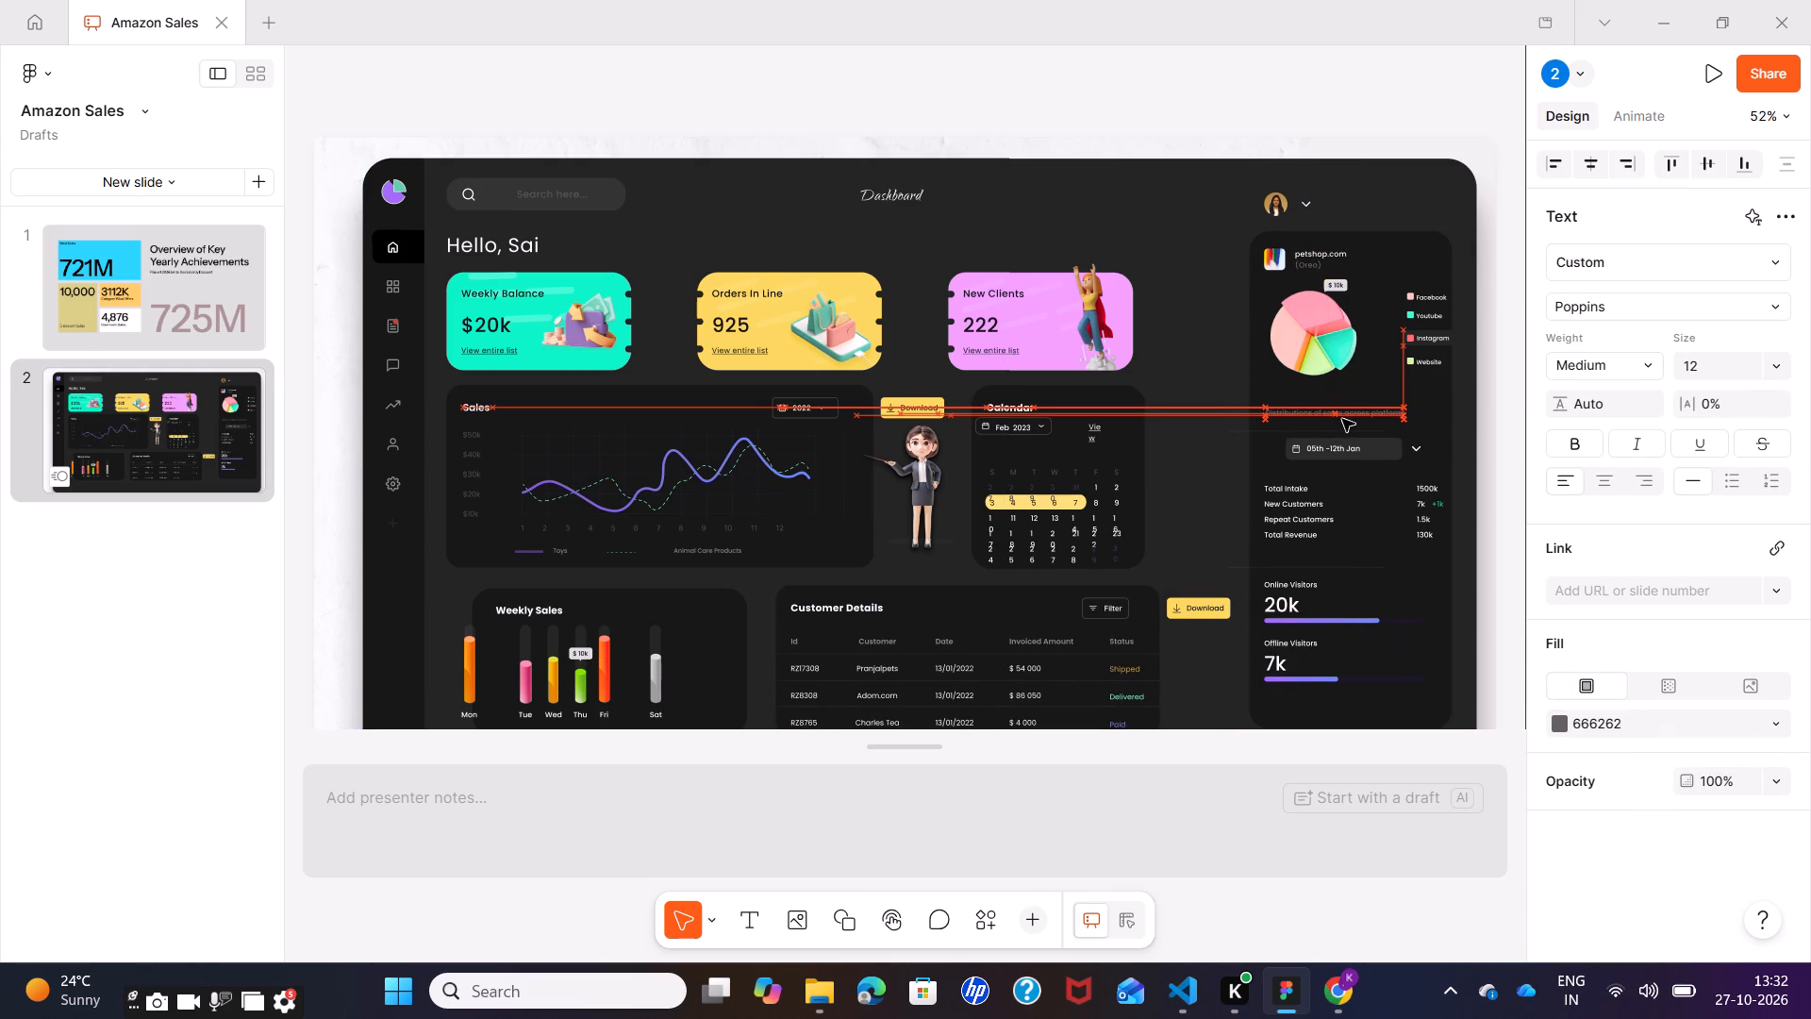
drag(1342, 419, 1334, 419)
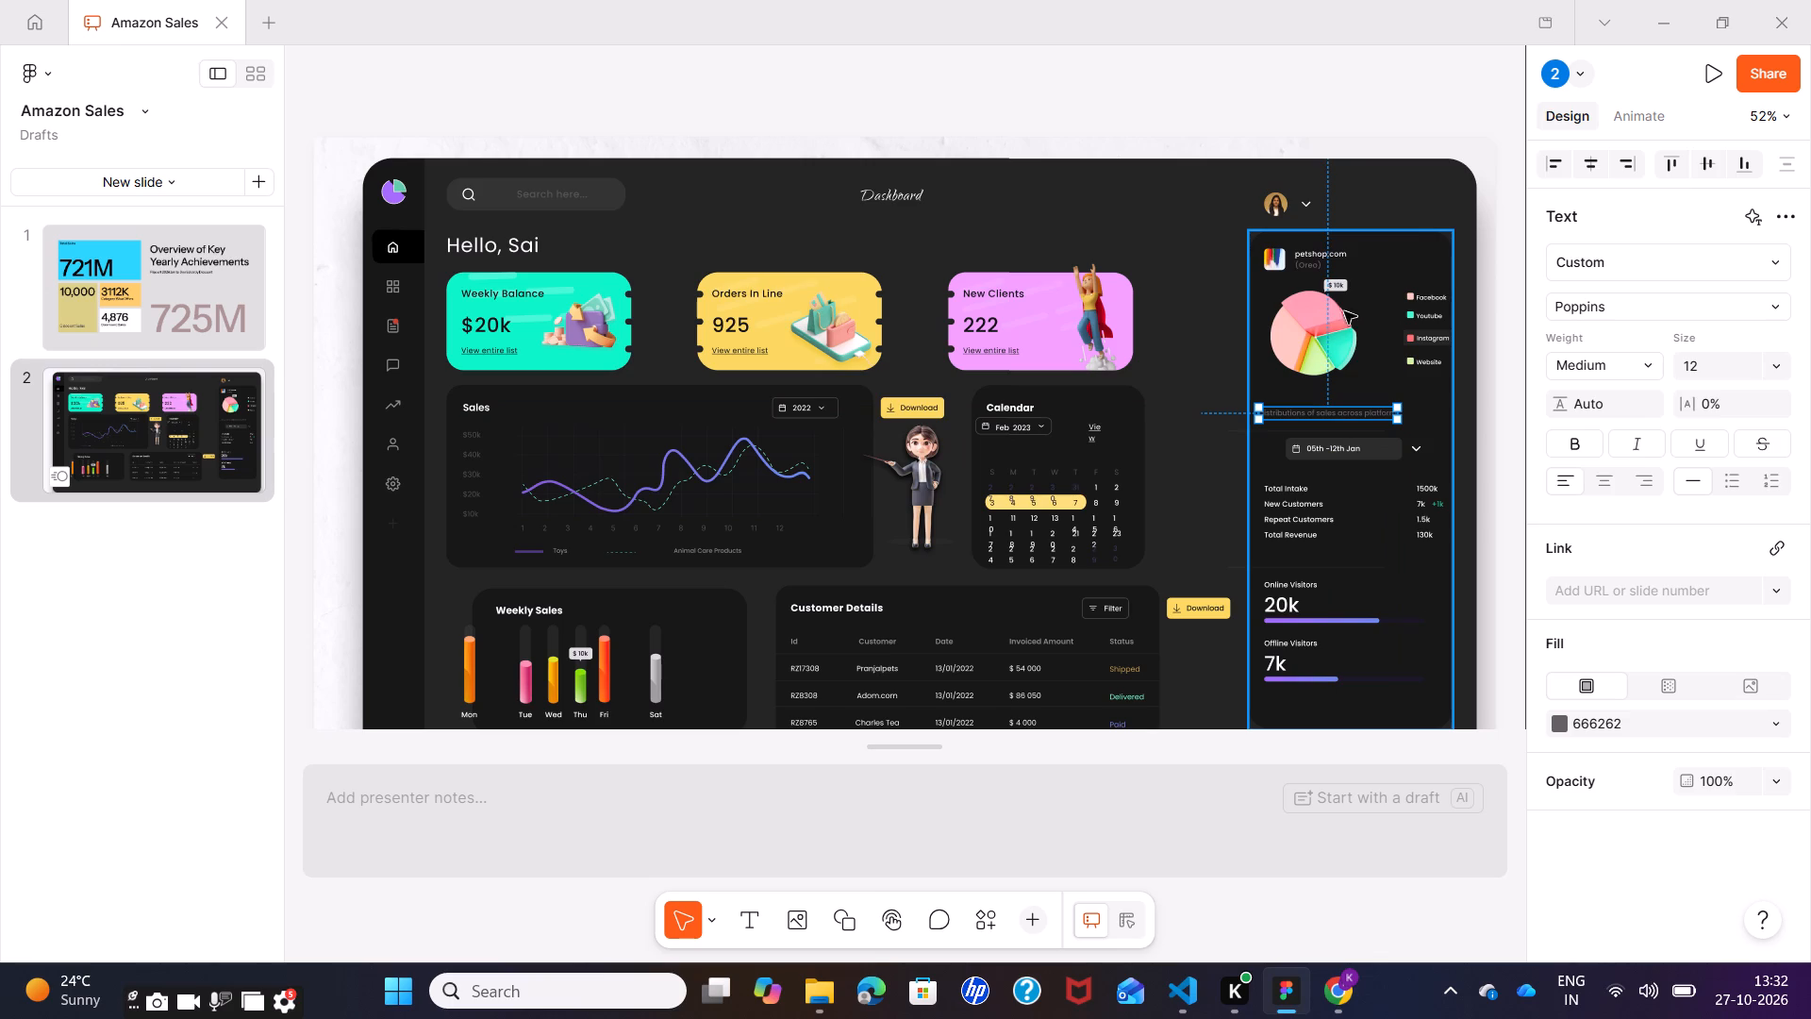
Open the petshop.com panel's pie chart image for cropping, keep its Crop mode, and align it to the panel's top.
click(1329, 317)
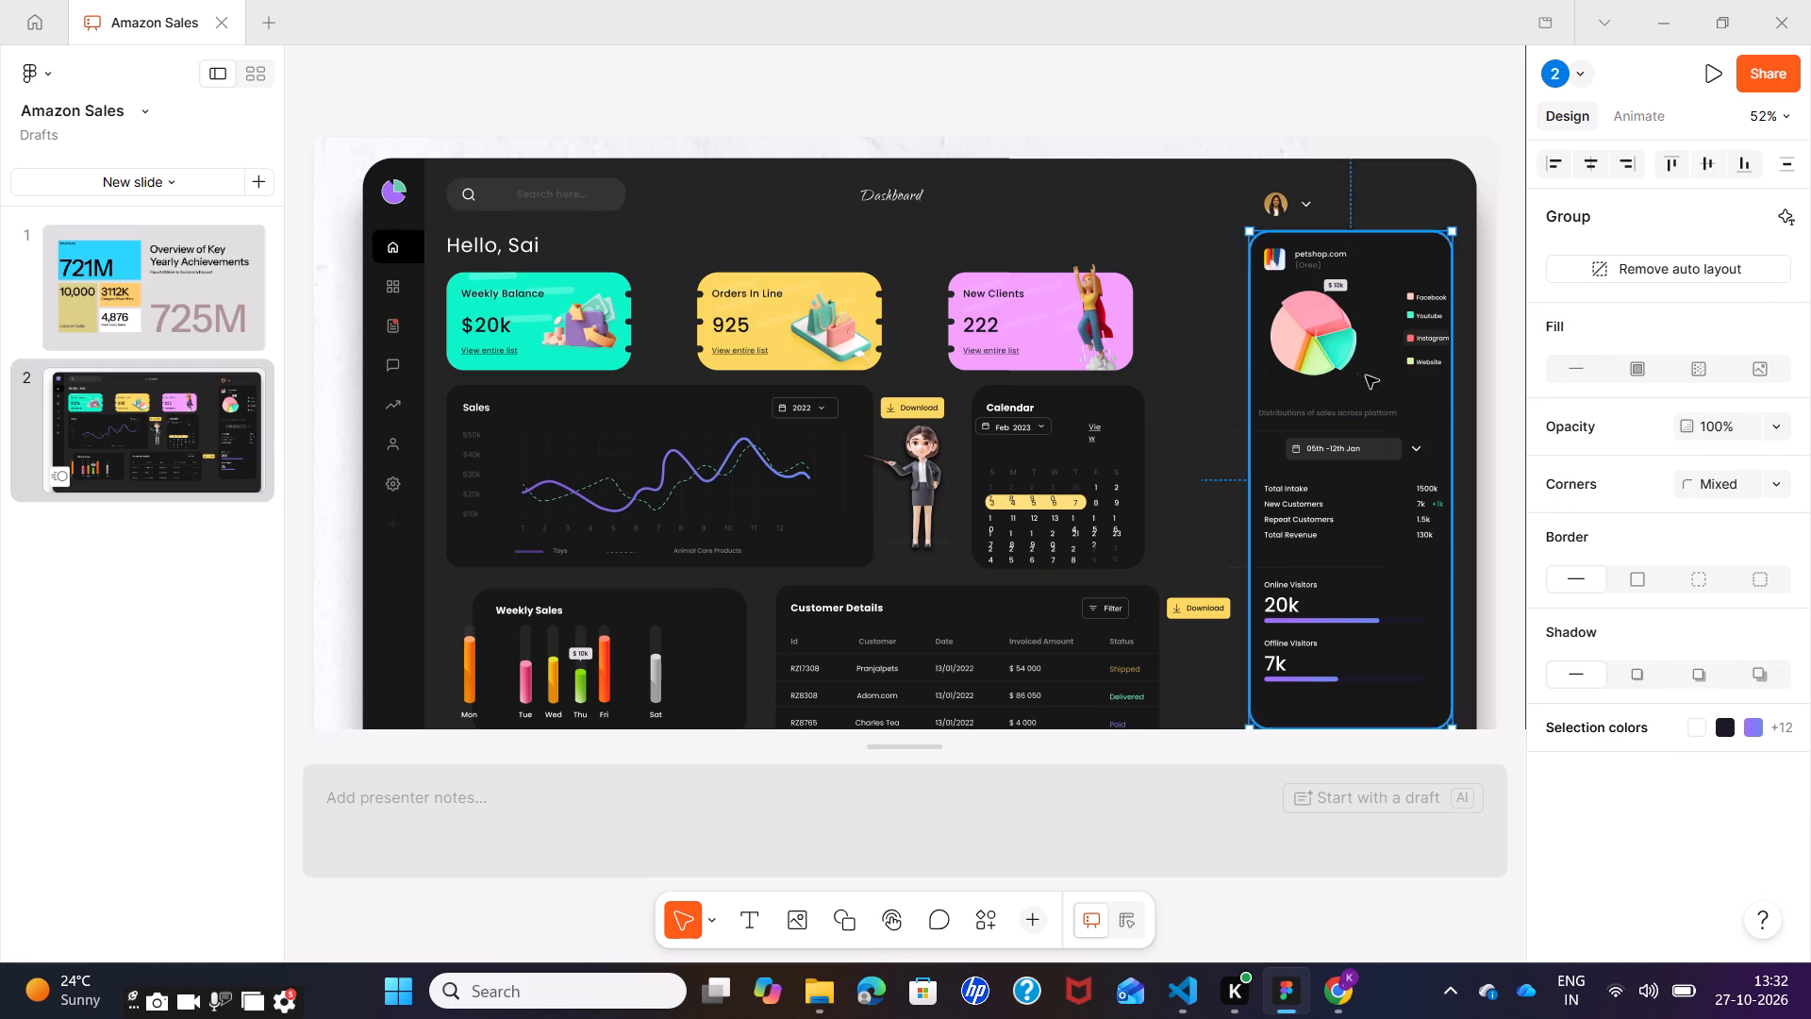
double_click(1340, 348)
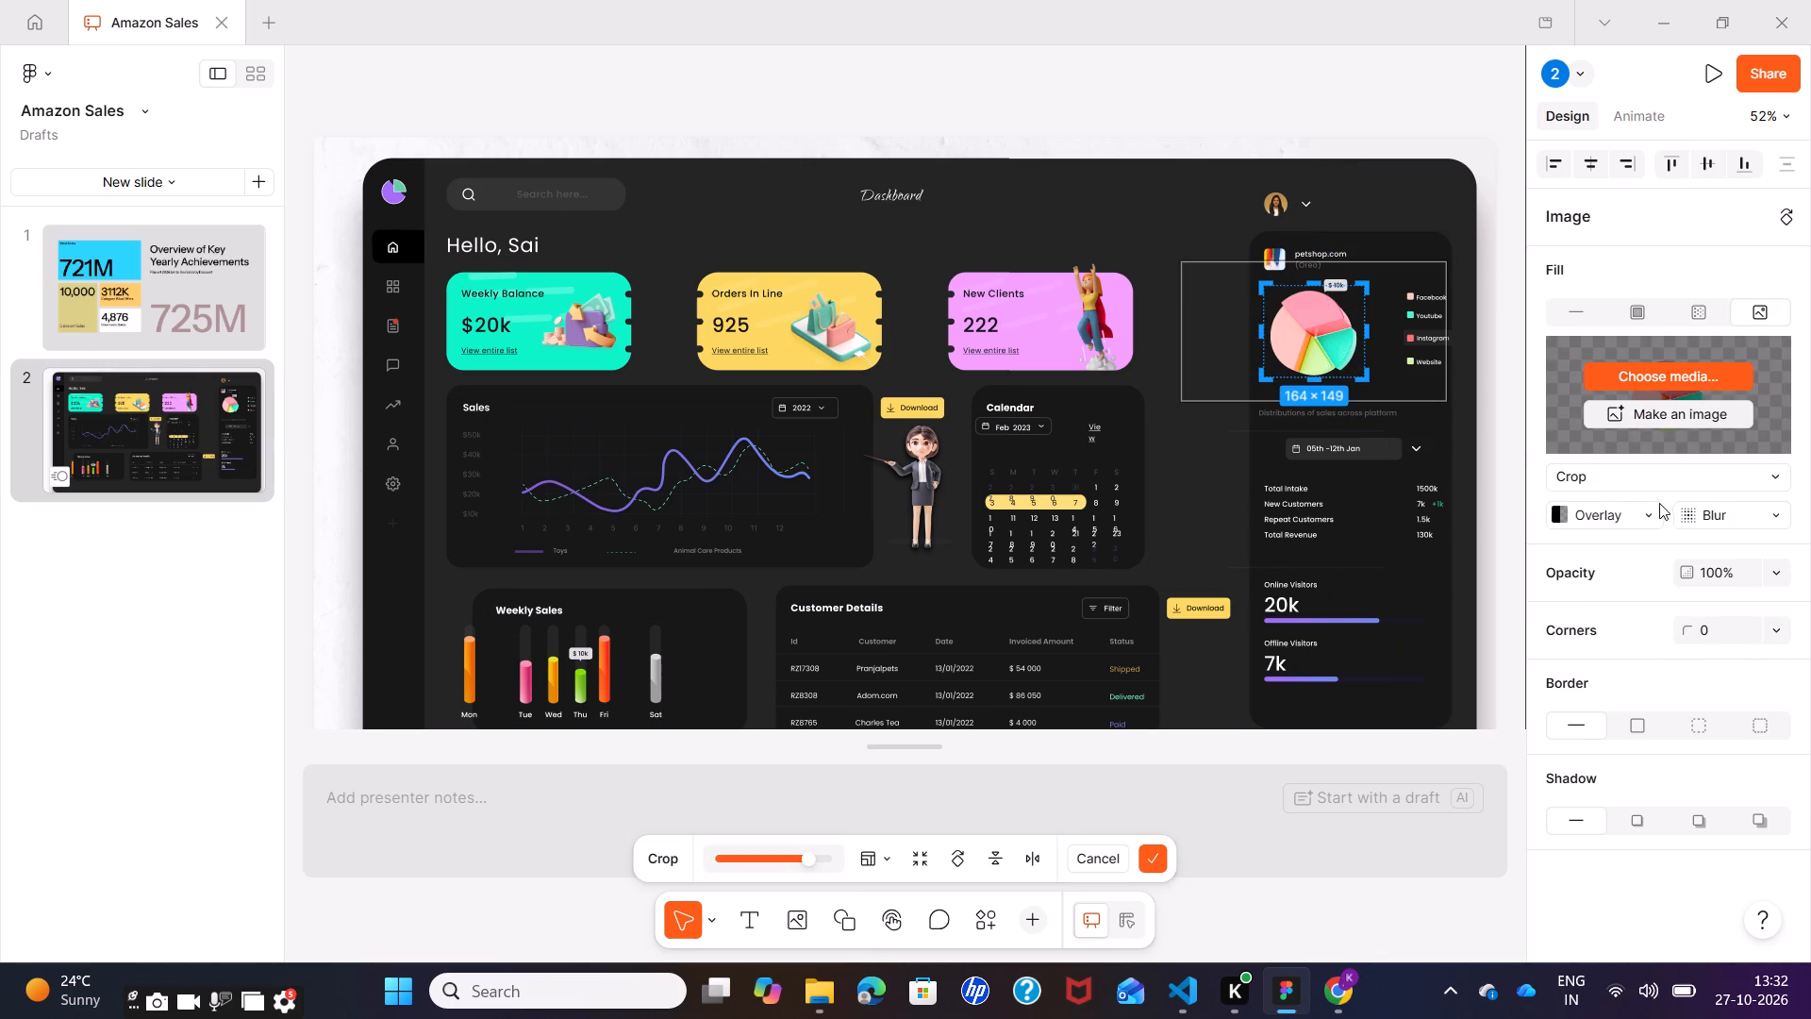
click(1688, 479)
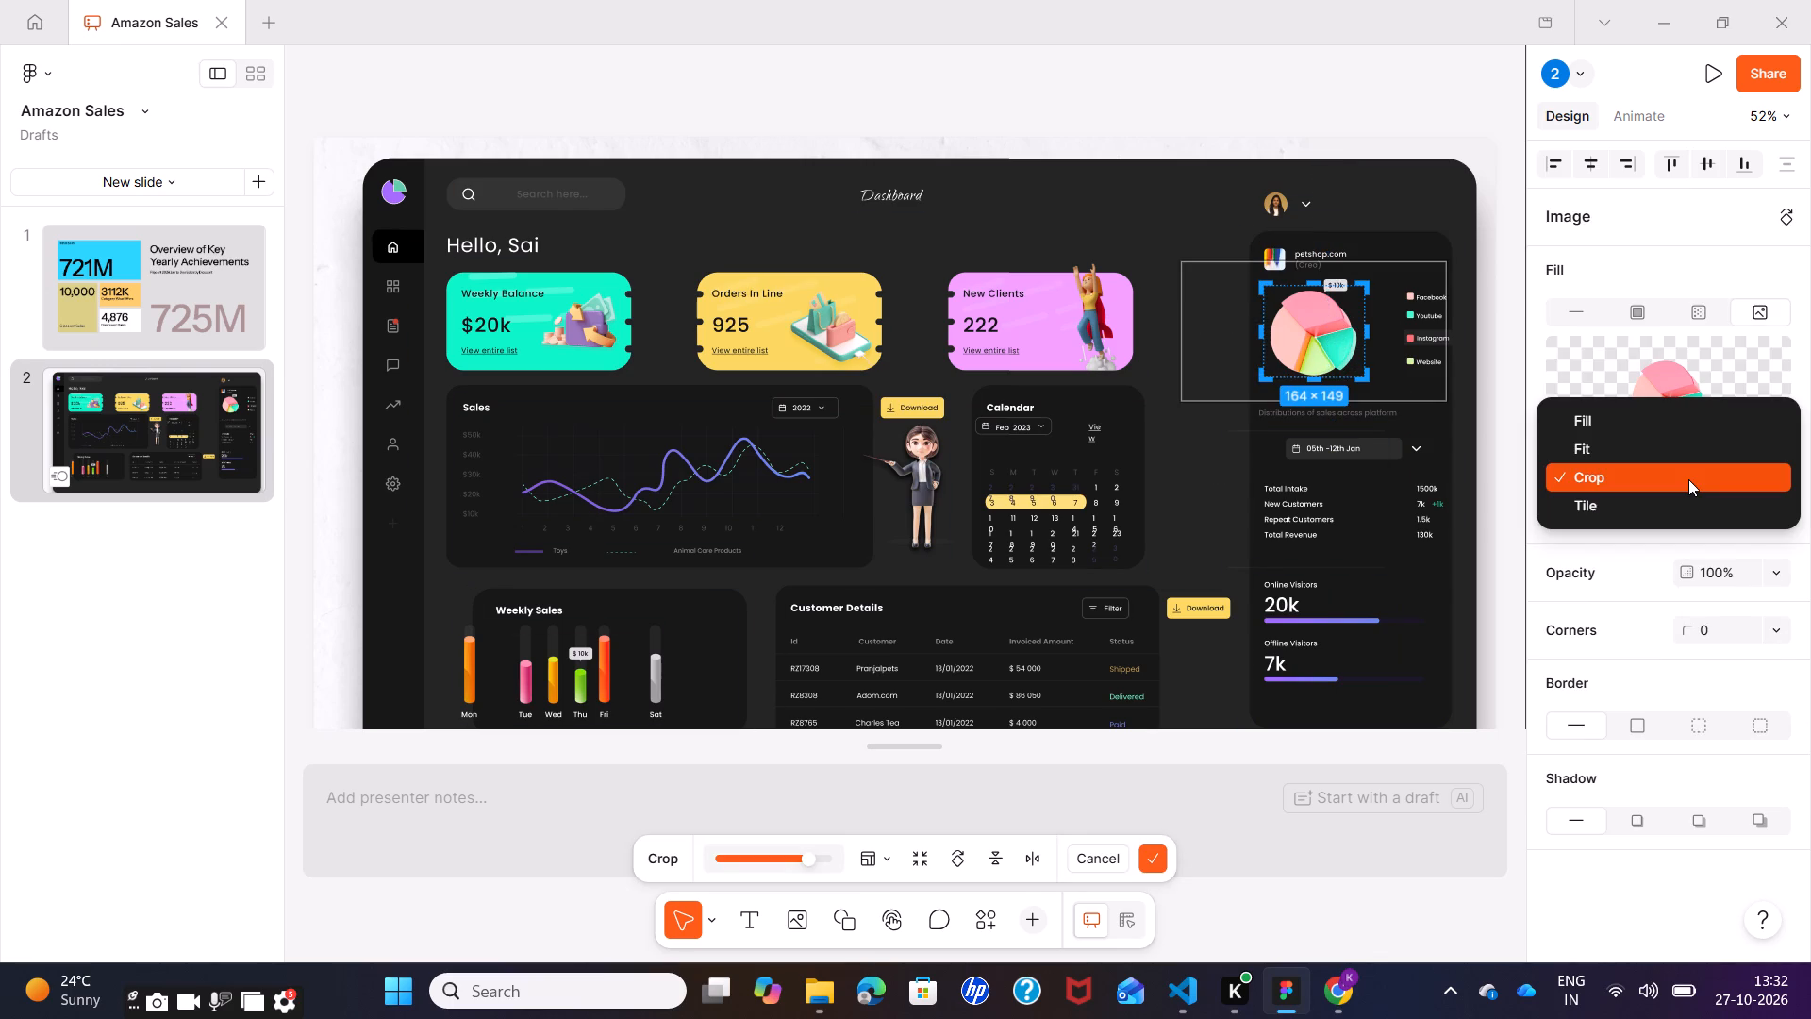
click(1688, 479)
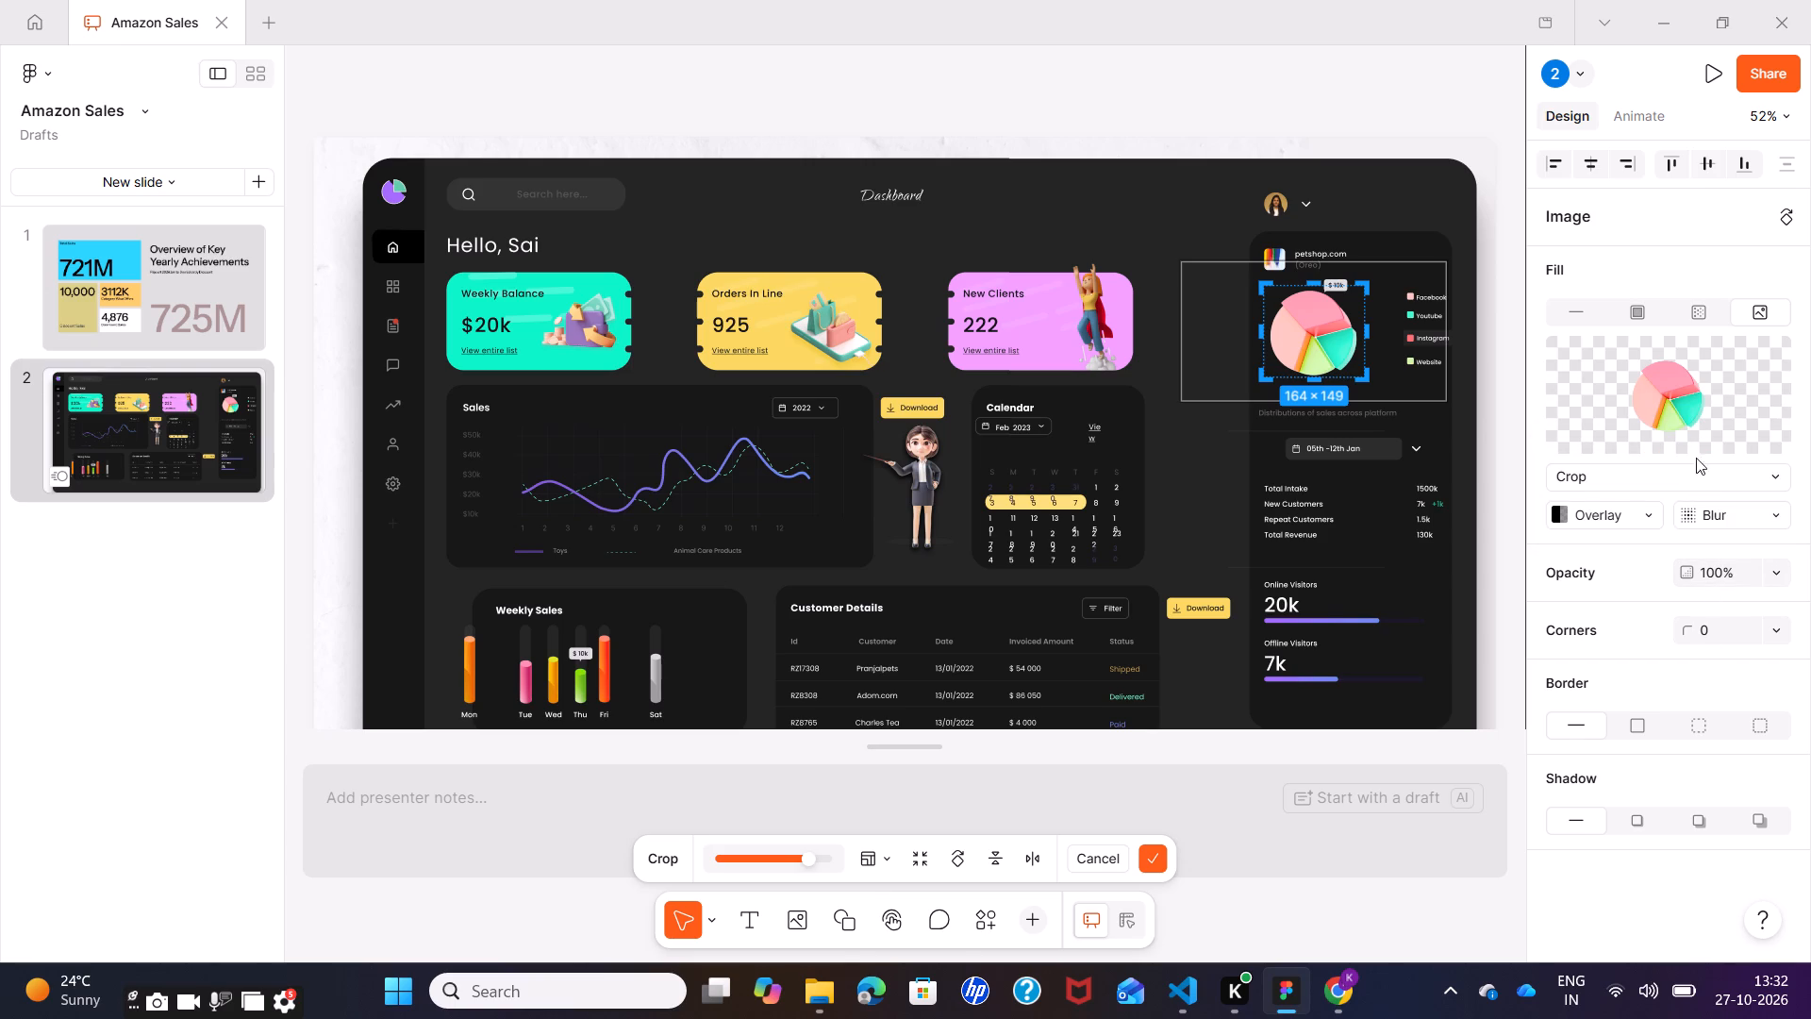
scroll(1691, 443, down, 1)
scroll(1615, 662, down, 3)
click(1658, 168)
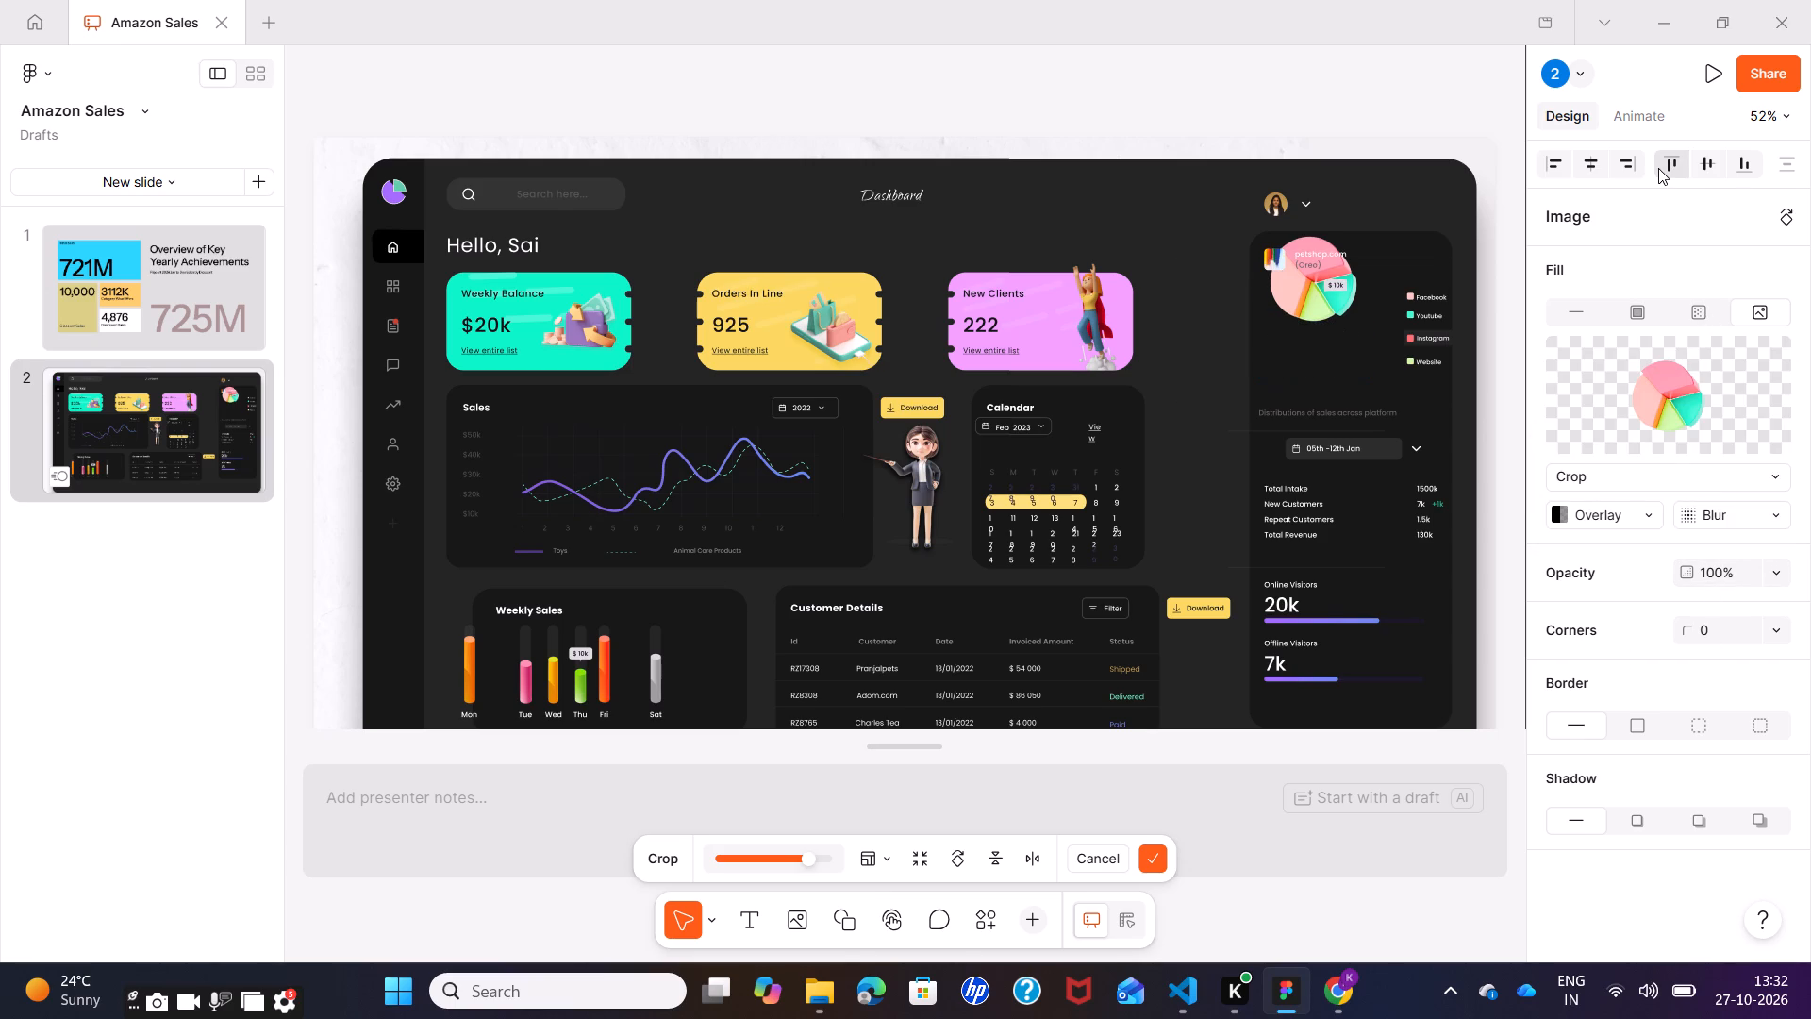
Try different alignments for the pie chart image in the petshop.com panel, ending with it left-aligned and vertically centred.
click(1636, 170)
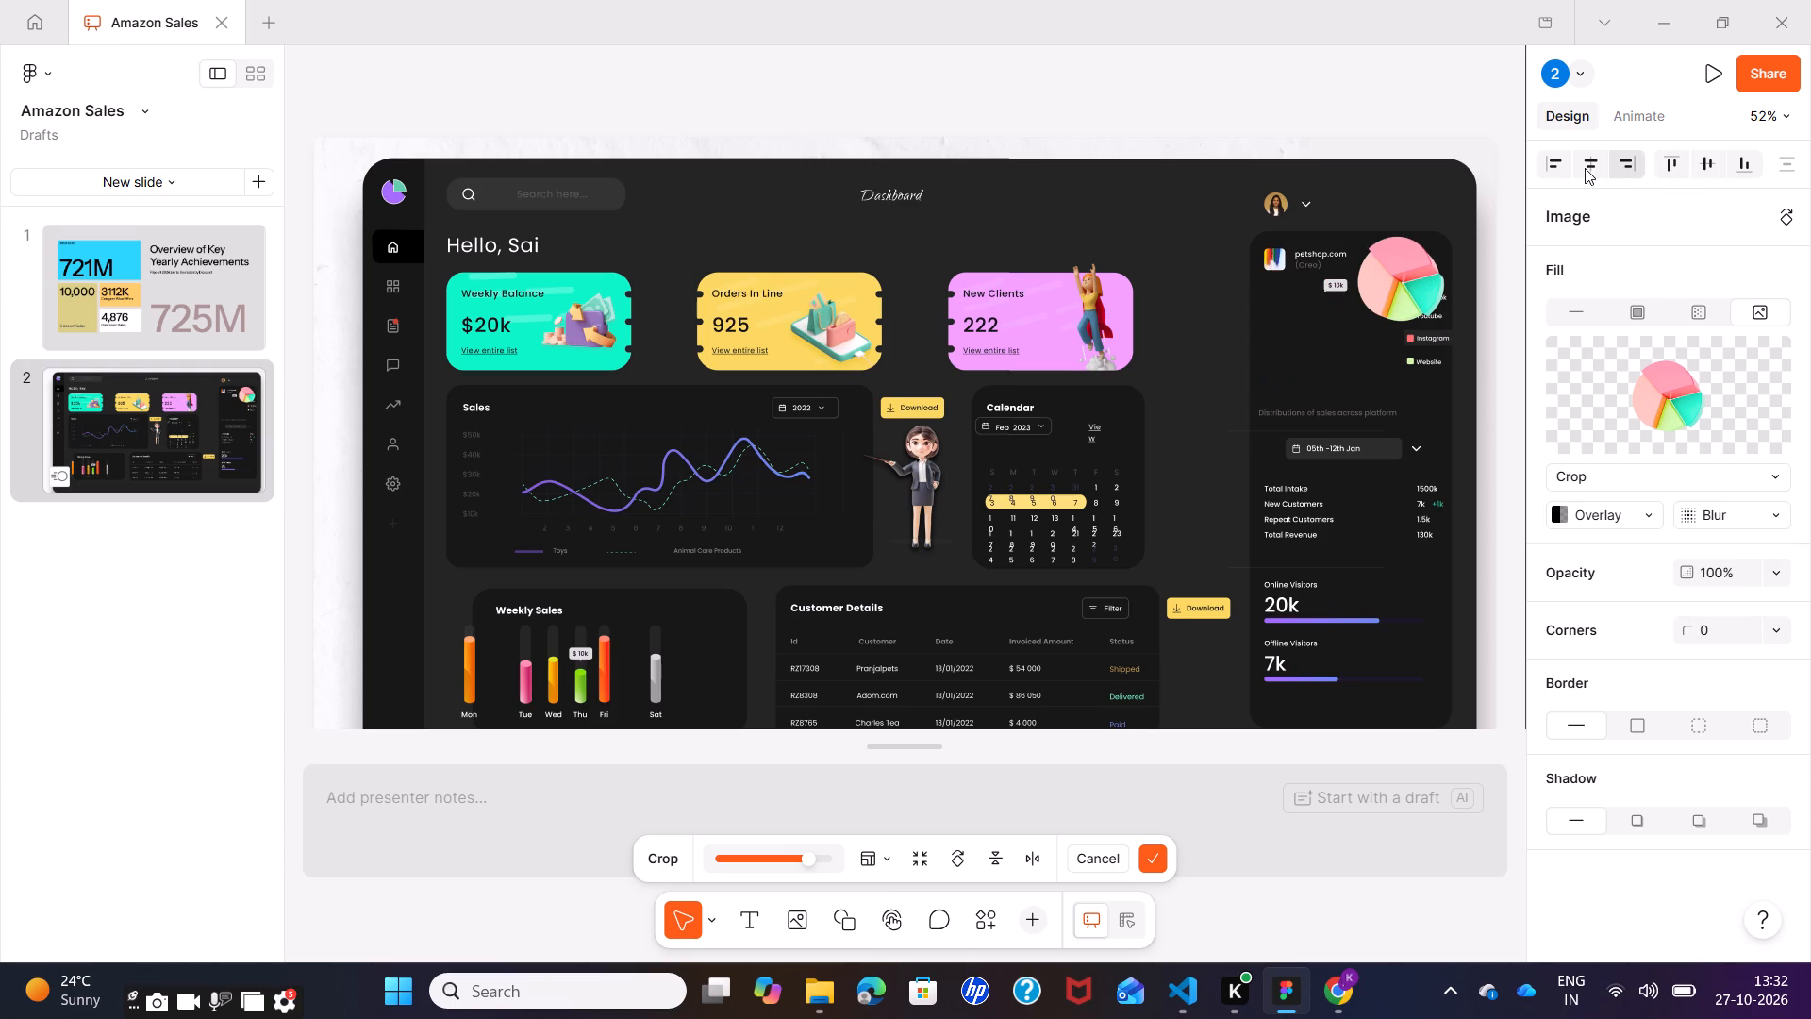
click(1583, 165)
click(1547, 160)
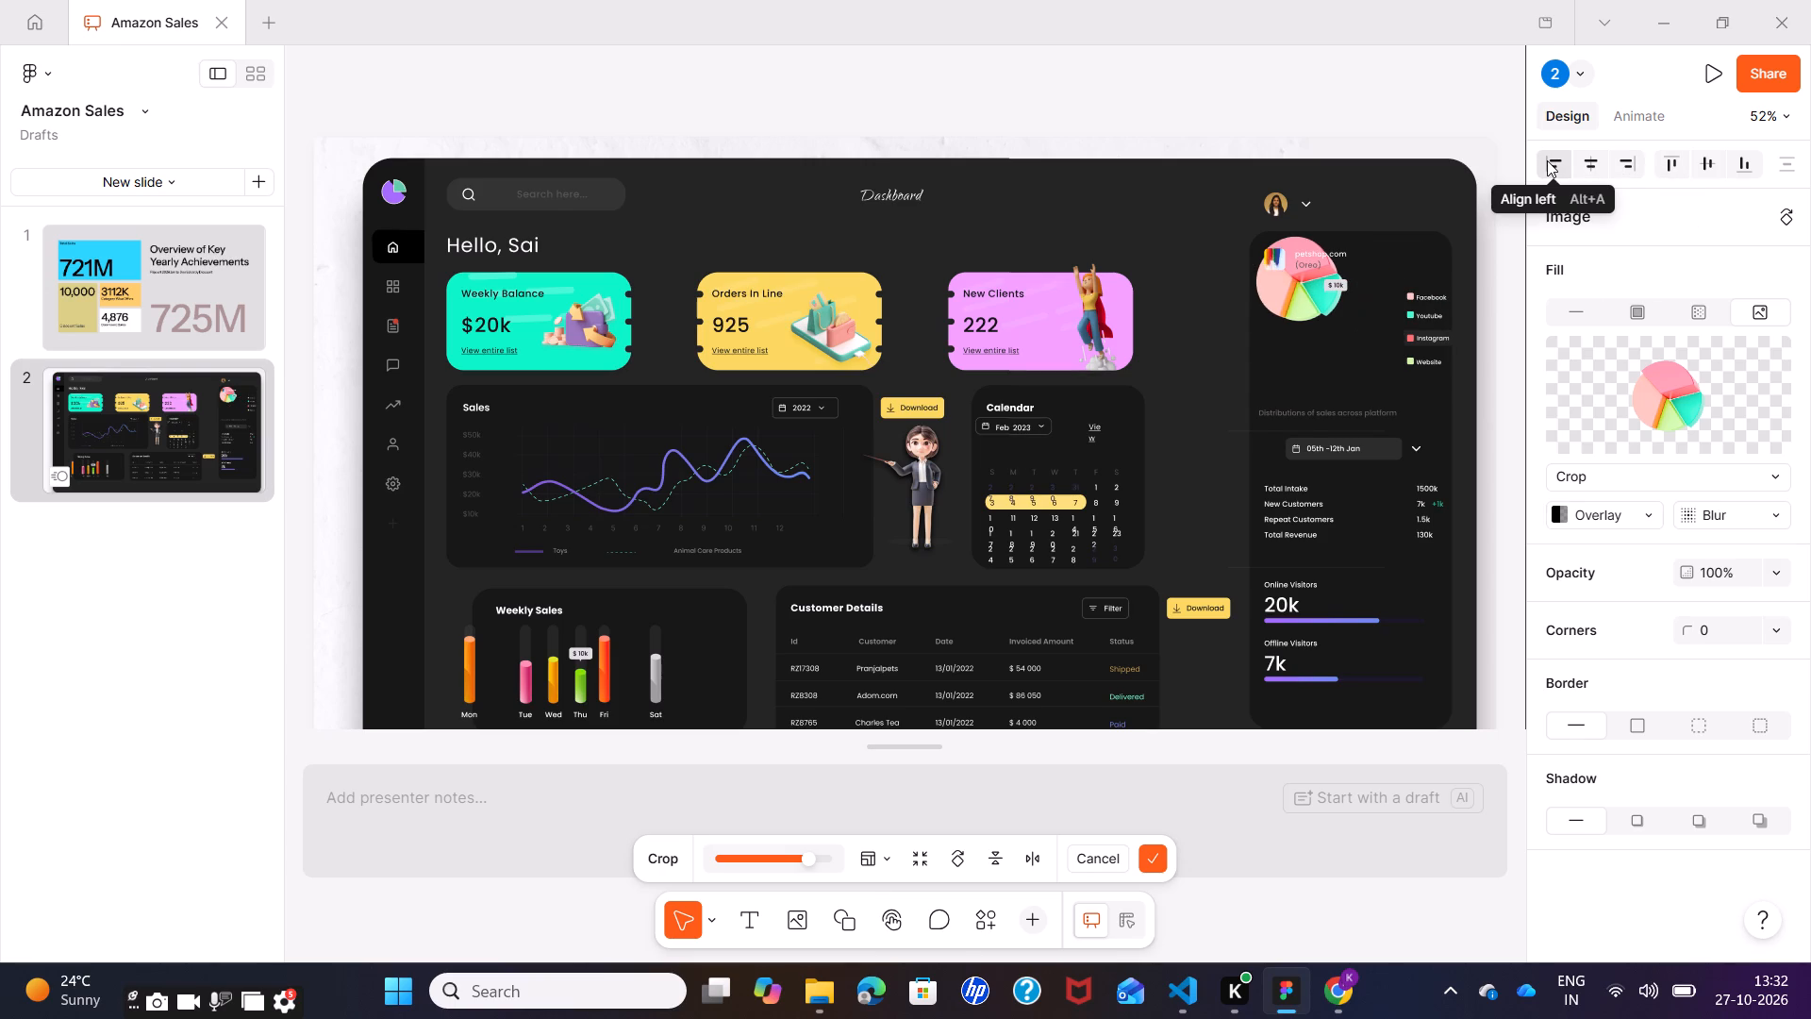
click(1740, 164)
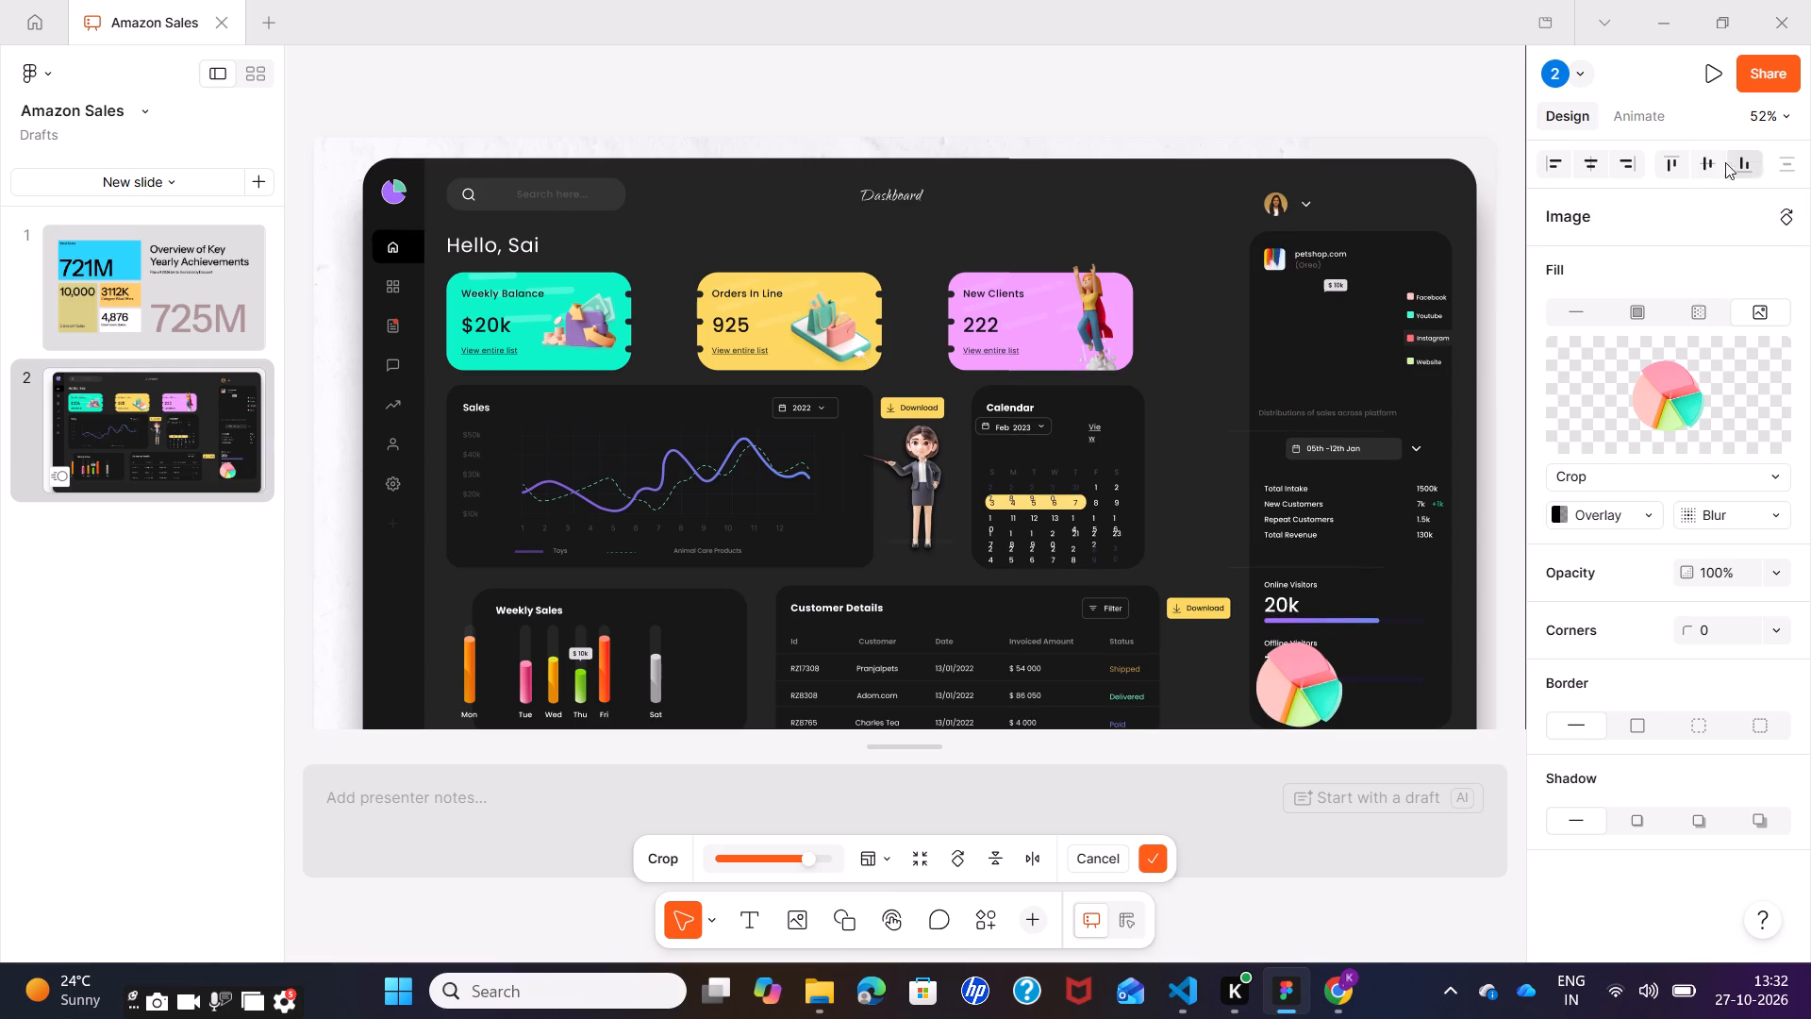
click(1706, 162)
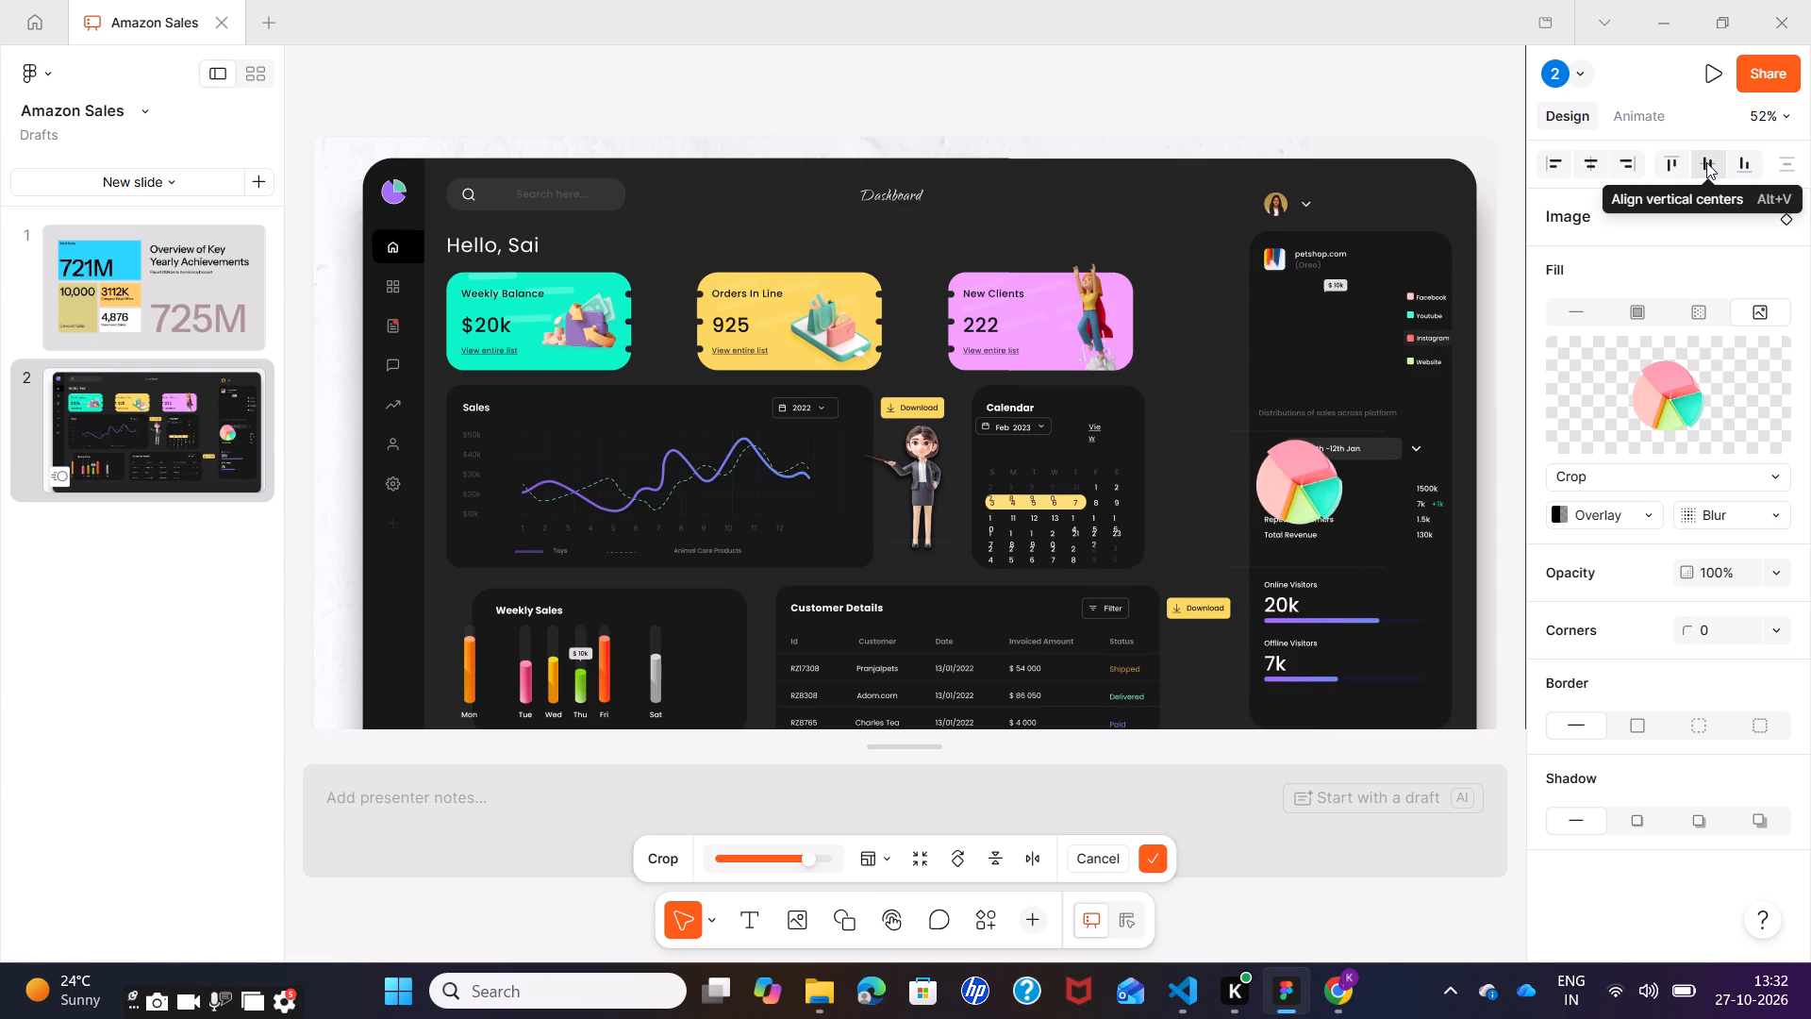
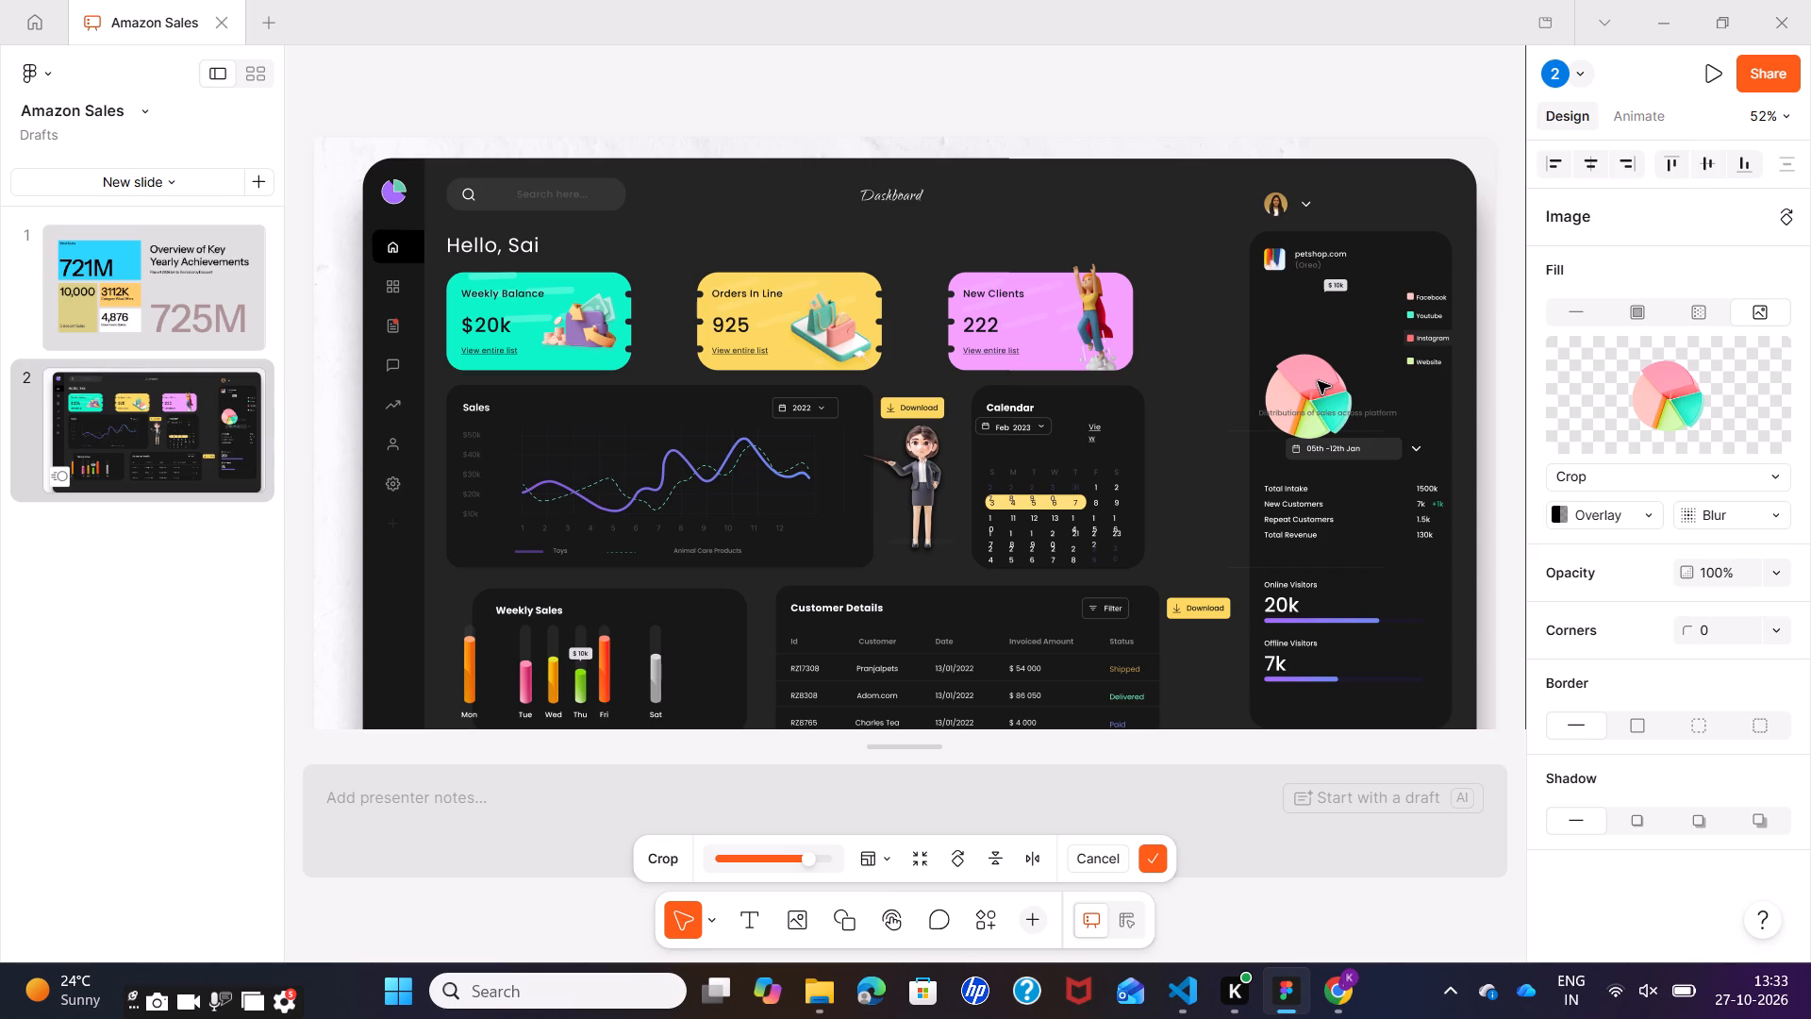
drag(1318, 381, 1335, 334)
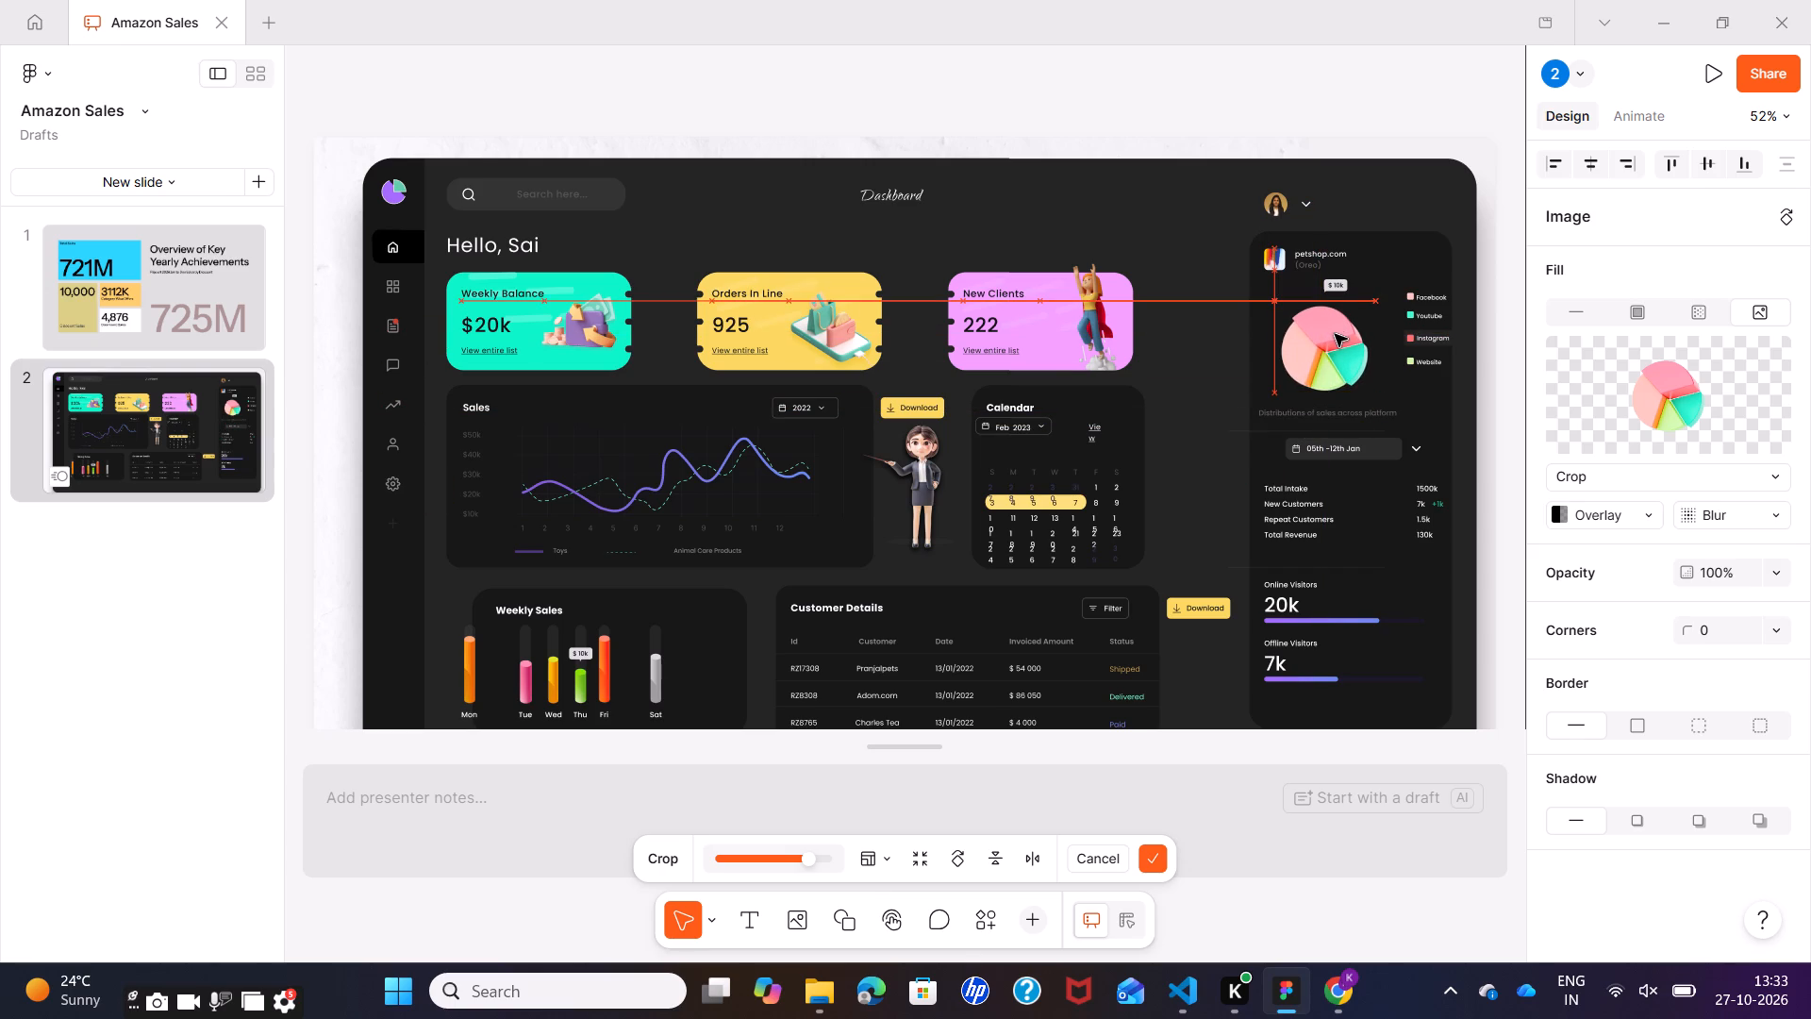
drag(1335, 334, 1332, 328)
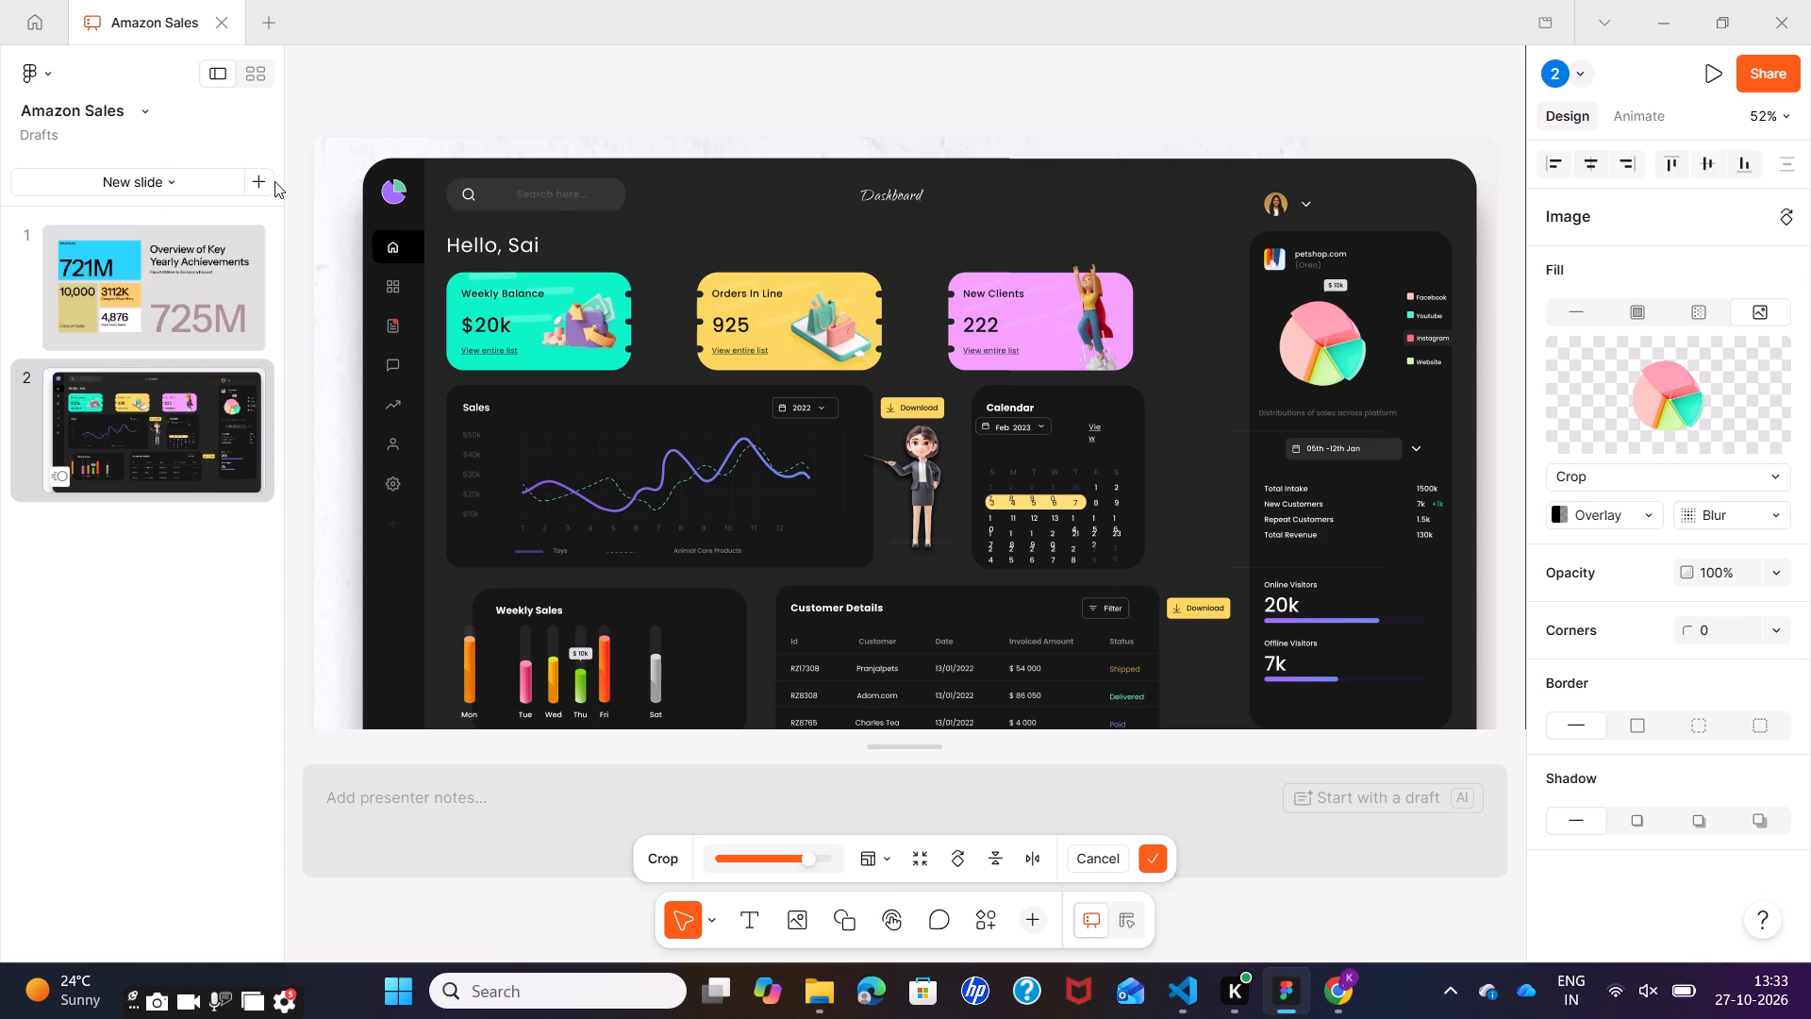
Show the slides in grid view and add the template's "Key Market Trends Affecting Our Business" slide as slide 3.
click(245, 74)
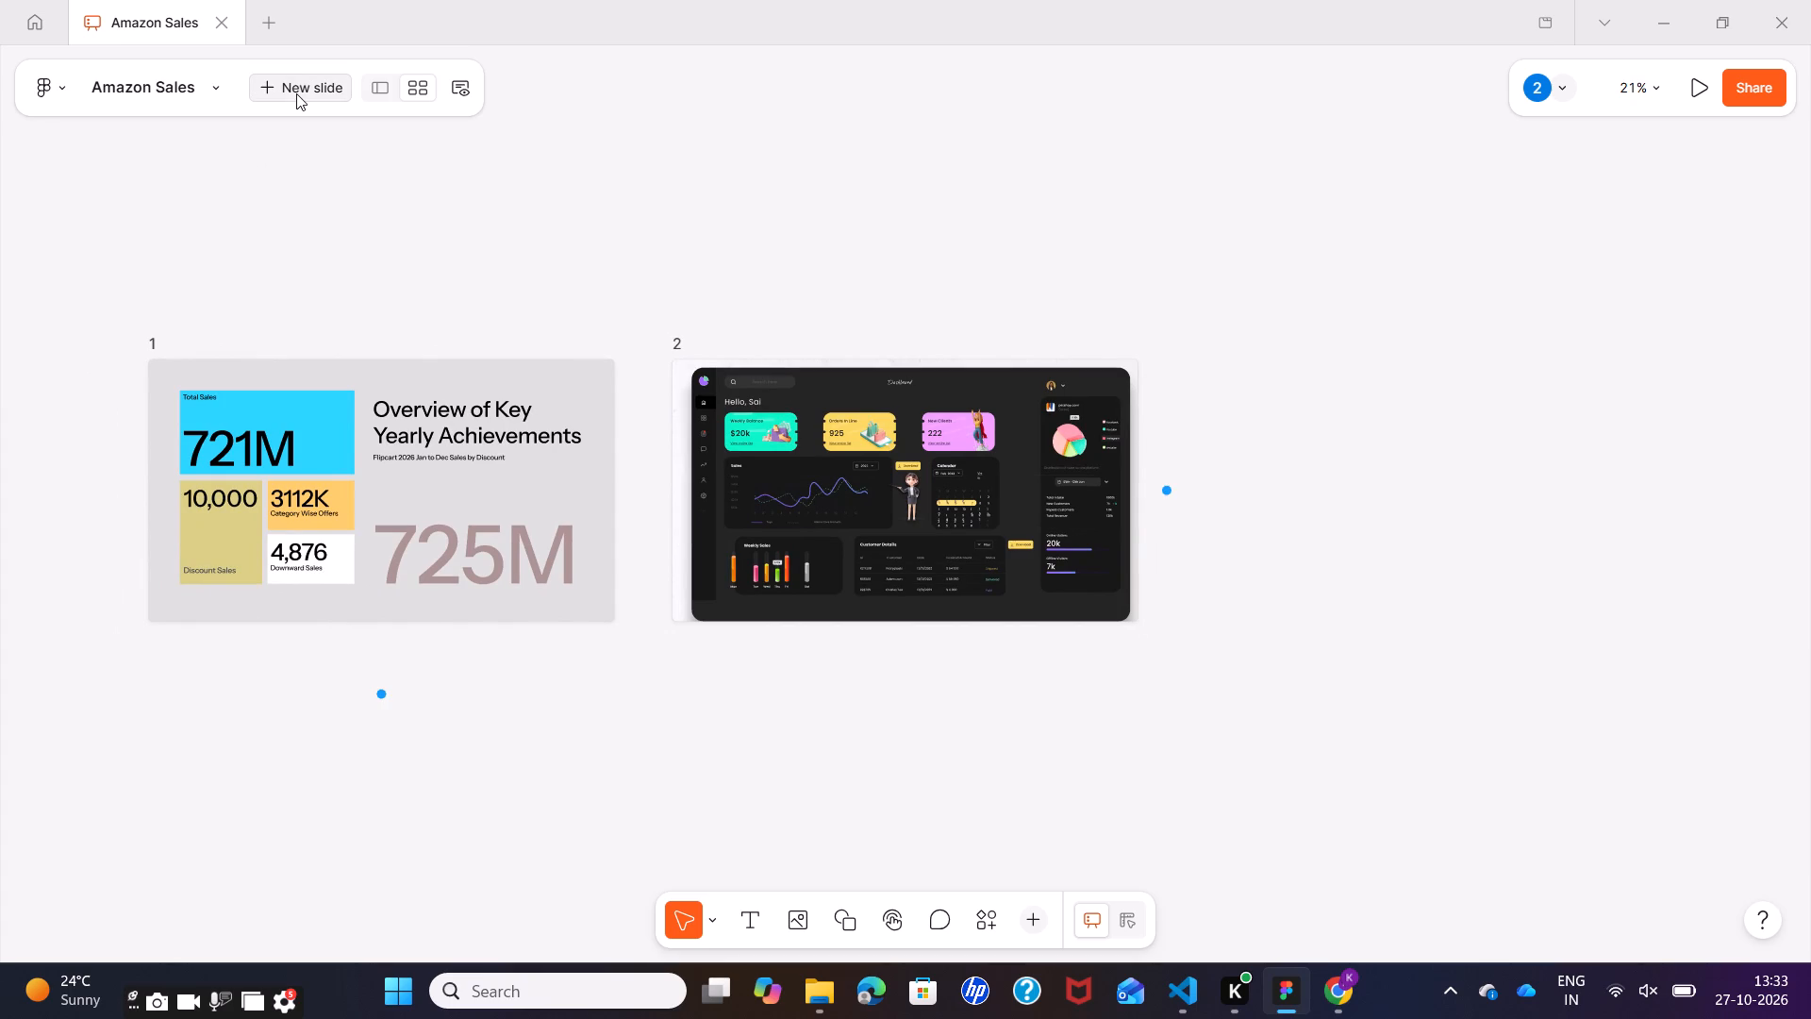
click(296, 93)
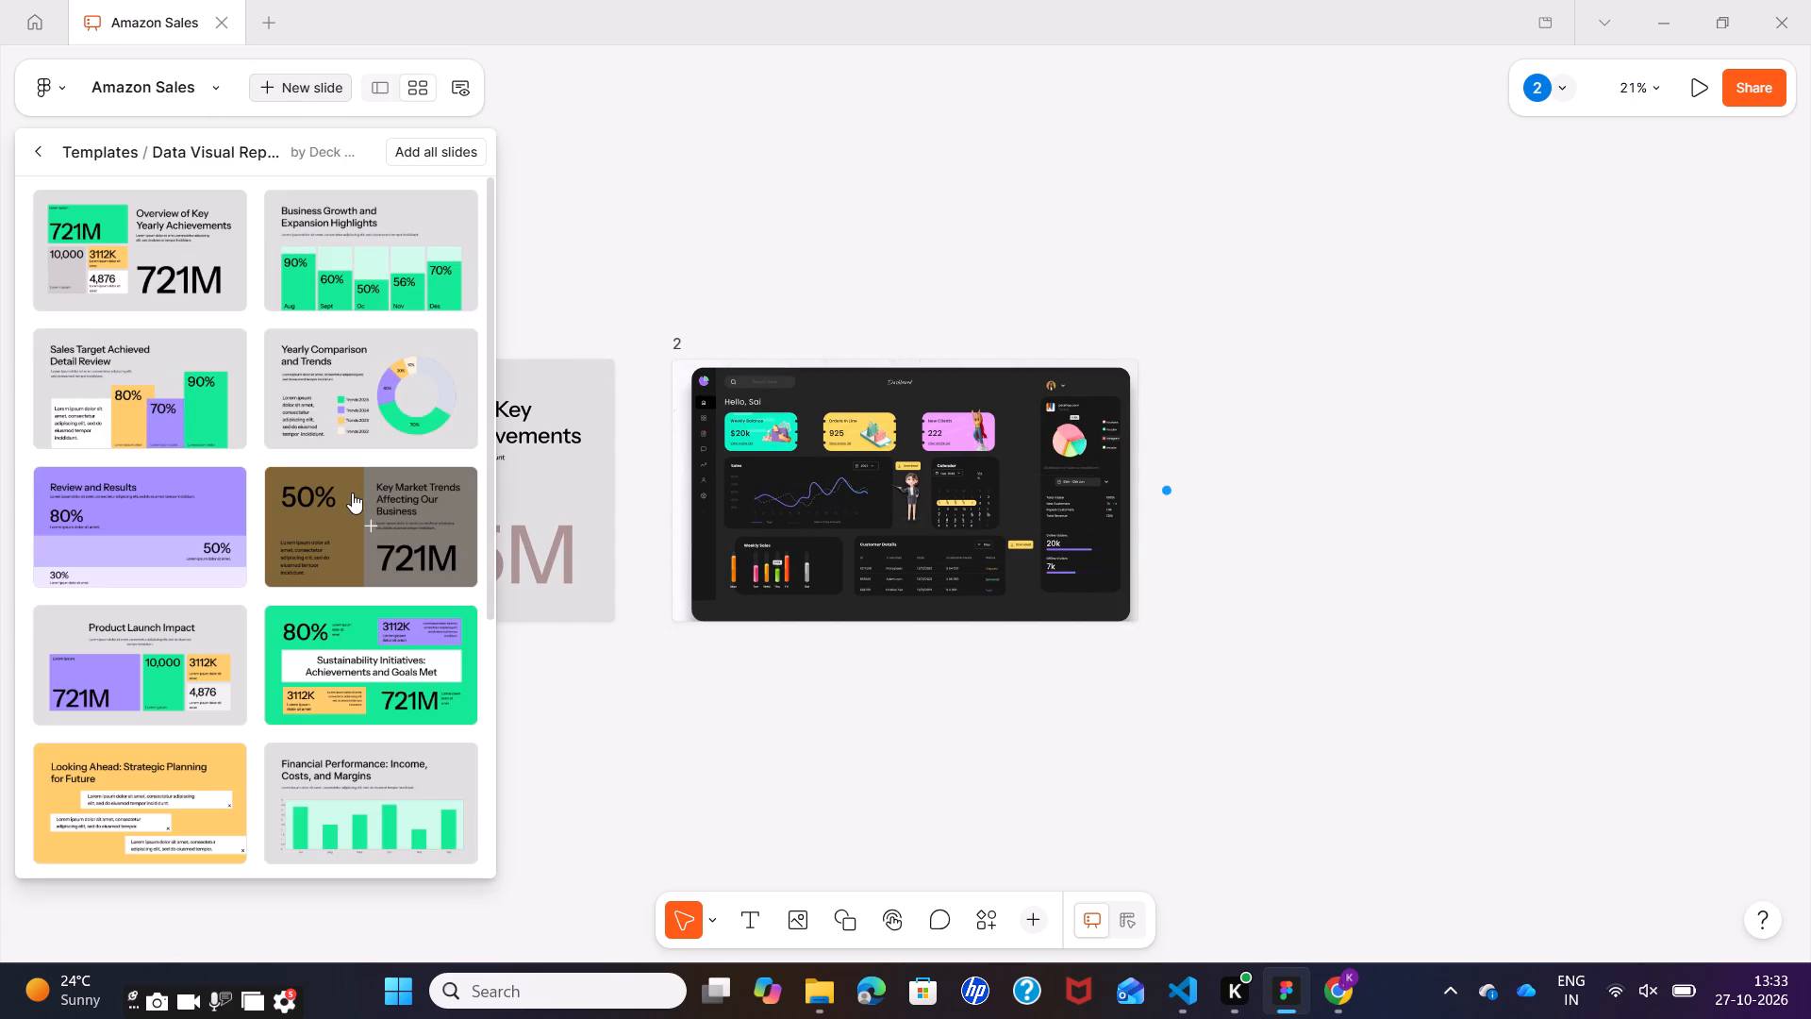
click(351, 504)
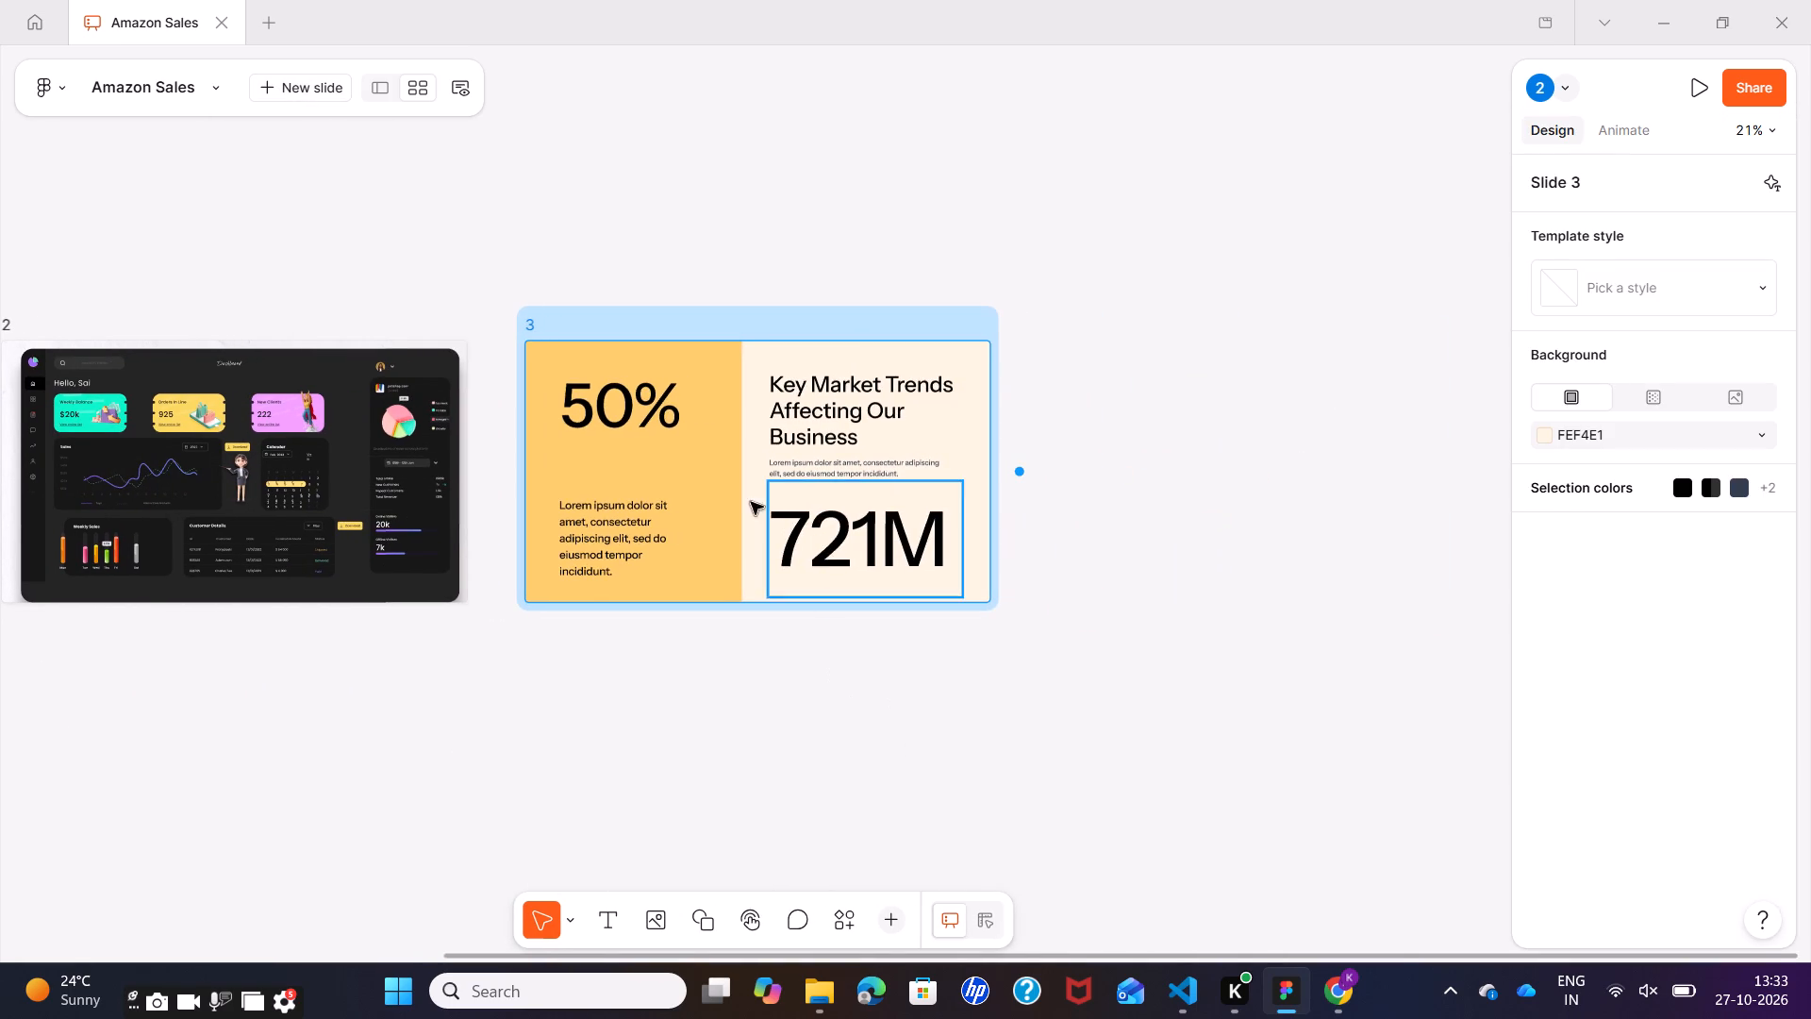
Delete the Lorem ipsum paragraph from the yellow half of slide 3.
click(706, 494)
click(630, 534)
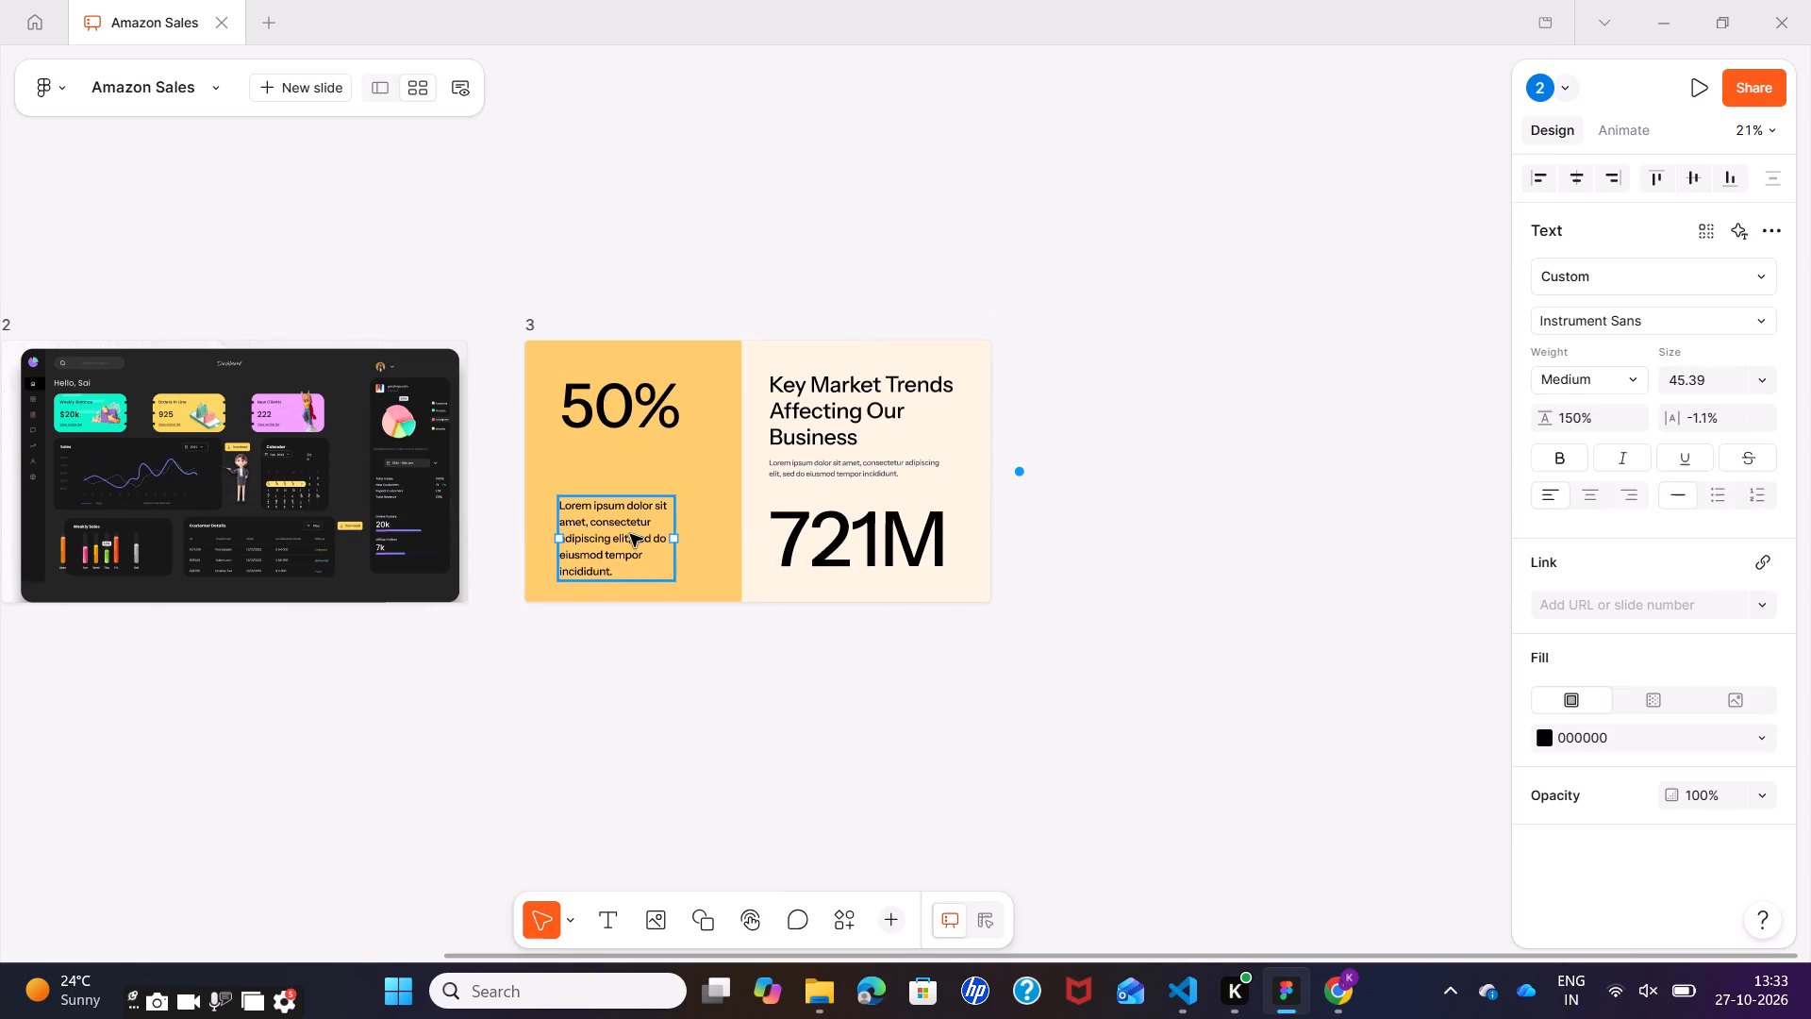
key(BackSpace)
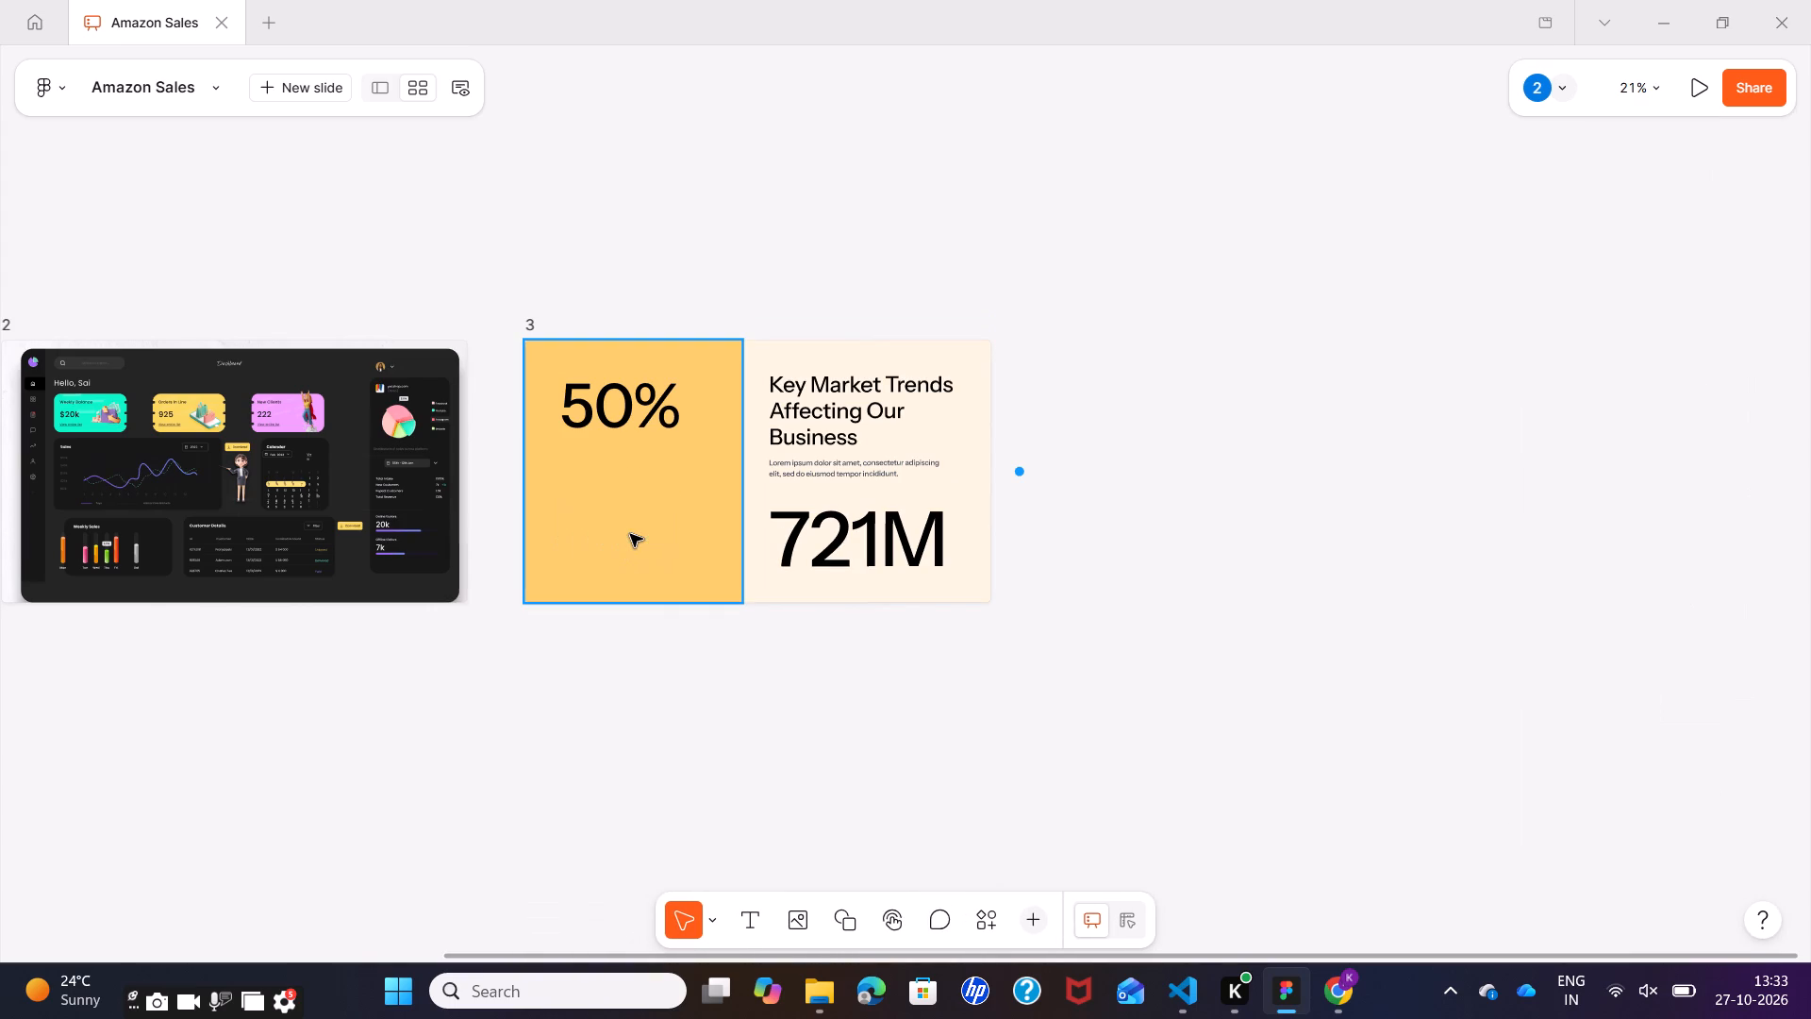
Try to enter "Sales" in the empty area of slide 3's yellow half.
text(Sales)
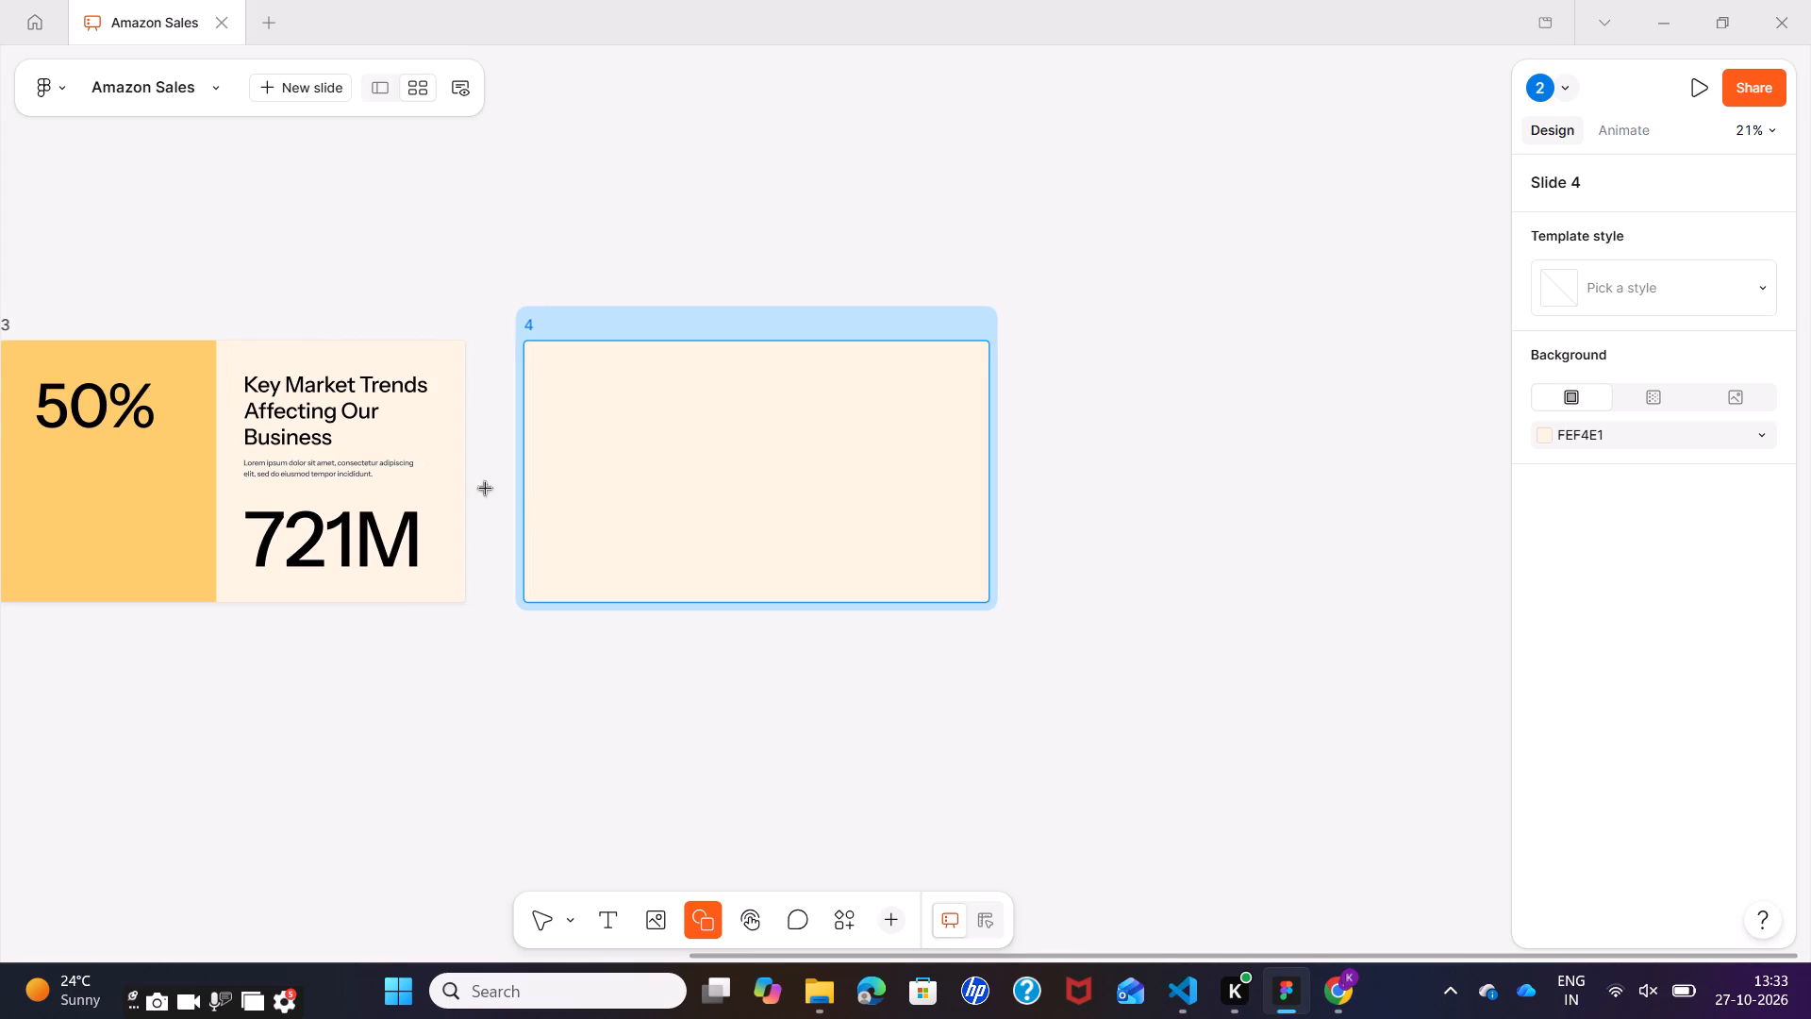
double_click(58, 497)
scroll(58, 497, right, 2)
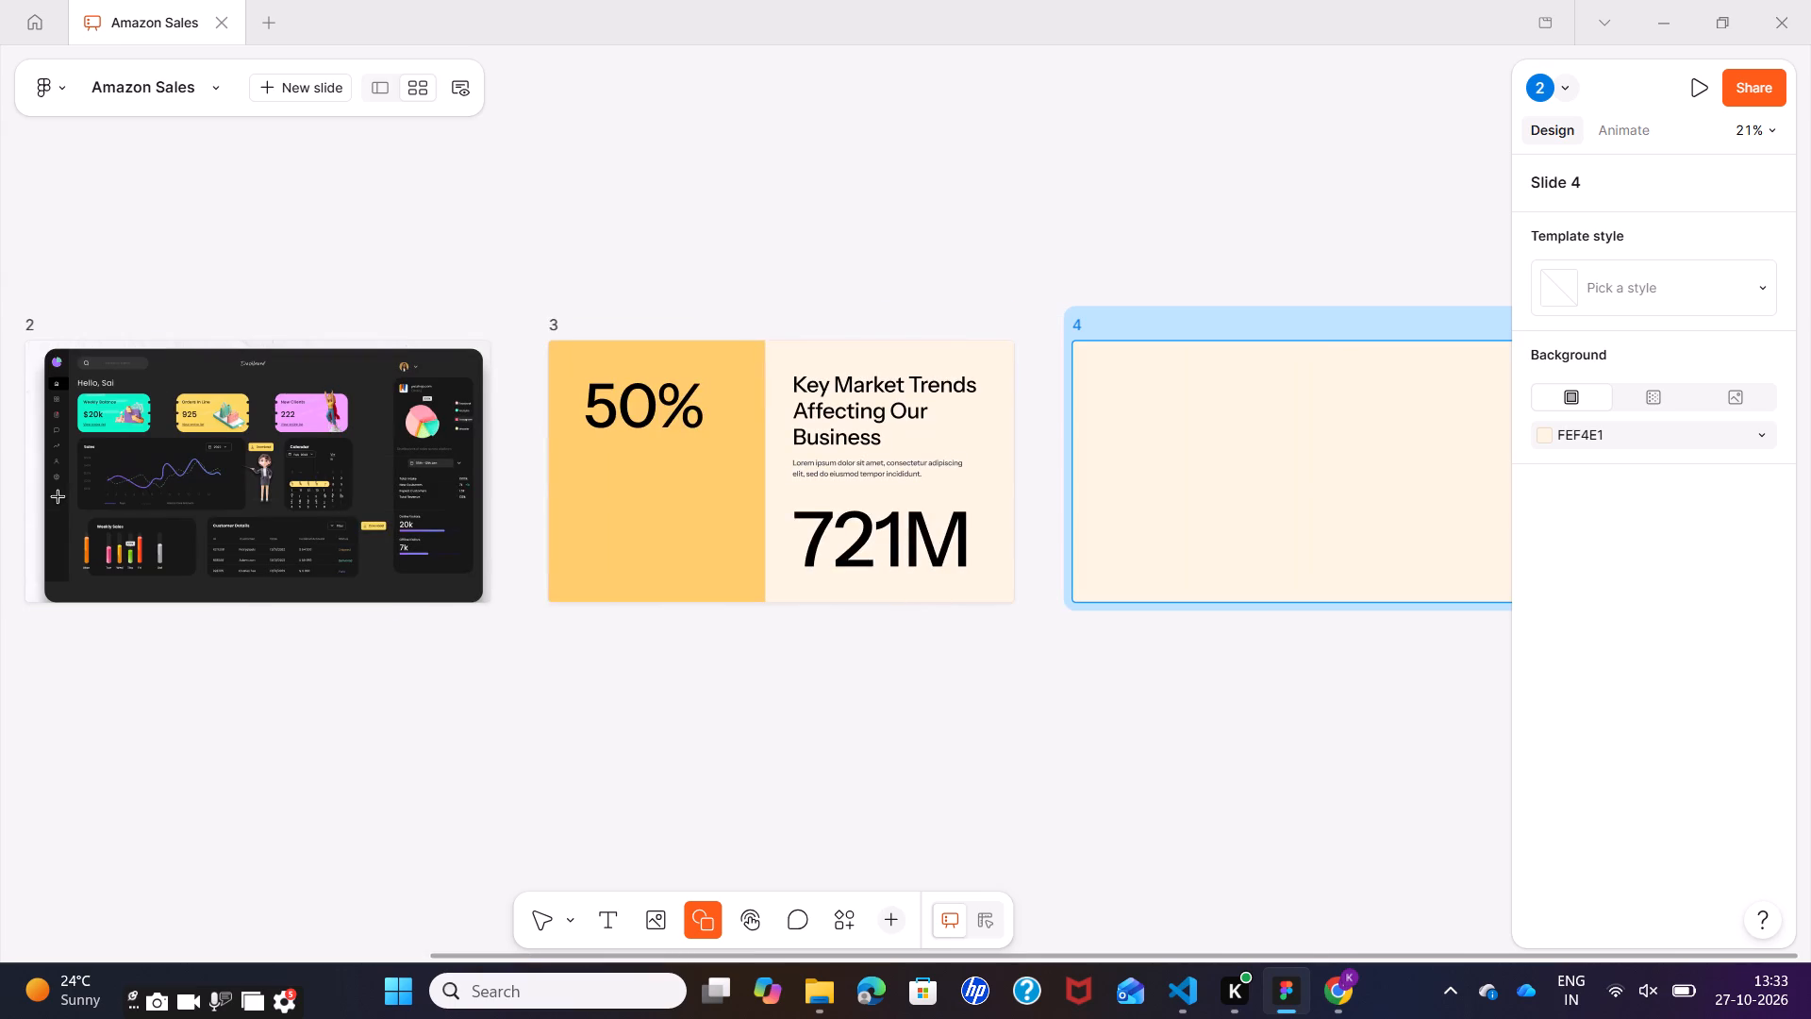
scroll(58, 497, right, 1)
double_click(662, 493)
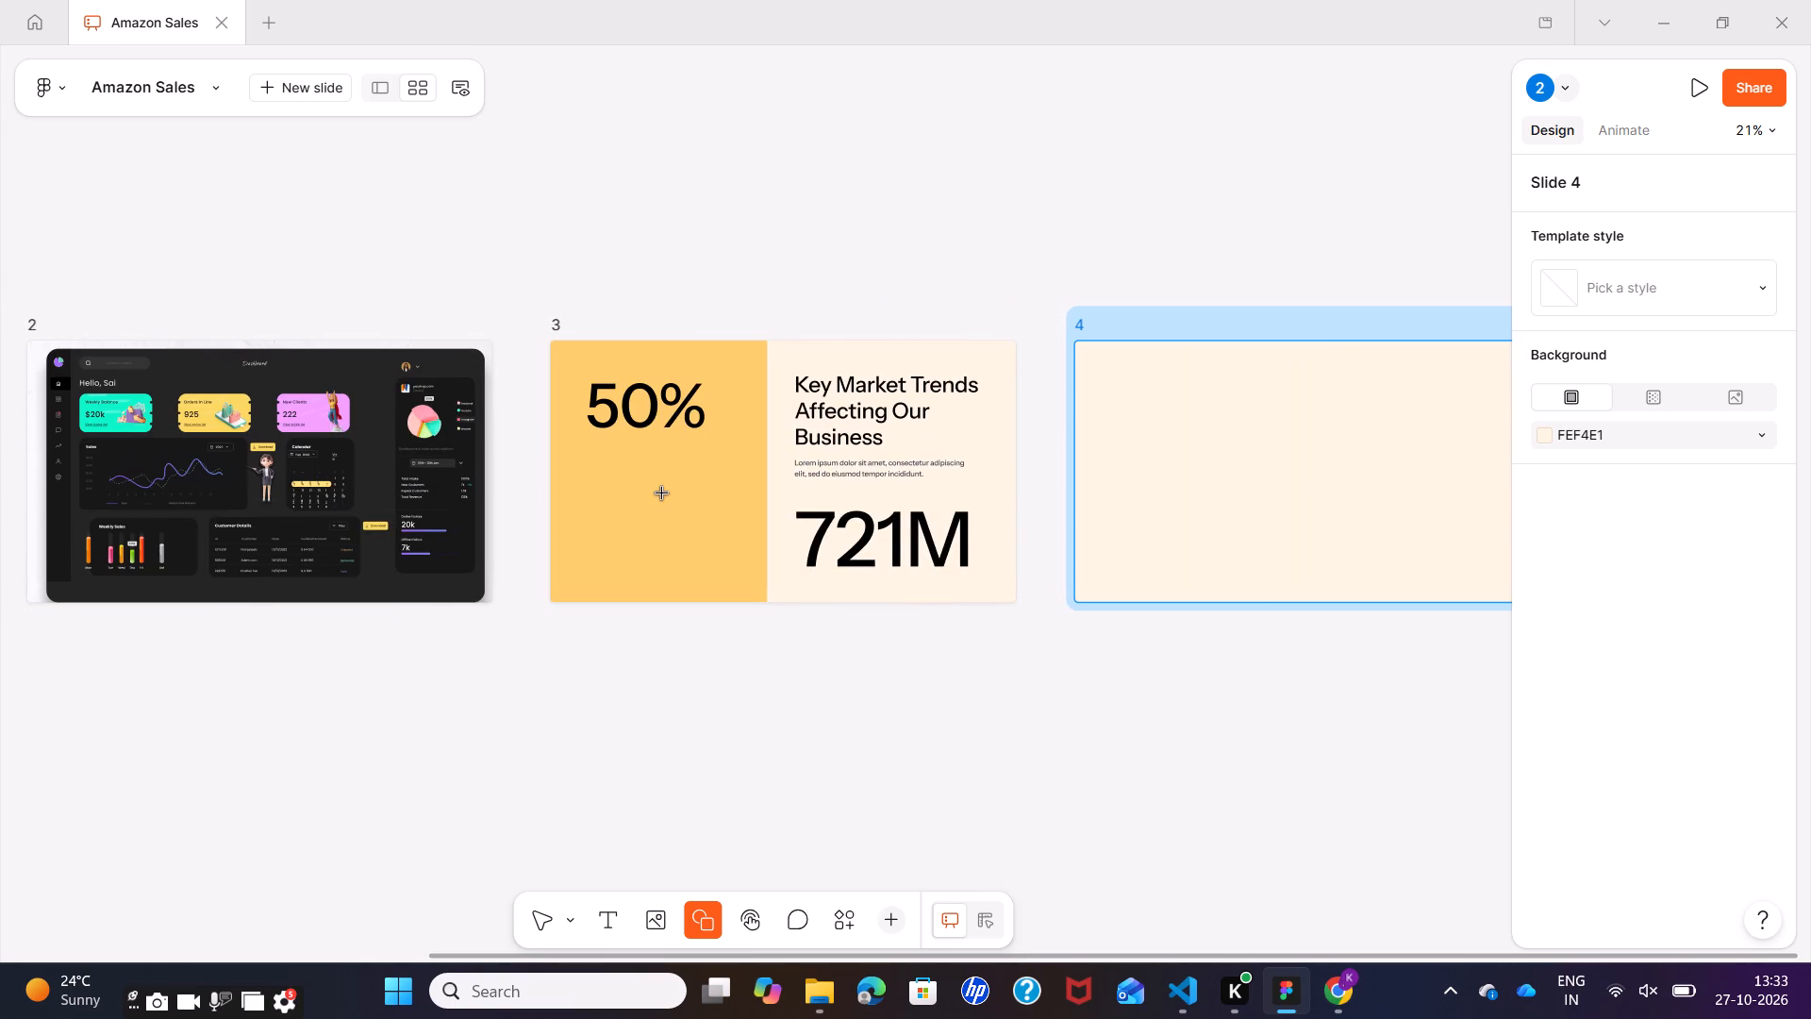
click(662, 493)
Draw a text box below the 50% figure on slide 3 and set its font size to 40.
click(611, 919)
drag(593, 467, 678, 575)
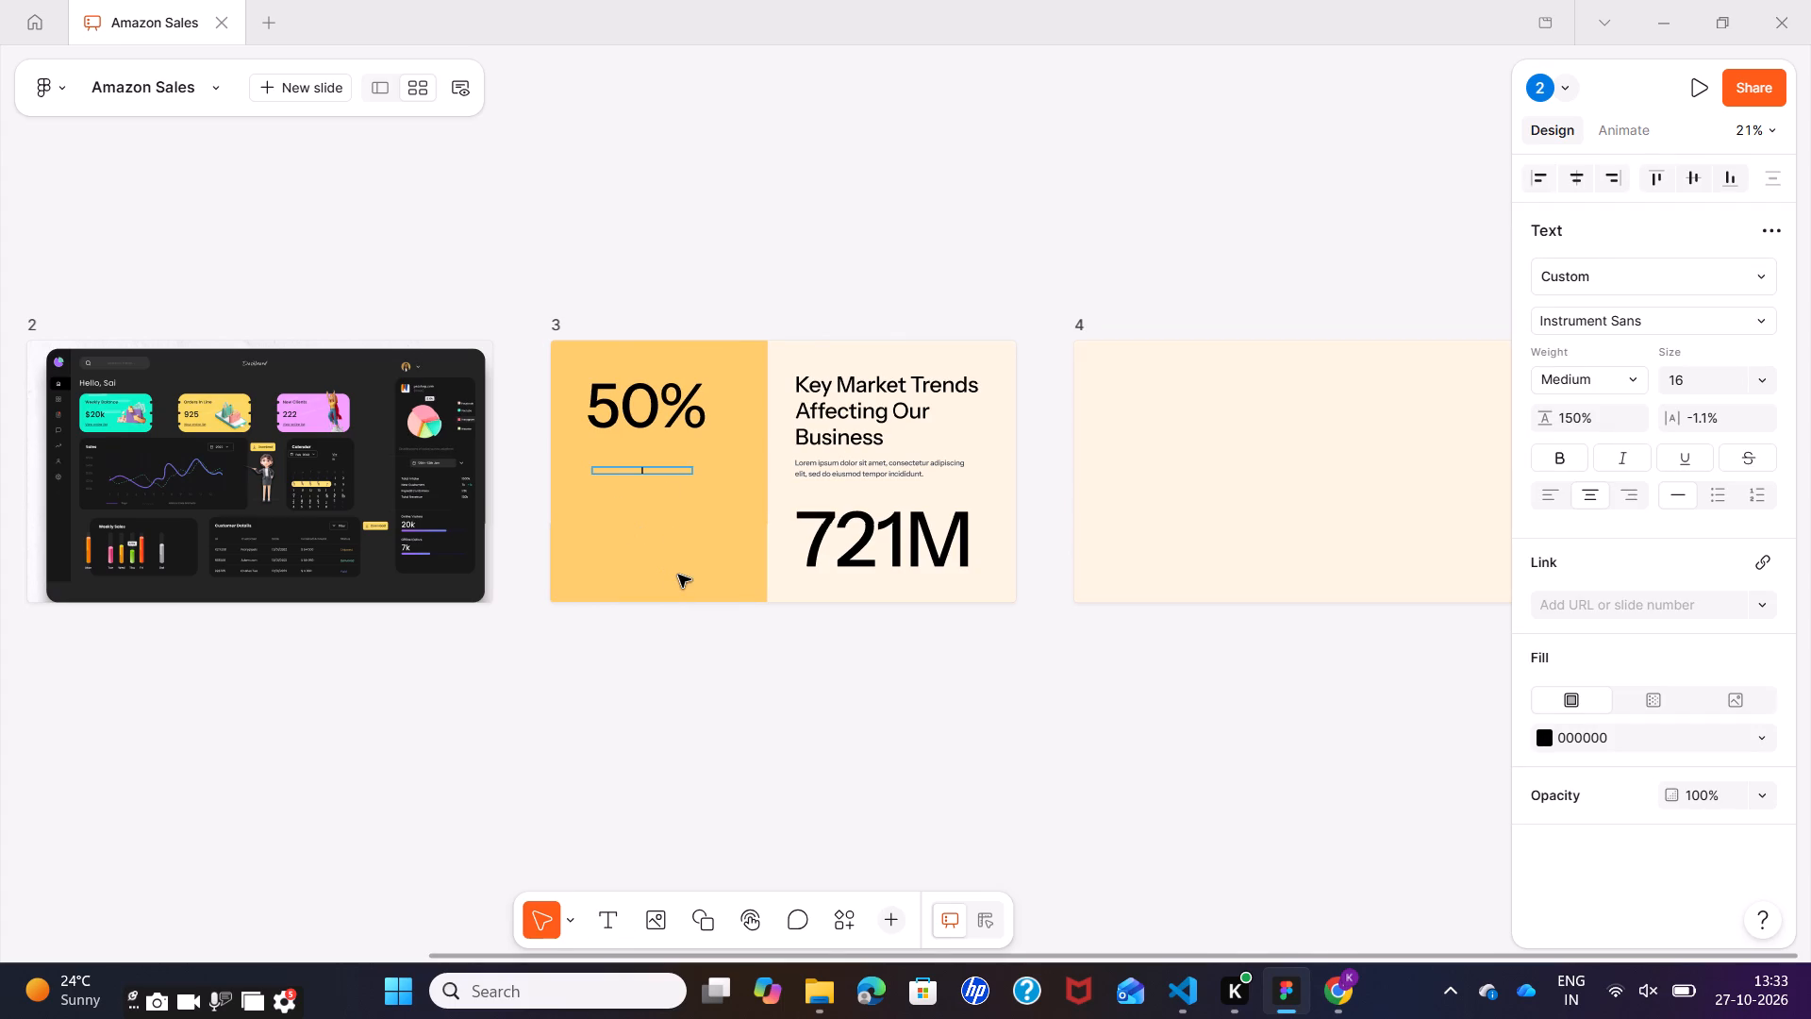
text(Sa)
key(BackSpace)
key(BackSpace)
key(BackSpace)
click(1765, 383)
click(1712, 509)
click(1628, 374)
click(1628, 374)
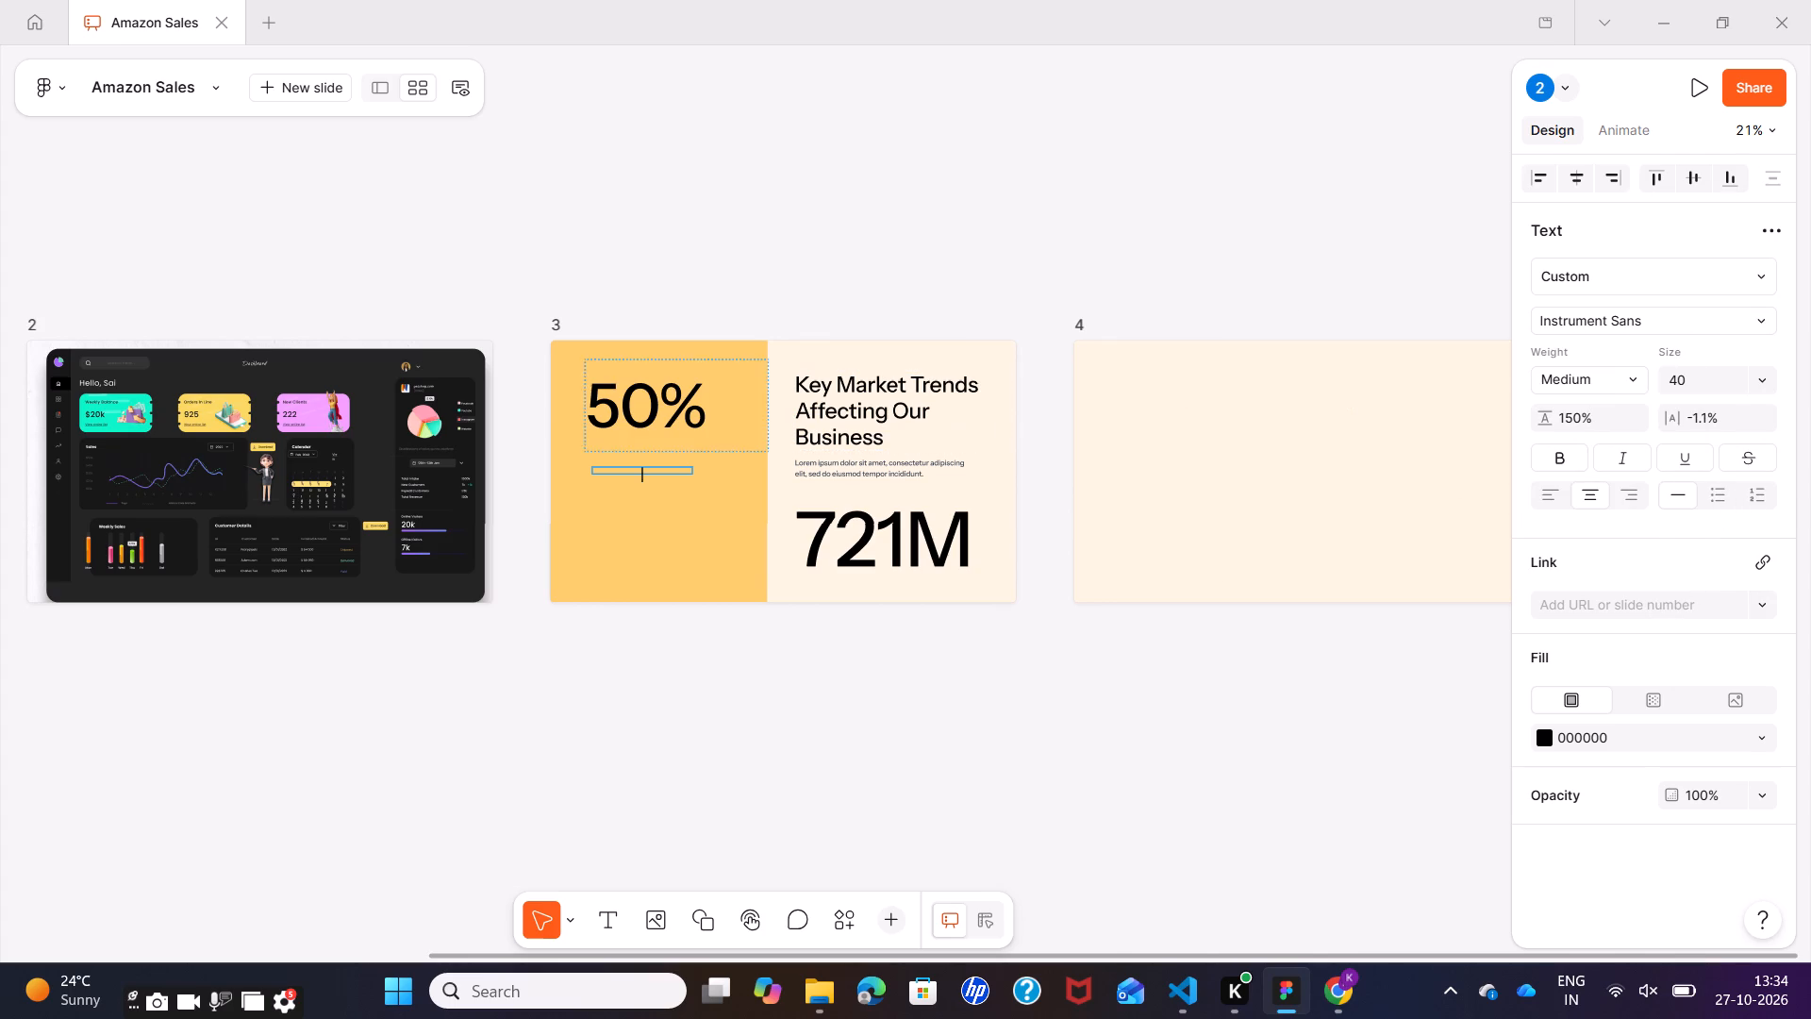
Enter "Sales Was decreased by Big Billion Days in sep to Oct Sales bydowning and upcoming decreased 50%" in the new text box.
key(shift+s)
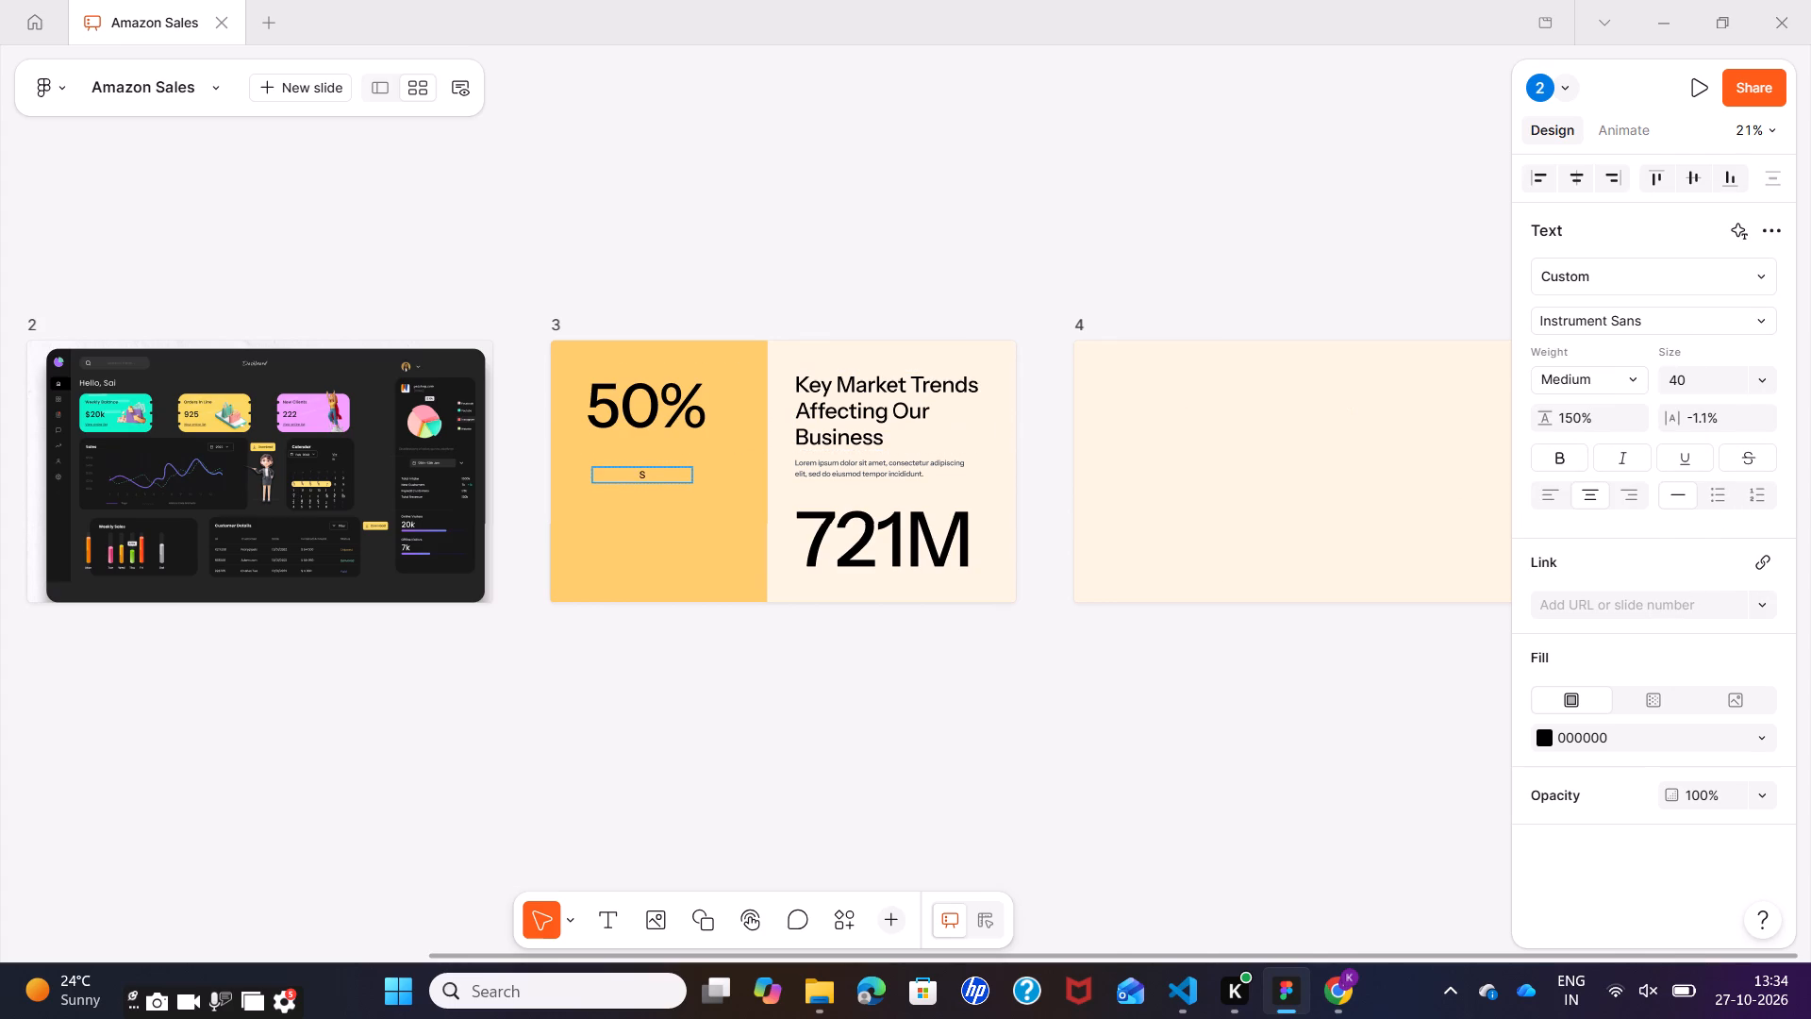
key(a)
text(les Was dec)
text(reased by)
key(space)
key(shift+a)
key(BackSpace)
text(Big Billion Days)
key(space)
text(in)
key(space)
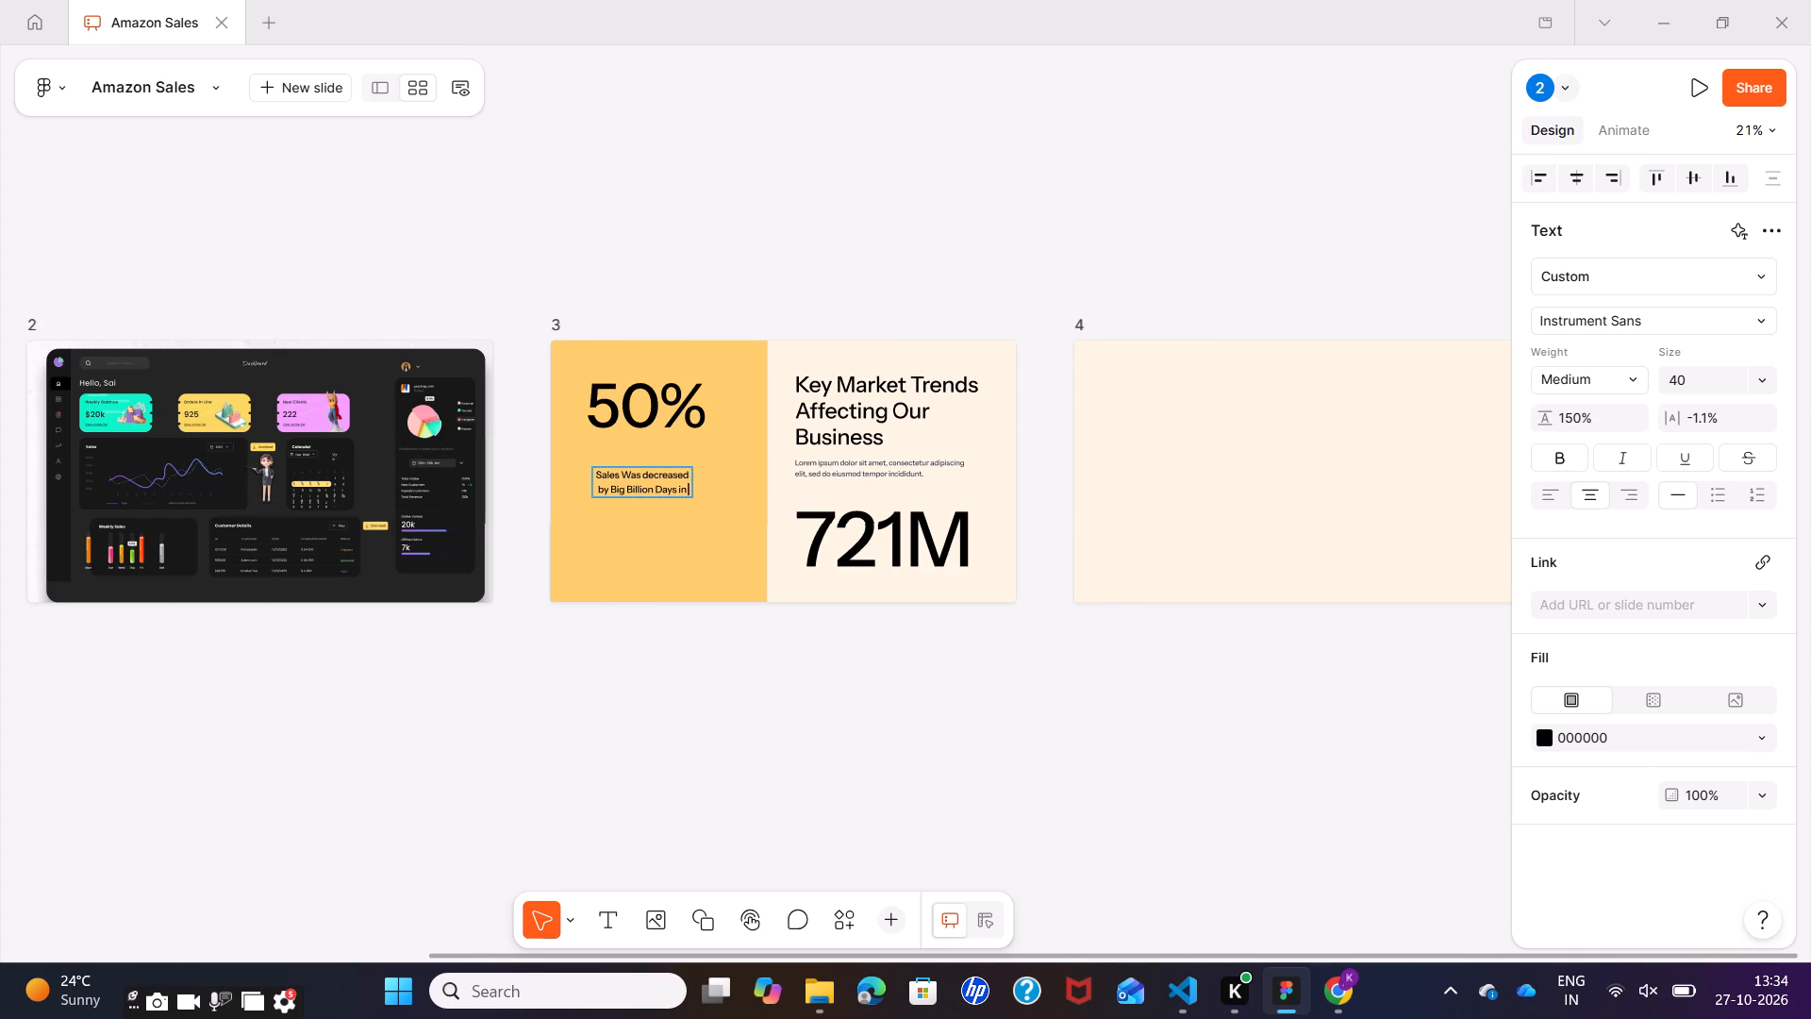
text(oct to)
key(space)
key(BackSpace)
key(BackSpace)
key(BackSpace)
key(BackSpace)
key(BackSpace)
key(BackSpace)
key(BackSpace)
key(BackSpace)
key(space)
text(sep to)
key(space)
text(Oc)
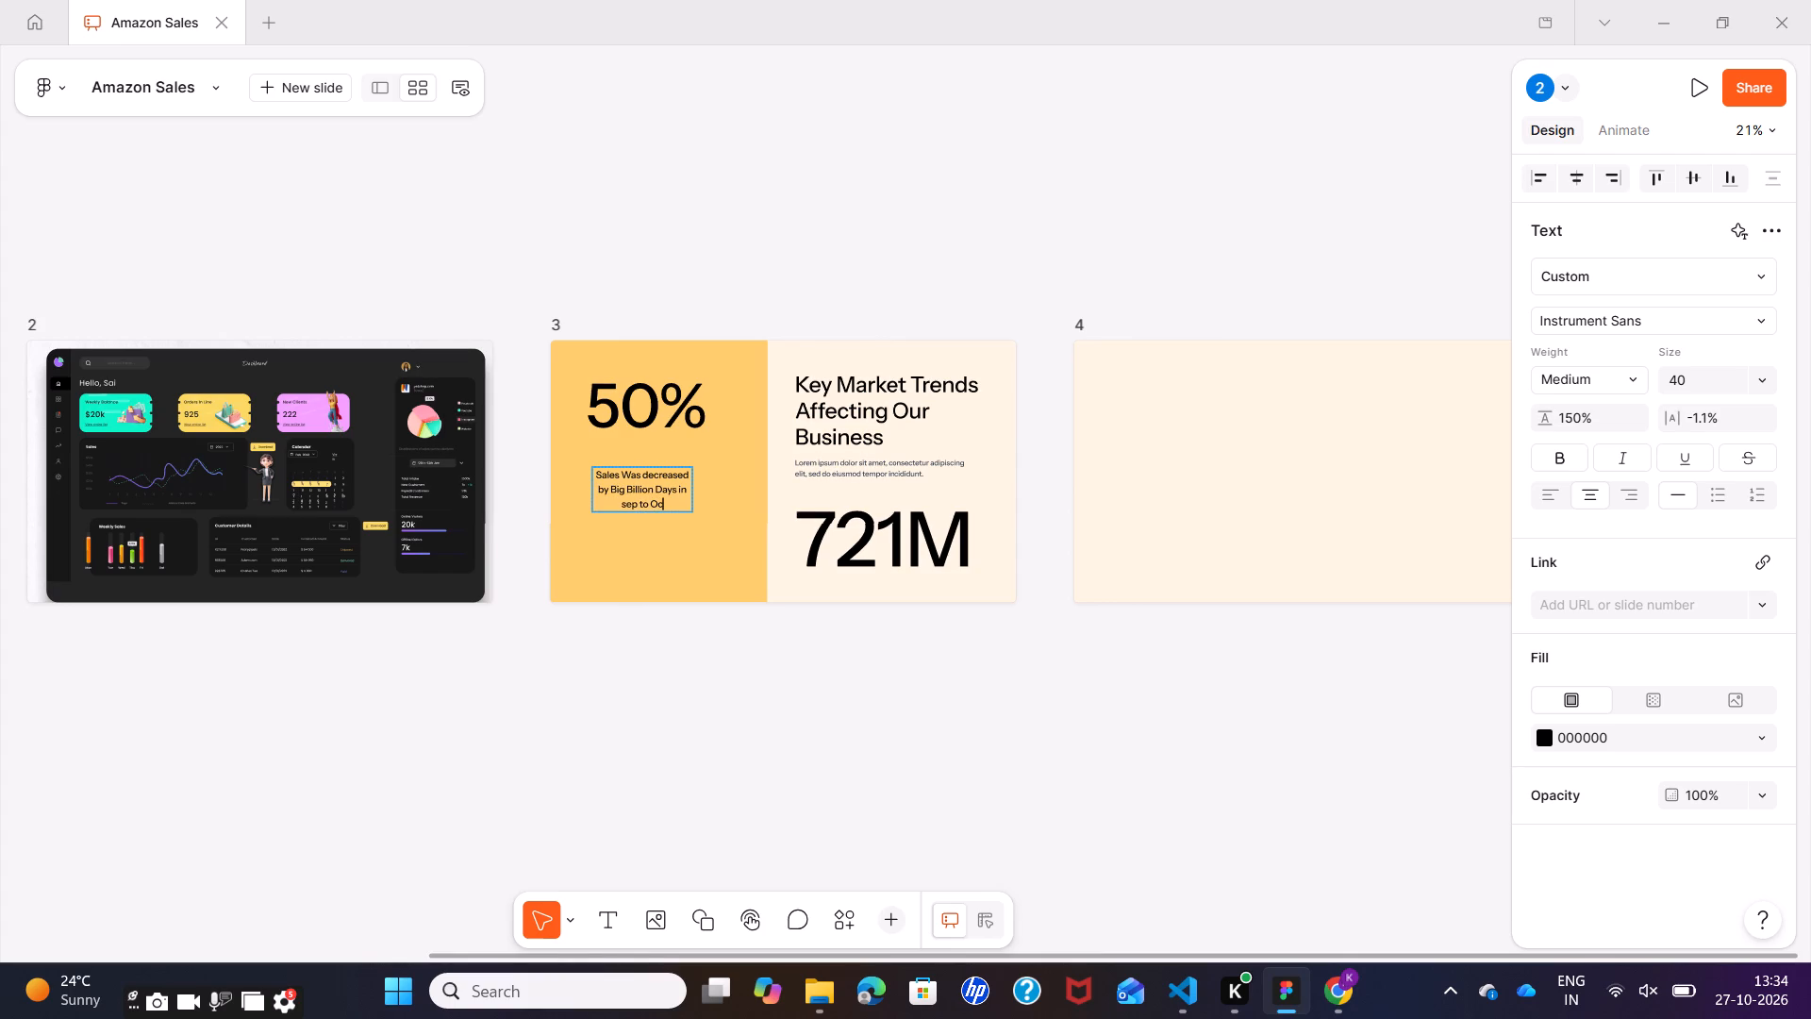
text(t s)
key(BackSpace)
text(Sales bydowning and)
key(space)
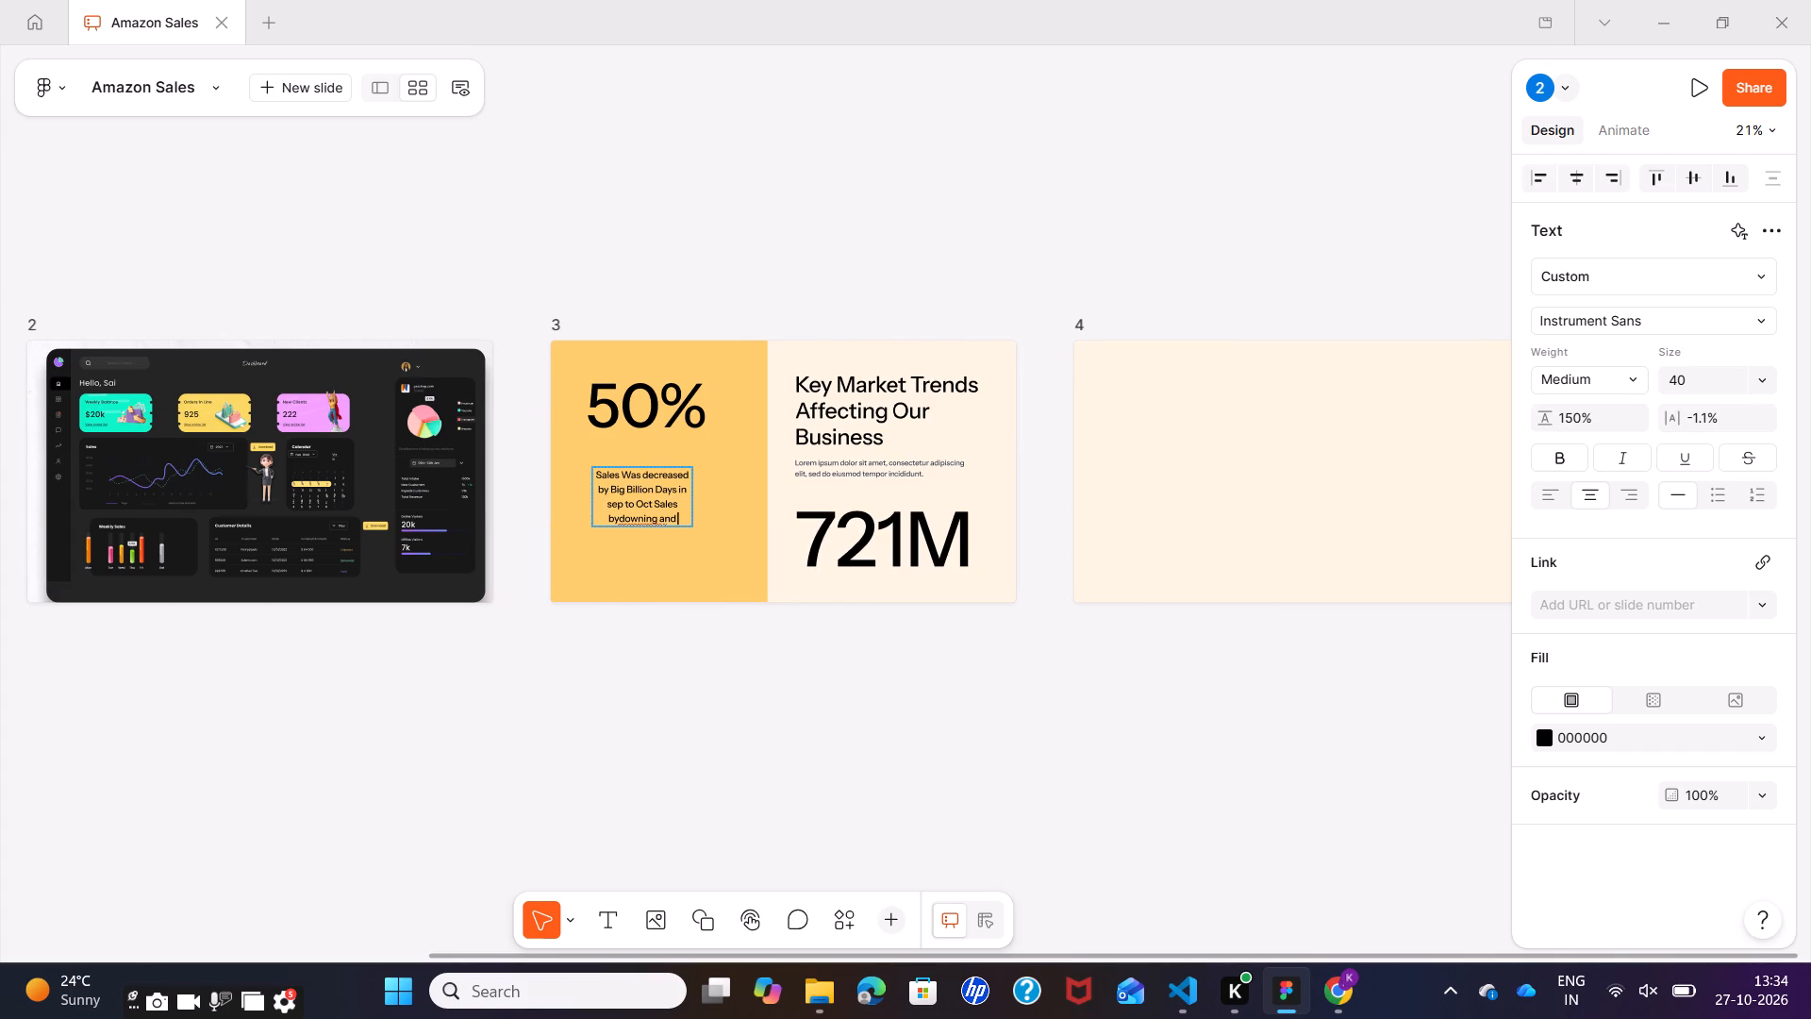
text(up)
text(coming)
key(space)
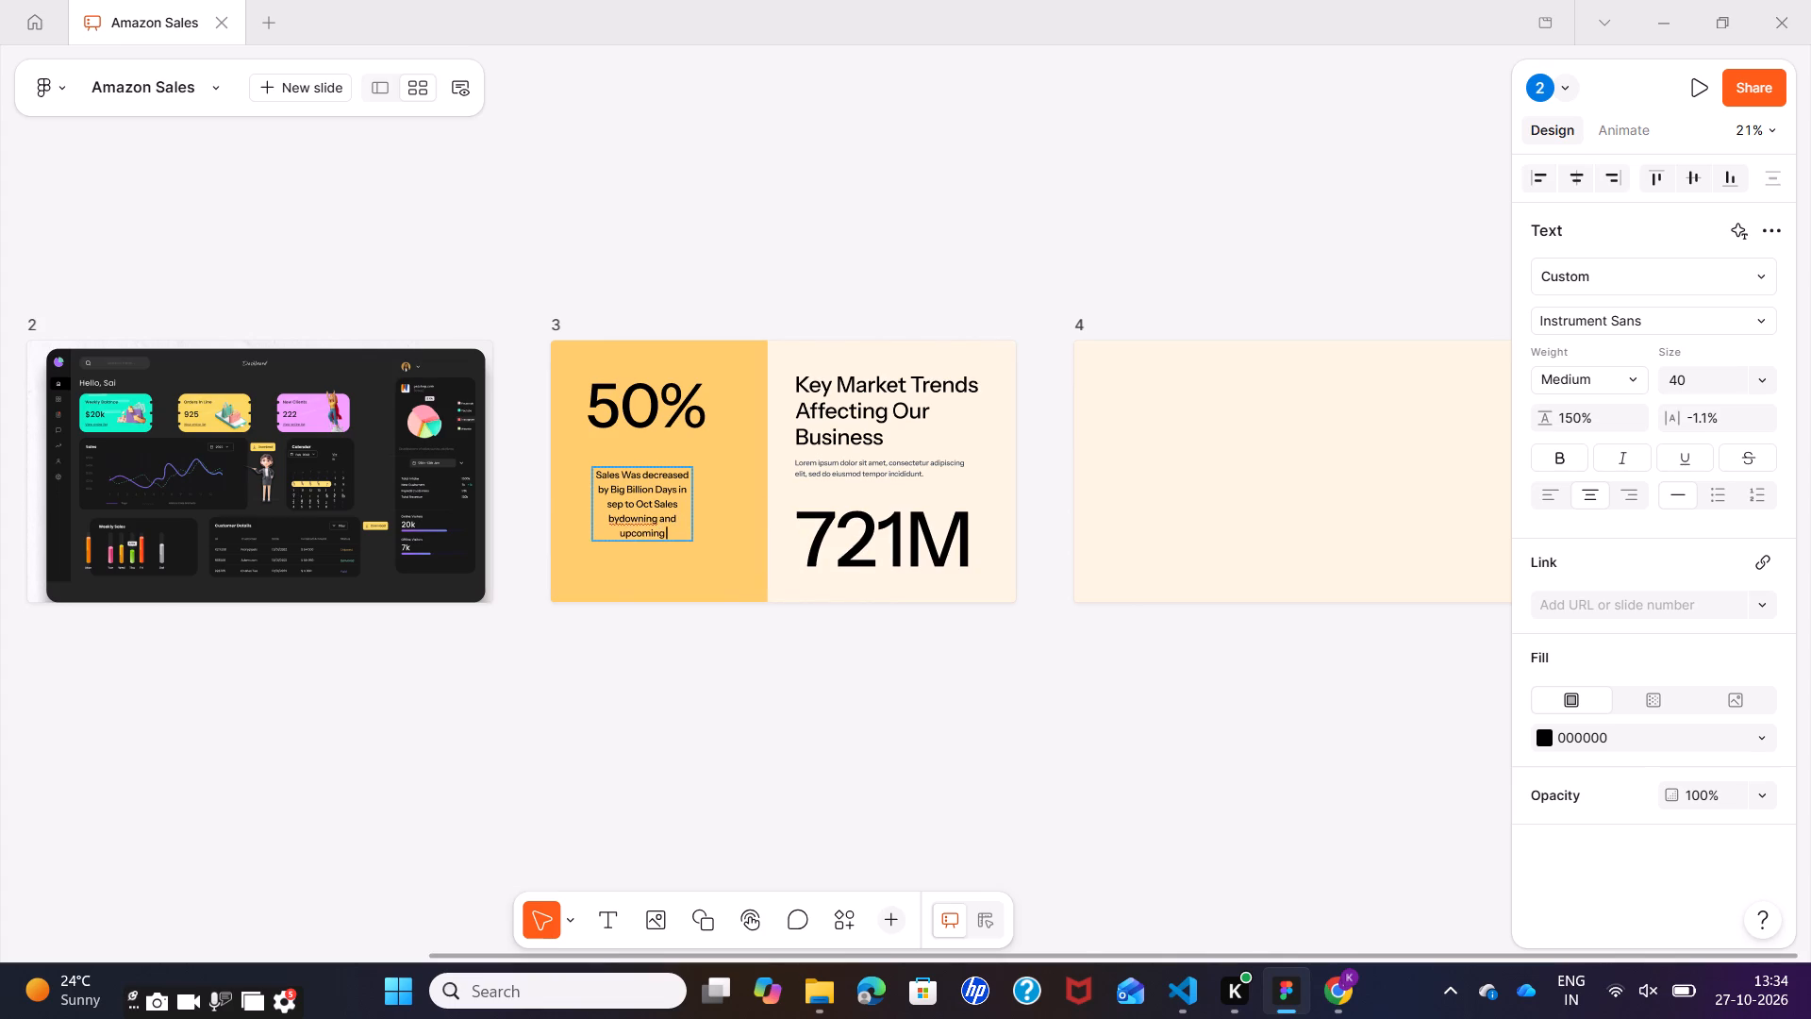
key(space)
text(decreased 50)
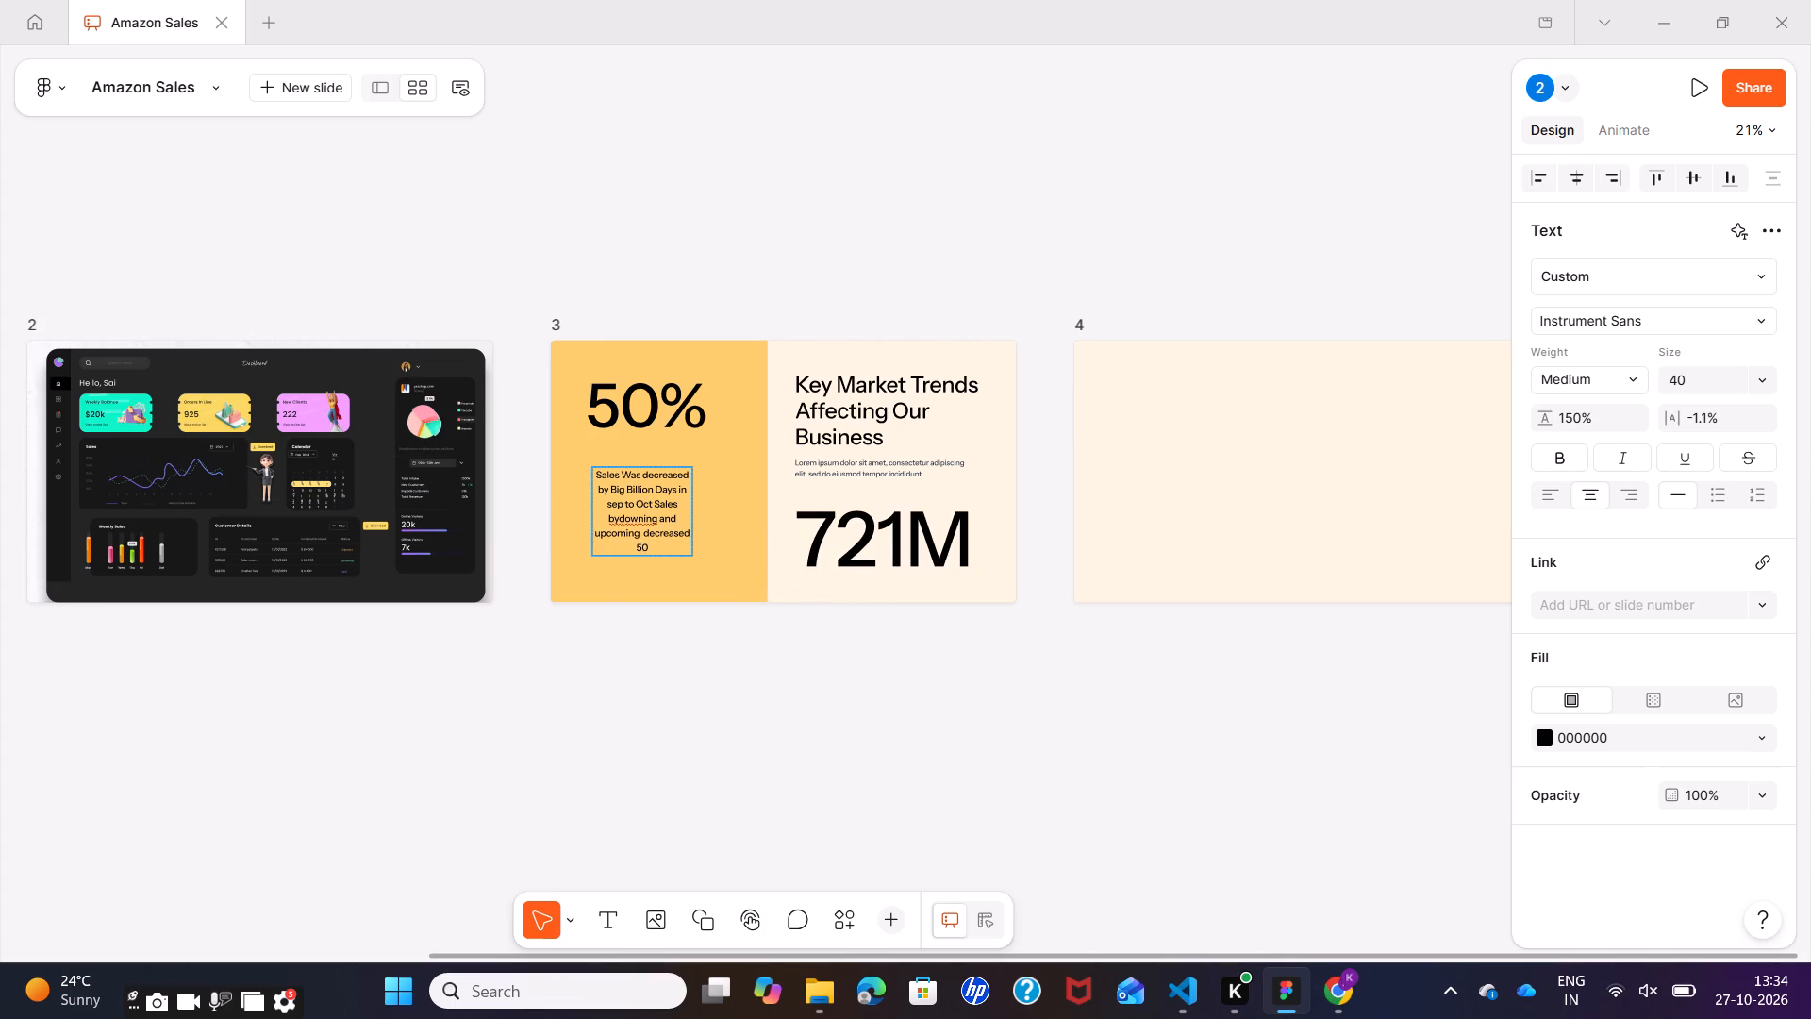
key(shift+percent)
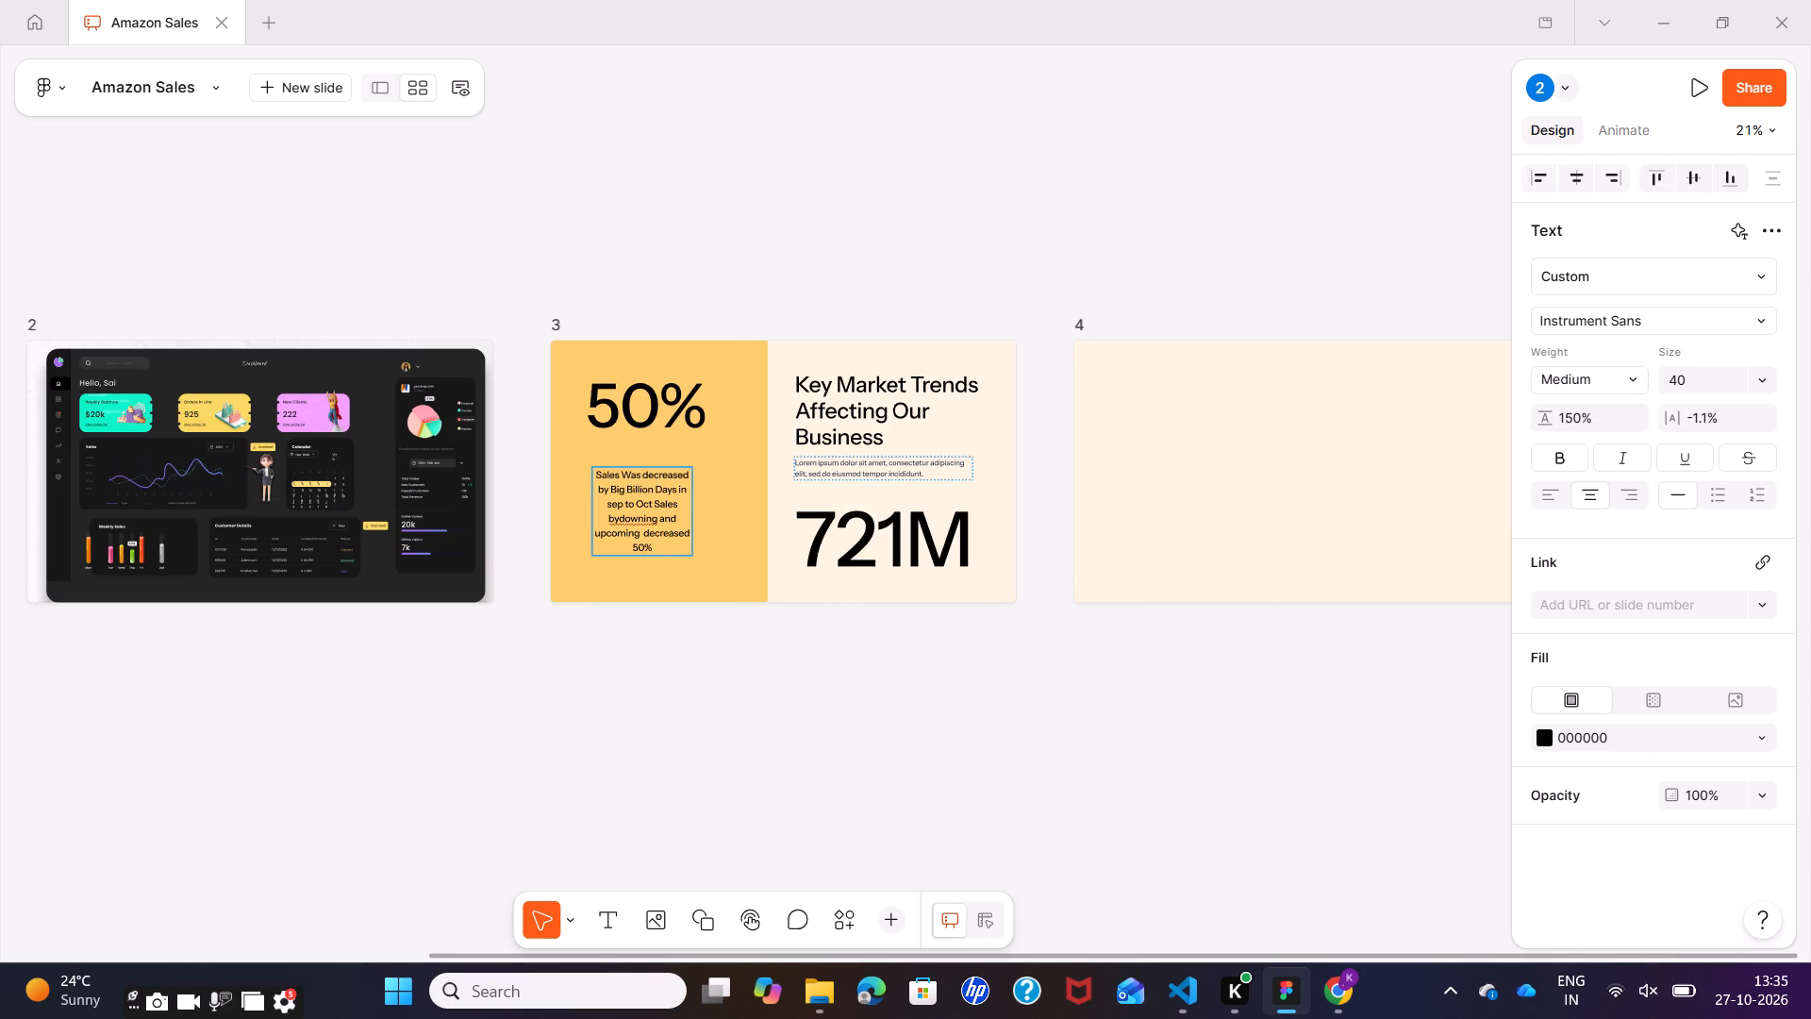
Replace the placeholder text under slide 3's heading with "Markert trends was affacetiong by our business traffic is very hight".
click(874, 473)
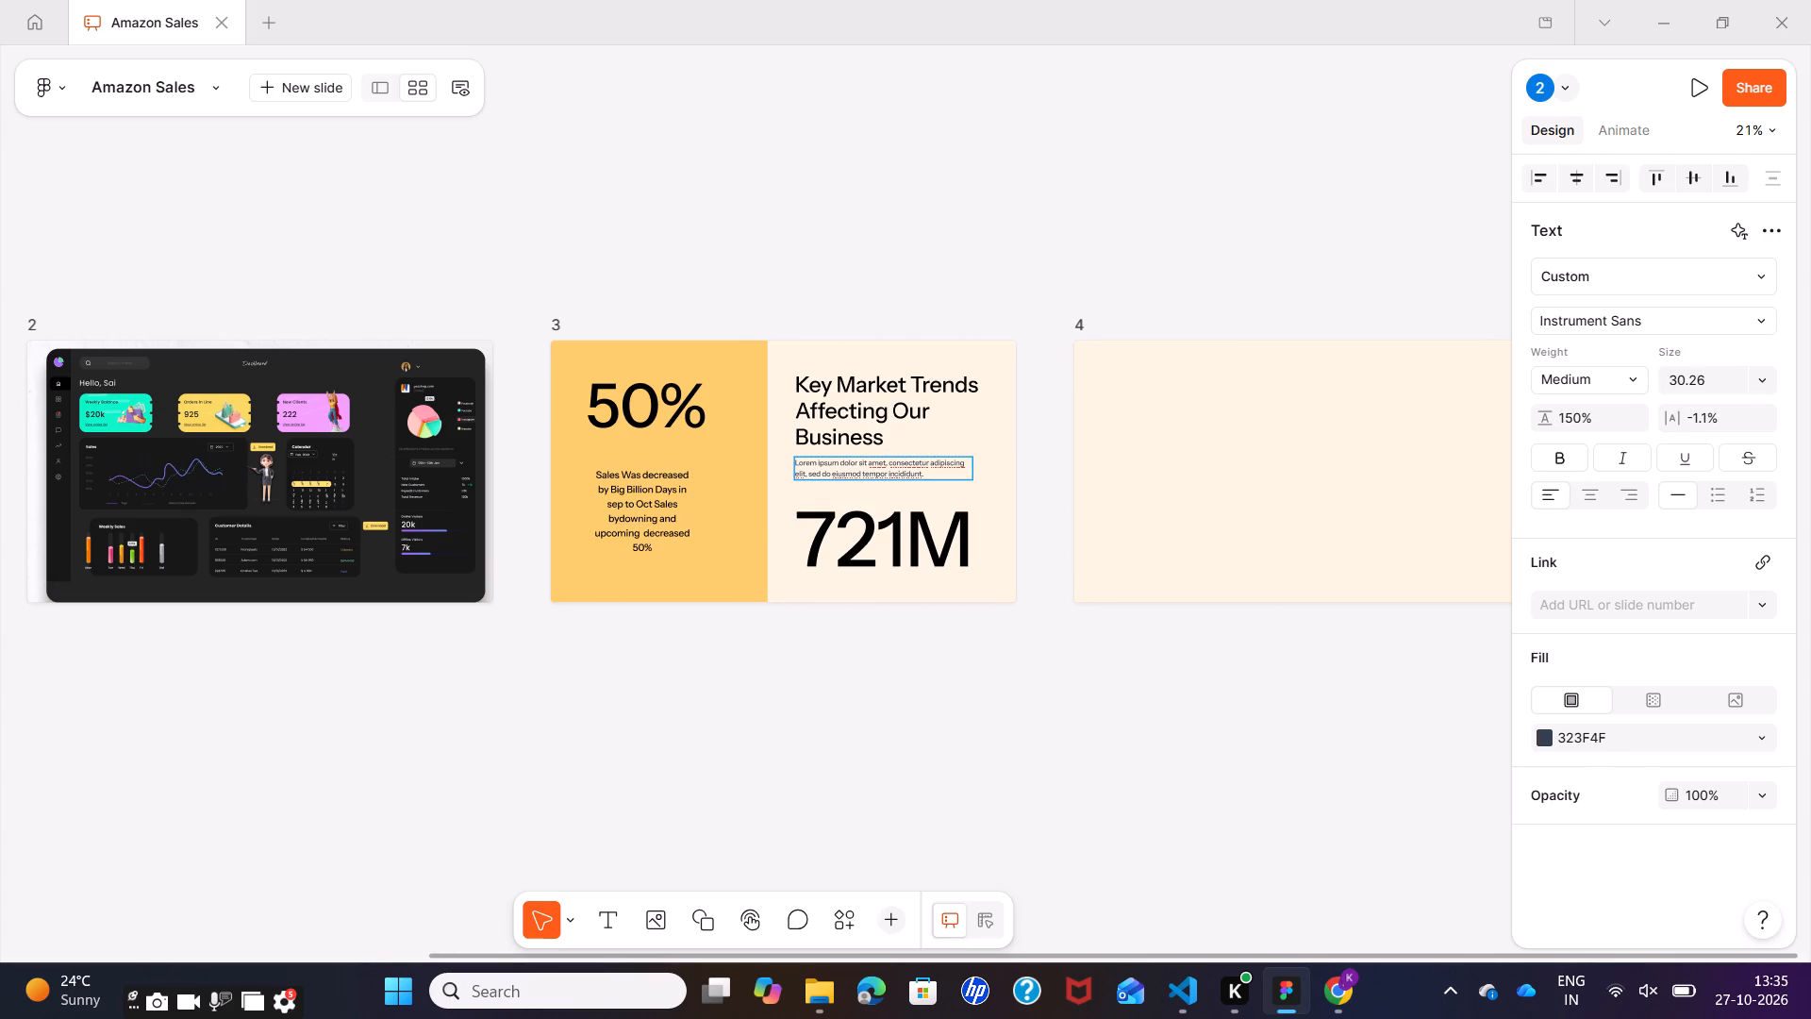
key(ctrl+a)
key(BackSpace)
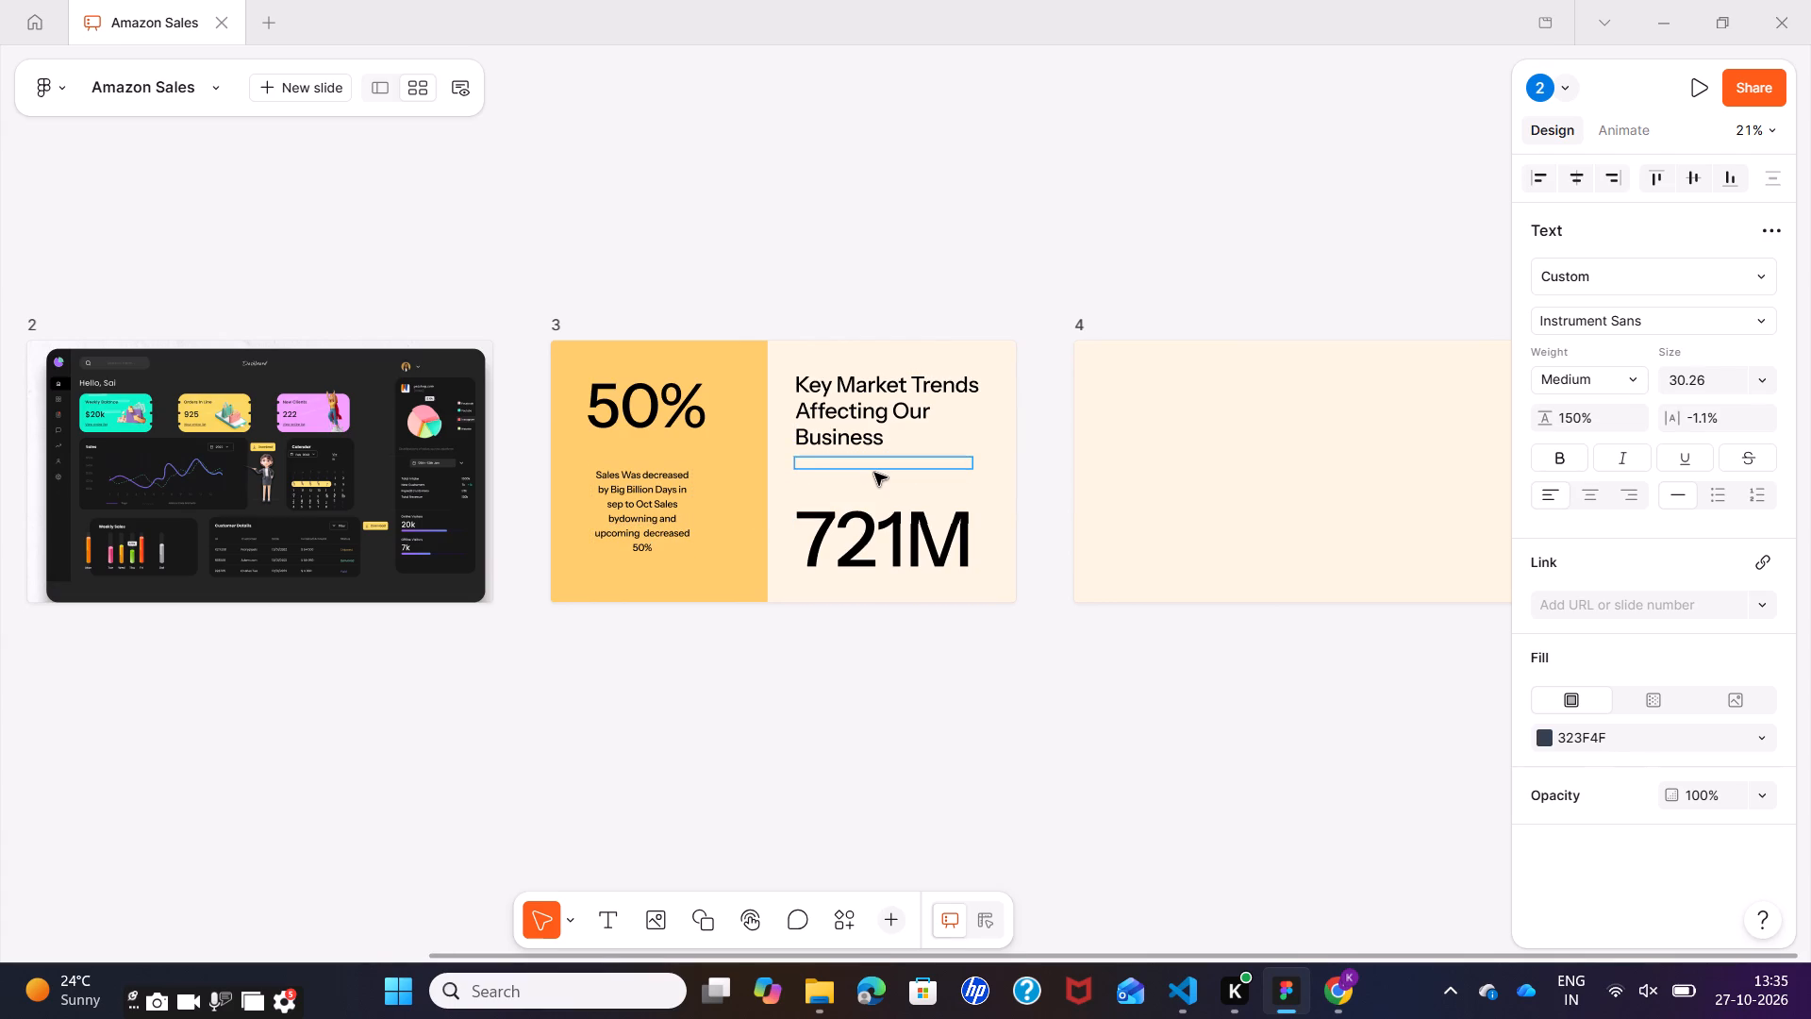
text(Markert trends was)
key(space)
text(affacetiong by)
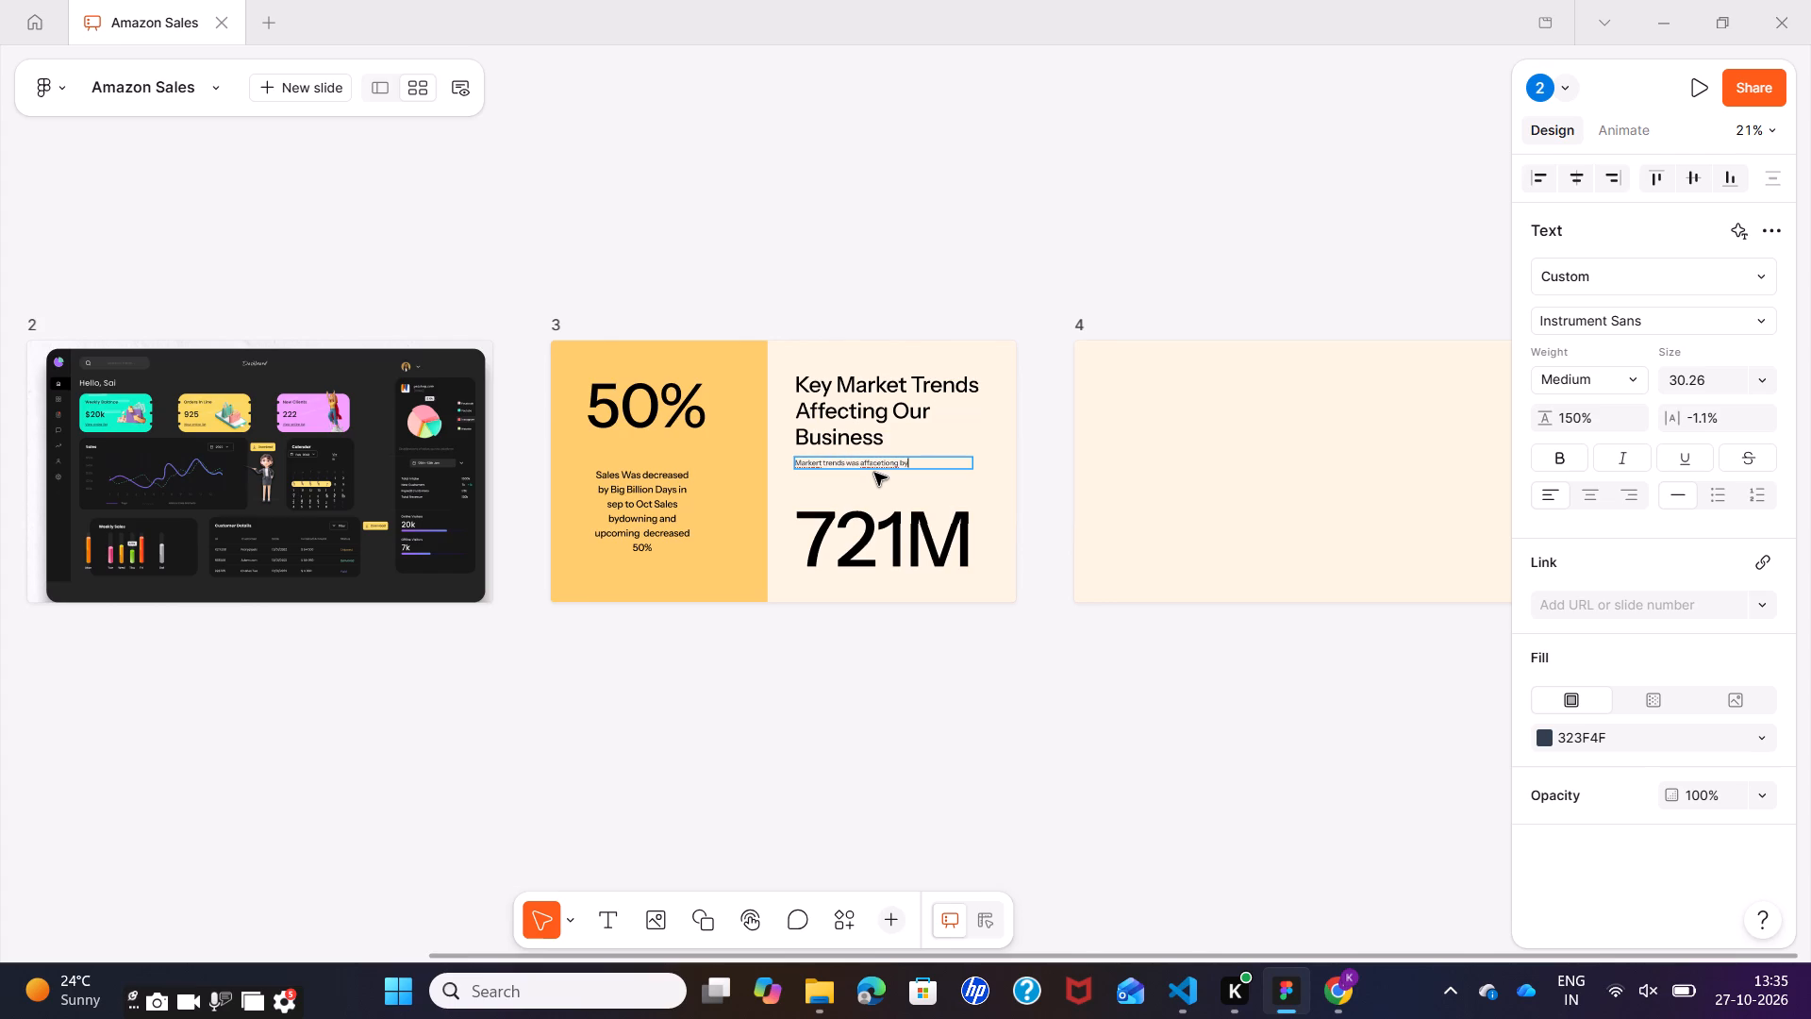
key(space)
text(our)
key(space)
text(business traffic is very hight)
key(space)
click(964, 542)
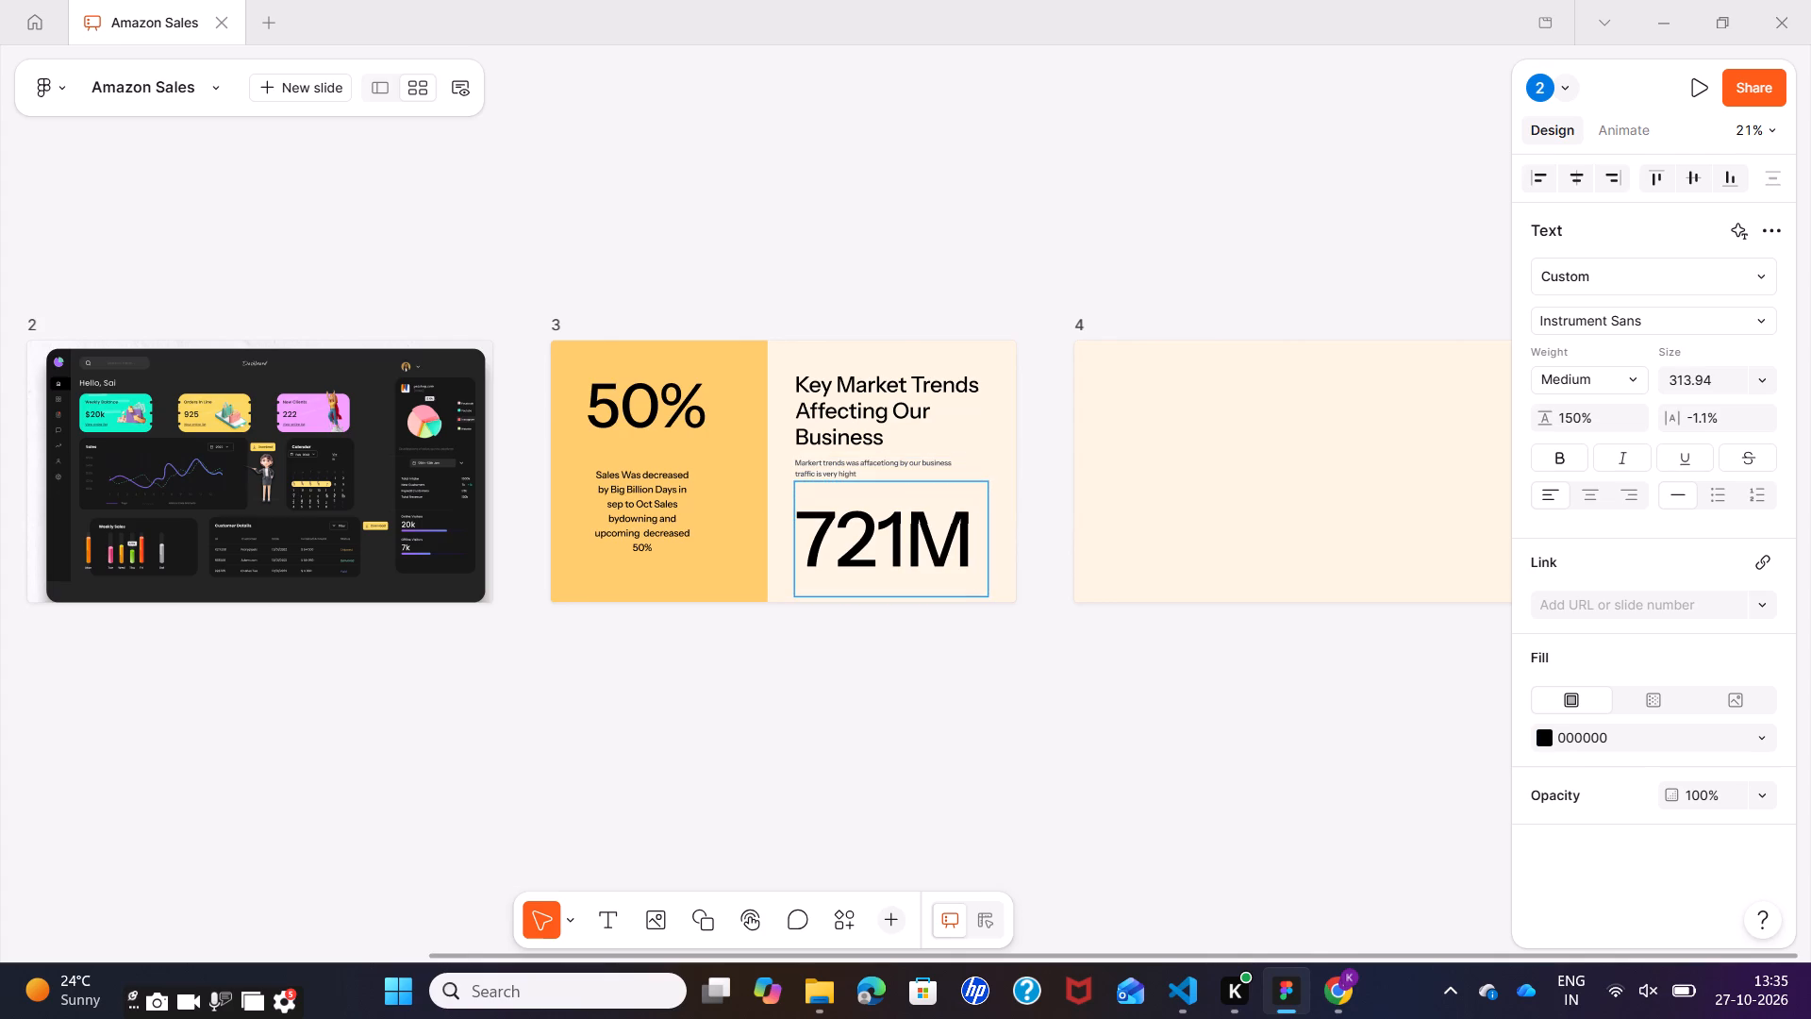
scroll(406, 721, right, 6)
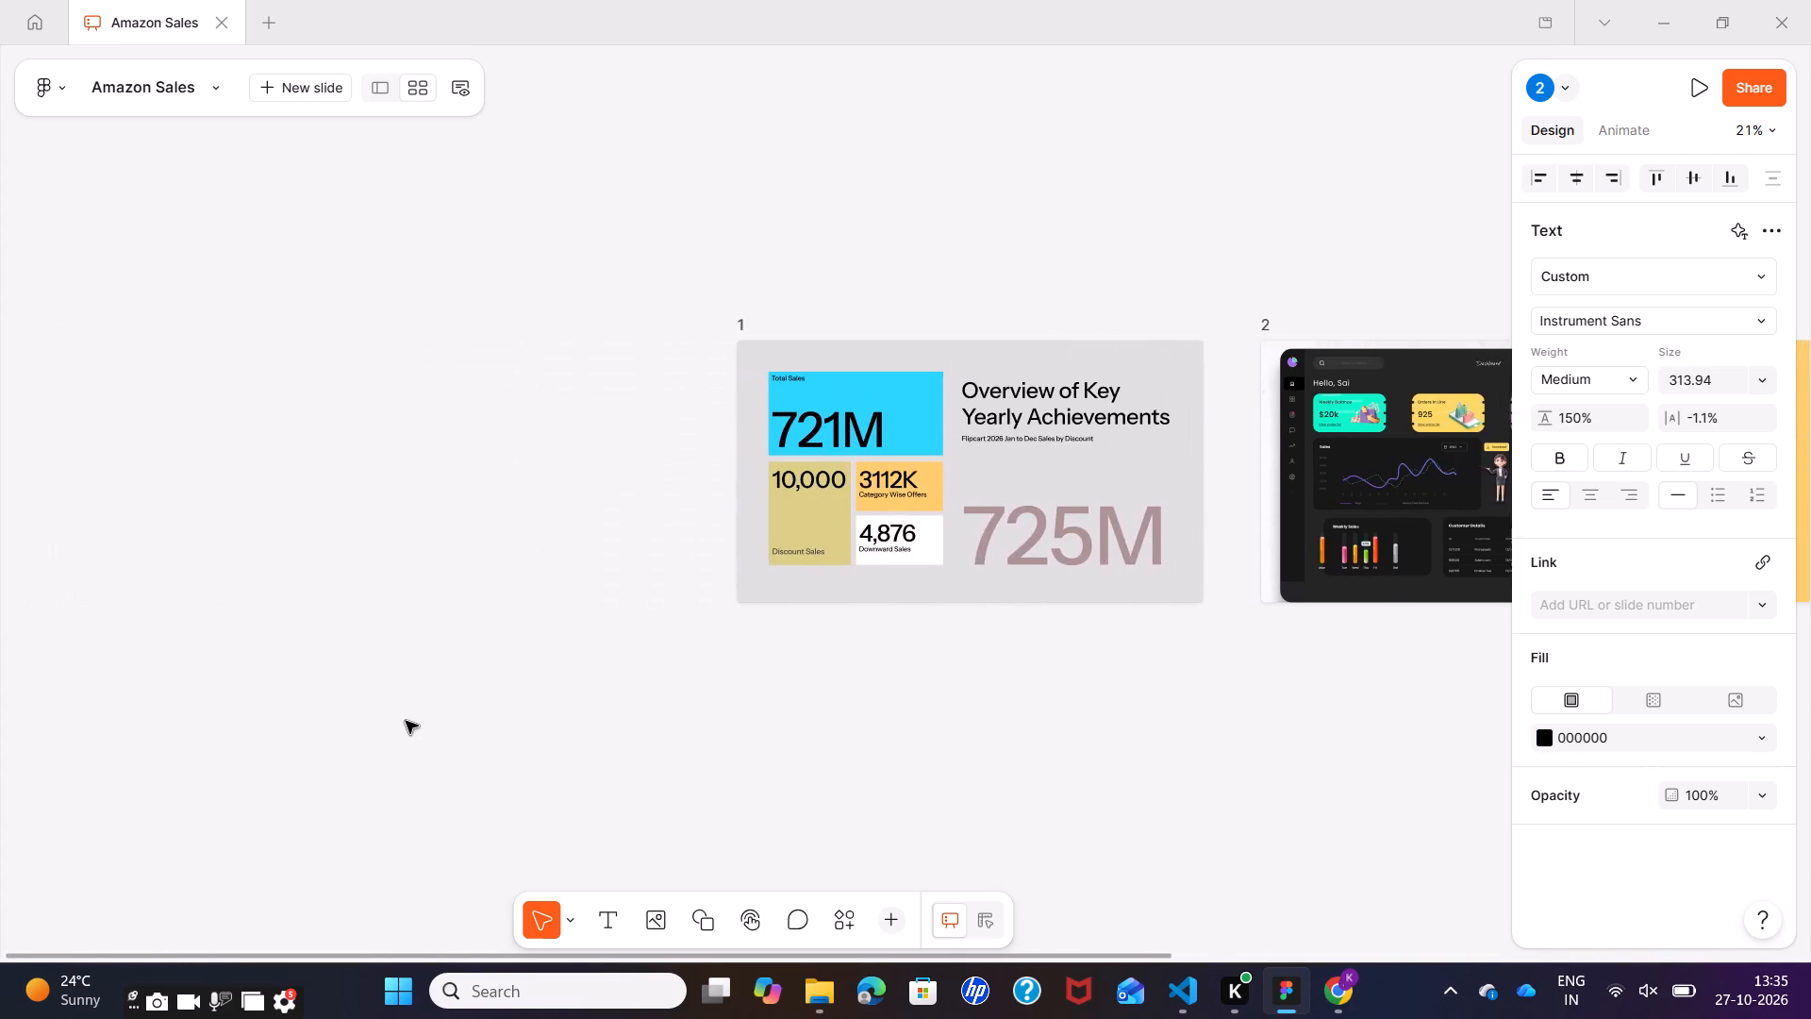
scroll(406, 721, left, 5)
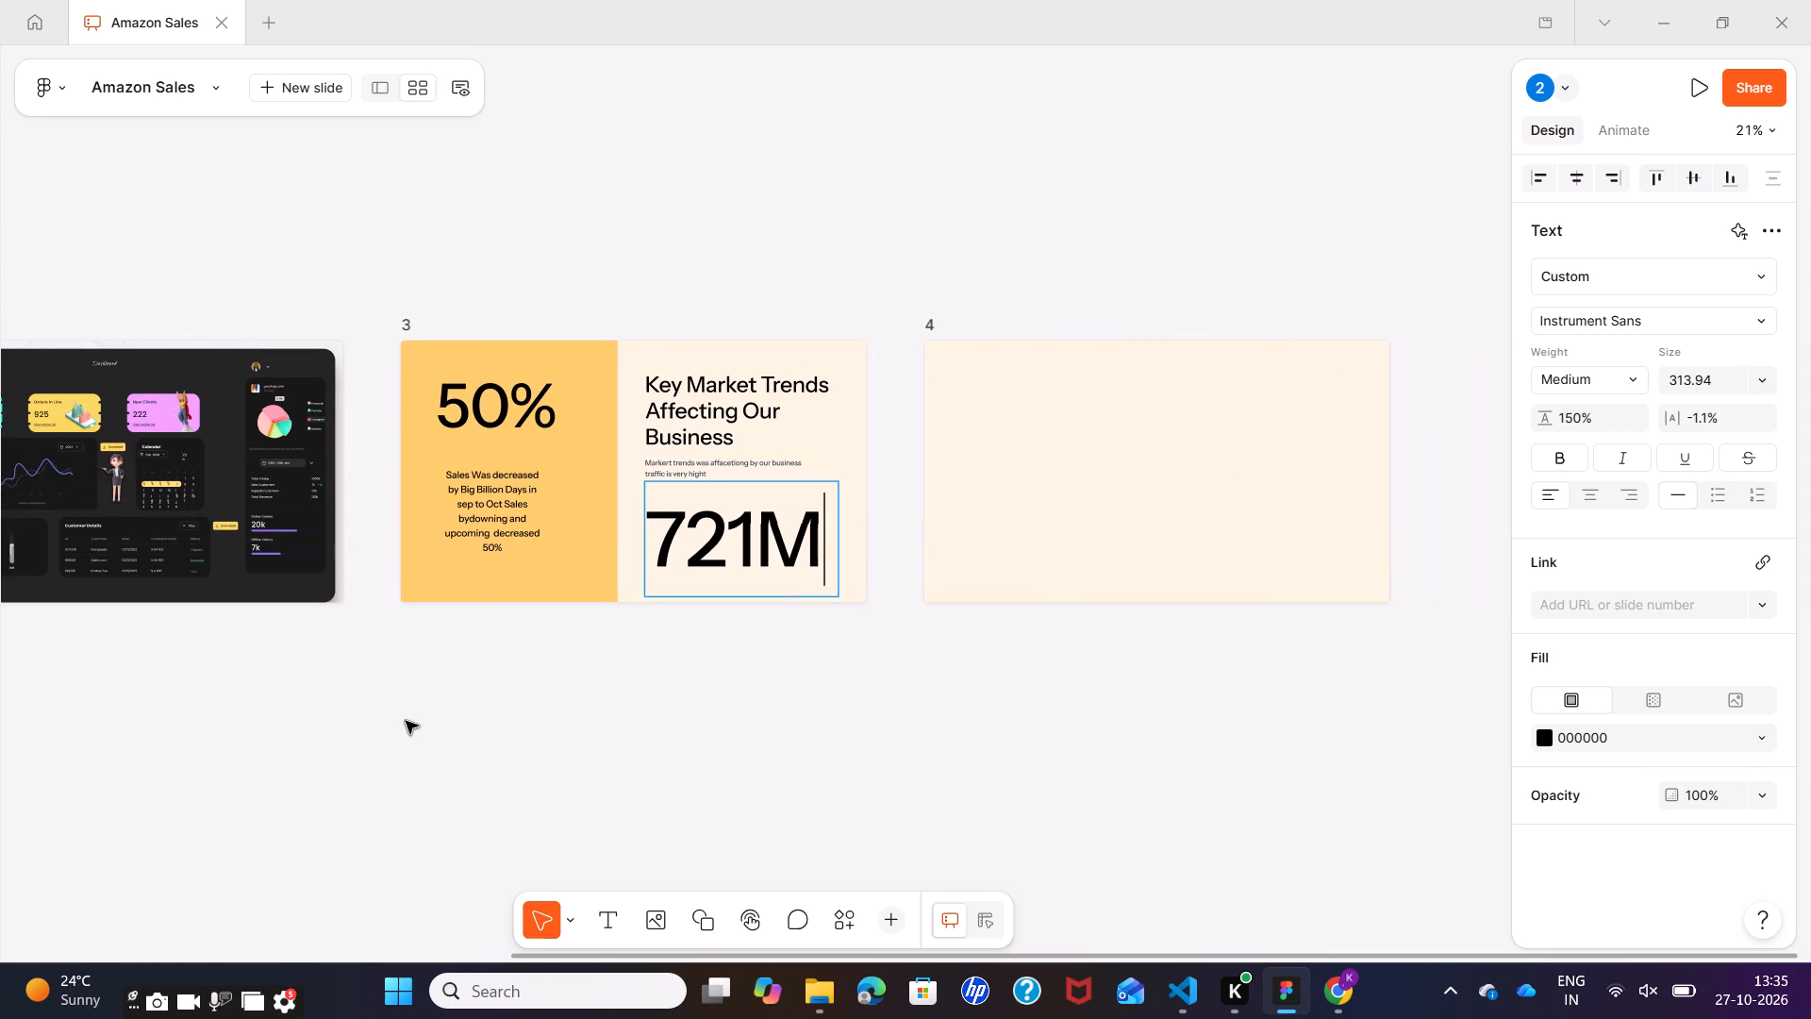
Recolour the yellow block behind the 50% figure on slide 3 with a custom dark orange fill.
click(603, 546)
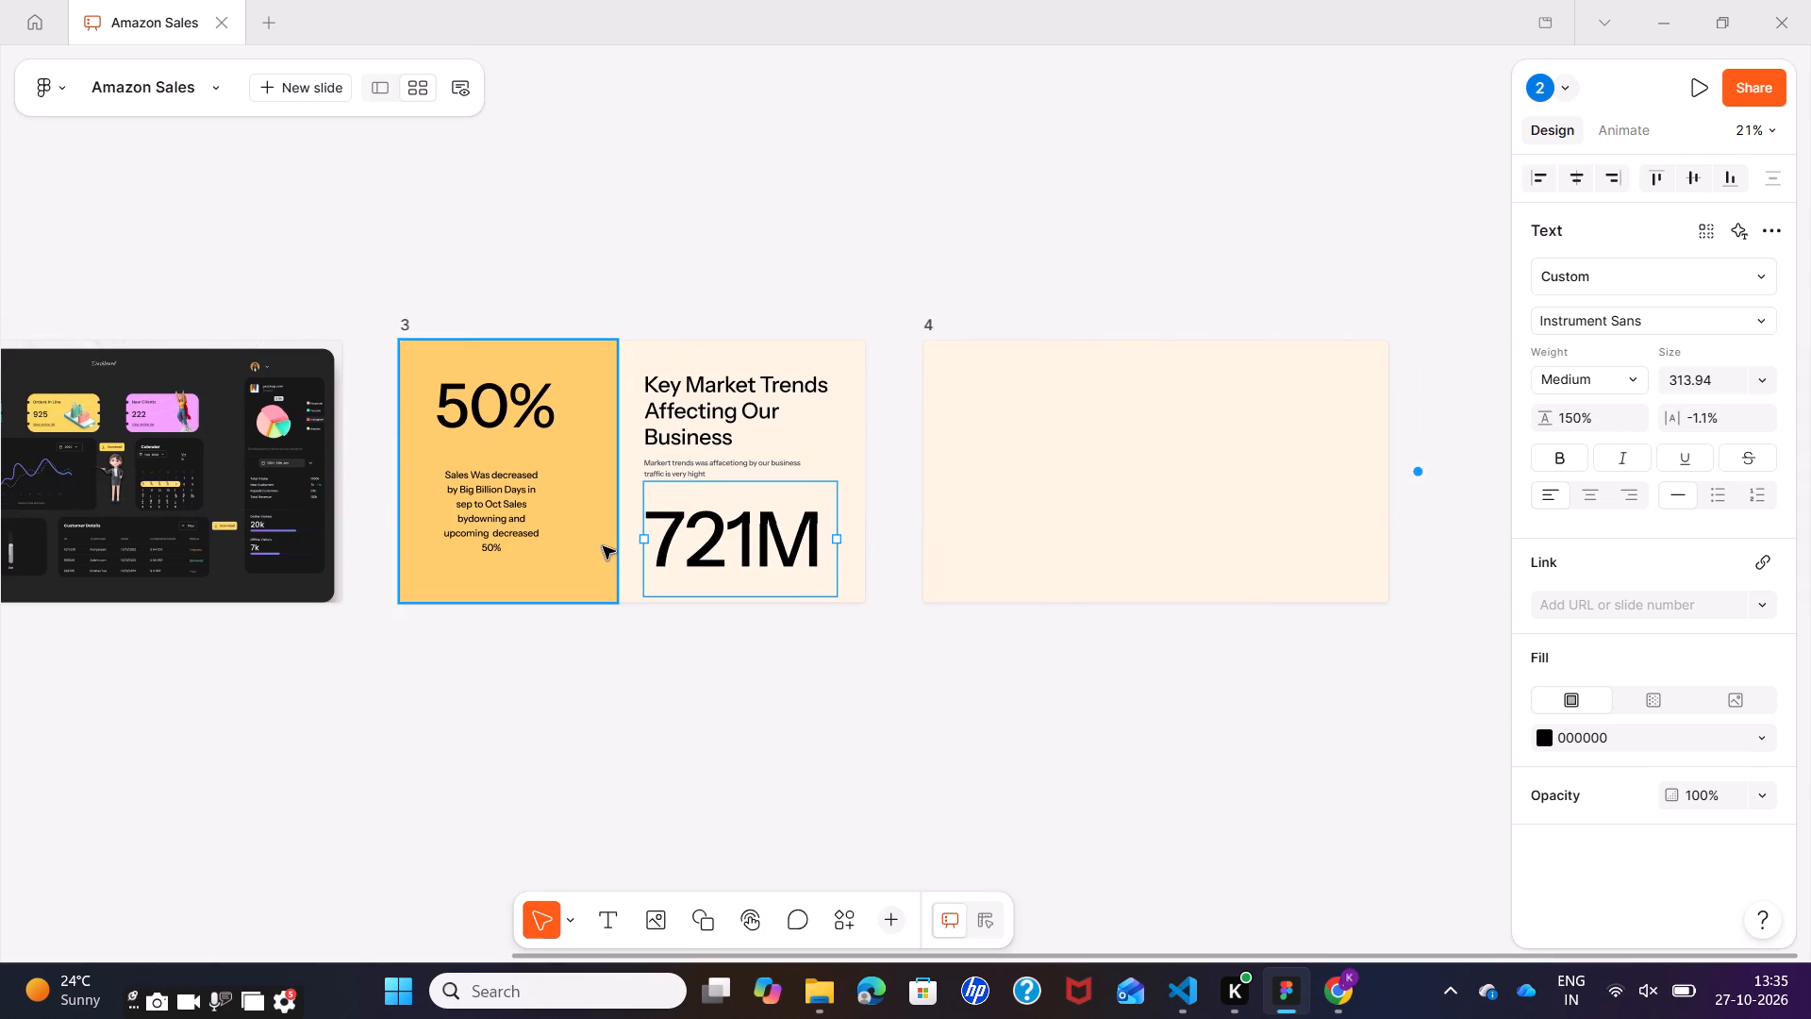
right_click(603, 546)
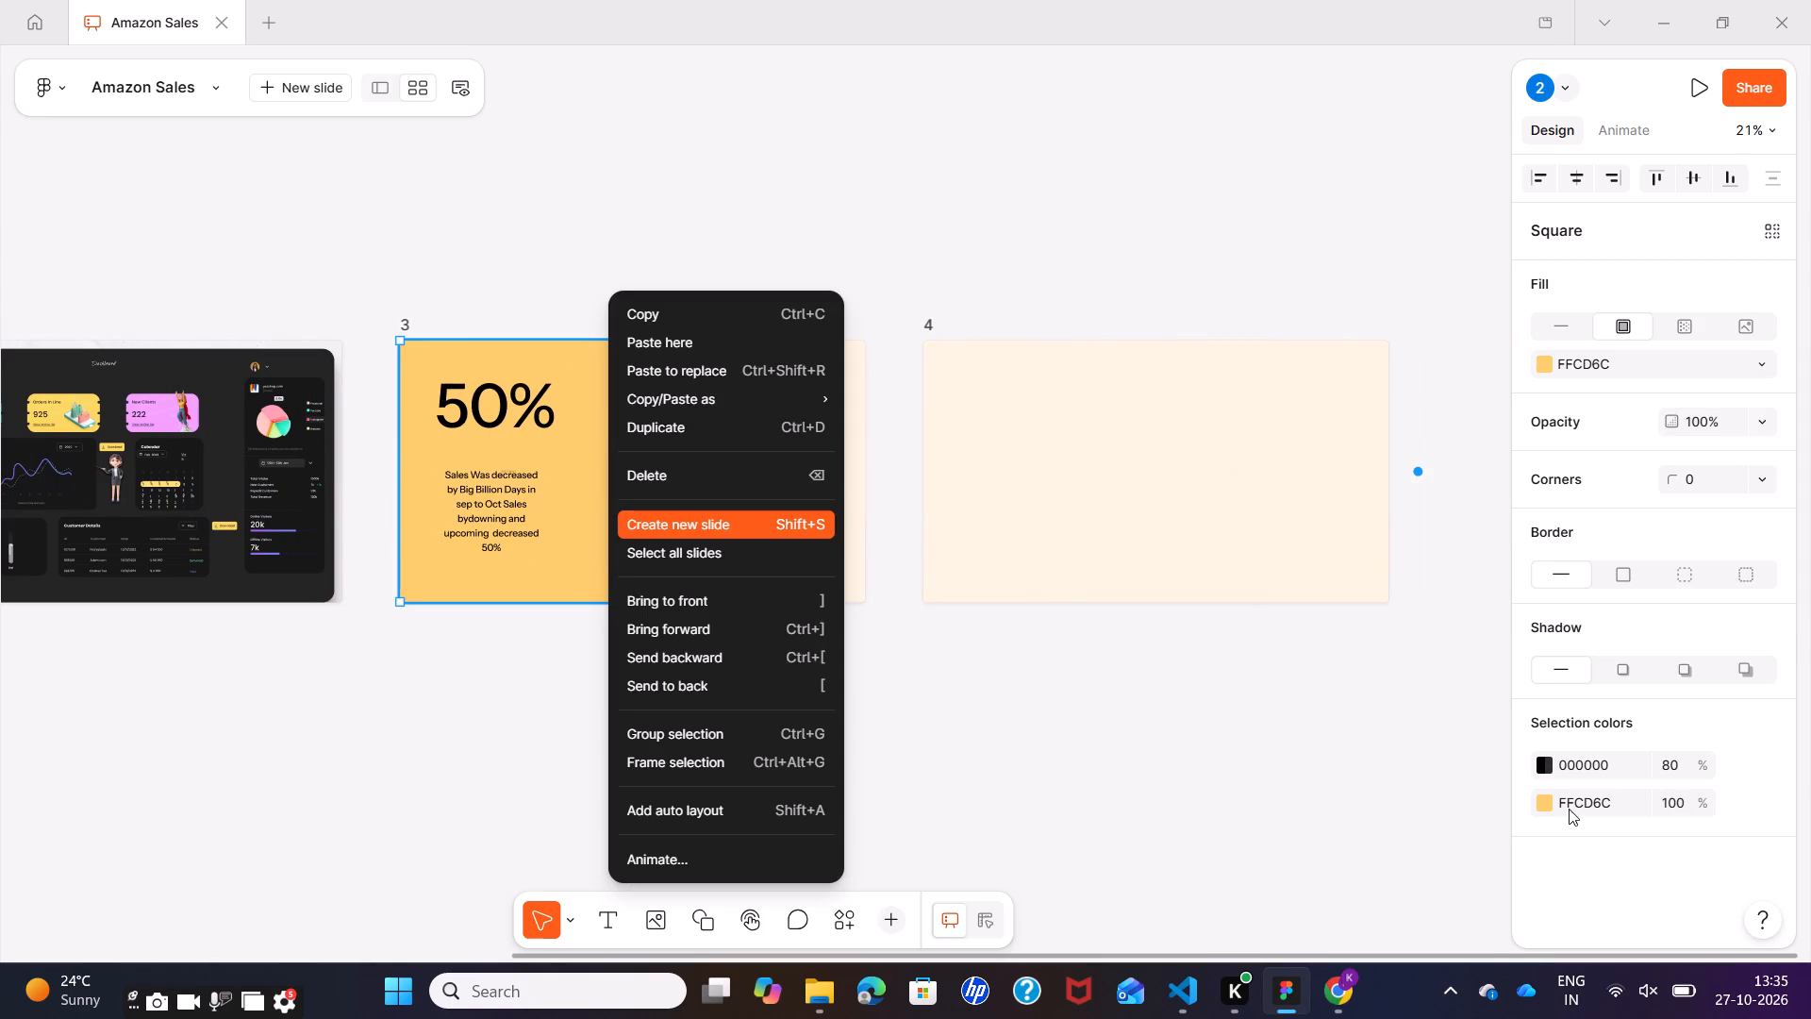
click(1542, 806)
click(1542, 806)
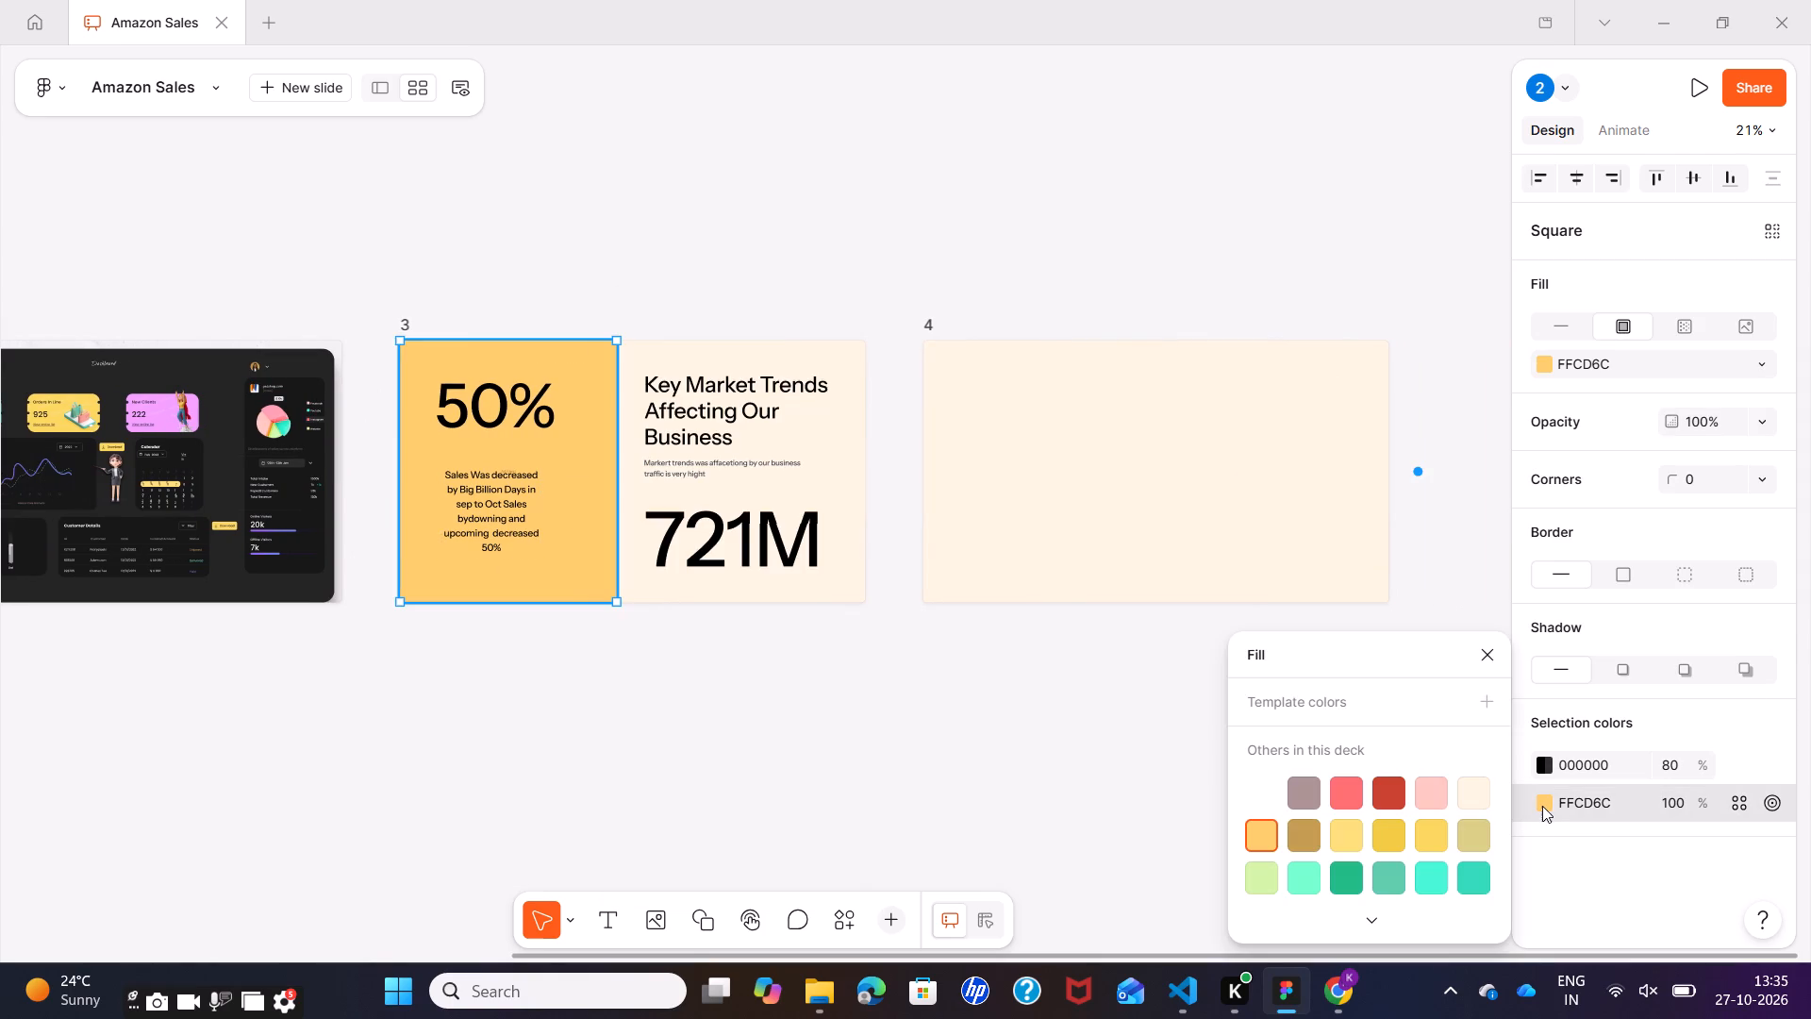
click(1466, 795)
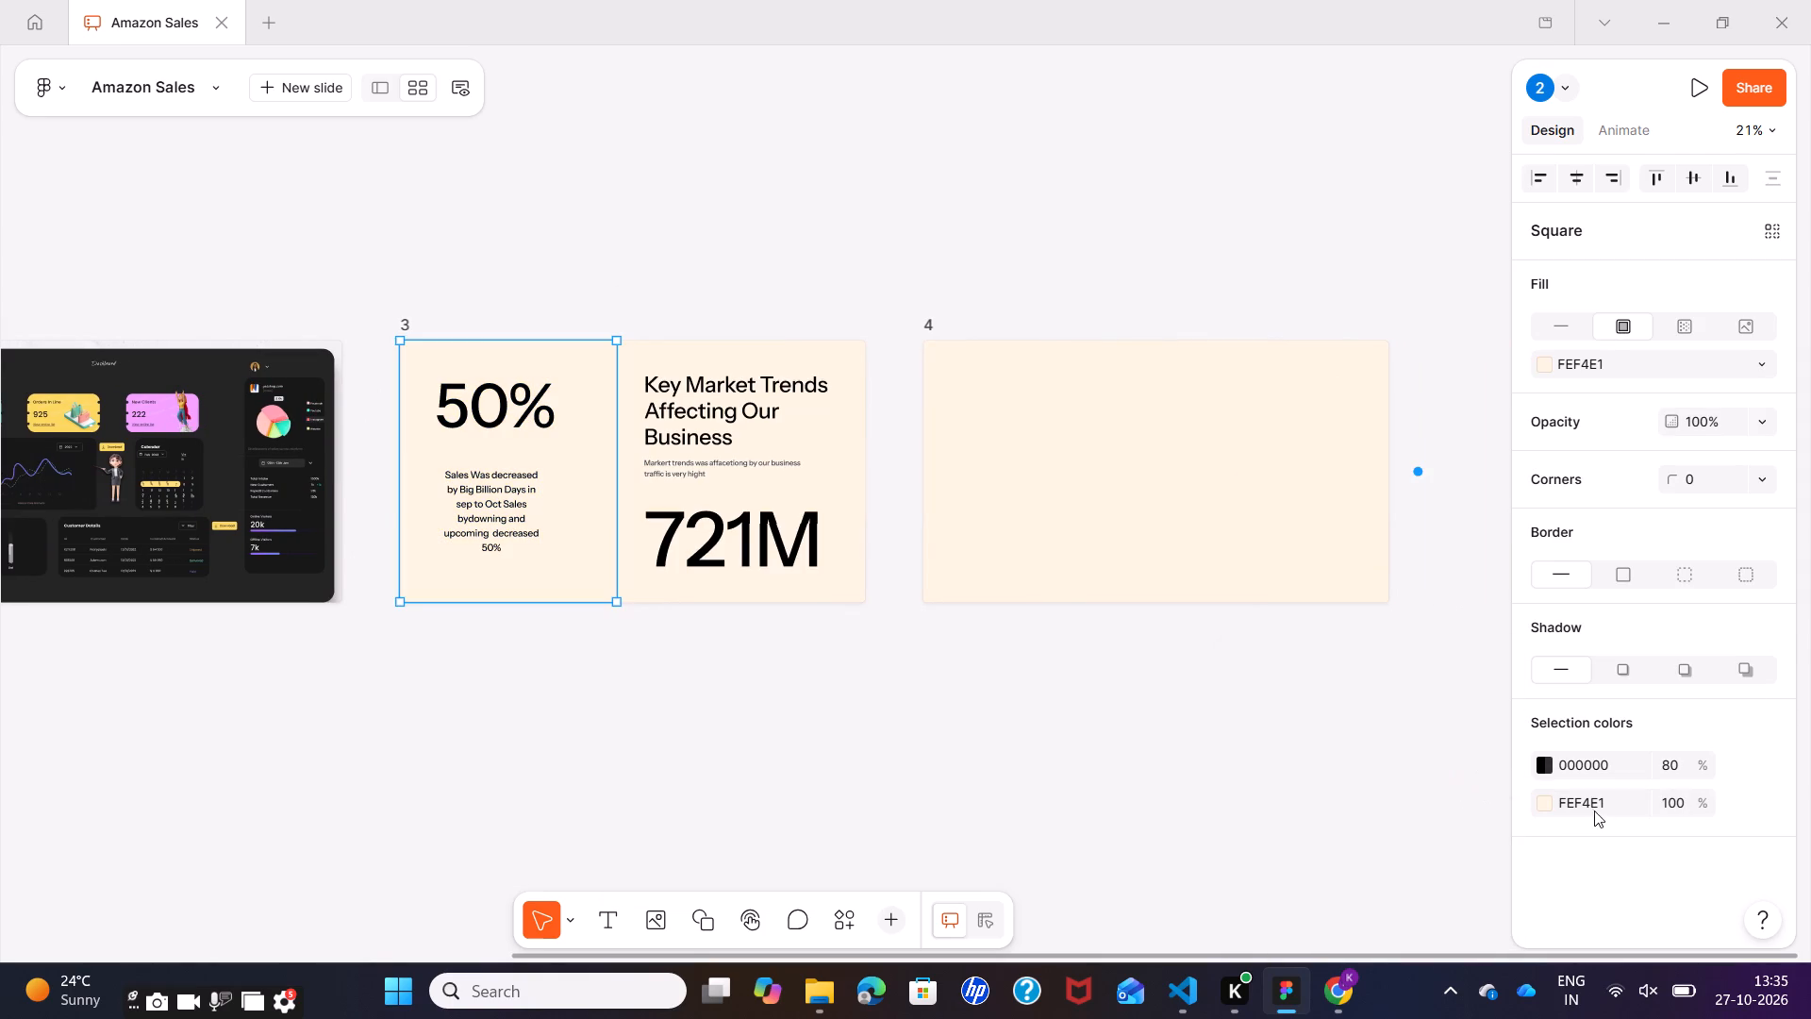
click(1543, 804)
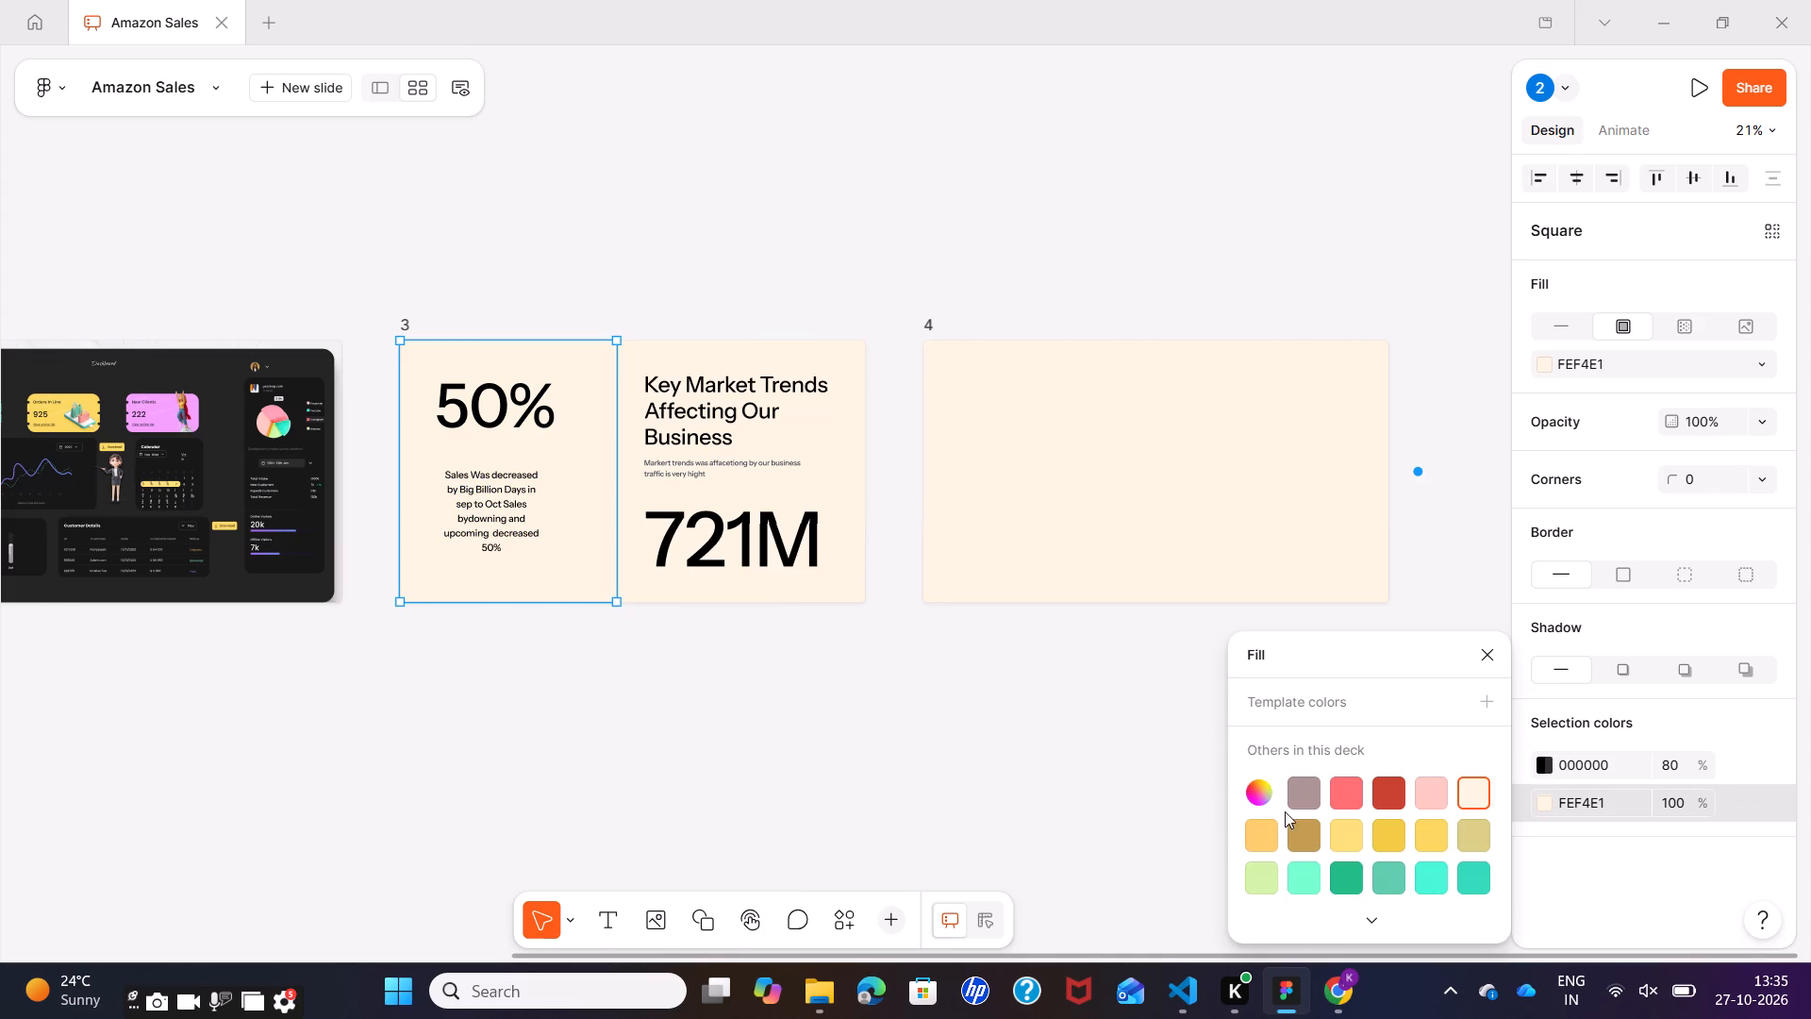
click(1258, 793)
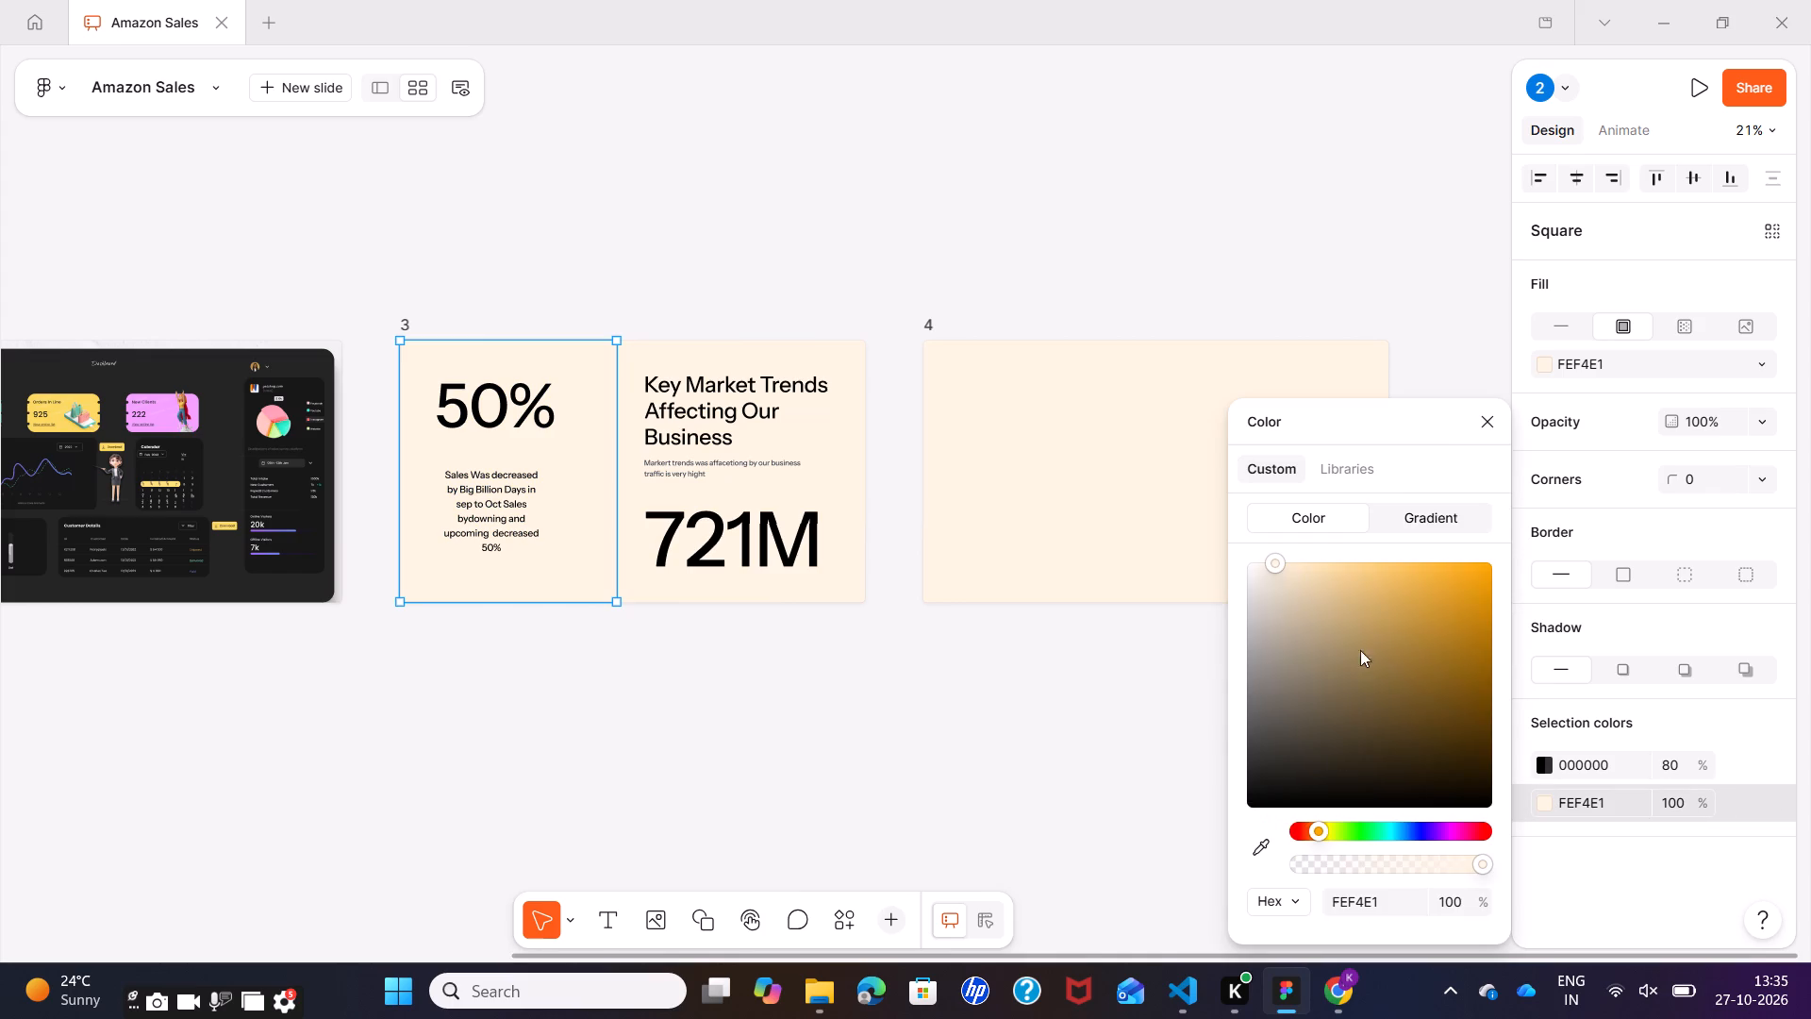
drag(1361, 630, 1499, 595)
click(561, 860)
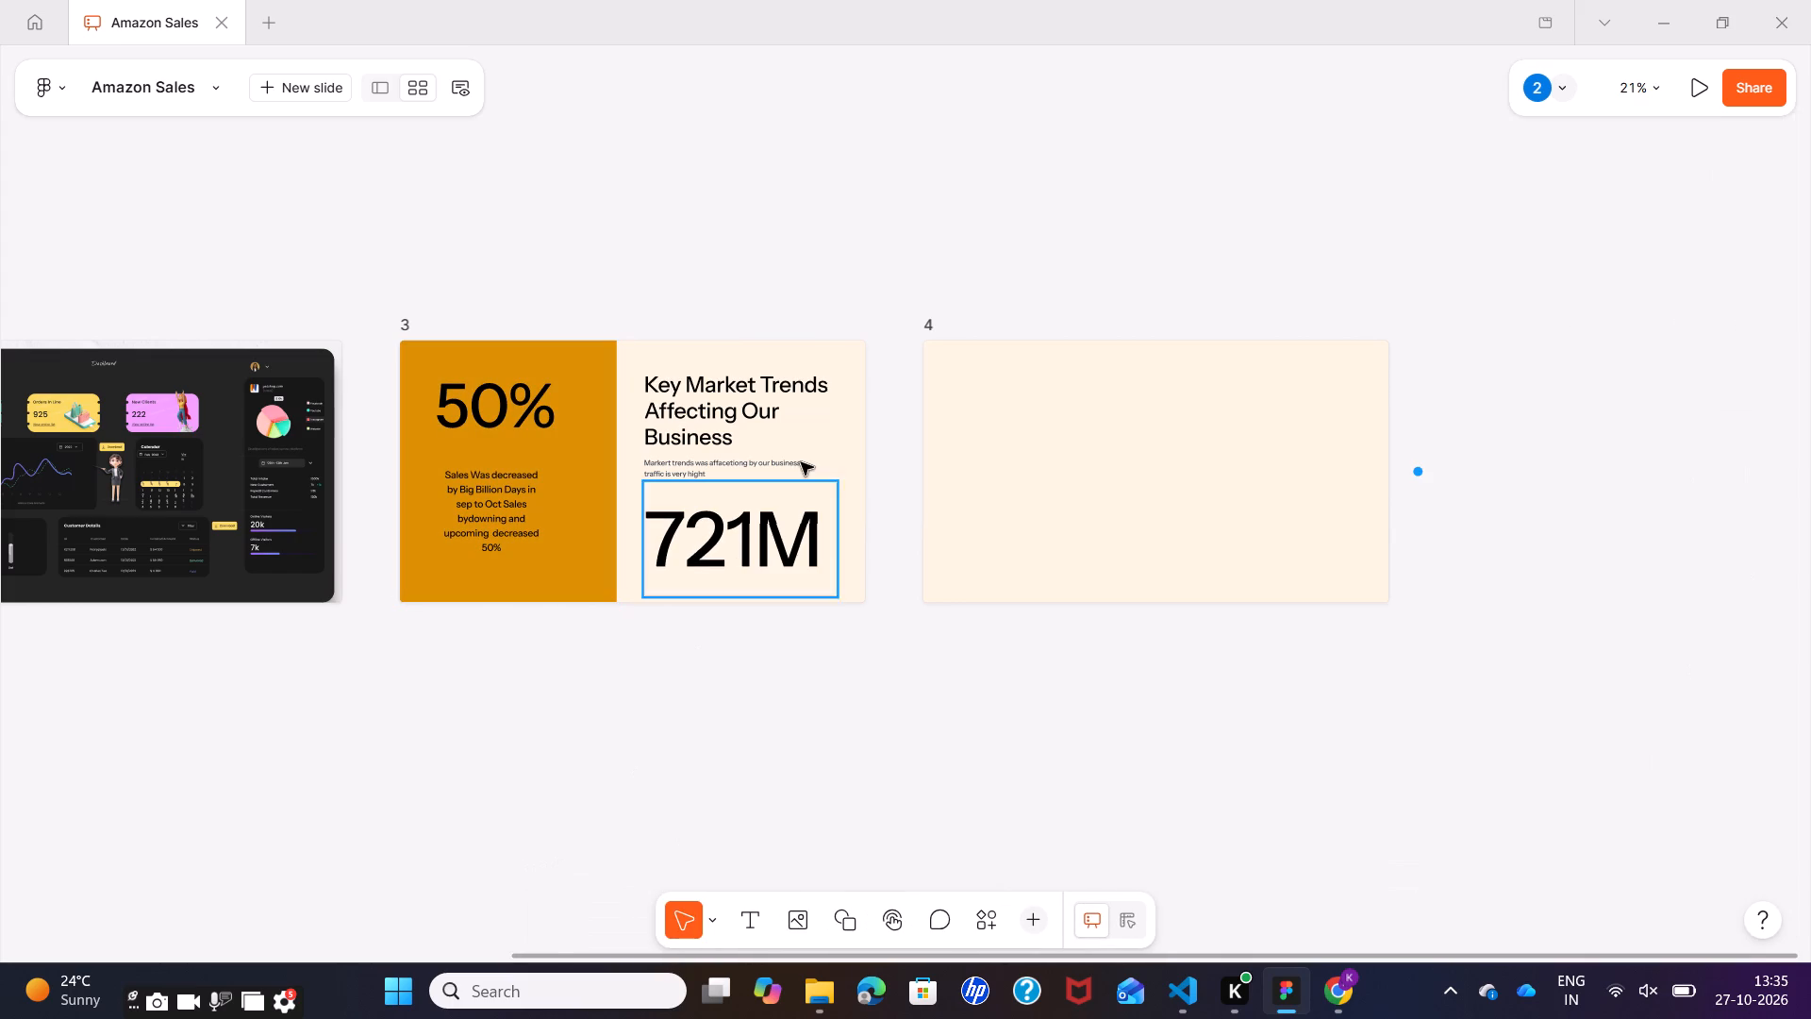
Move the "Key Market Trends Affecting Our Business" heading on slide 3 slightly up and to the left, away from the text below it.
click(801, 462)
click(829, 494)
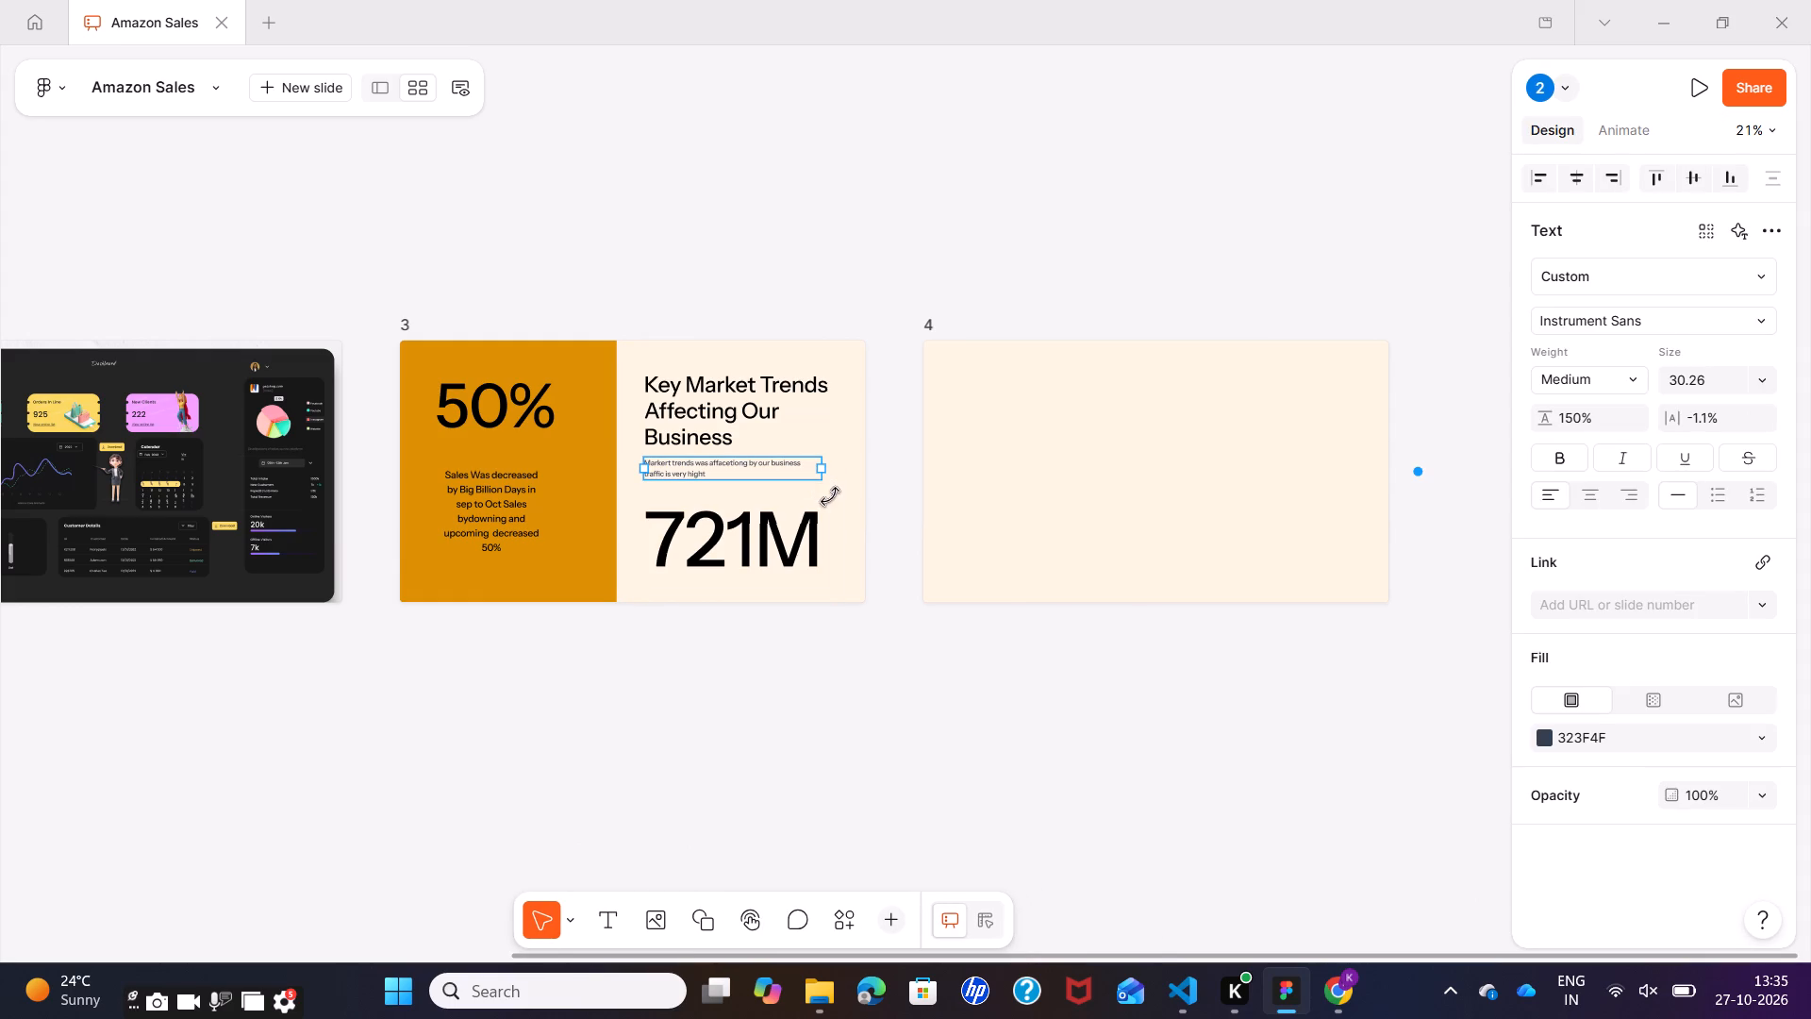
click(839, 507)
click(841, 459)
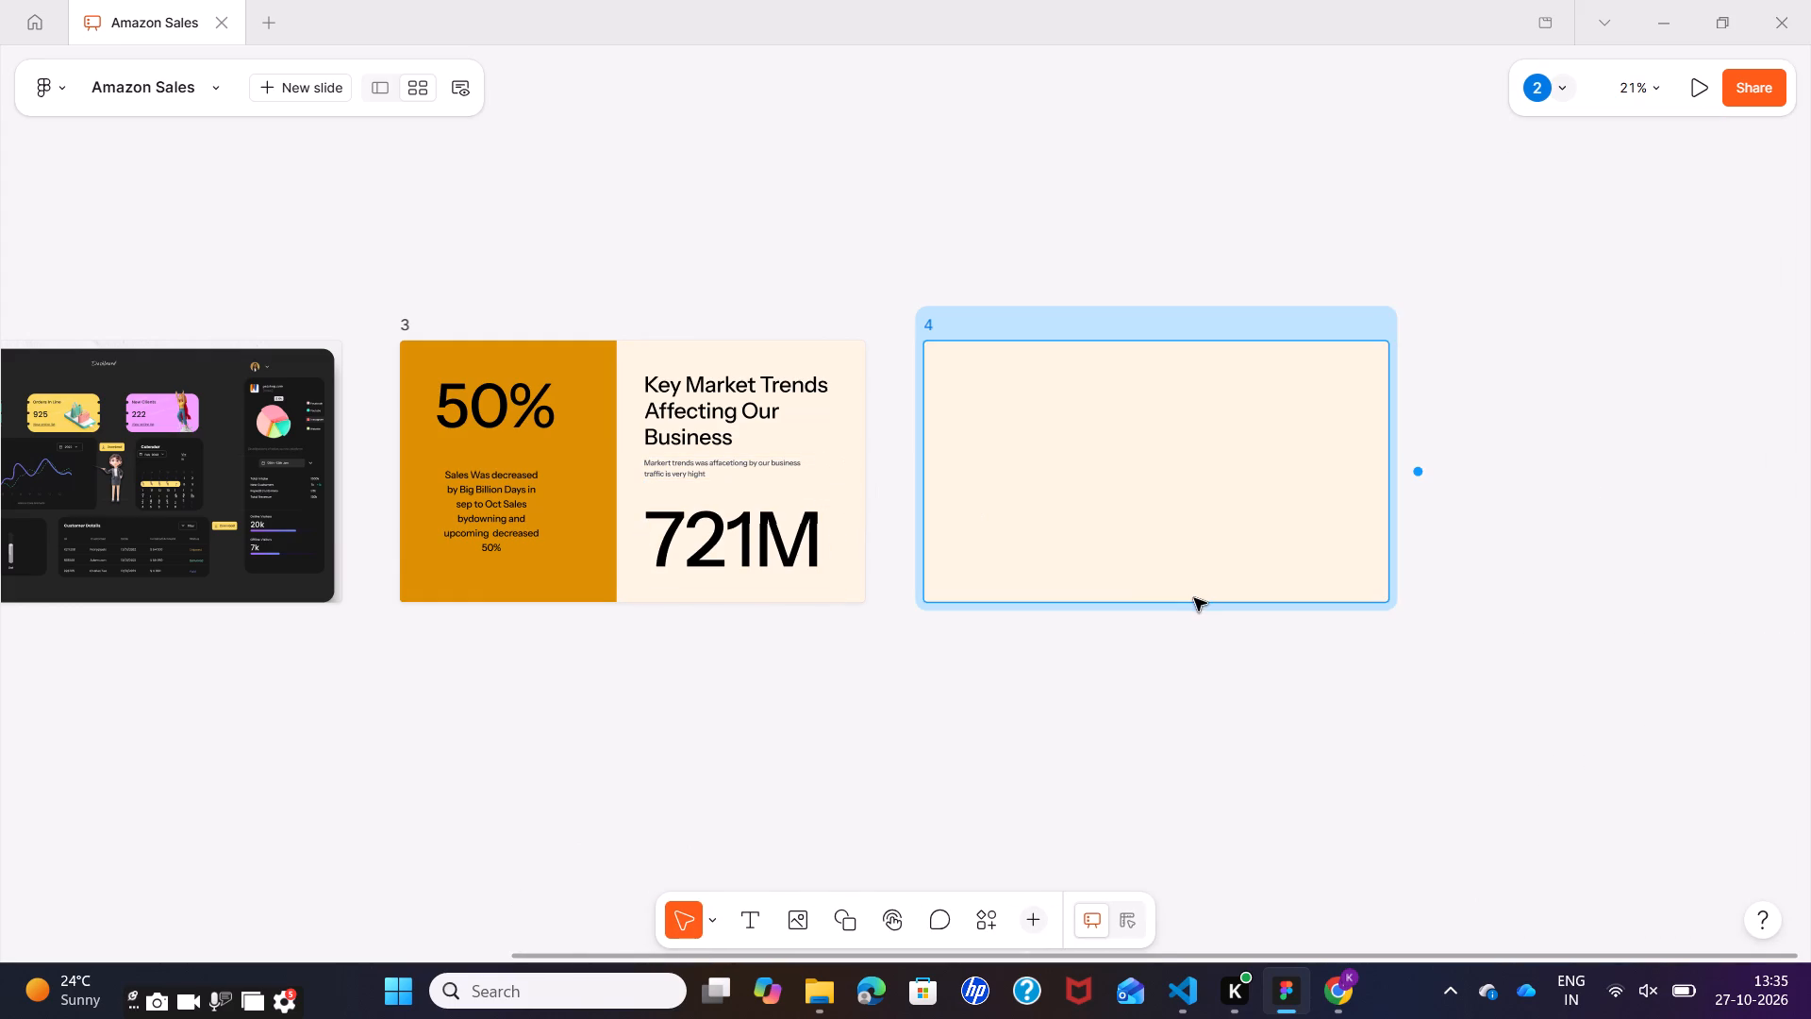
drag(823, 452, 835, 469)
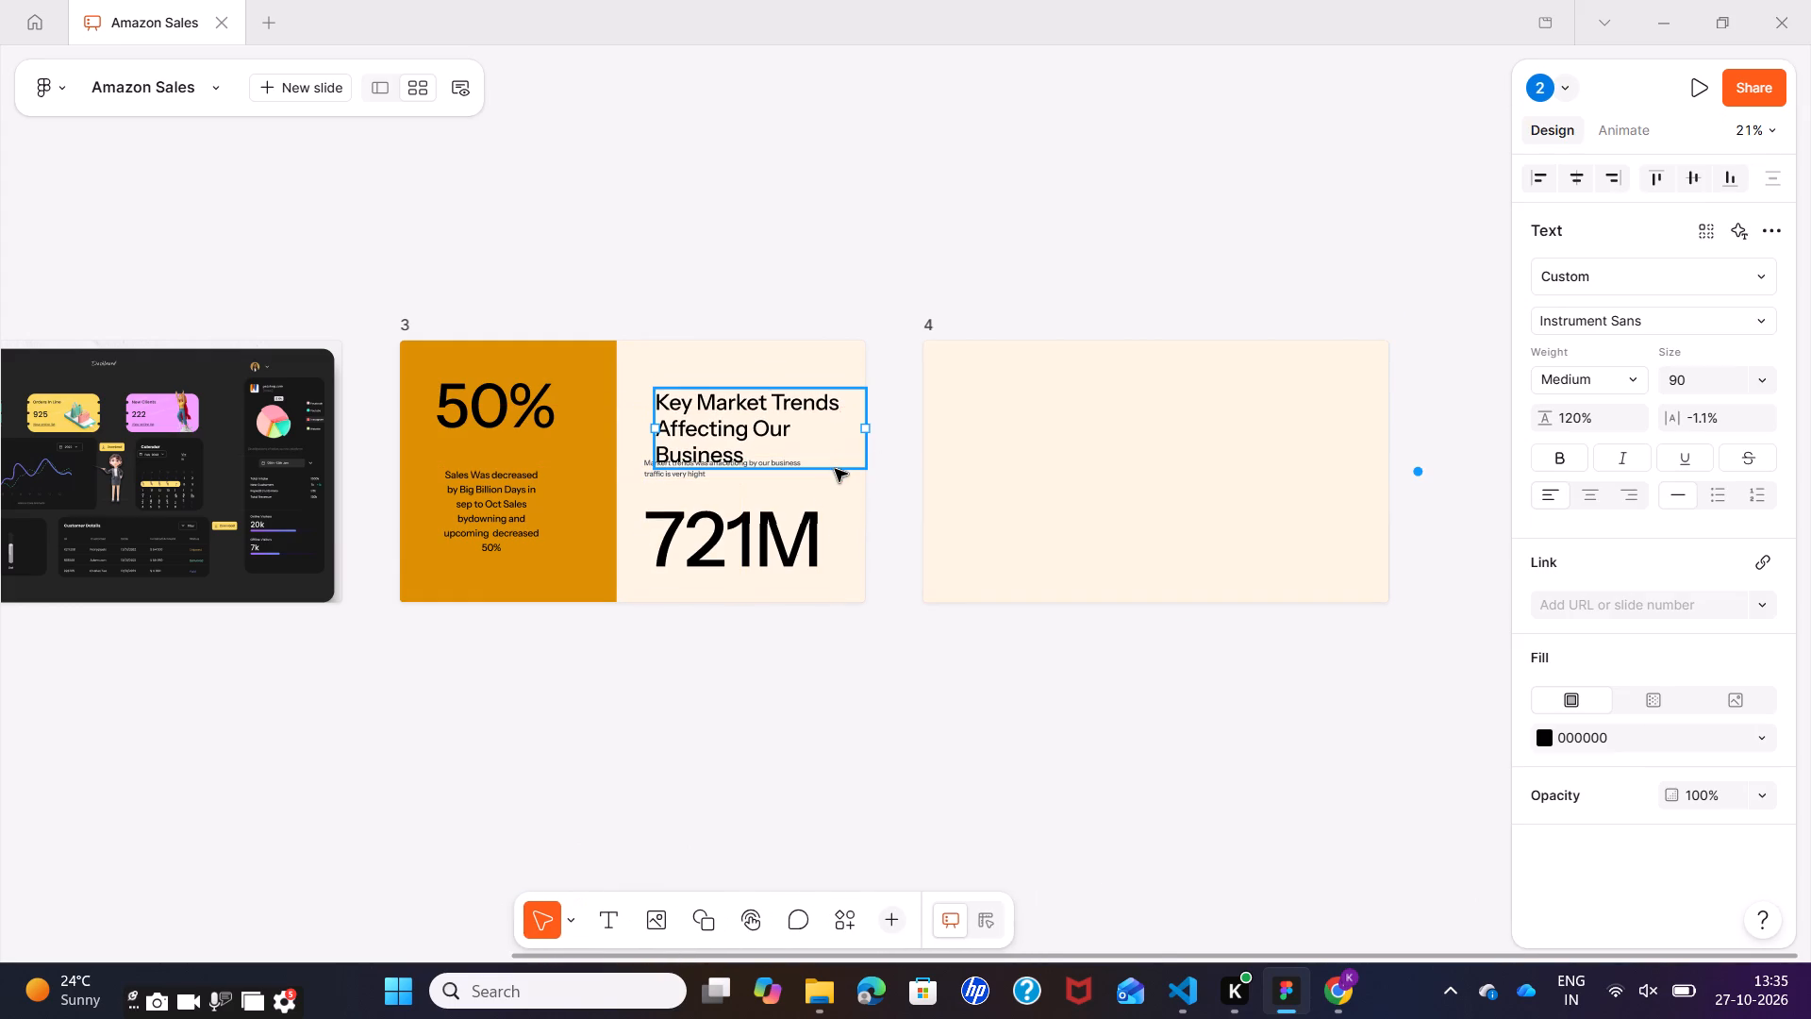
drag(822, 440, 800, 412)
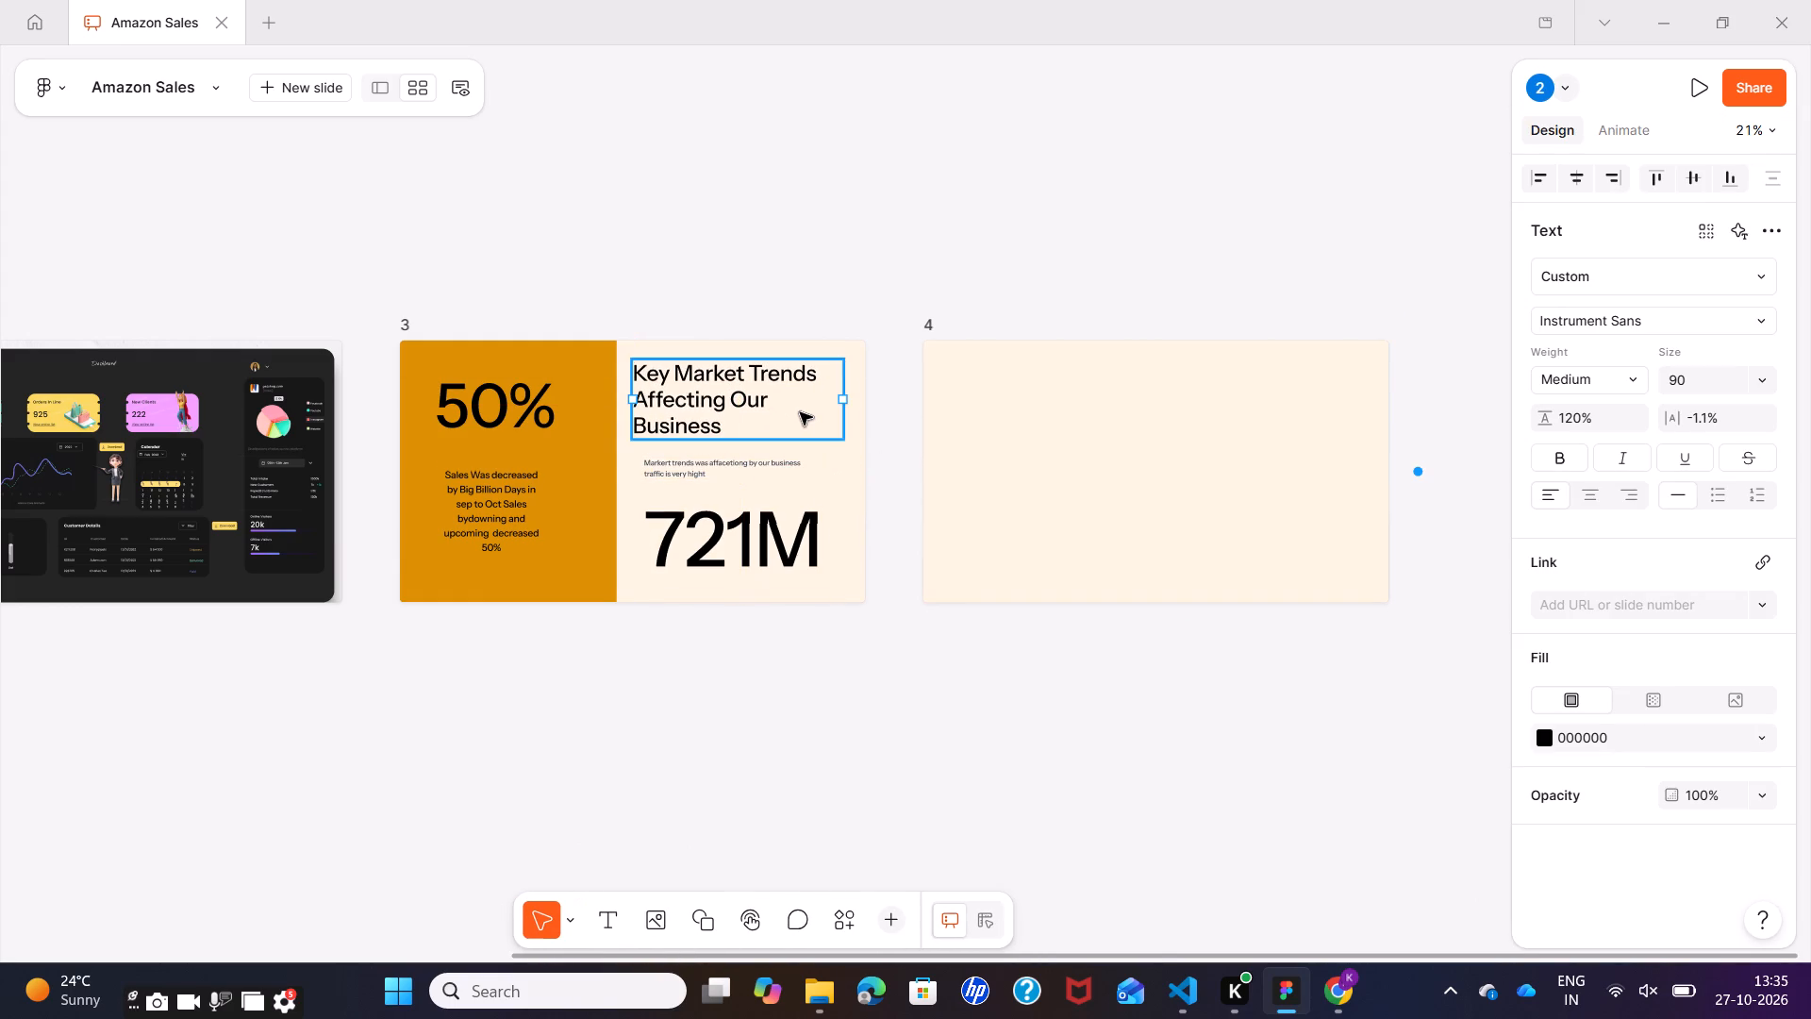
click(840, 482)
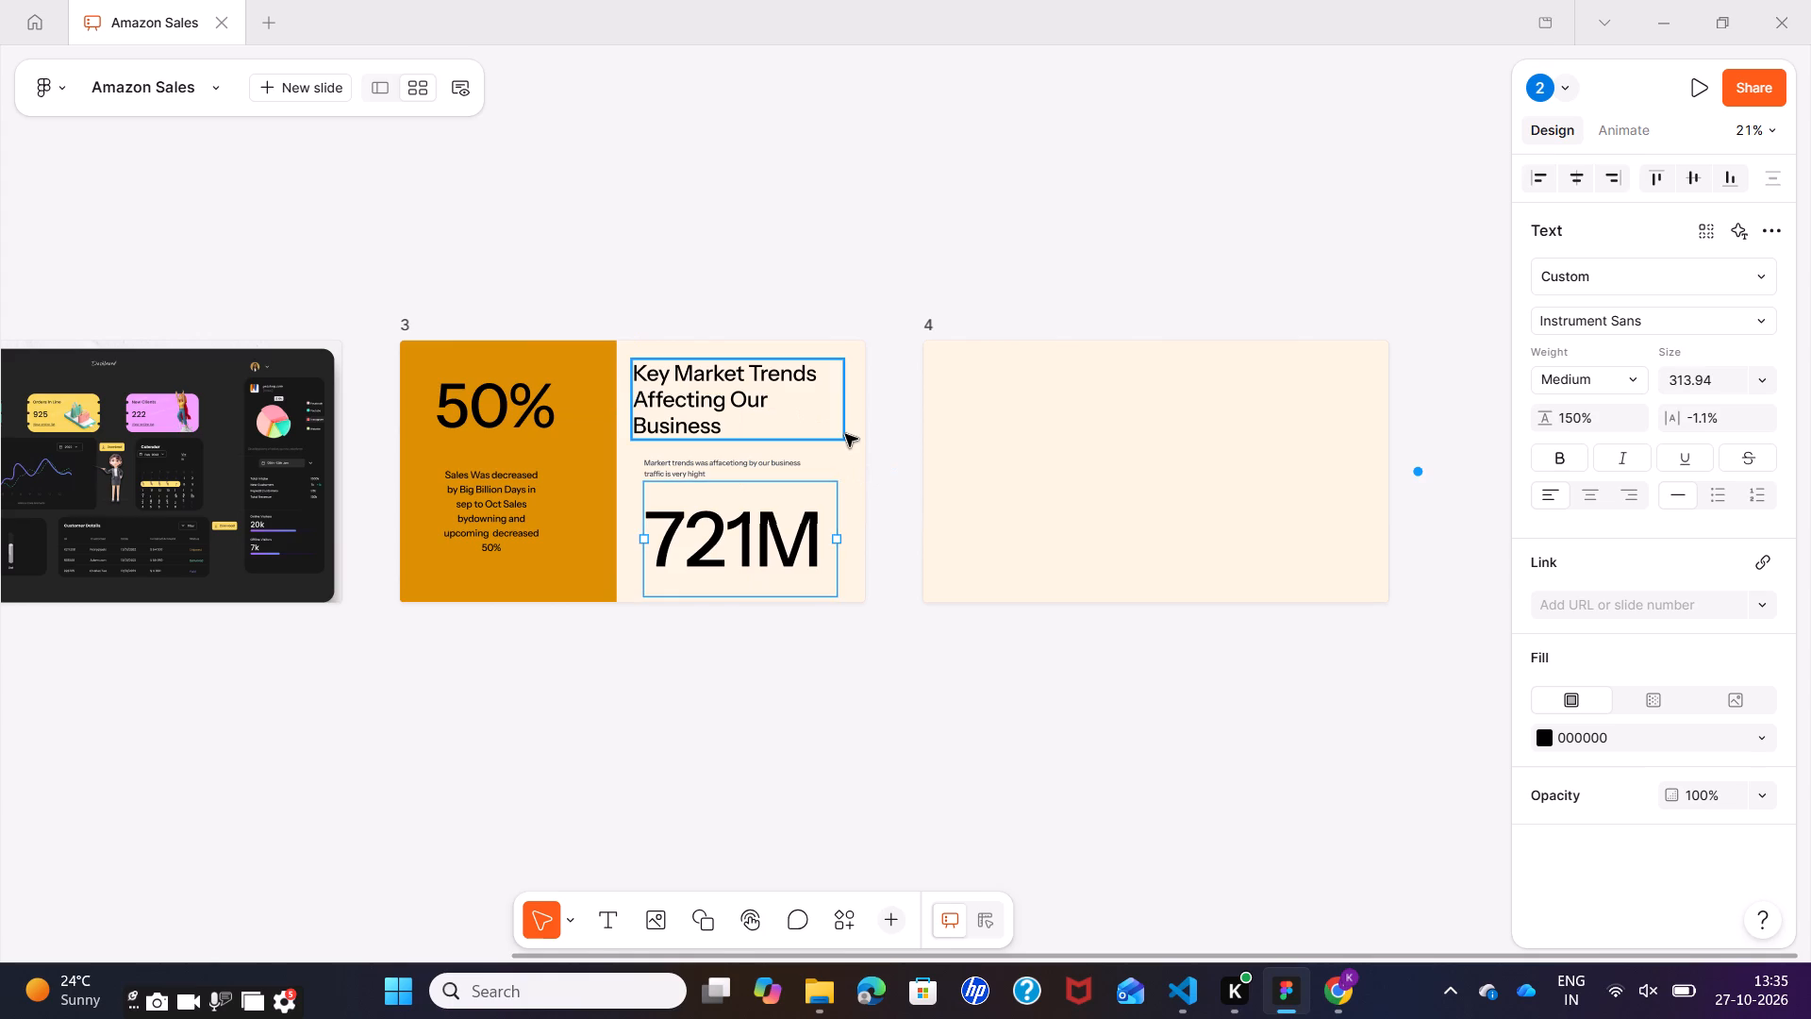
click(845, 434)
click(851, 467)
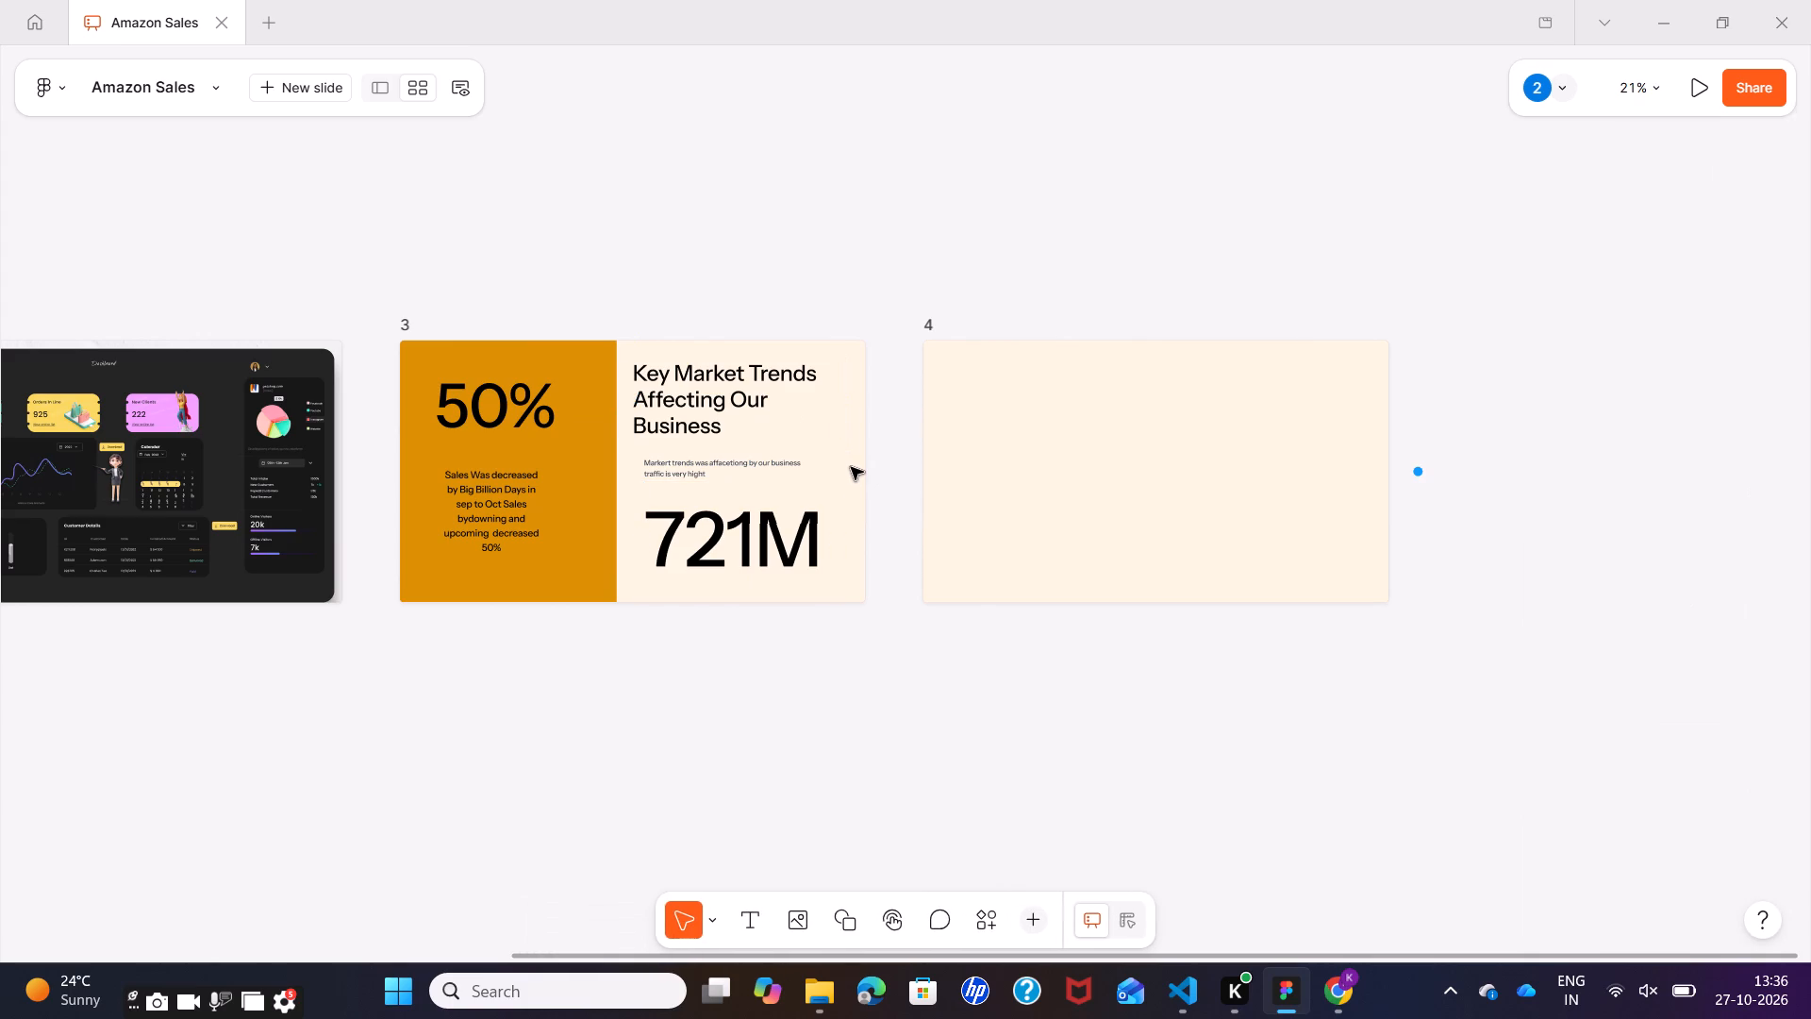
Change slide 3's background to a custom medium warm grey.
right_click(851, 467)
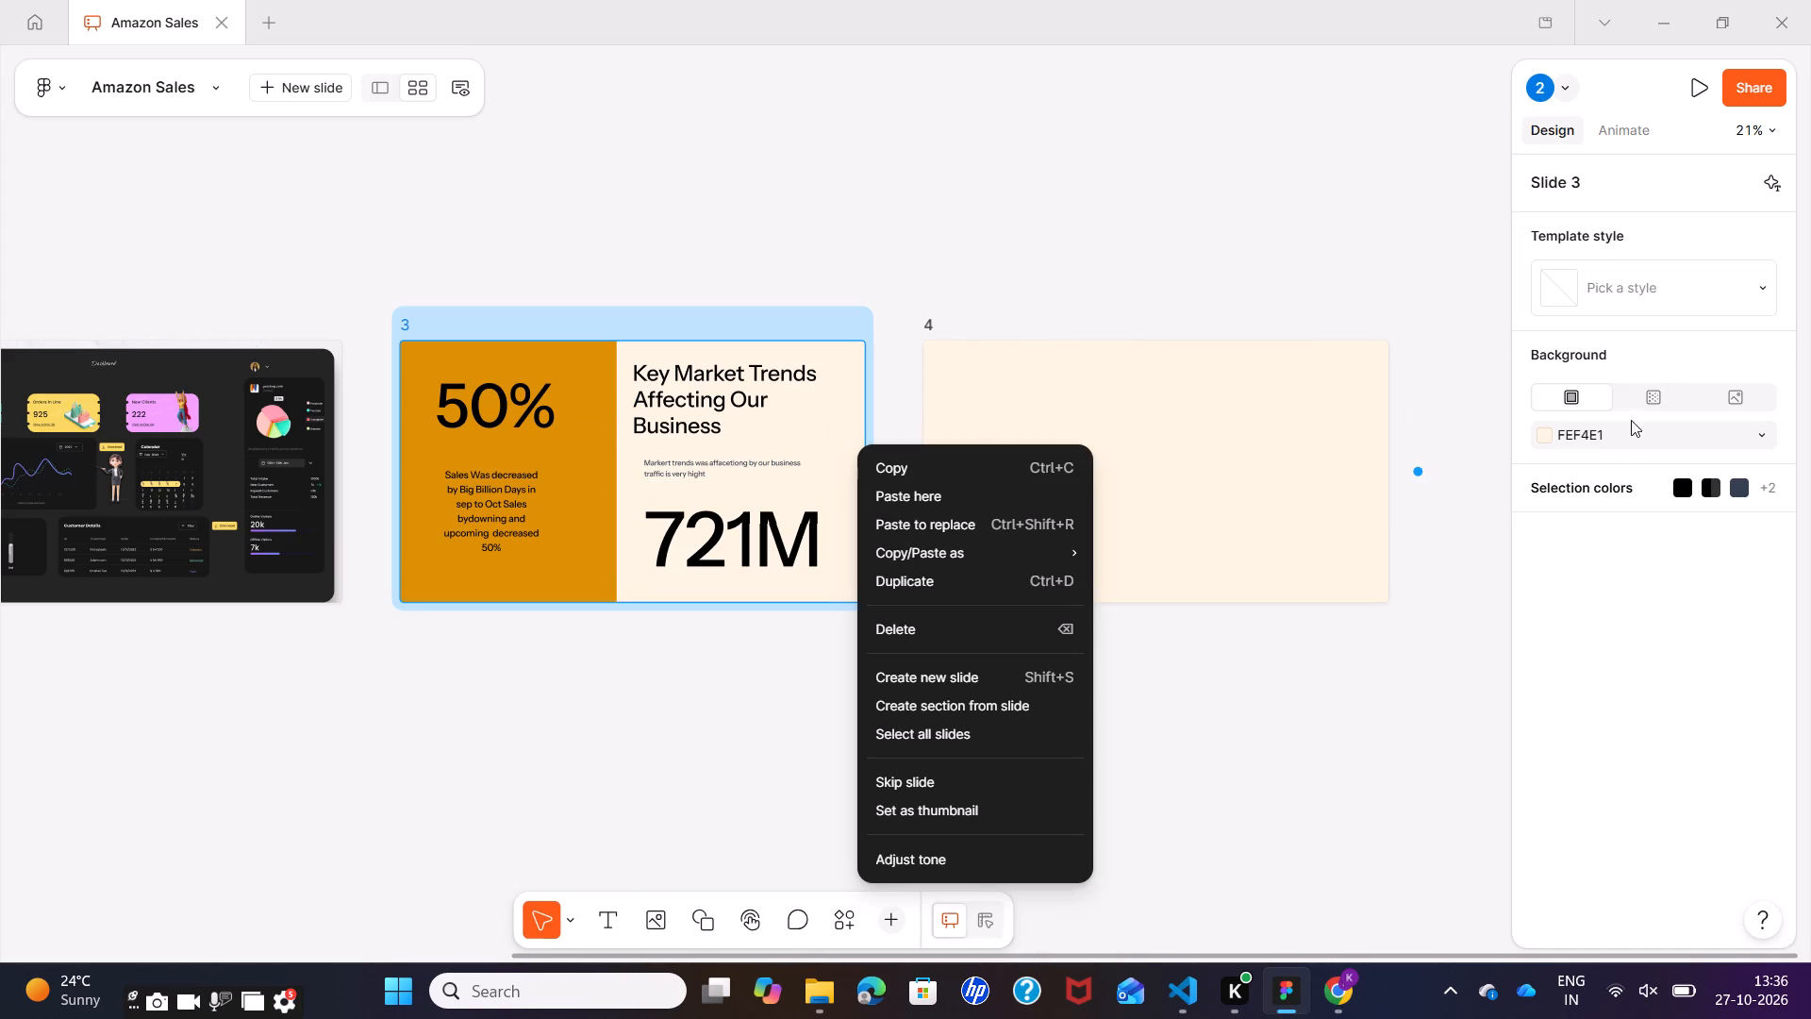
click(1541, 431)
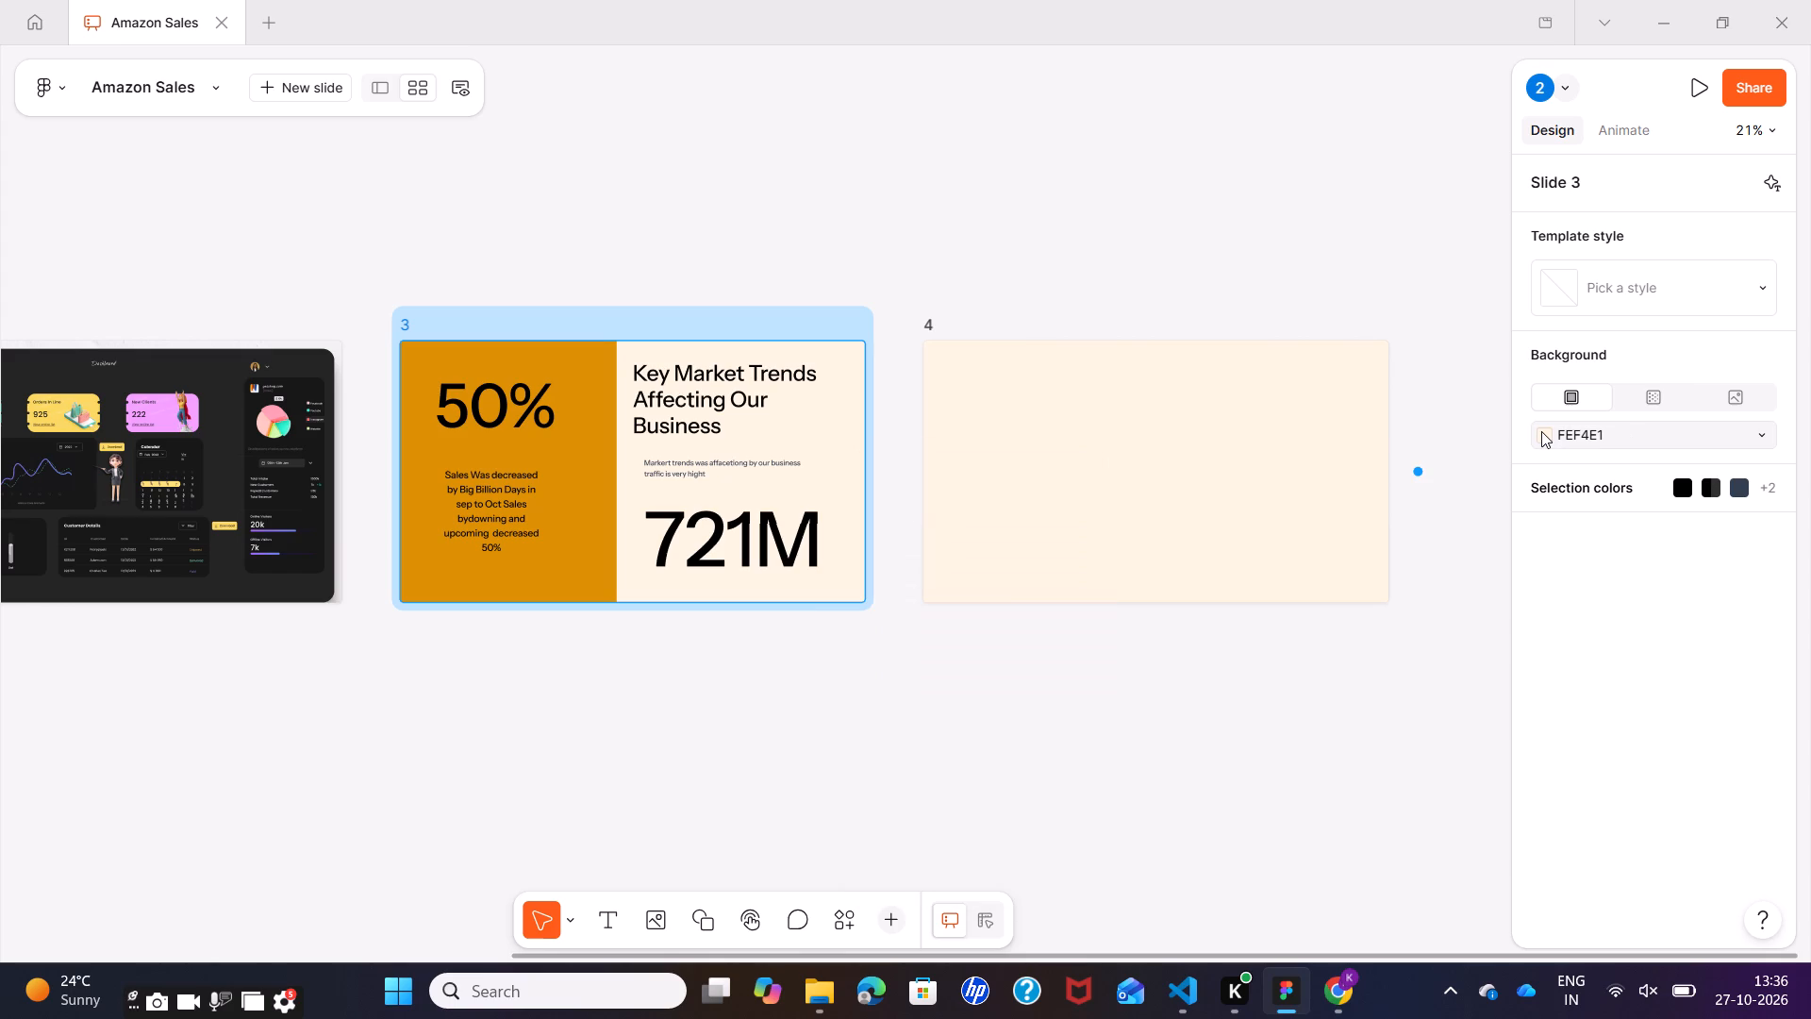
click(1541, 431)
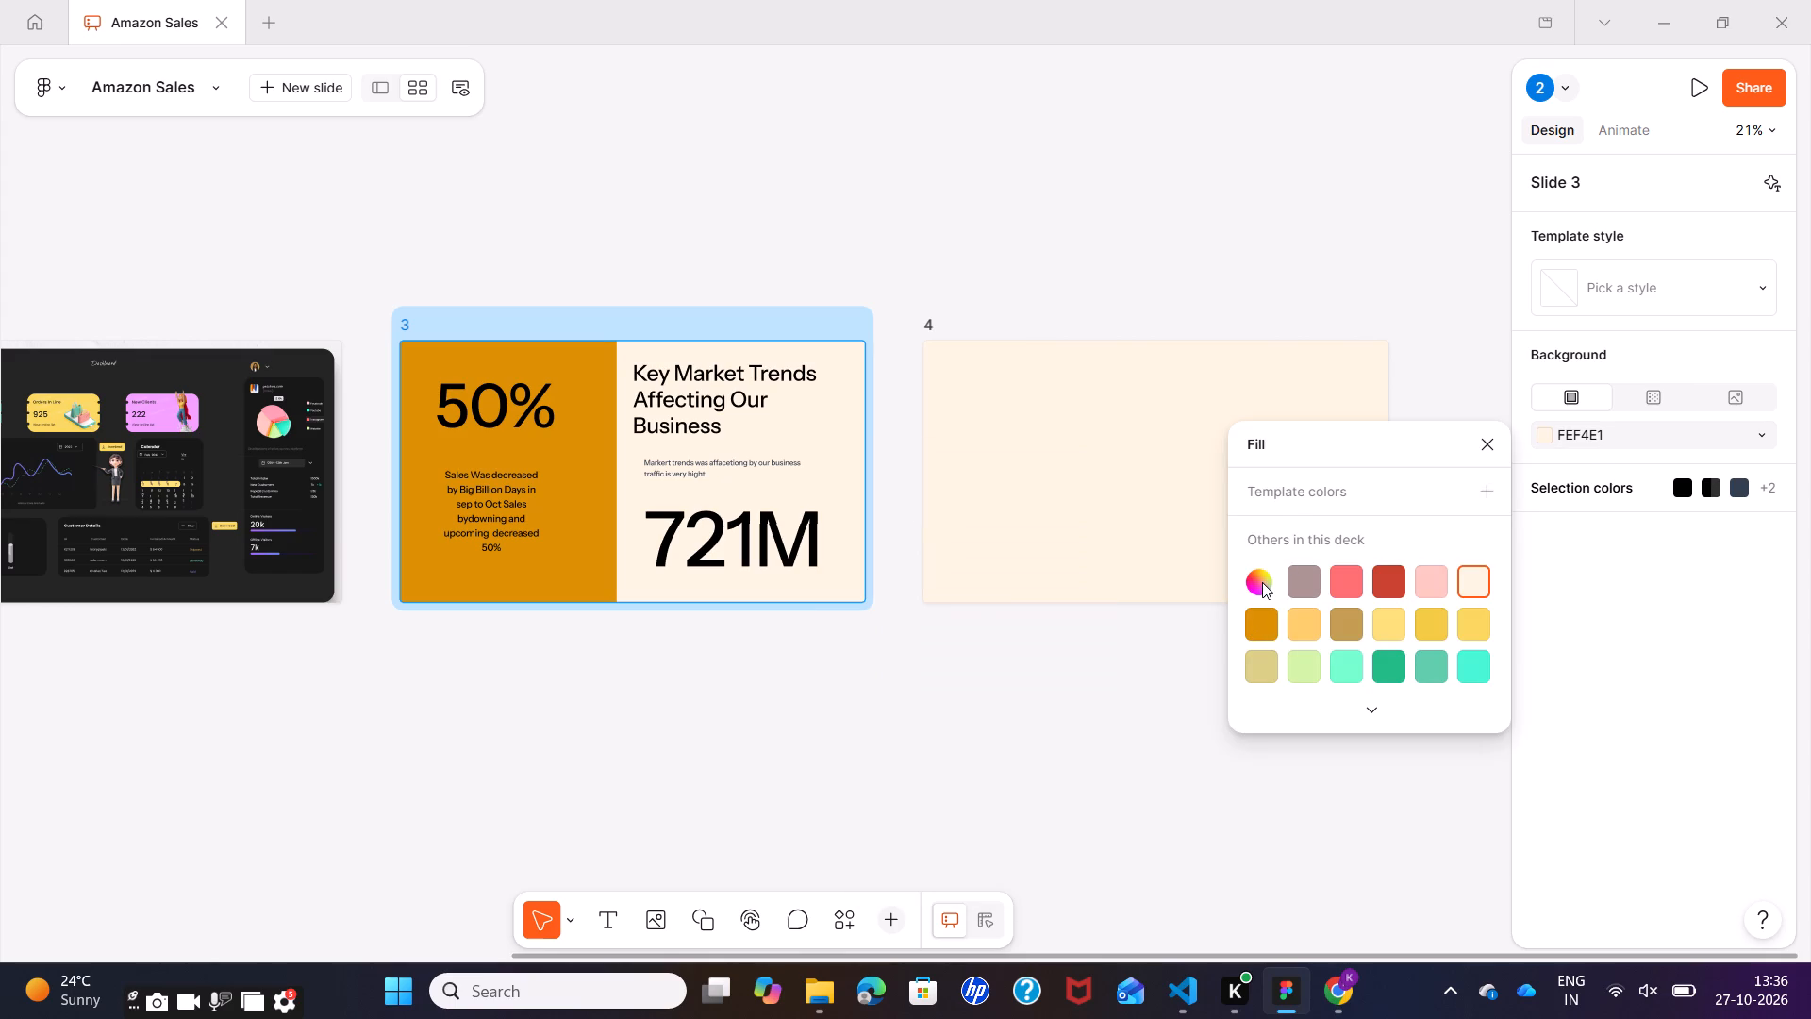
click(1262, 582)
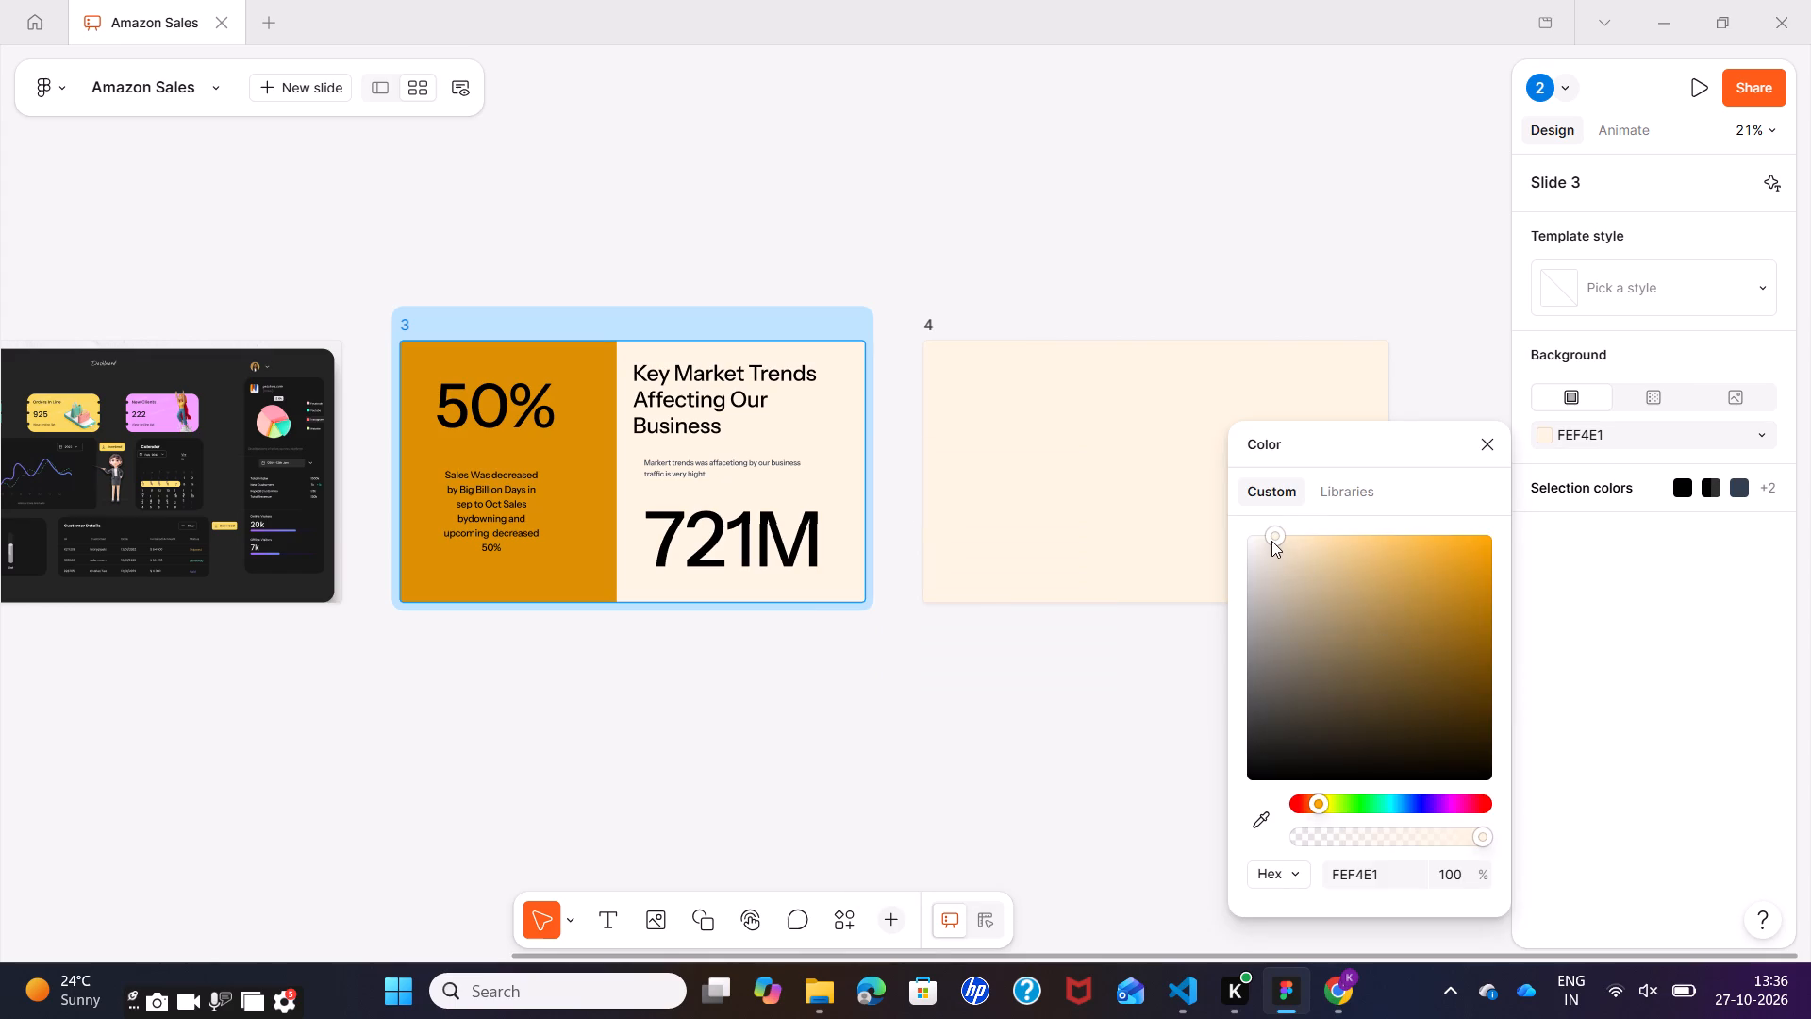
drag(1269, 539, 1273, 643)
click(1056, 770)
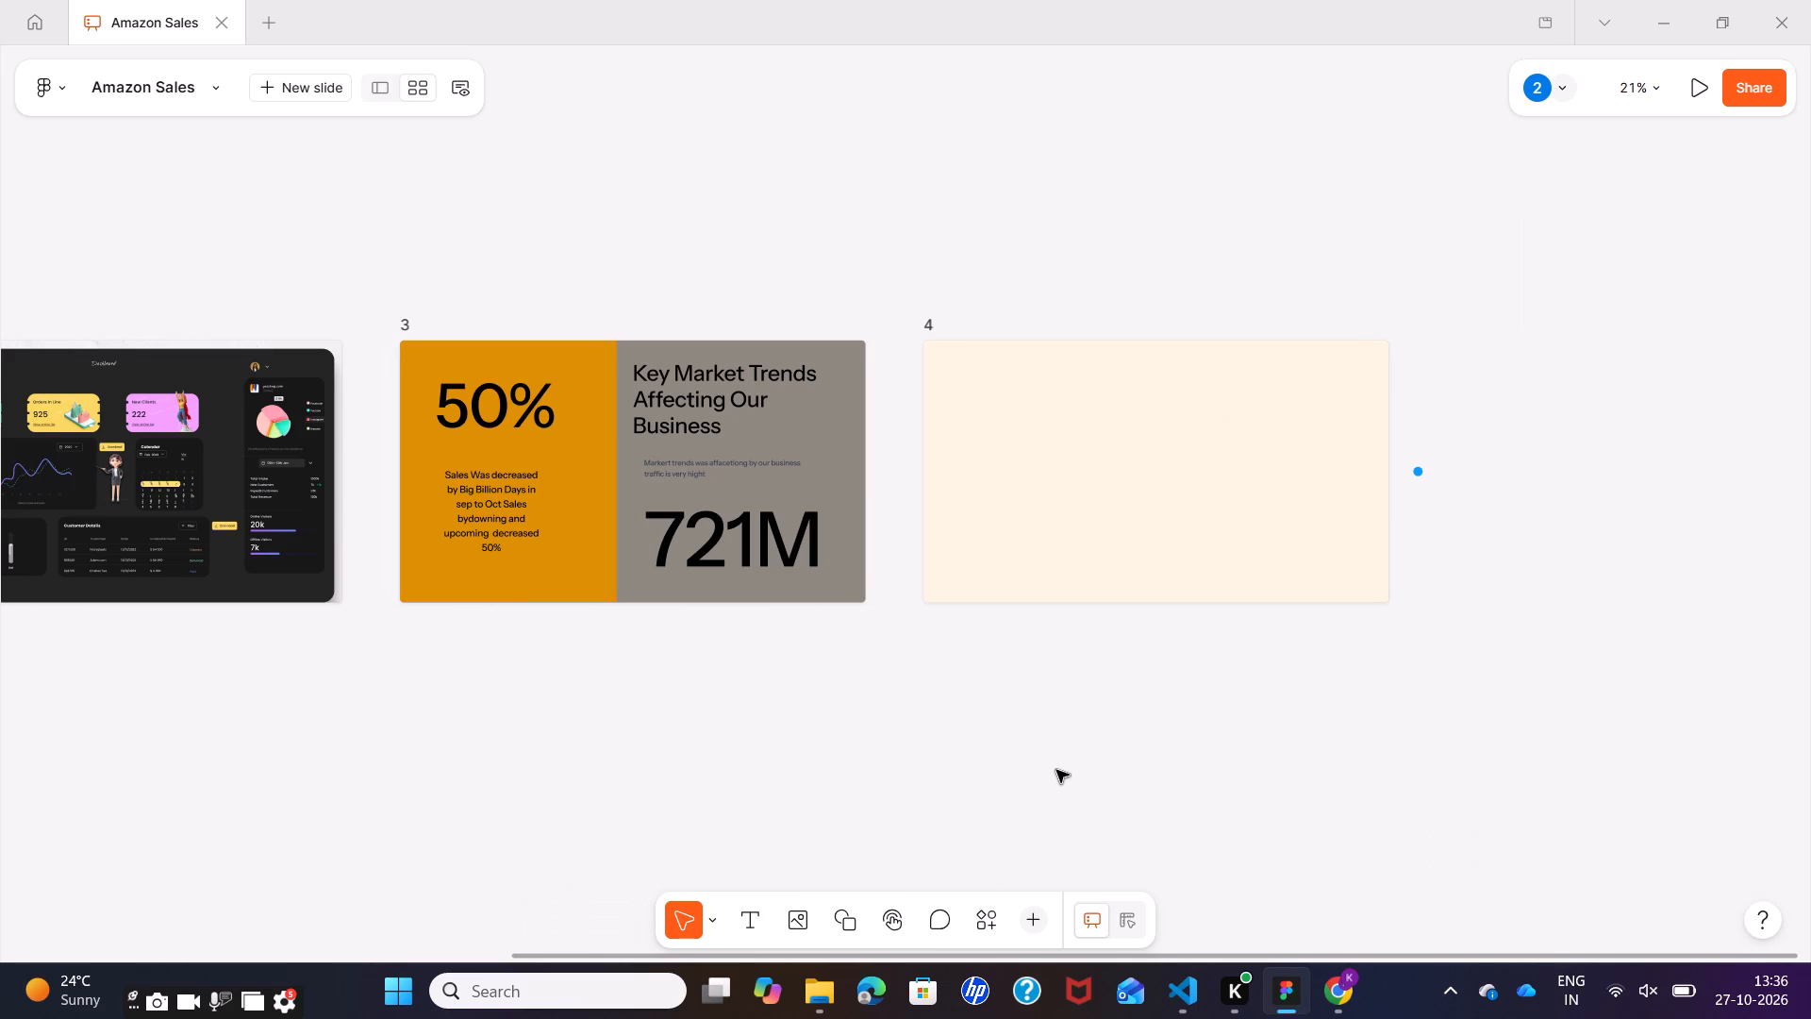
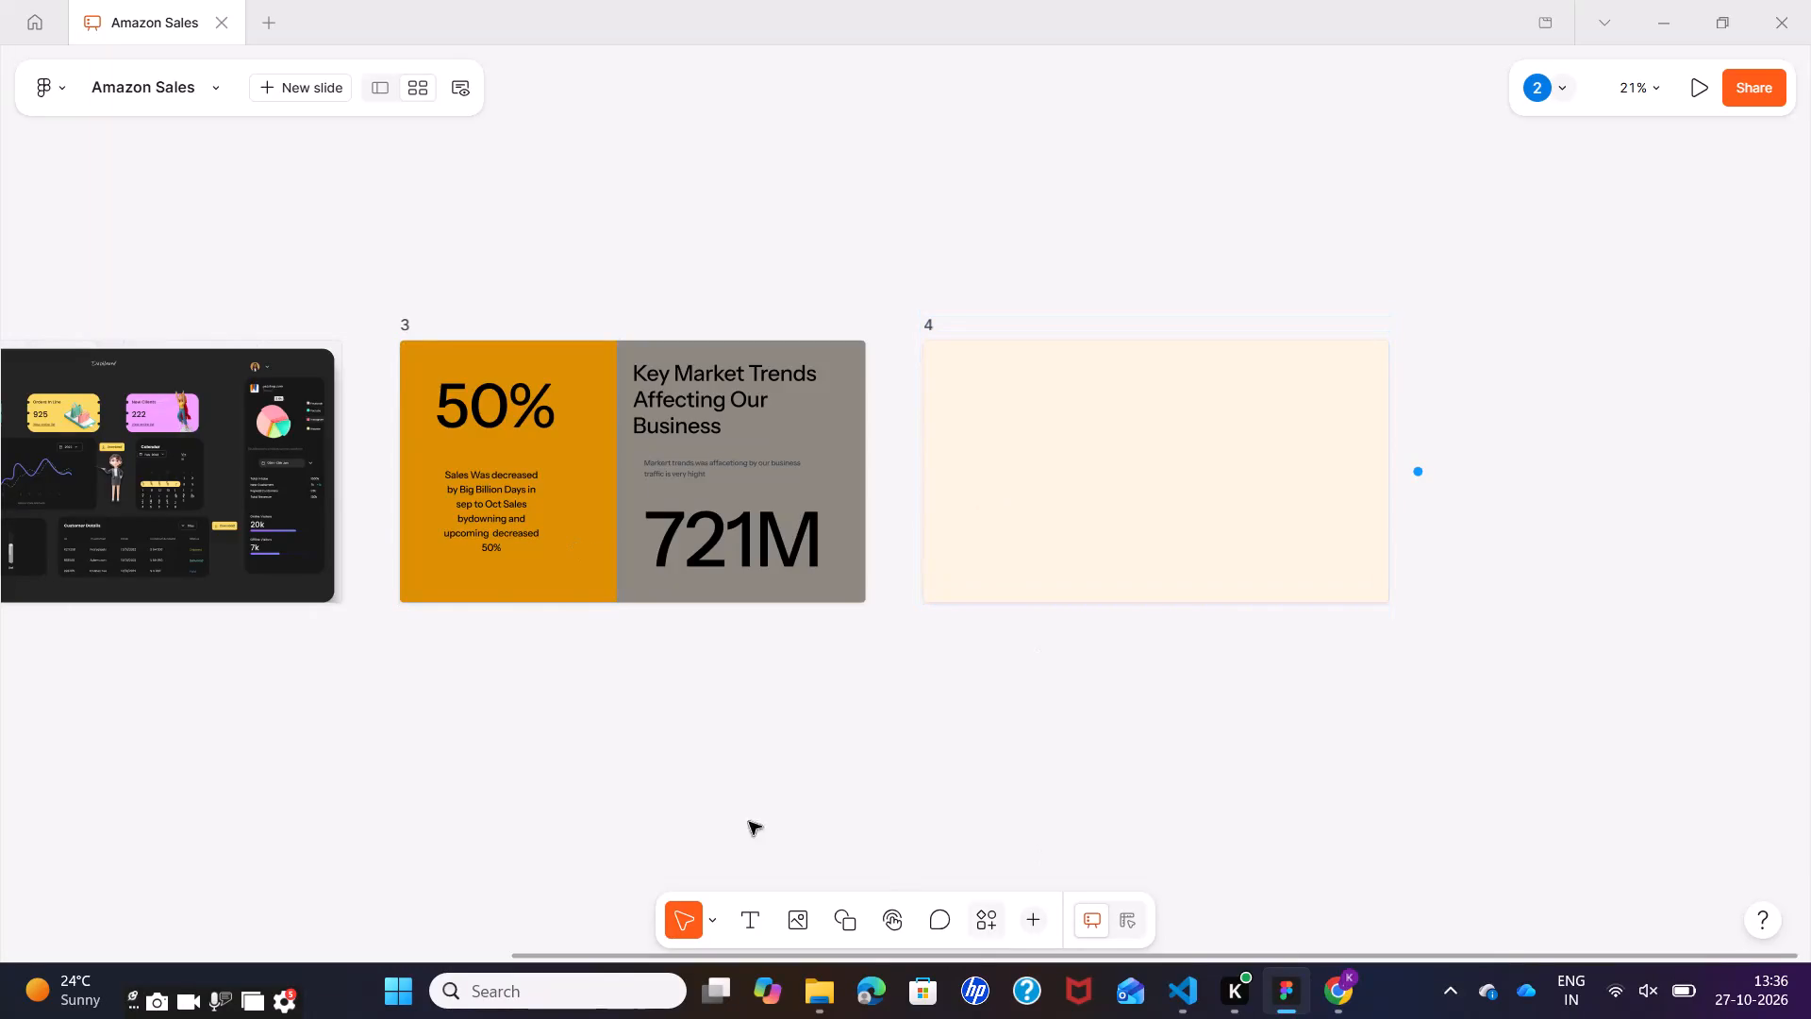
Add the "Sales Target Achieved Detail Review" slide from the Data Visual Report template to the end of the deck.
scroll(488, 765, right, 2)
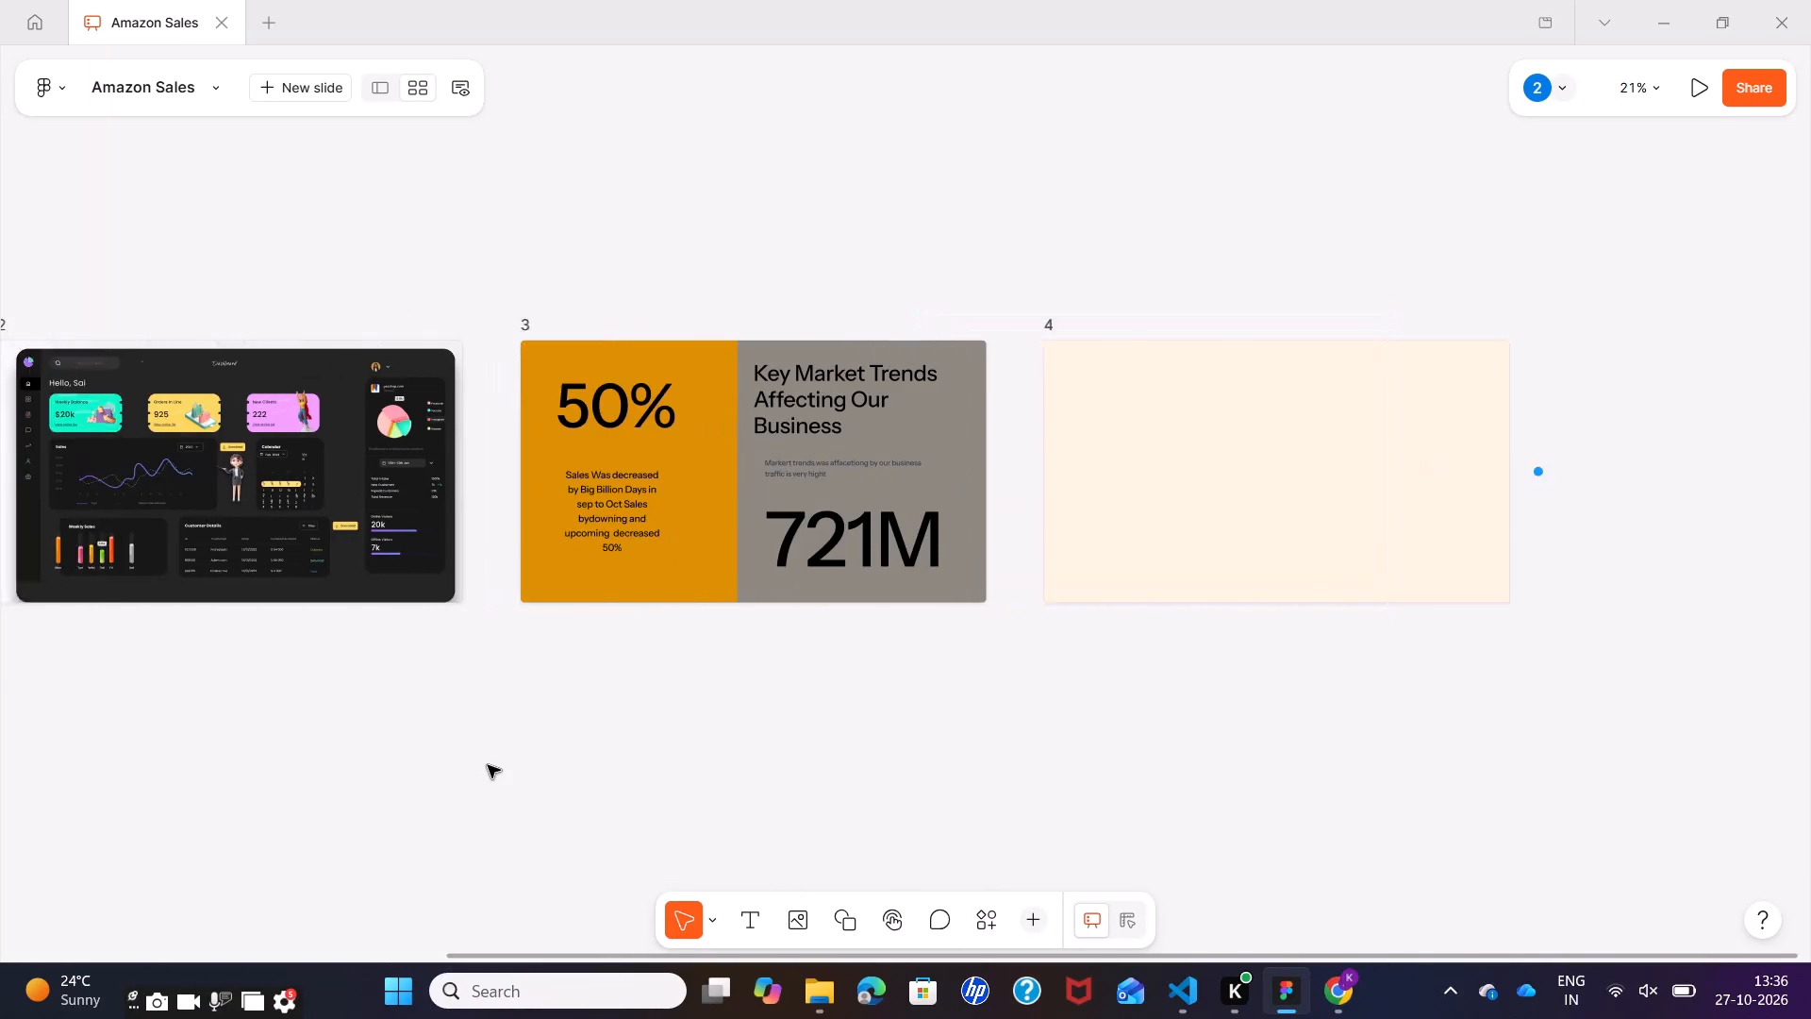
scroll(488, 765, right, 6)
scroll(488, 765, left, 7)
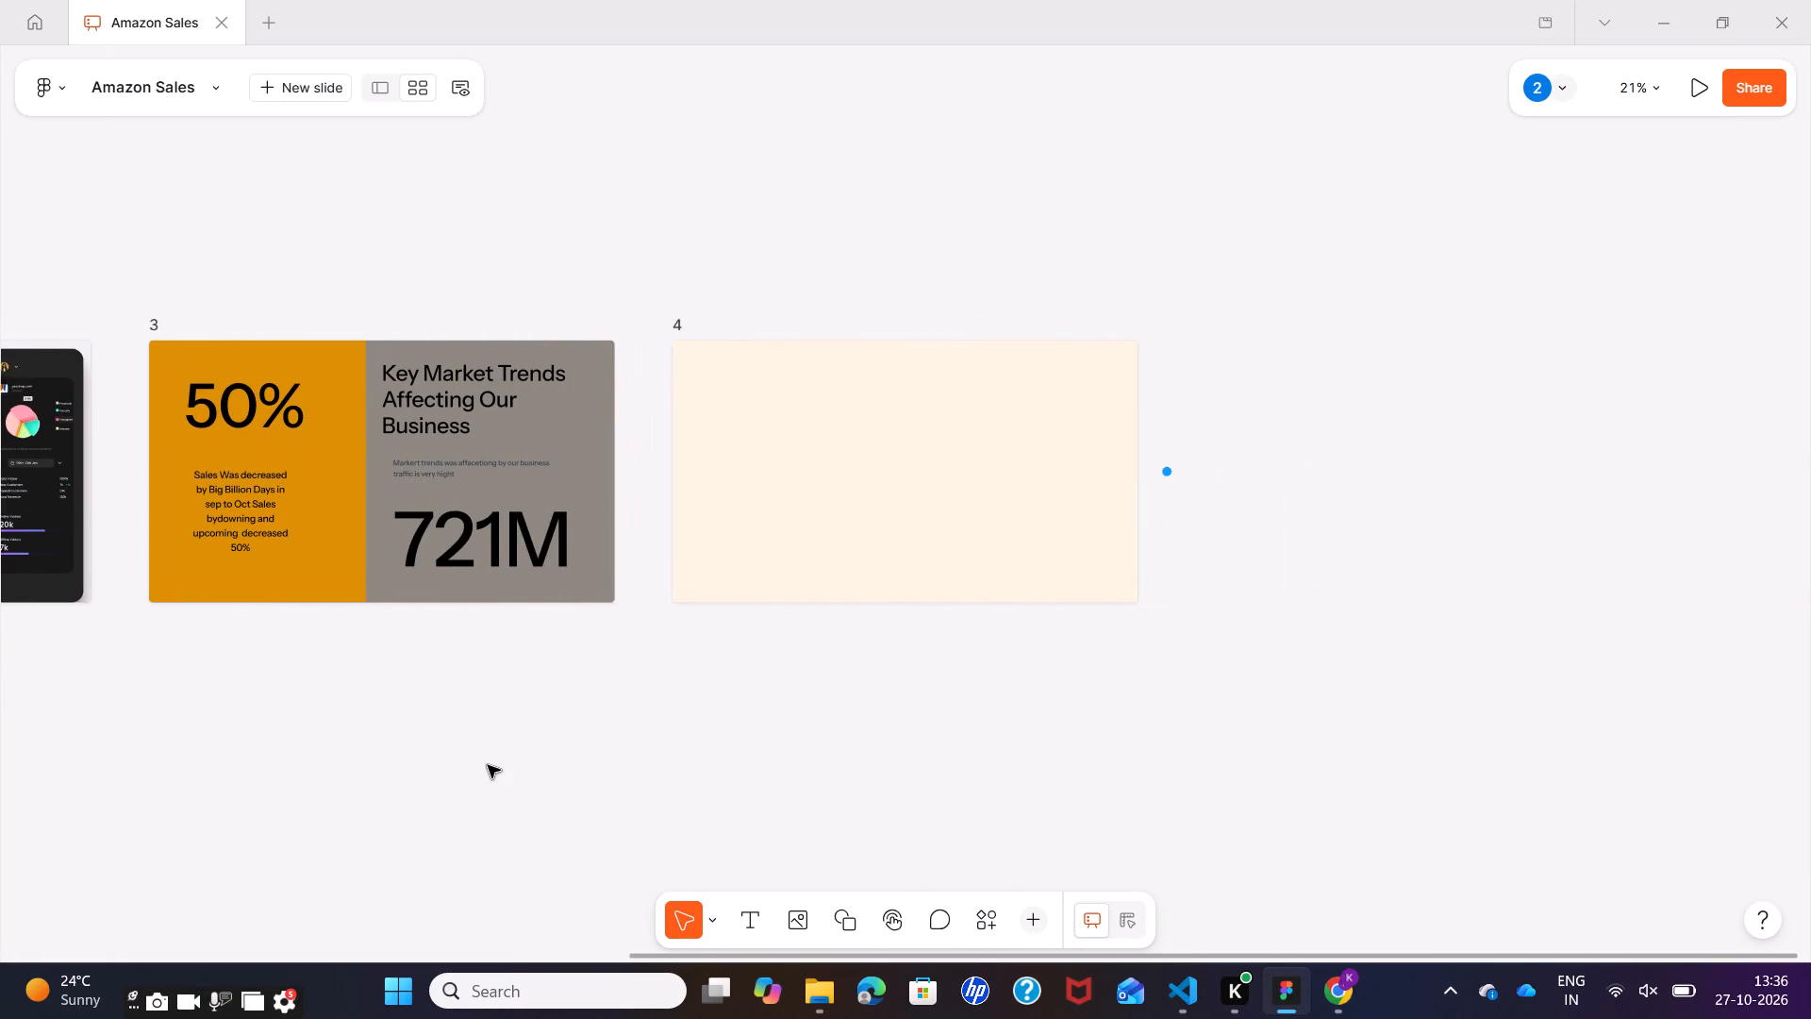
click(301, 90)
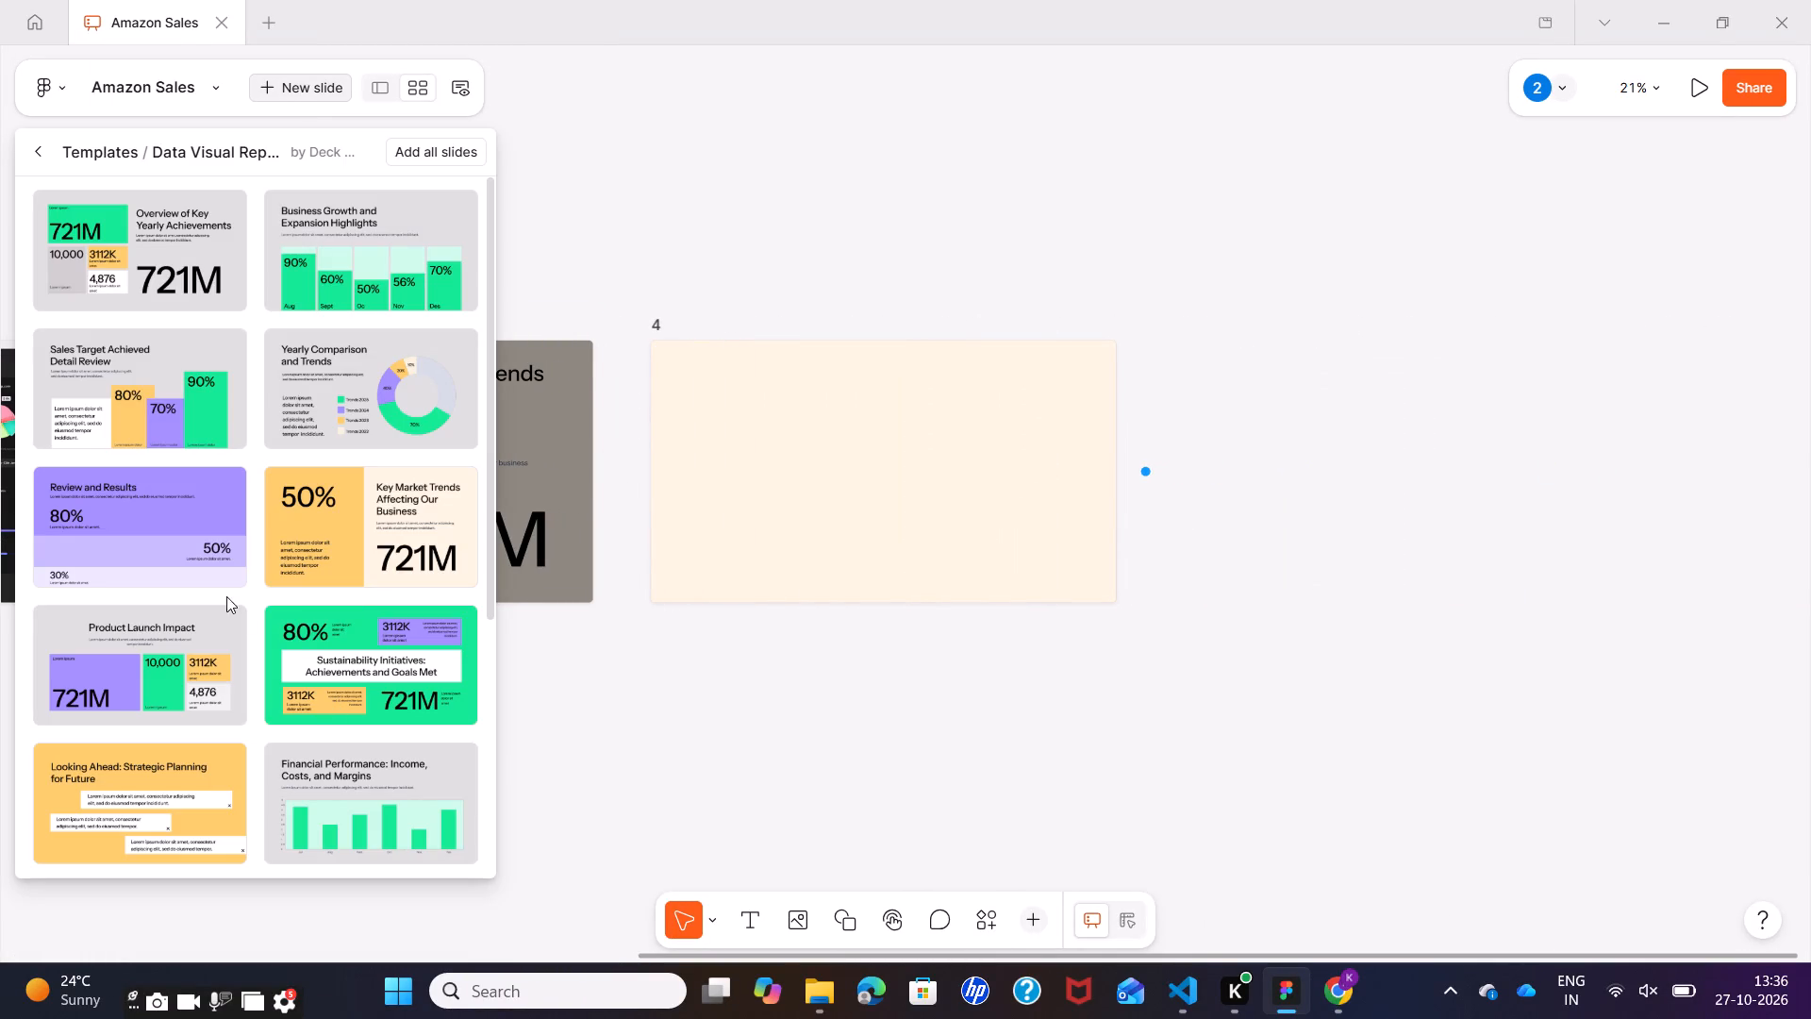
click(176, 414)
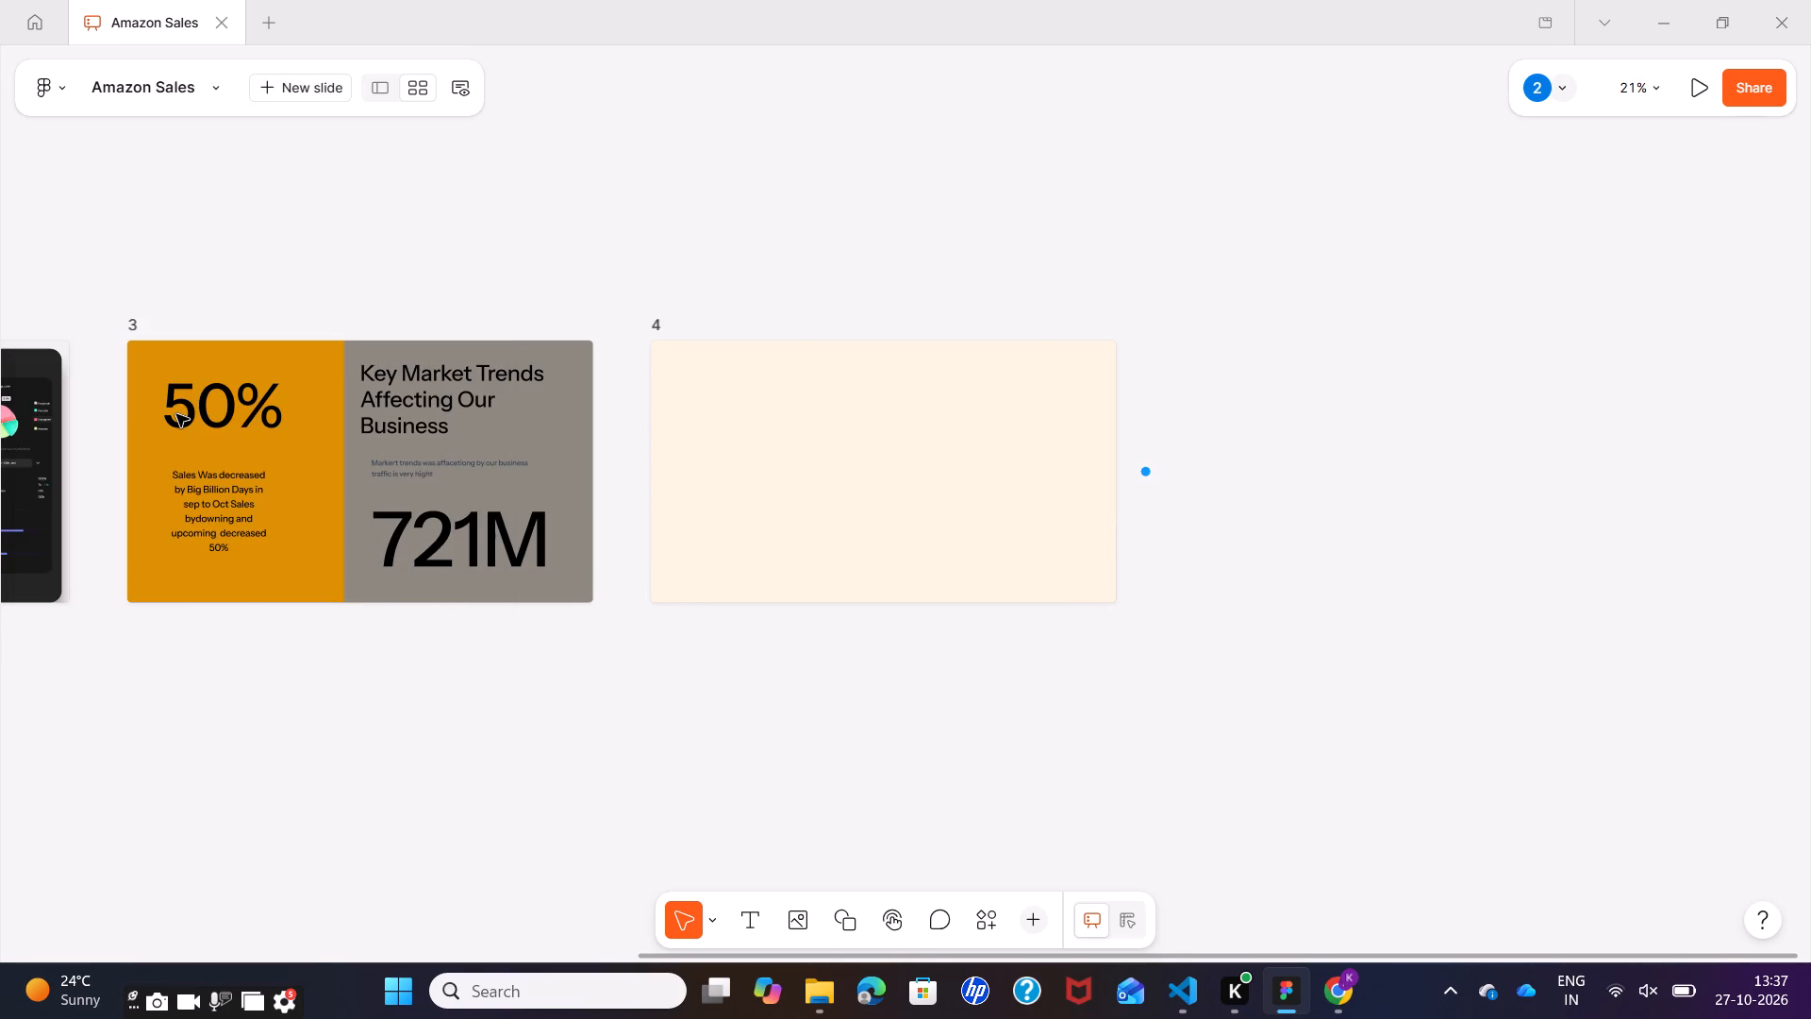
Delete the blank cream-coloured slide 4.
click(330, 516)
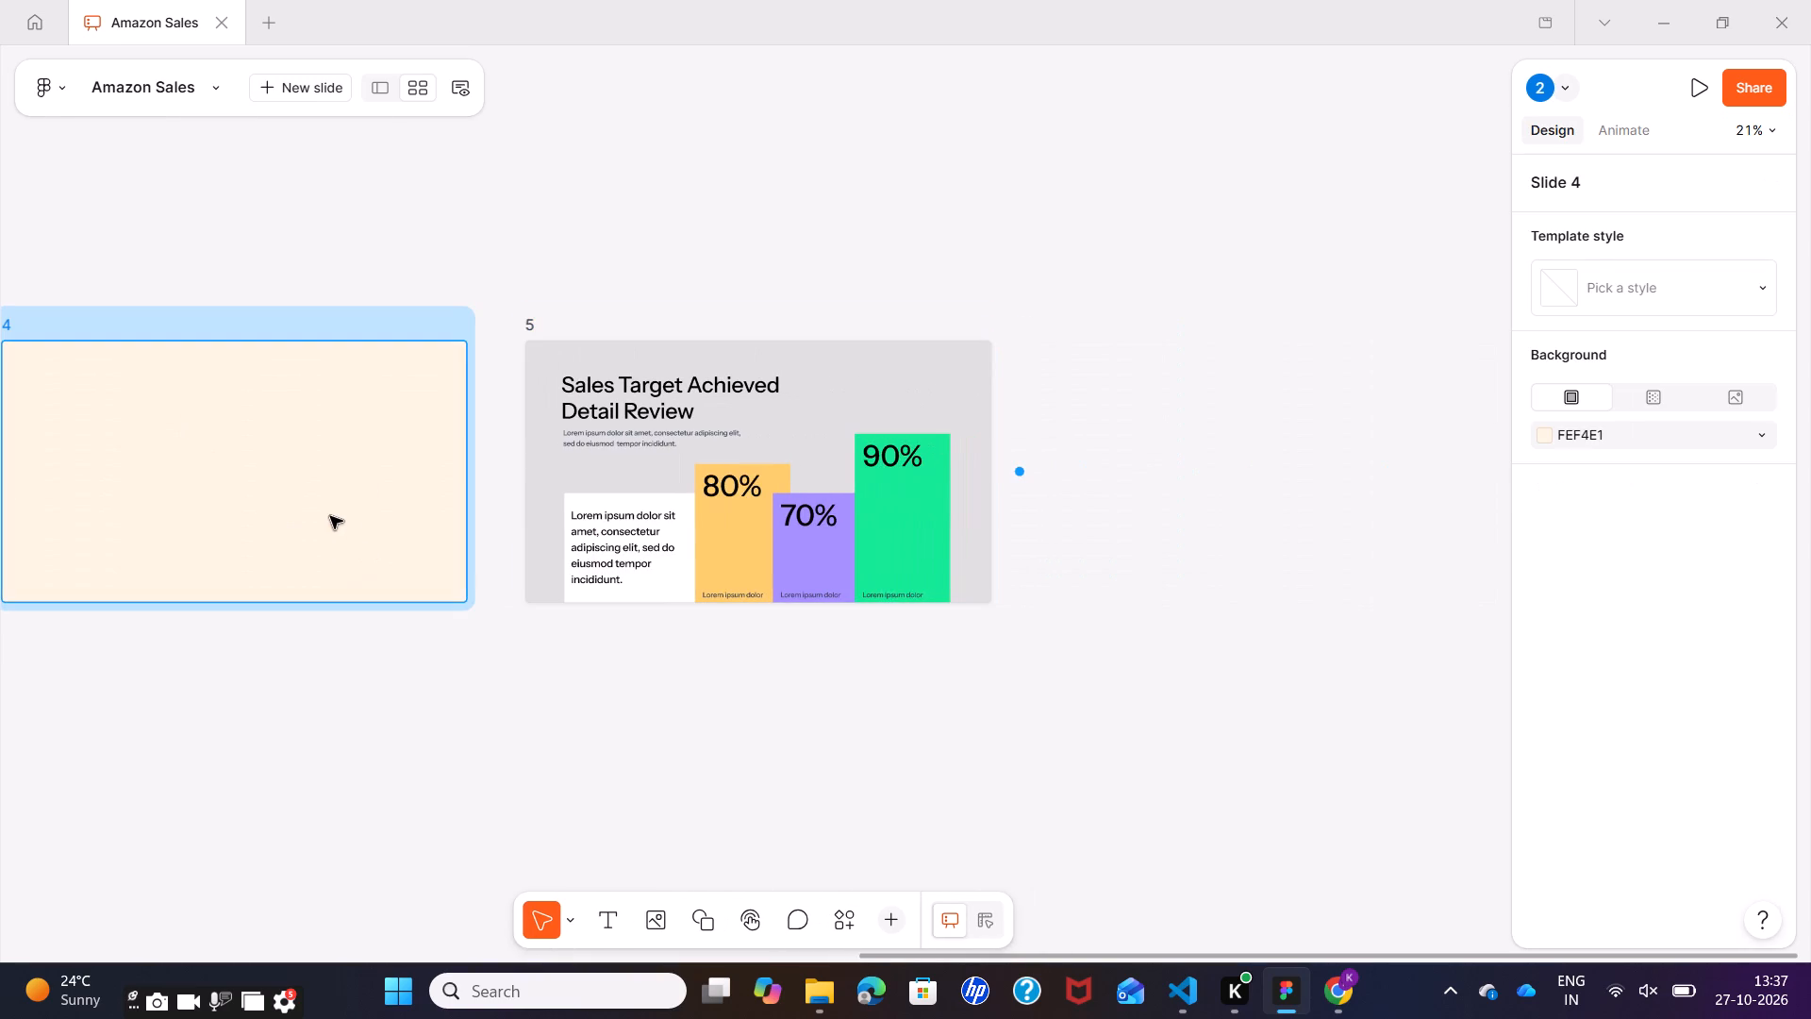
right_click(330, 516)
click(374, 672)
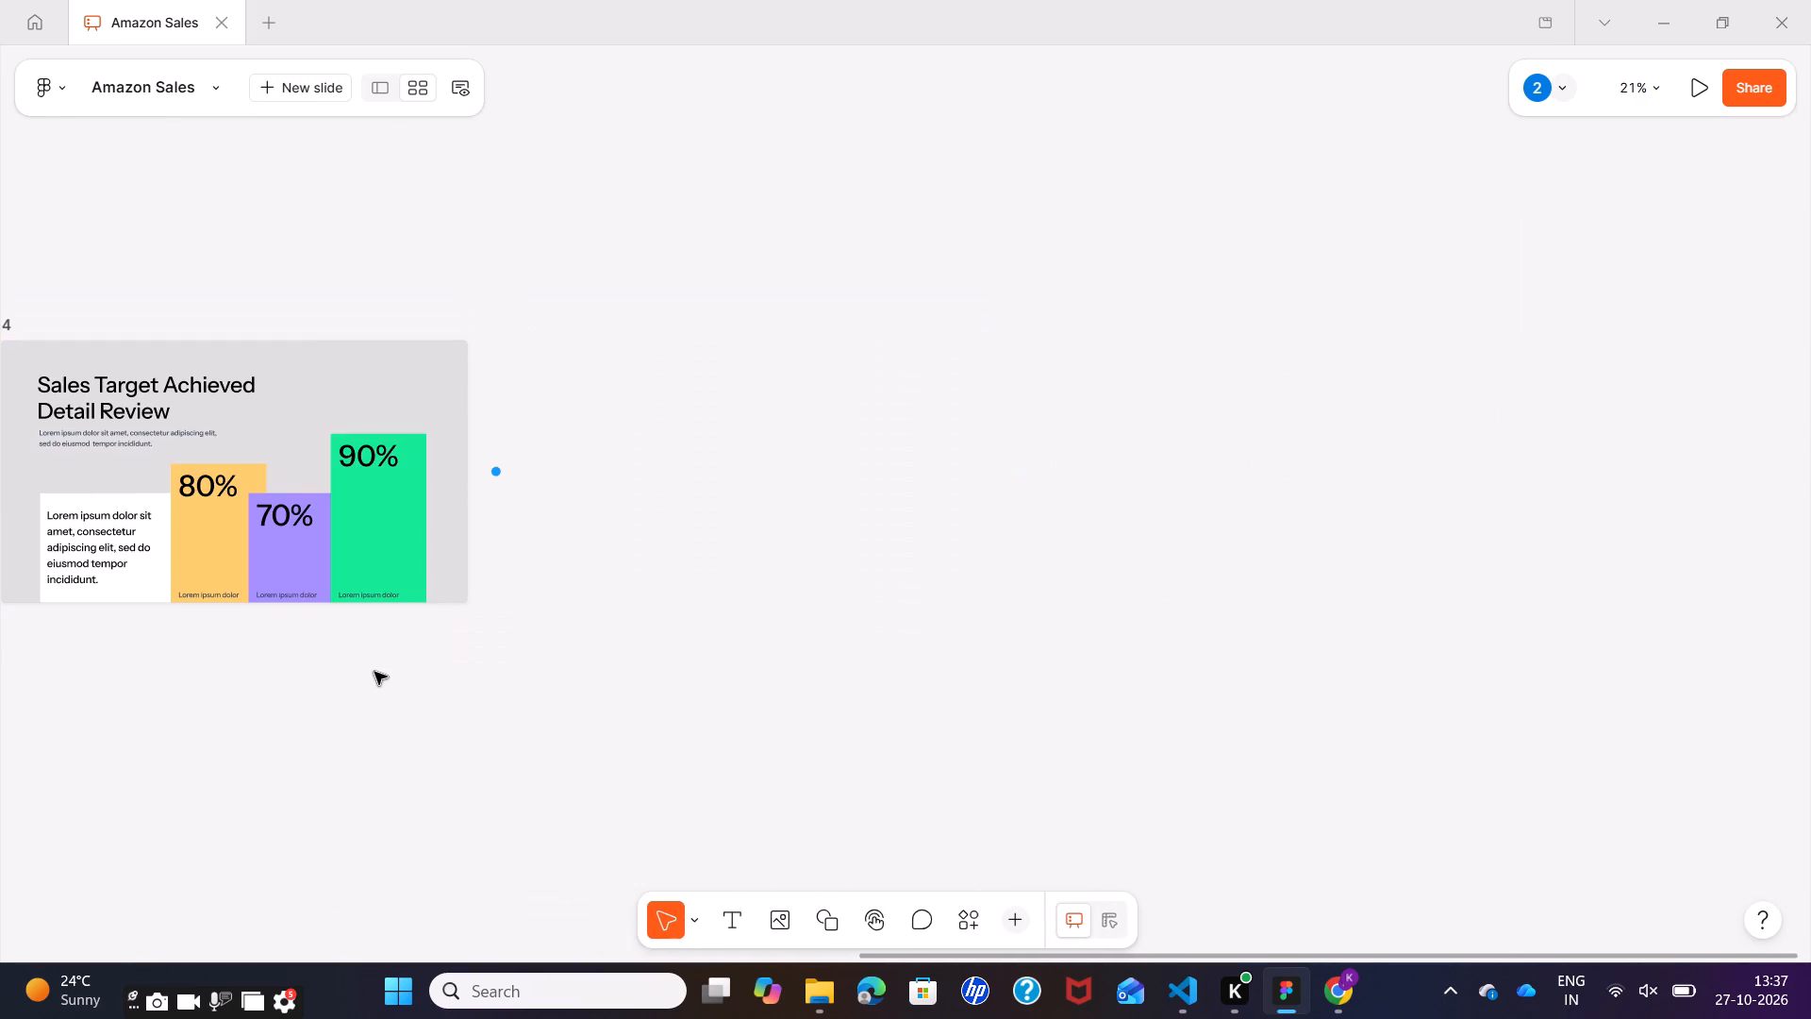
Delete the placeholder text under the "Sales Target Achieved Detail Review" heading on slide 4.
scroll(238, 629, right, 3)
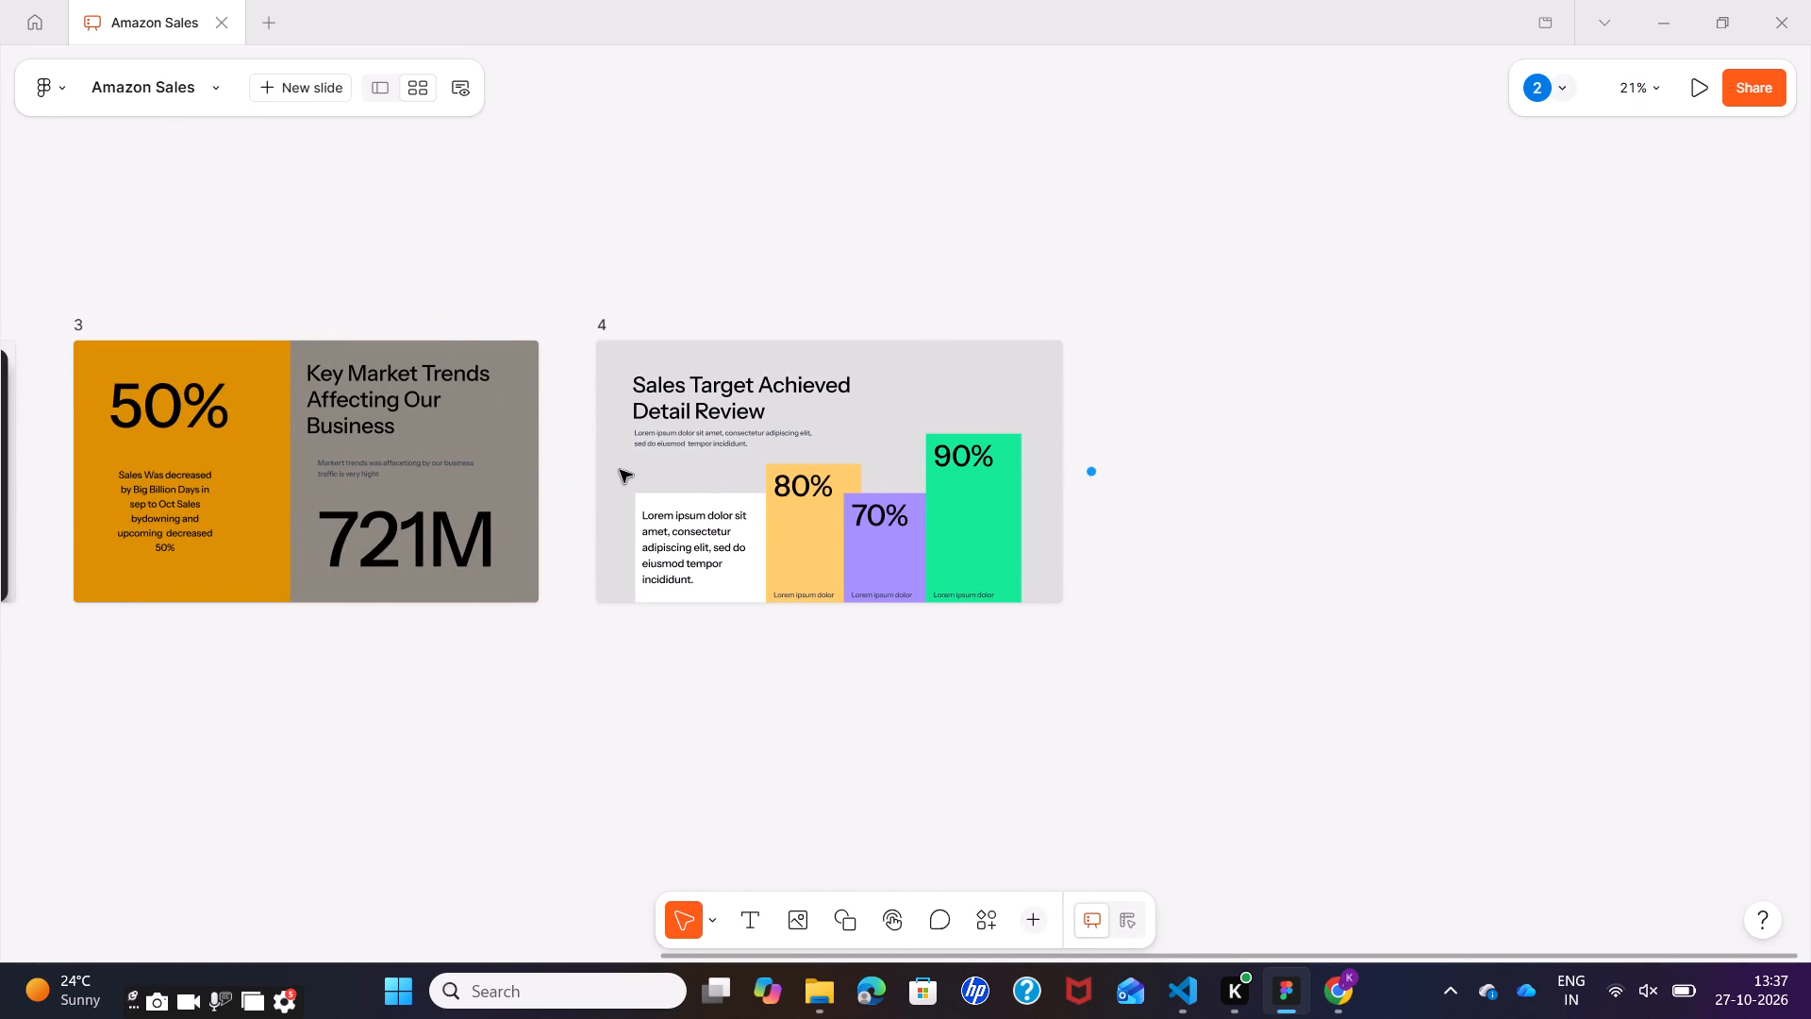
click(667, 436)
key(BackSpace)
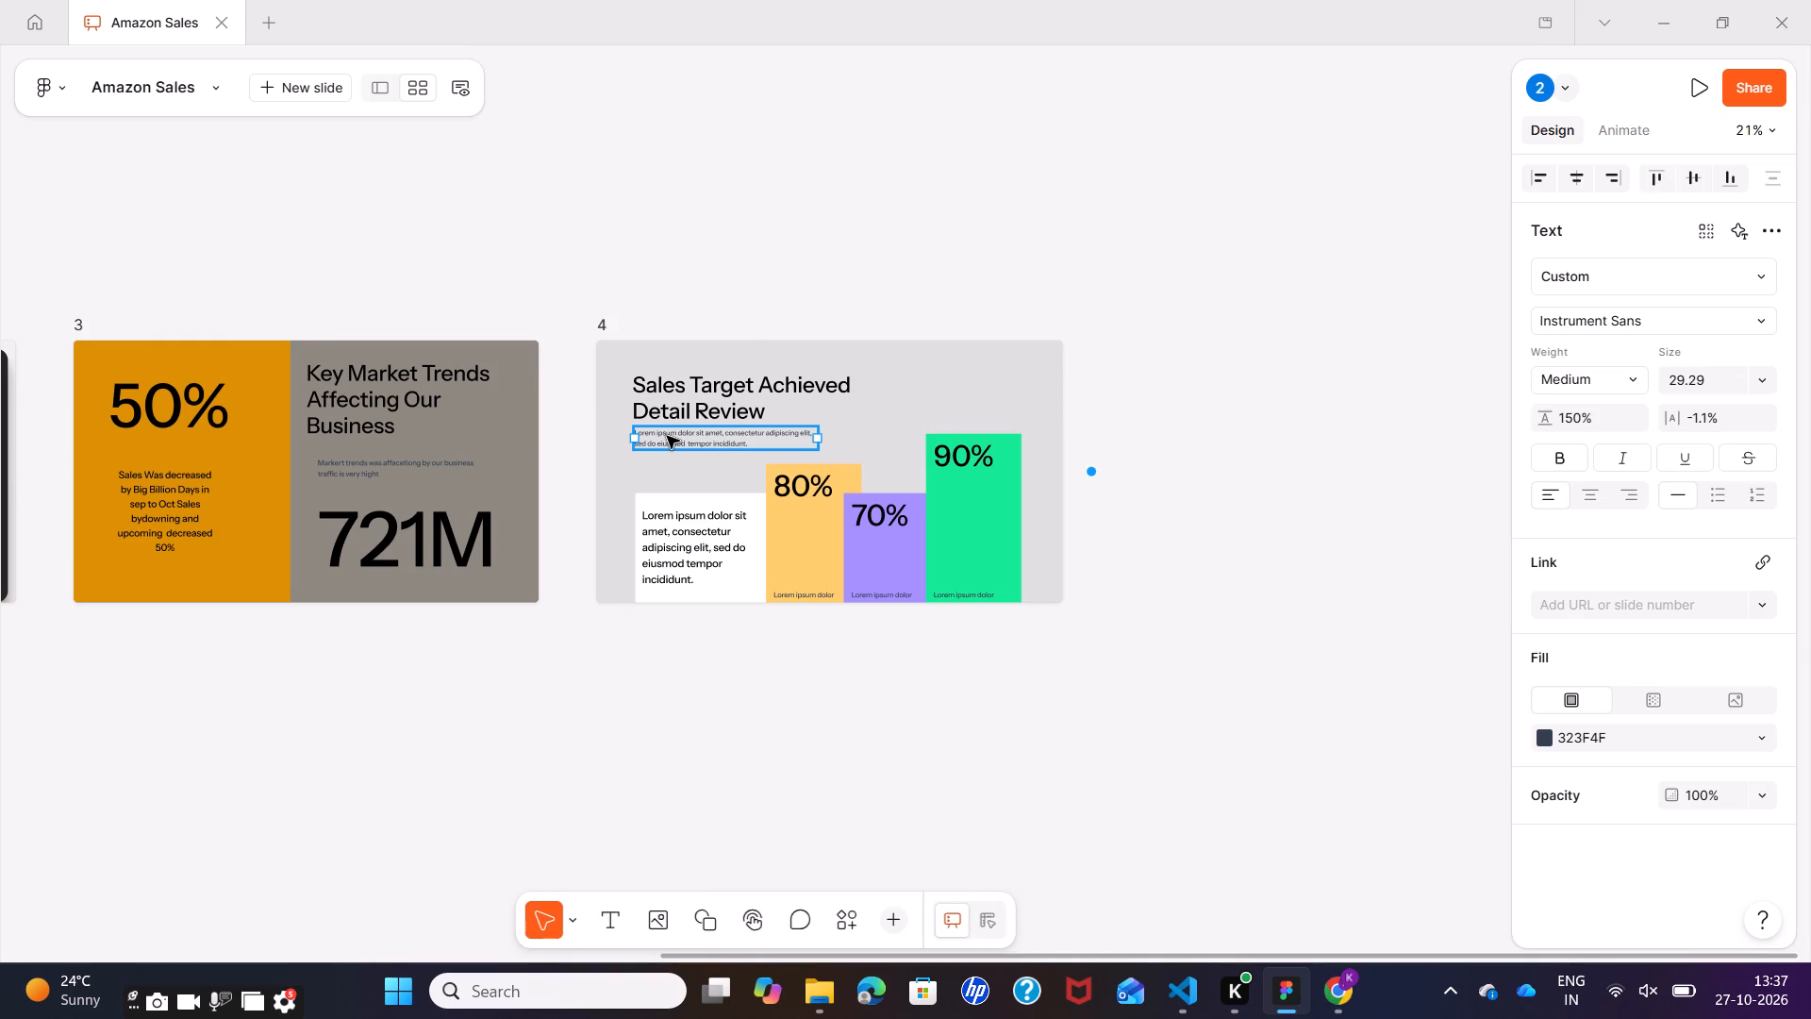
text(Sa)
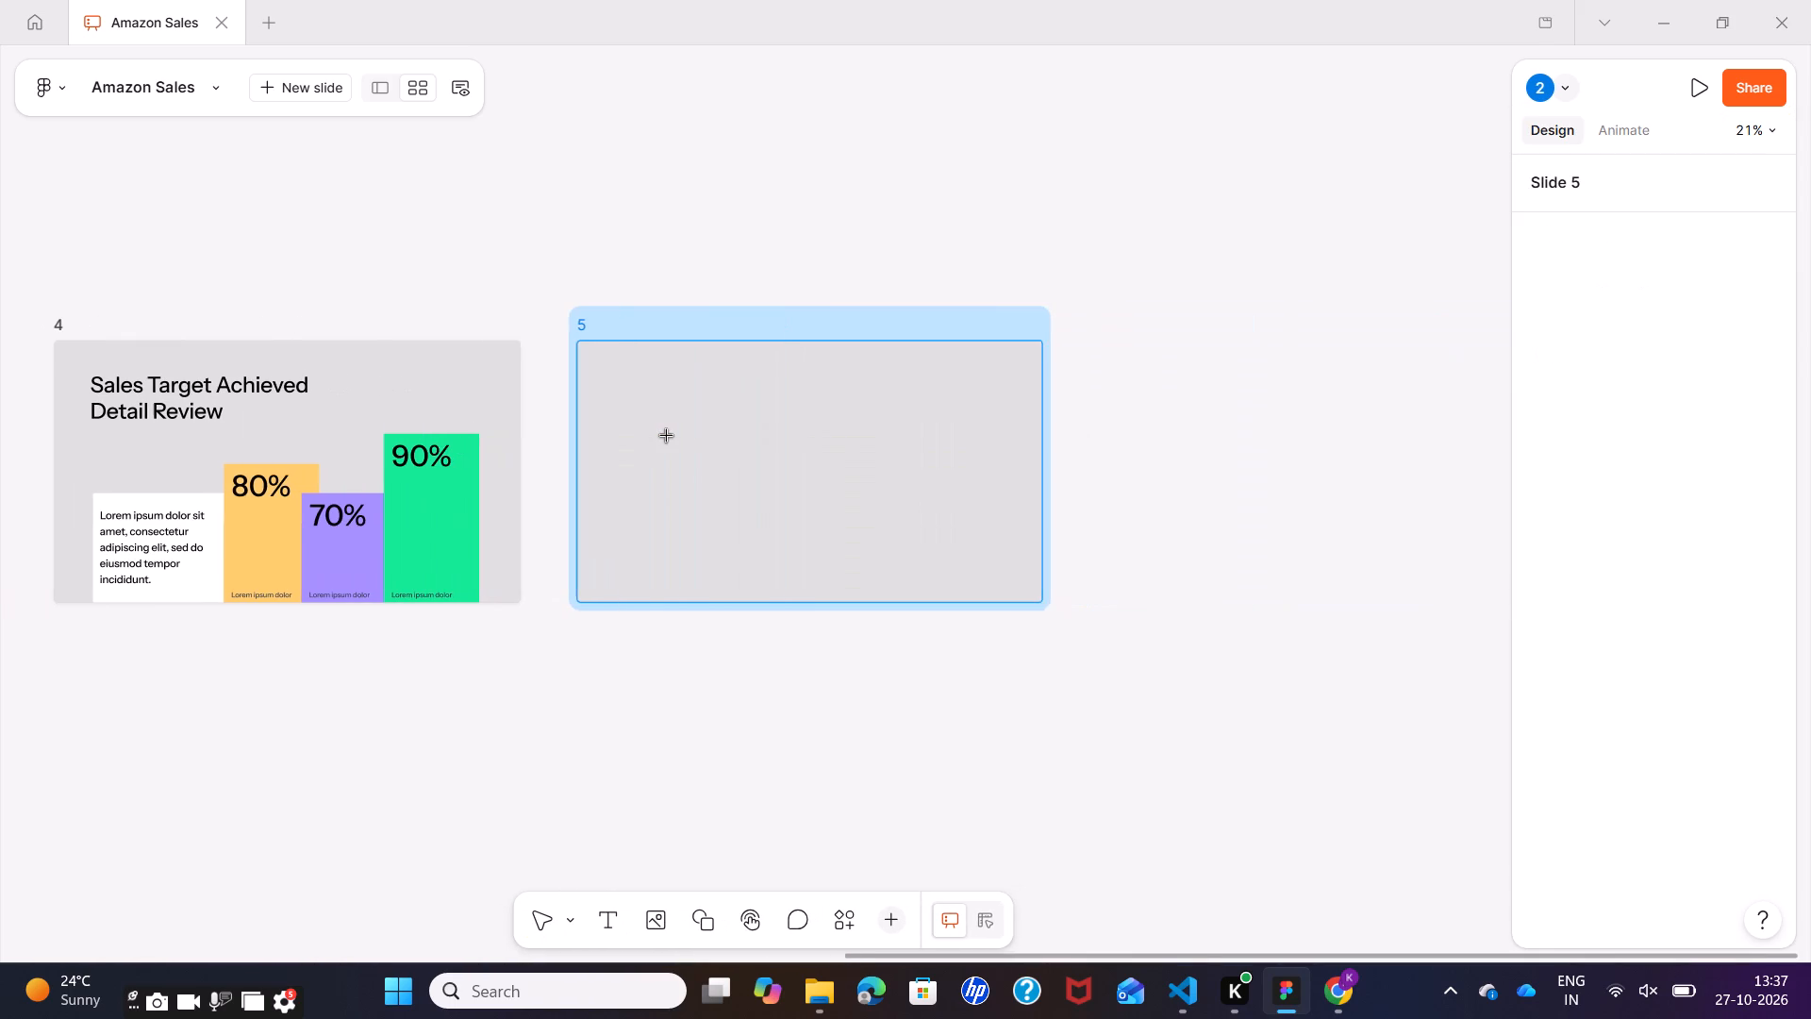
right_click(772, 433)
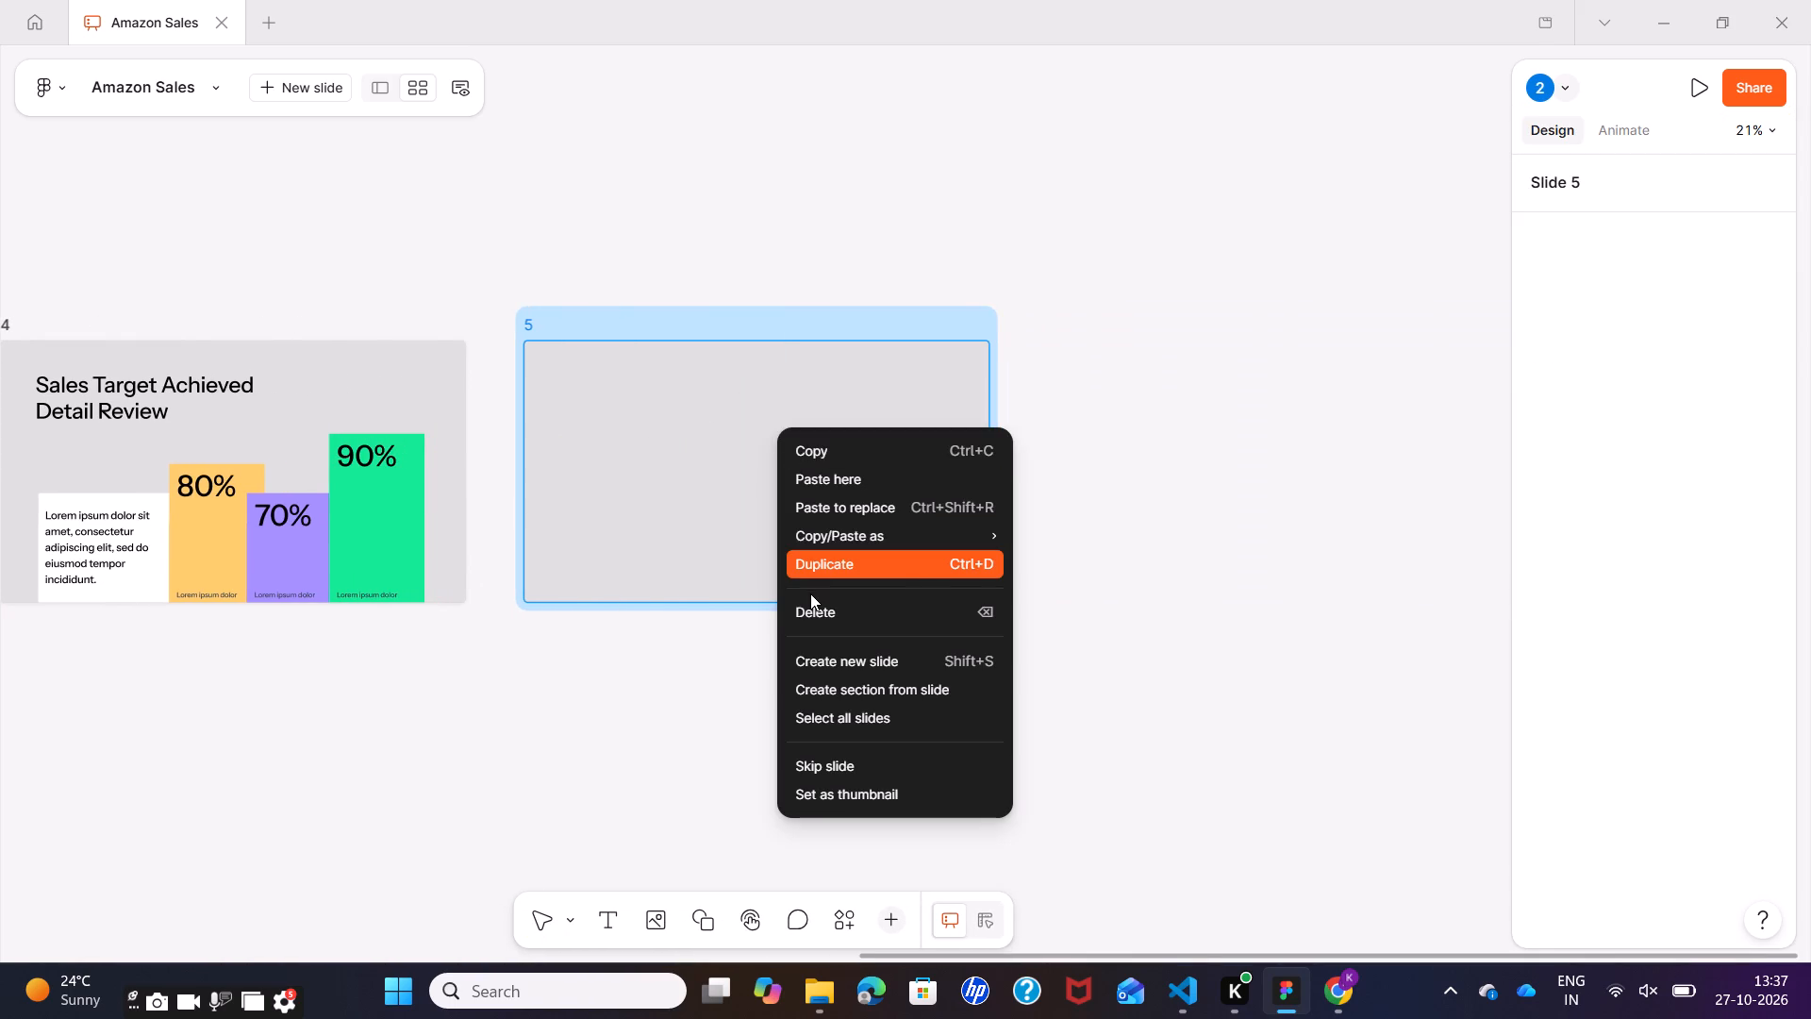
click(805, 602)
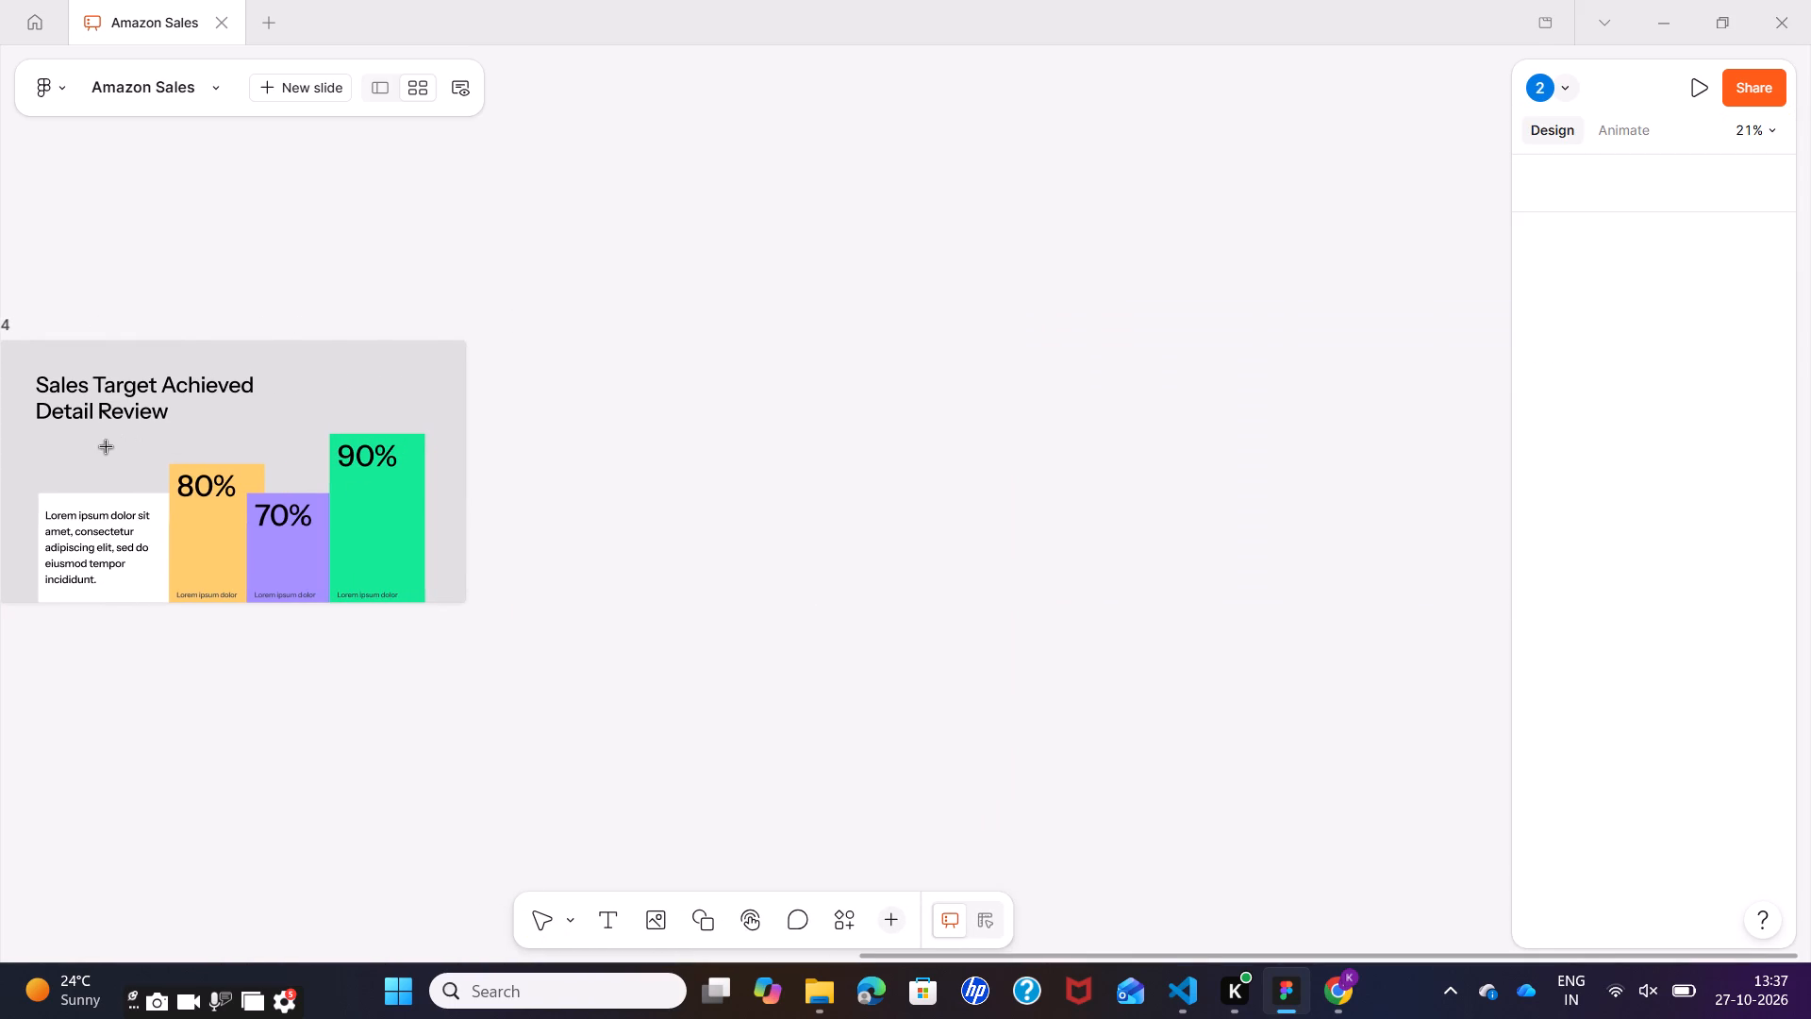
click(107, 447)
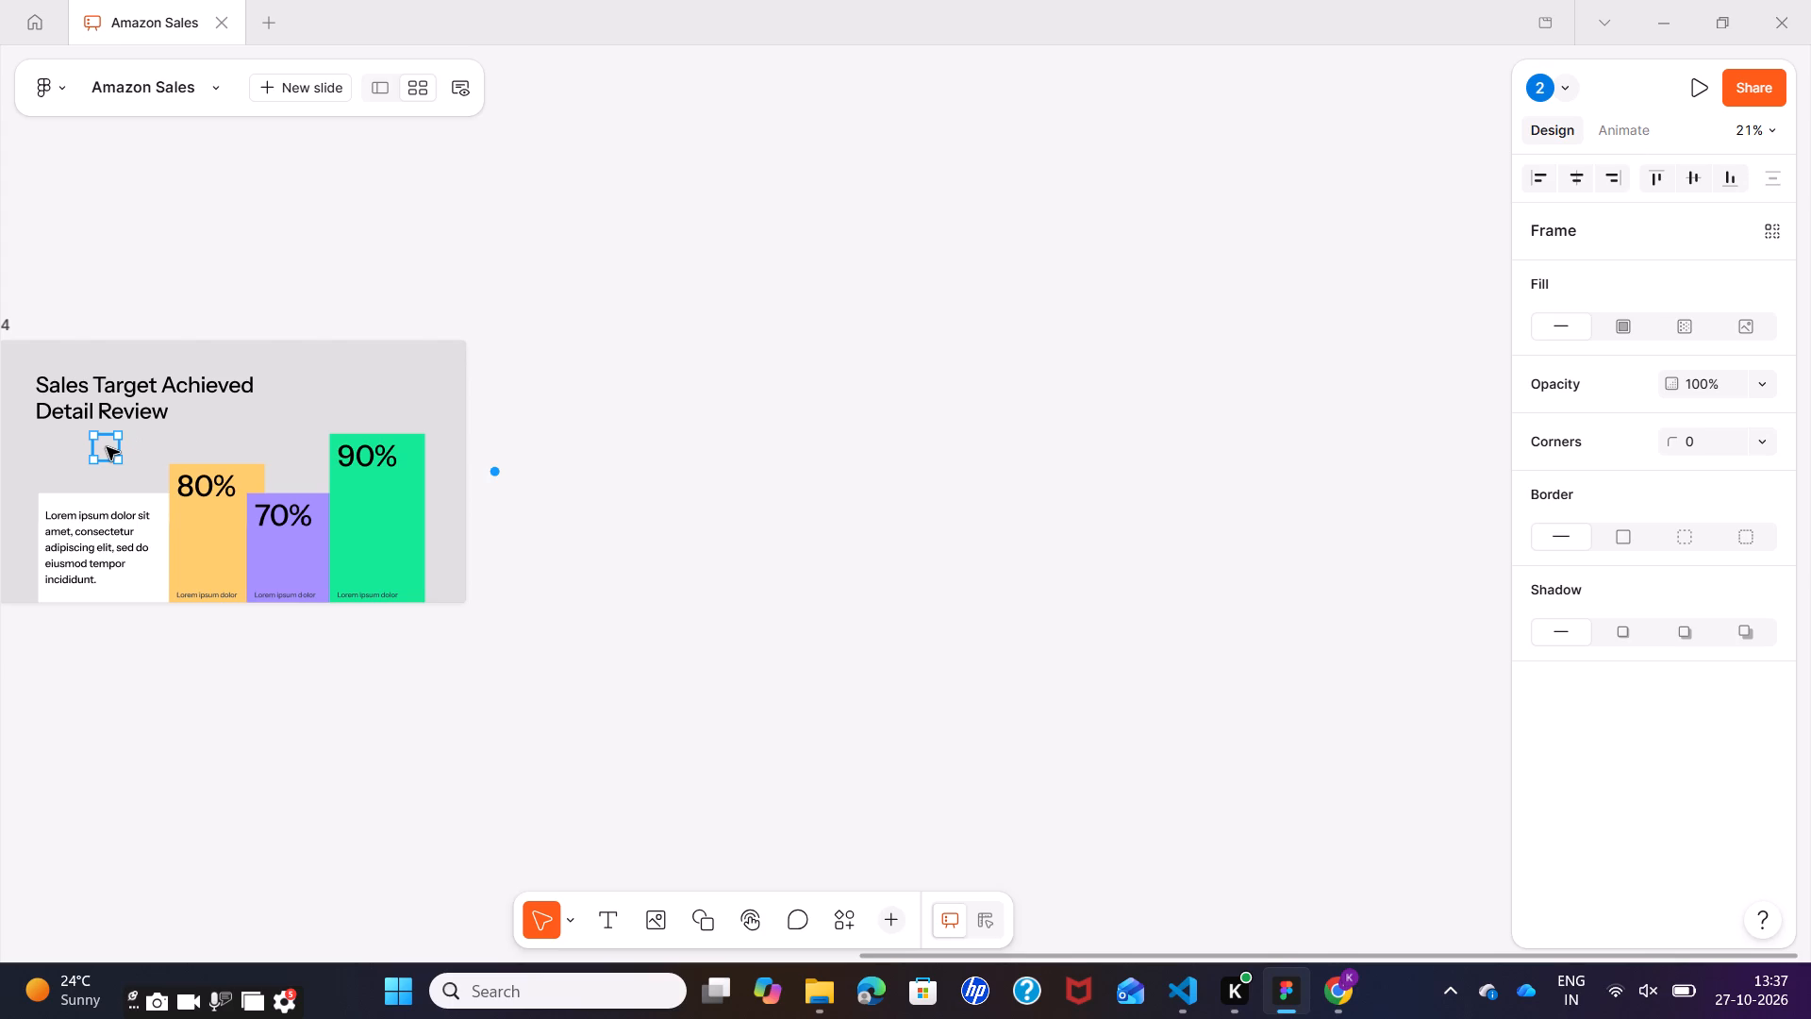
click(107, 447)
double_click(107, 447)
Add a text box reading "Sales for Target" below the heading on slide 4.
scroll(107, 447, right, 1)
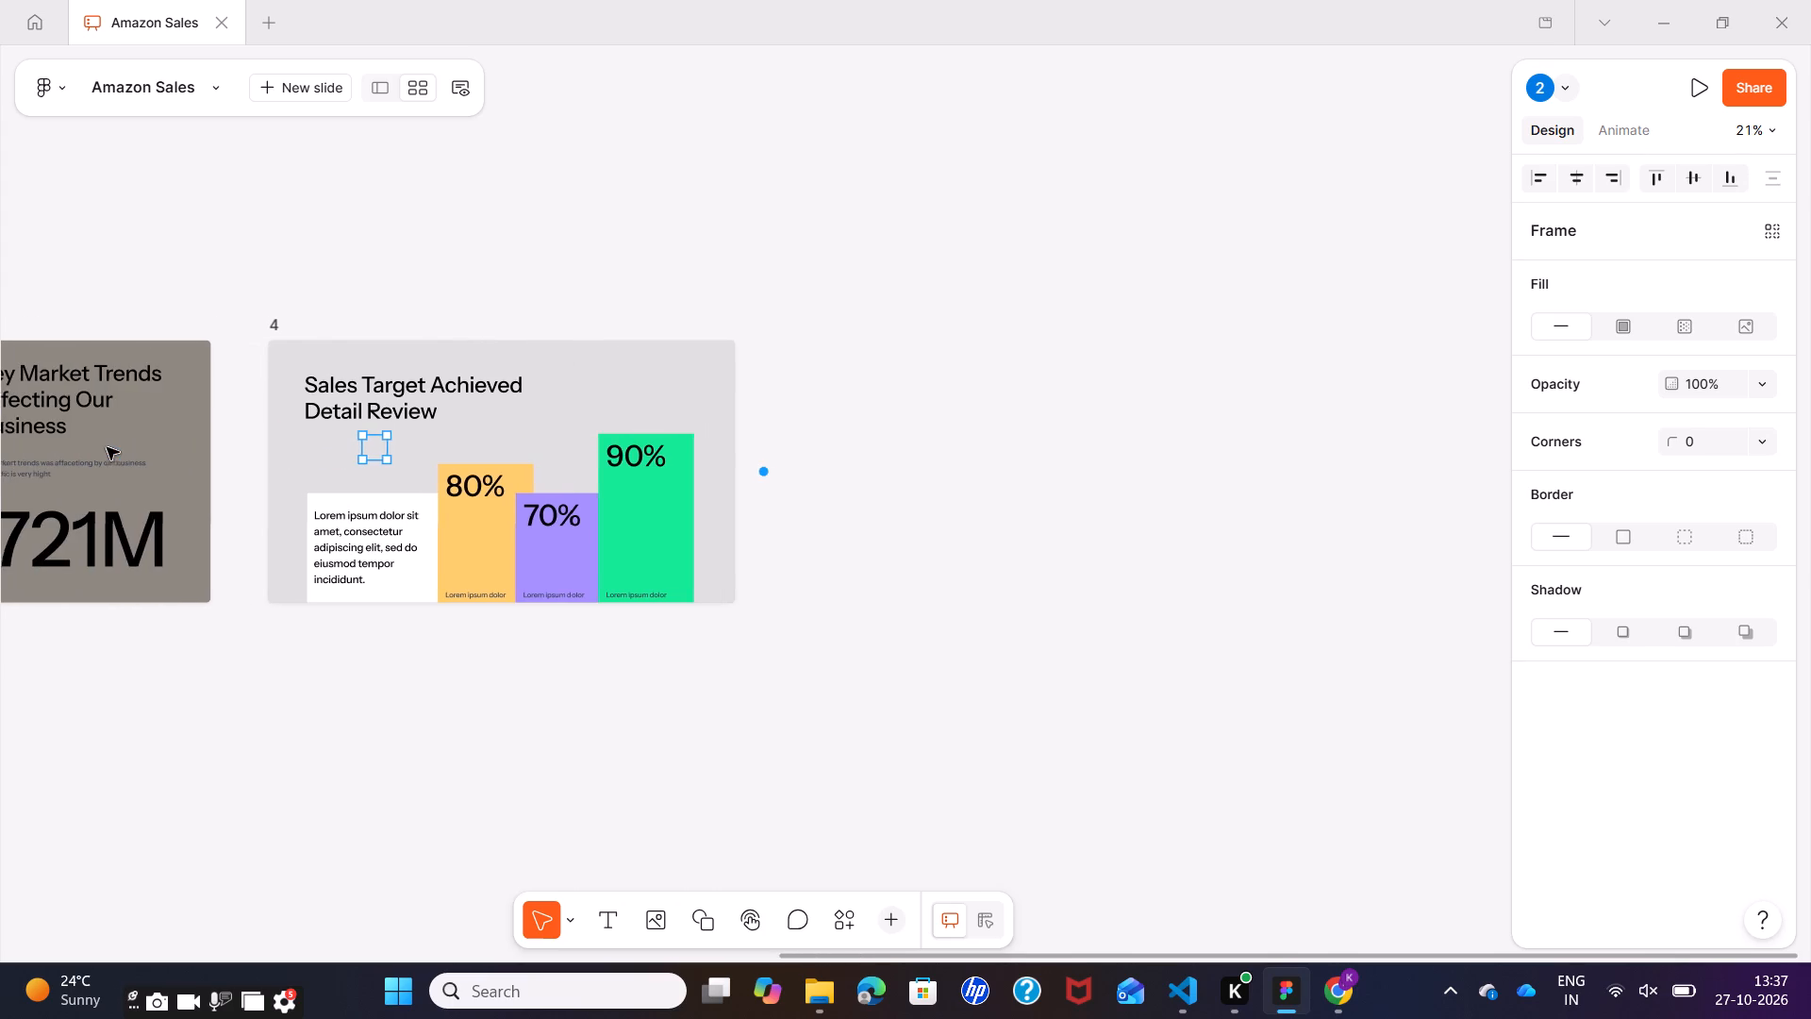
scroll(107, 447, right, 1)
click(597, 917)
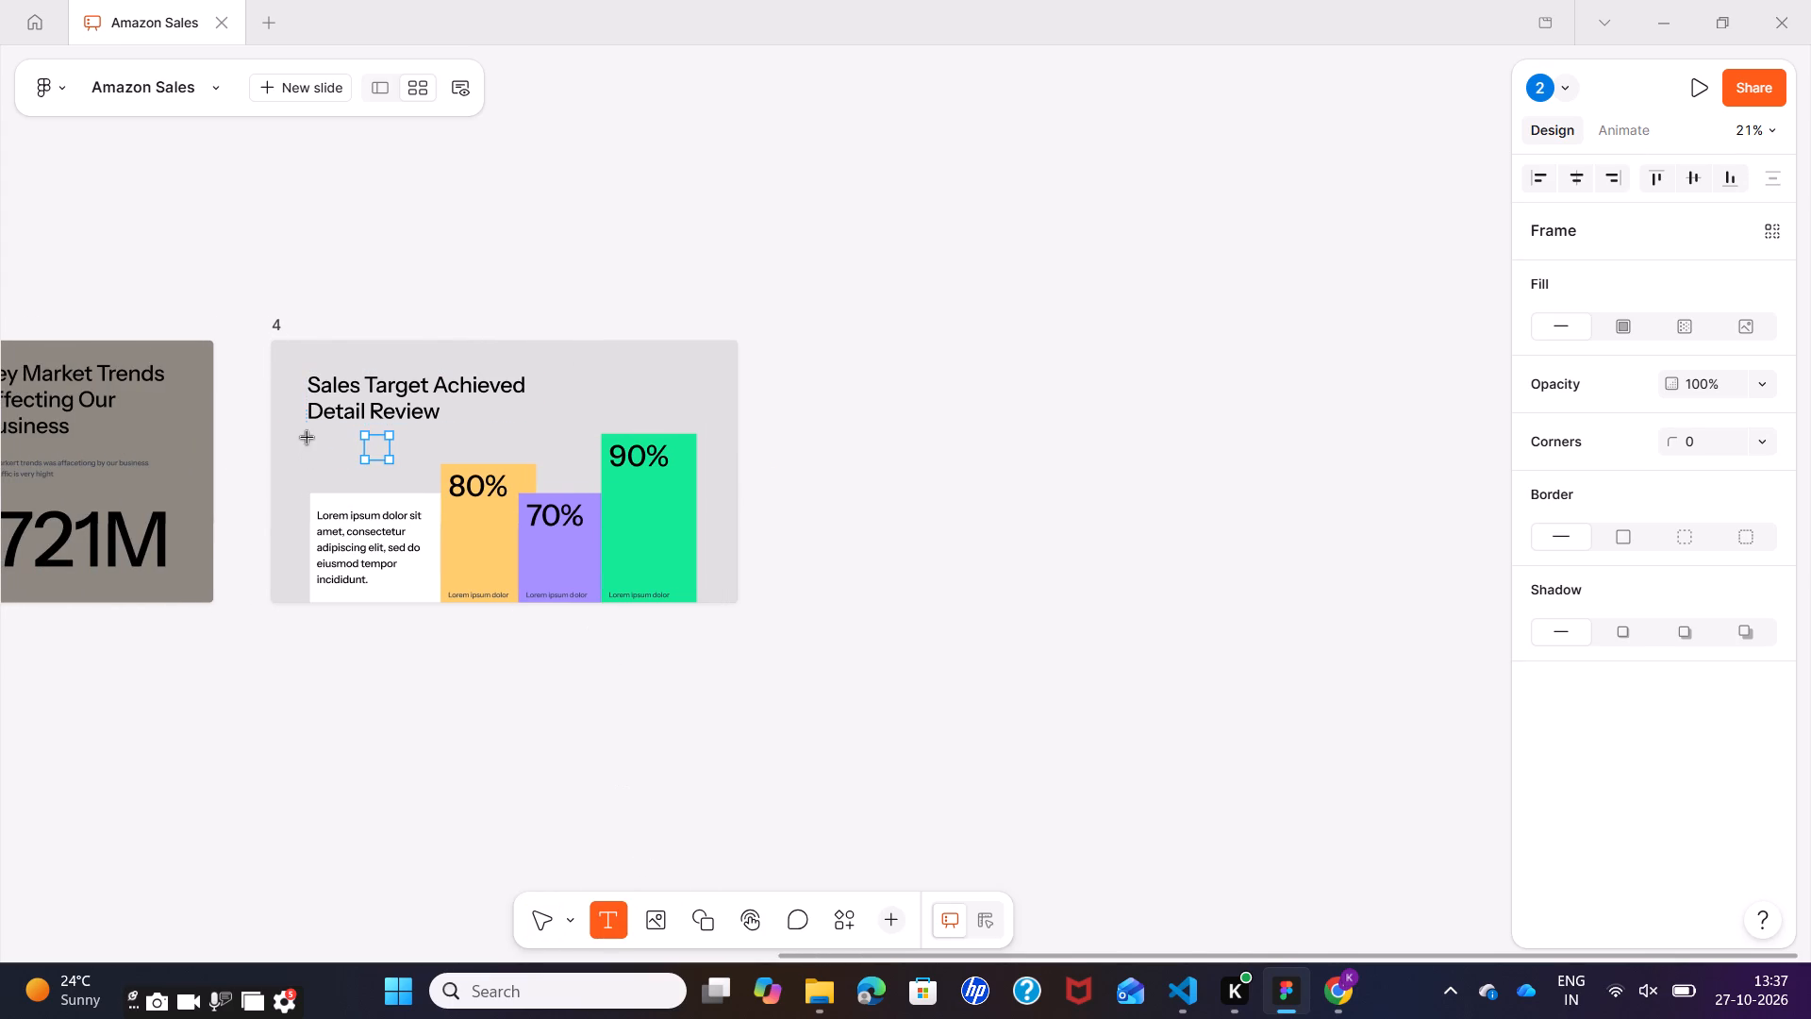
drag(307, 440, 415, 463)
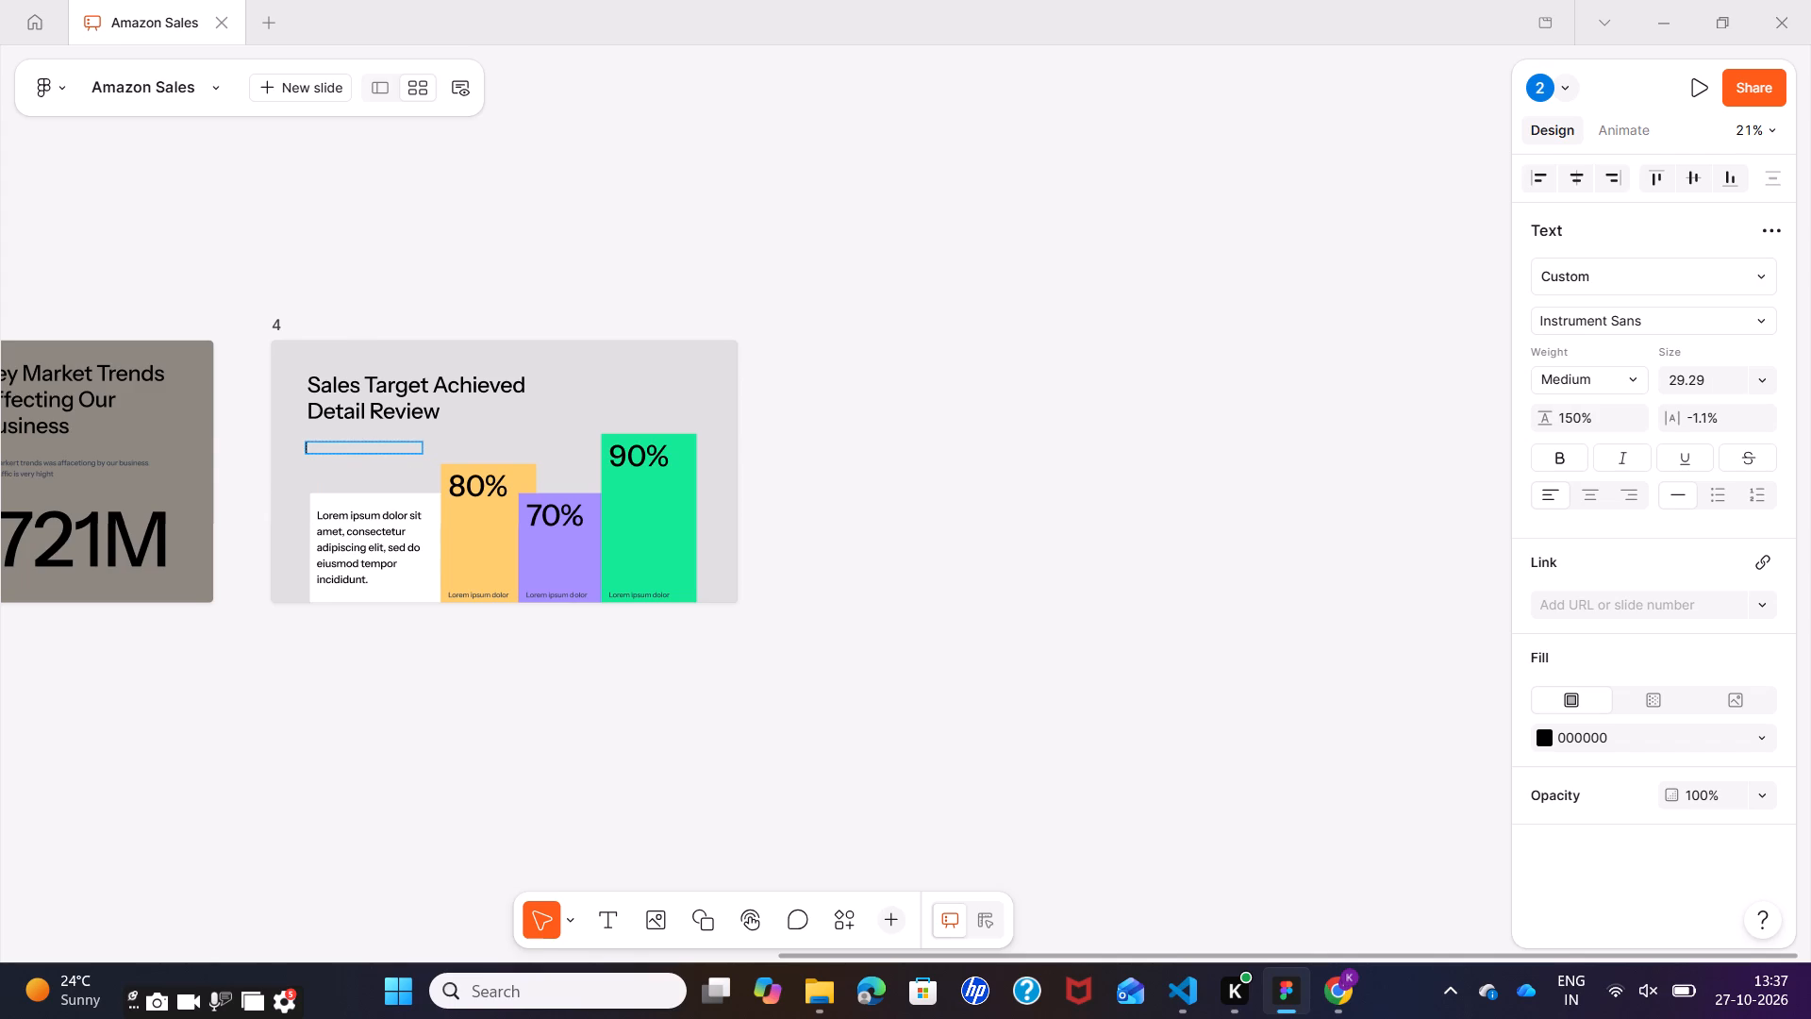
text(Sa)
text(les for)
key(space)
text(Target)
key(space)
click(385, 495)
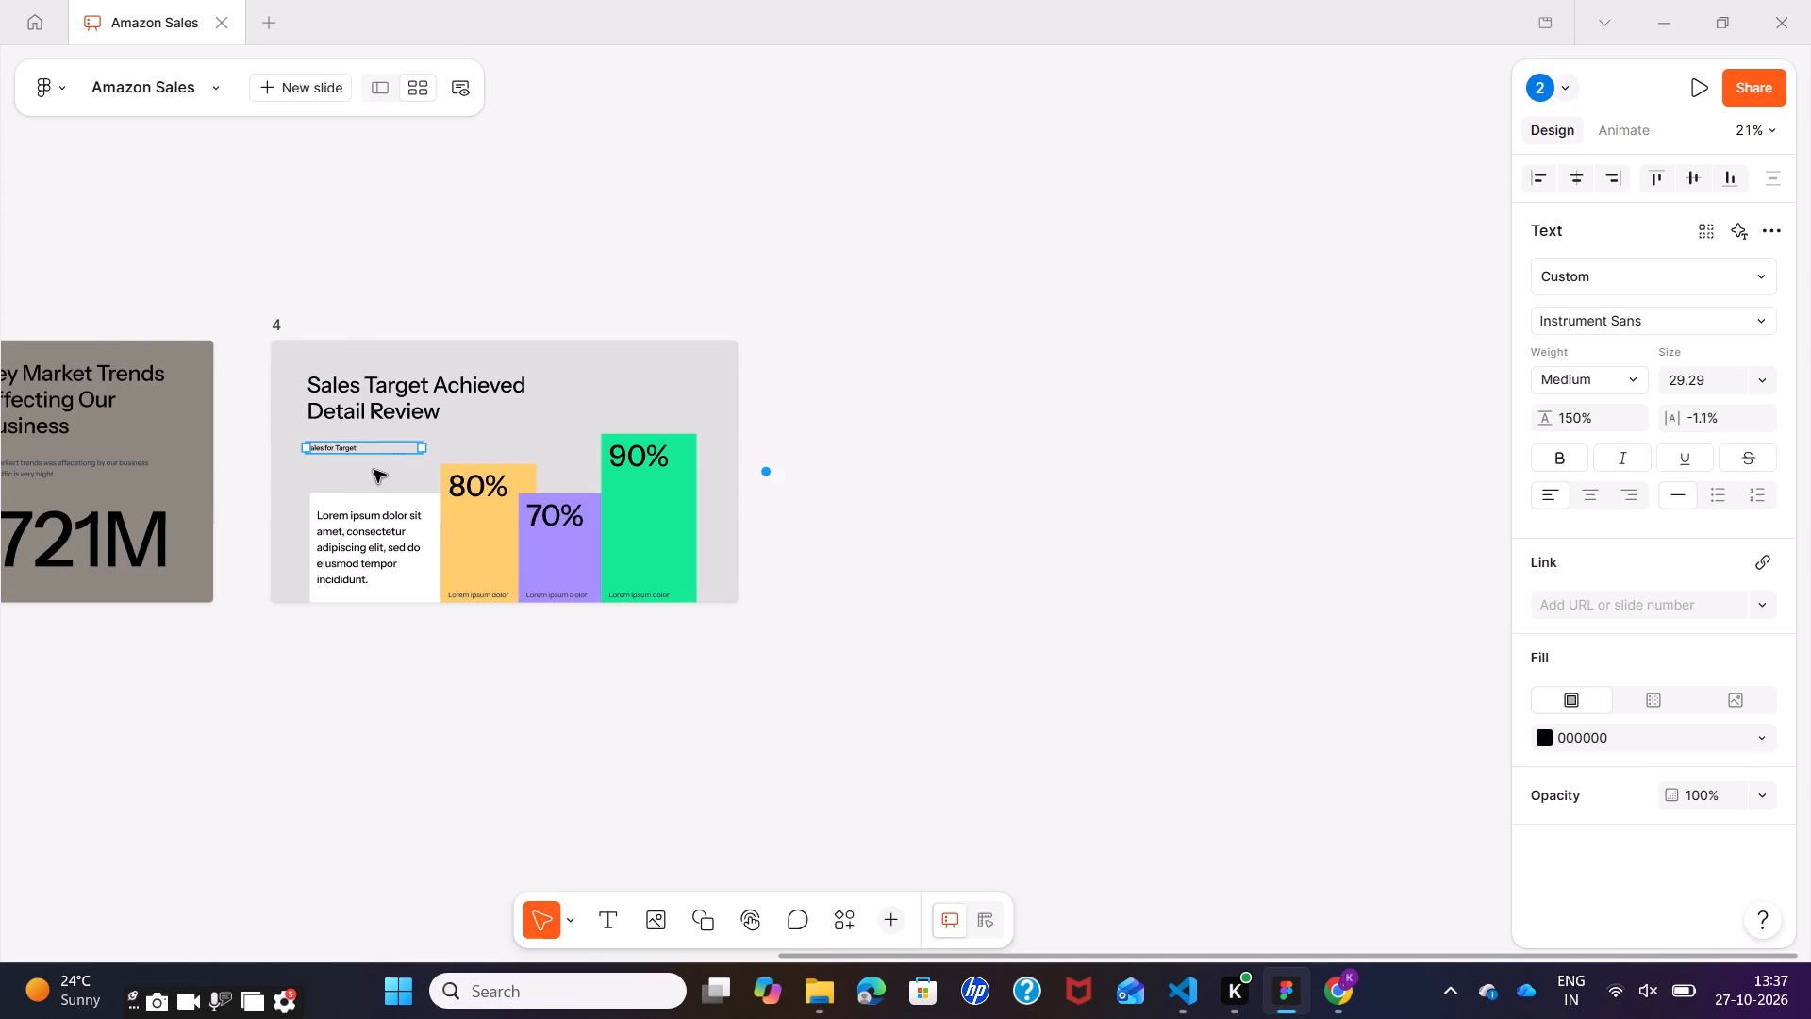
click(374, 470)
Replace the placeholder paragraph in slide 4's white block with a new text box reading "2026 is high traffic because facing".
click(374, 562)
key(BackSpace)
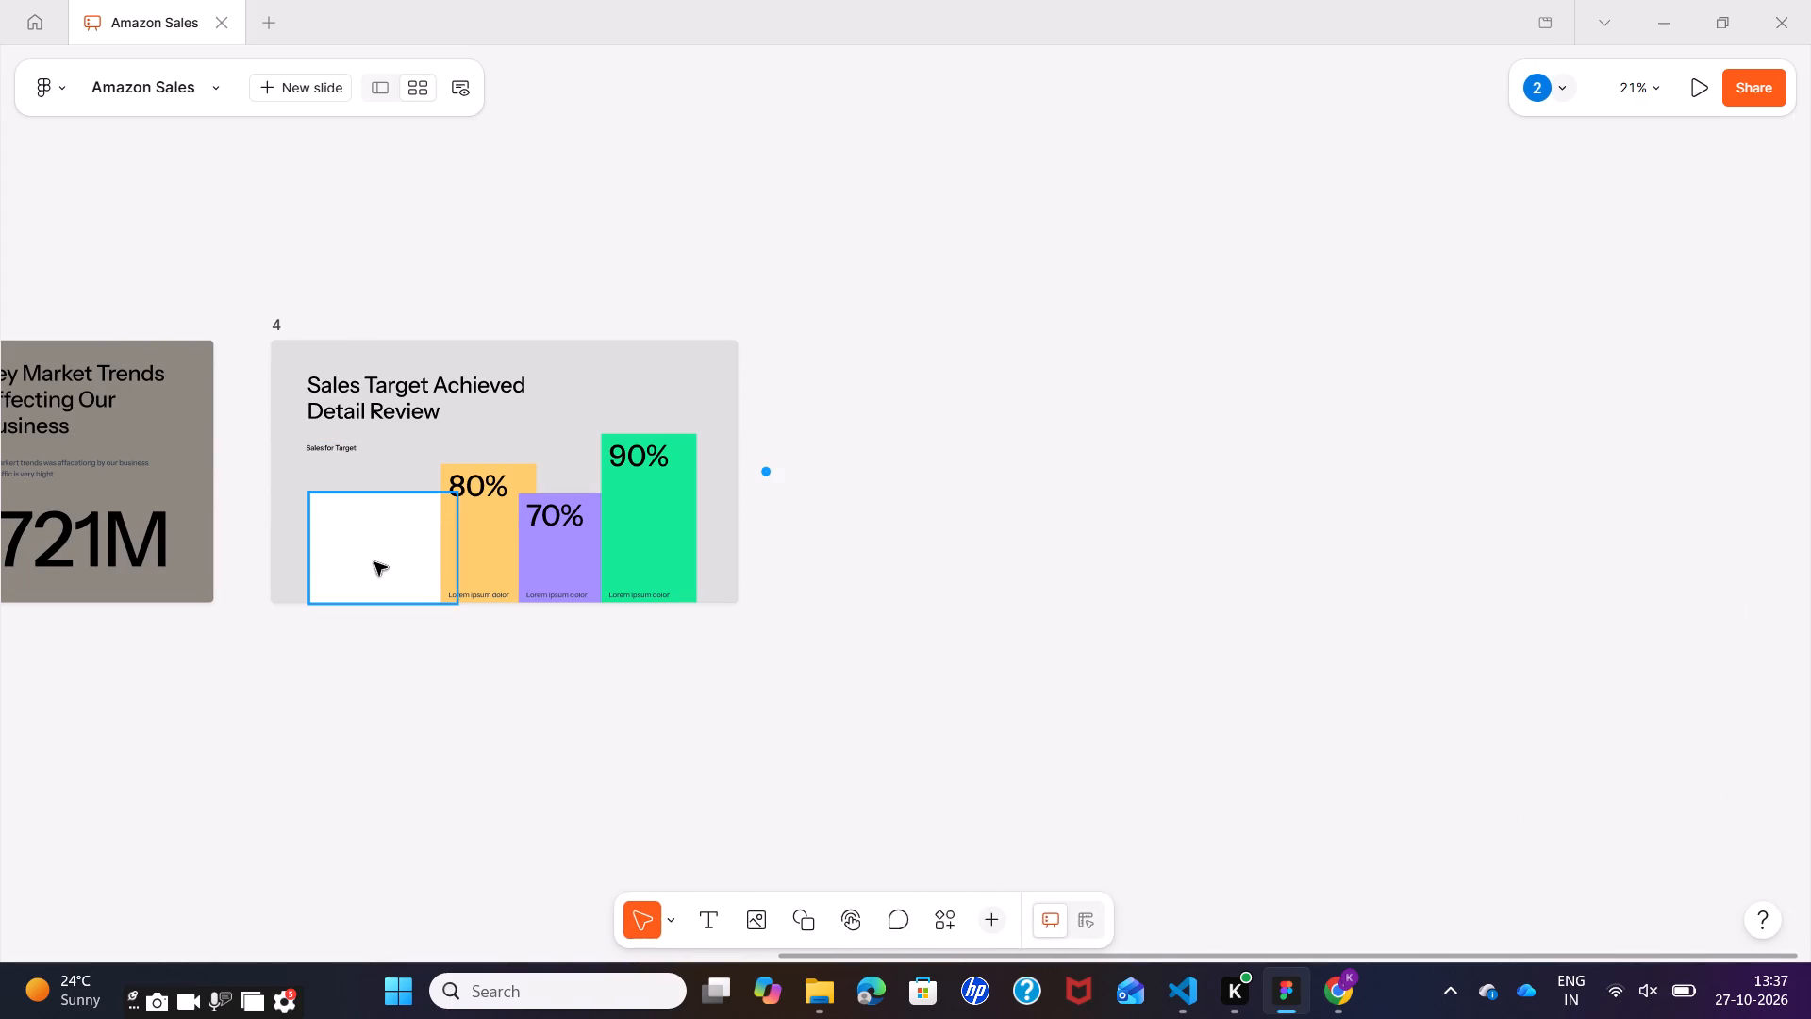
text(2026)
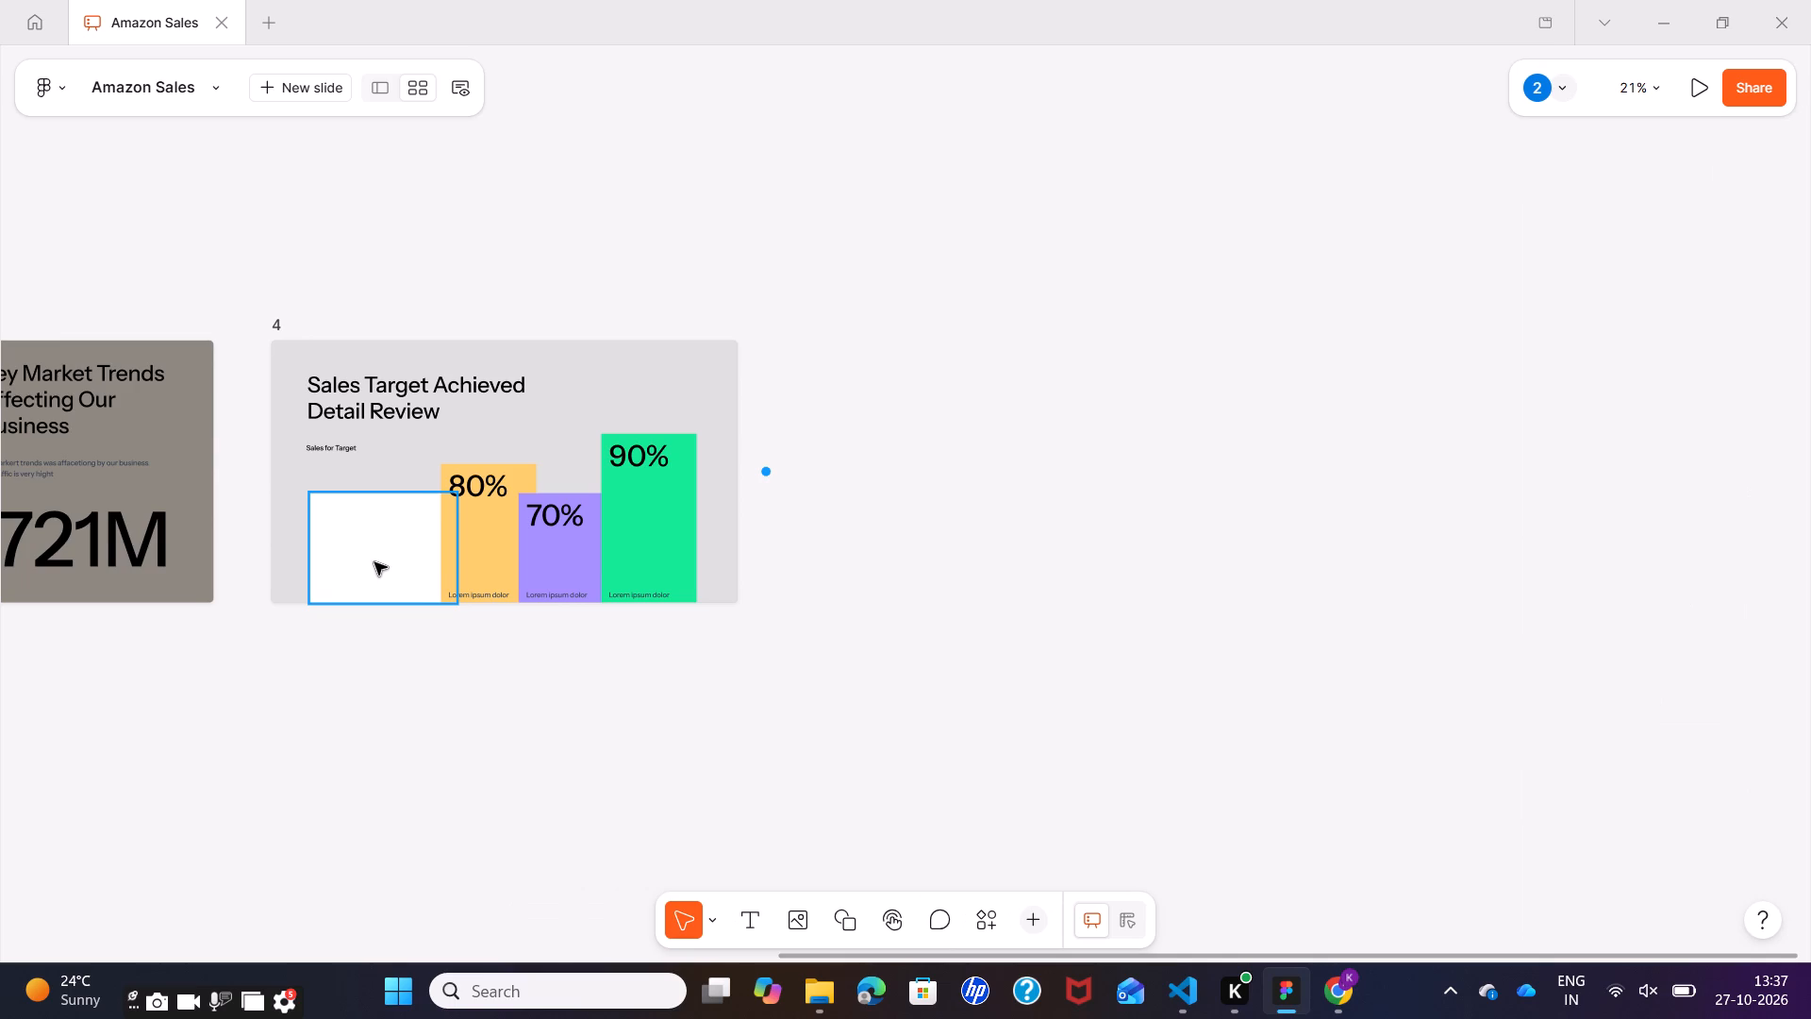
click(748, 929)
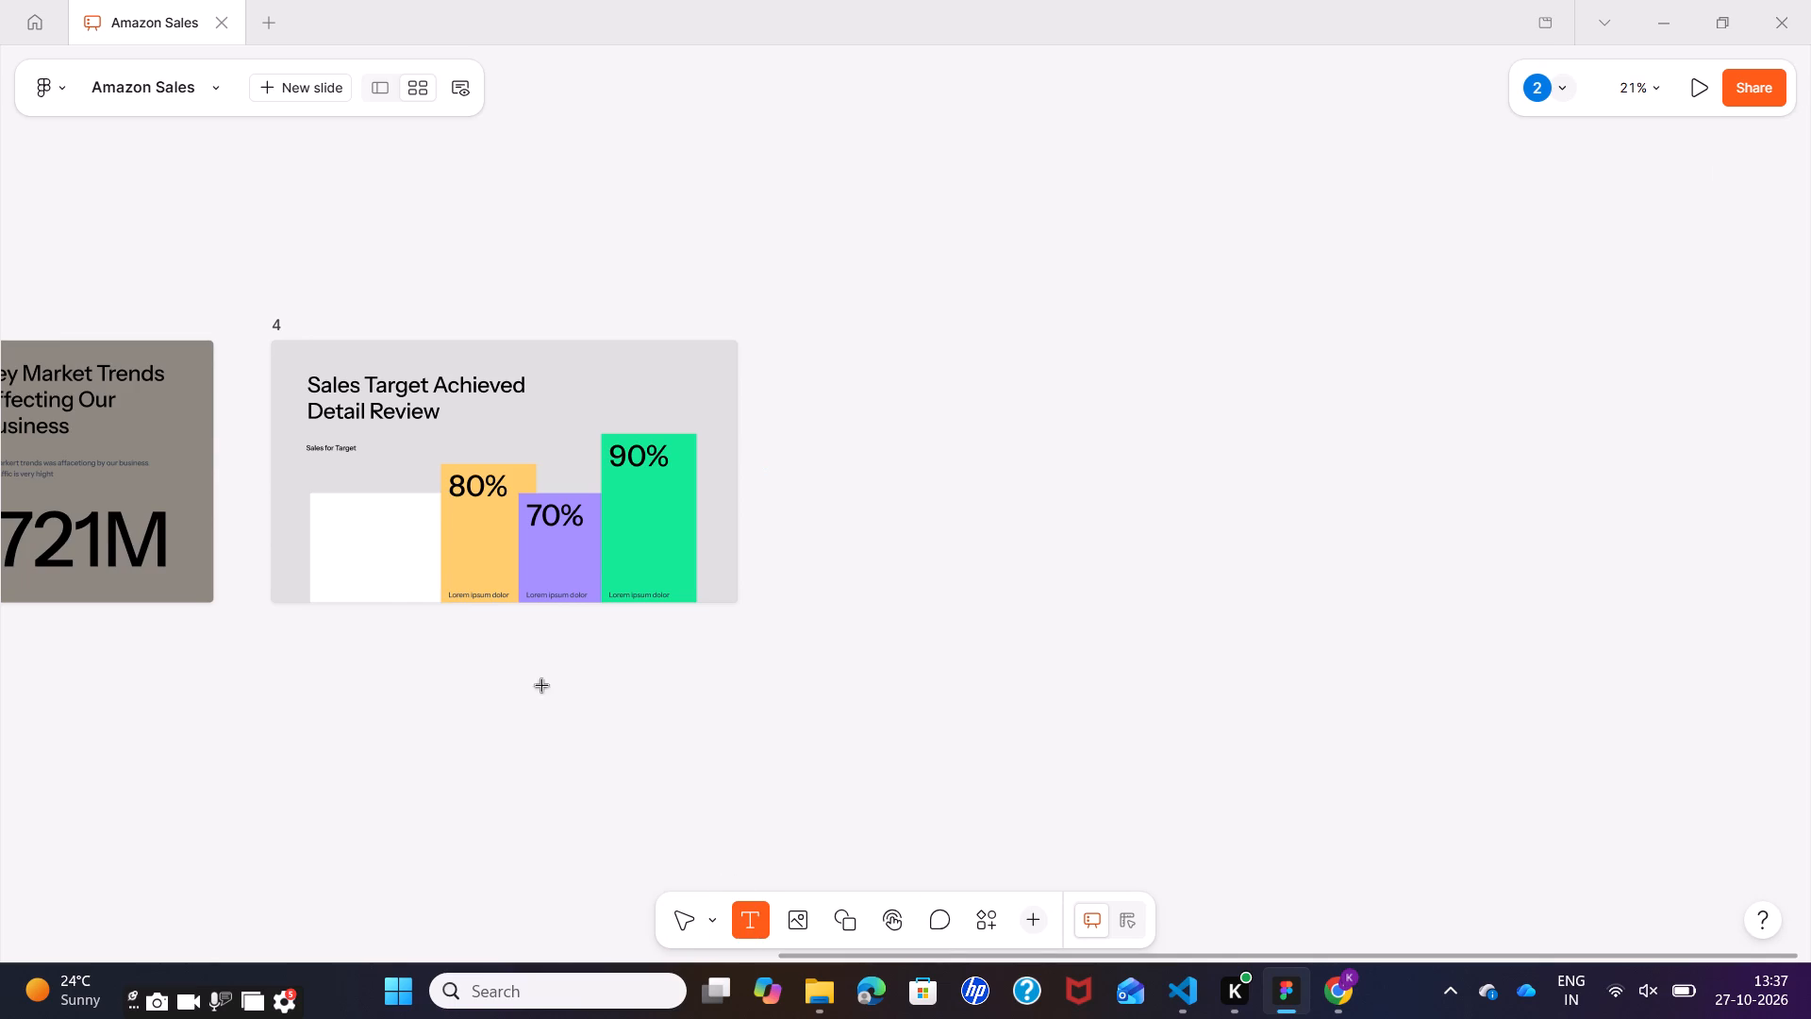
drag(331, 518, 368, 538)
drag(368, 538, 384, 576)
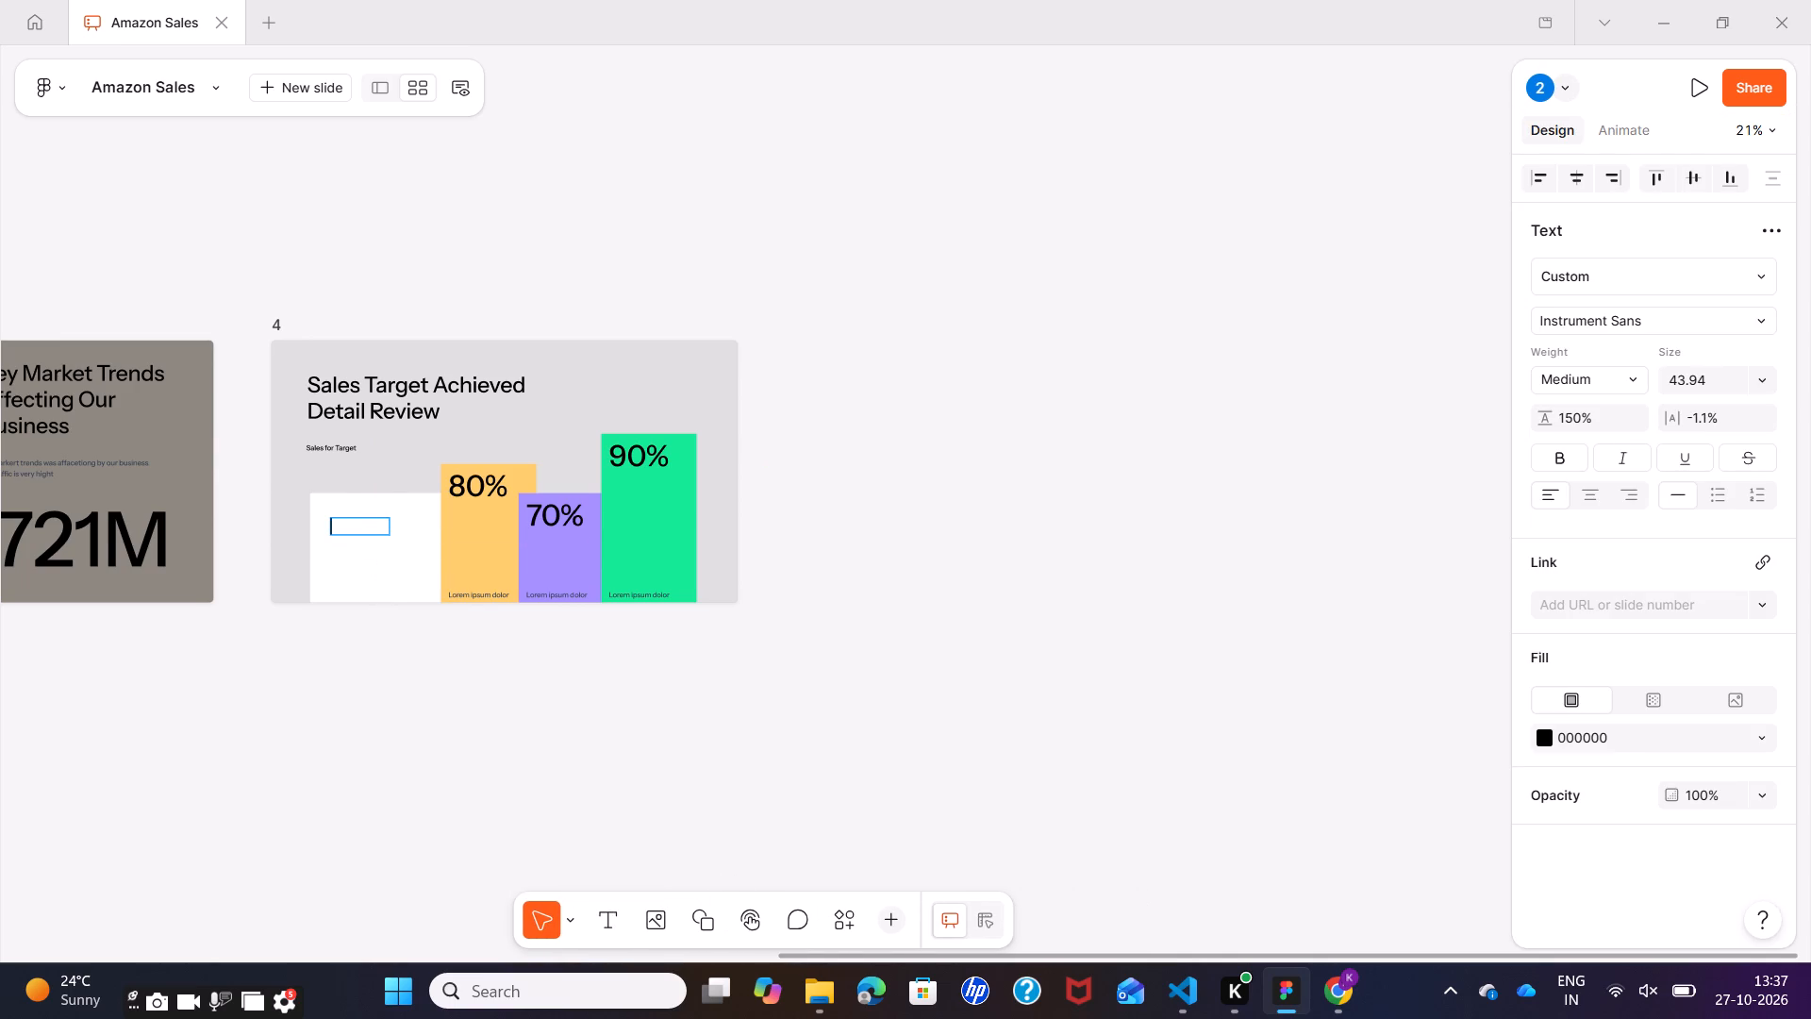
text(2026 is)
key(space)
text(high traffic be)
text(cause)
key(space)
text(facing)
key(space)
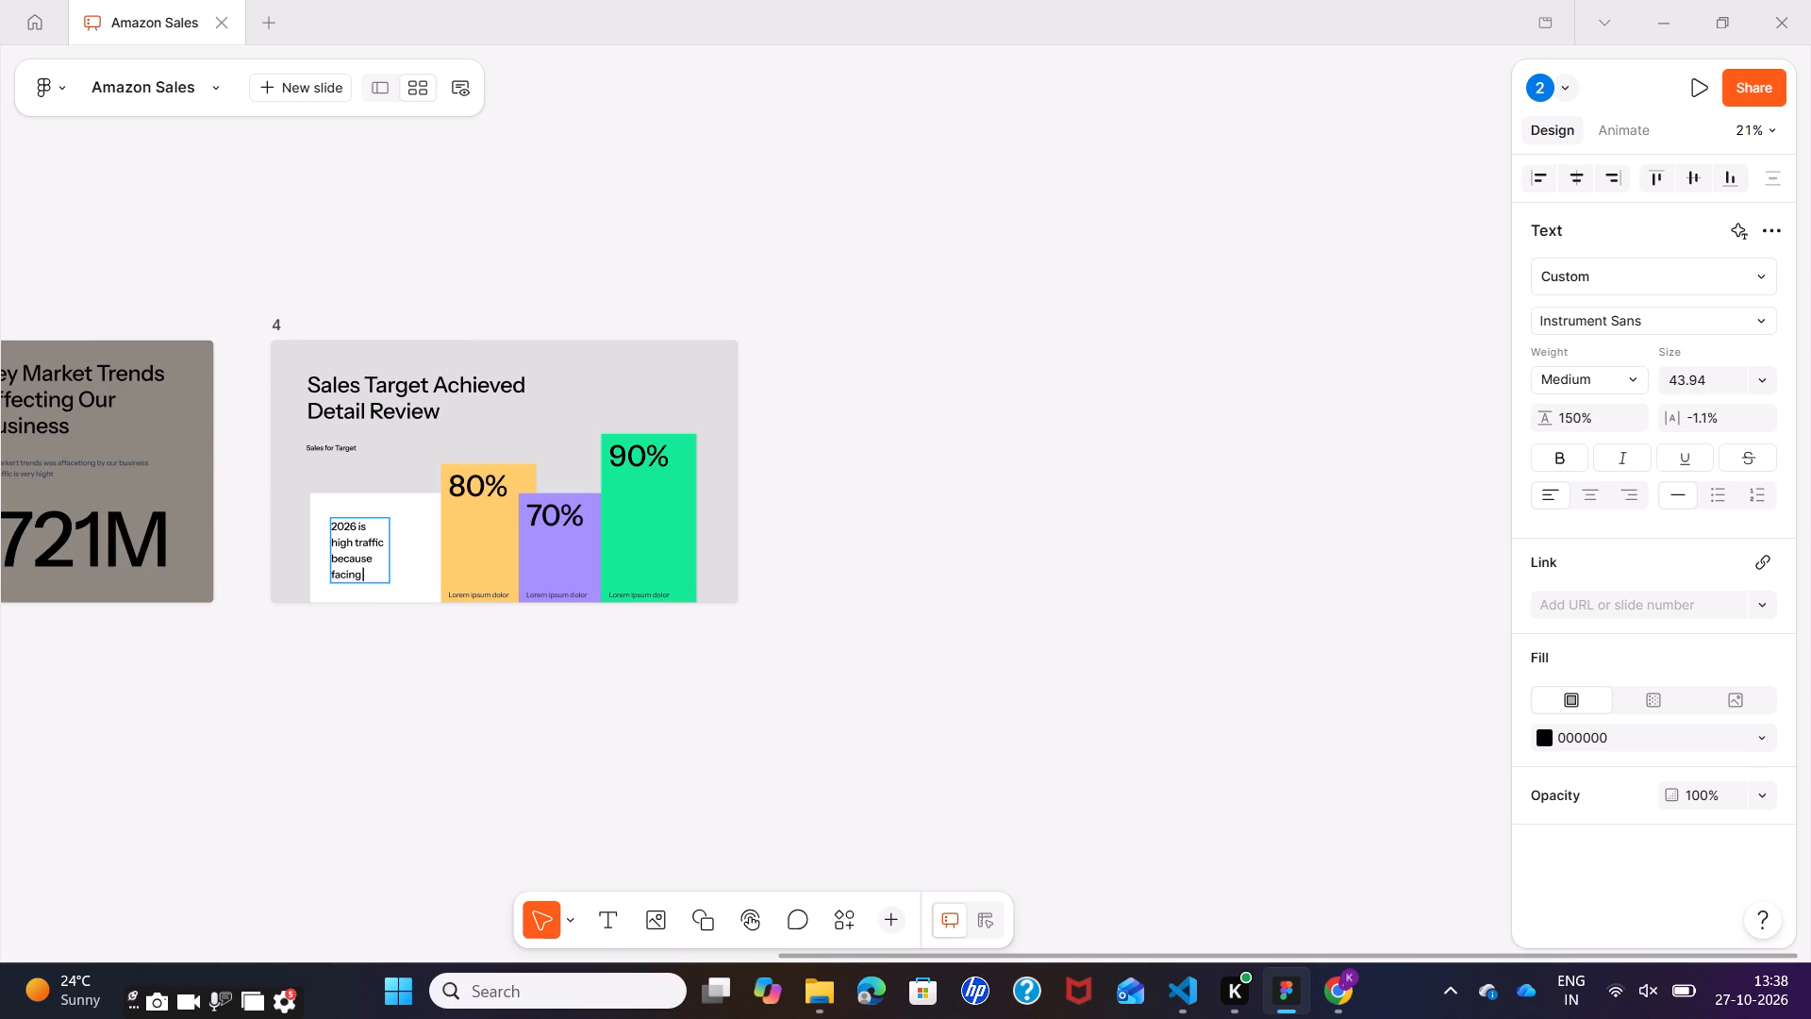
Replace the placeholder caption at the bottom of the yellow 80% bar on slide 4 with "Sales decreased".
double_click(496, 594)
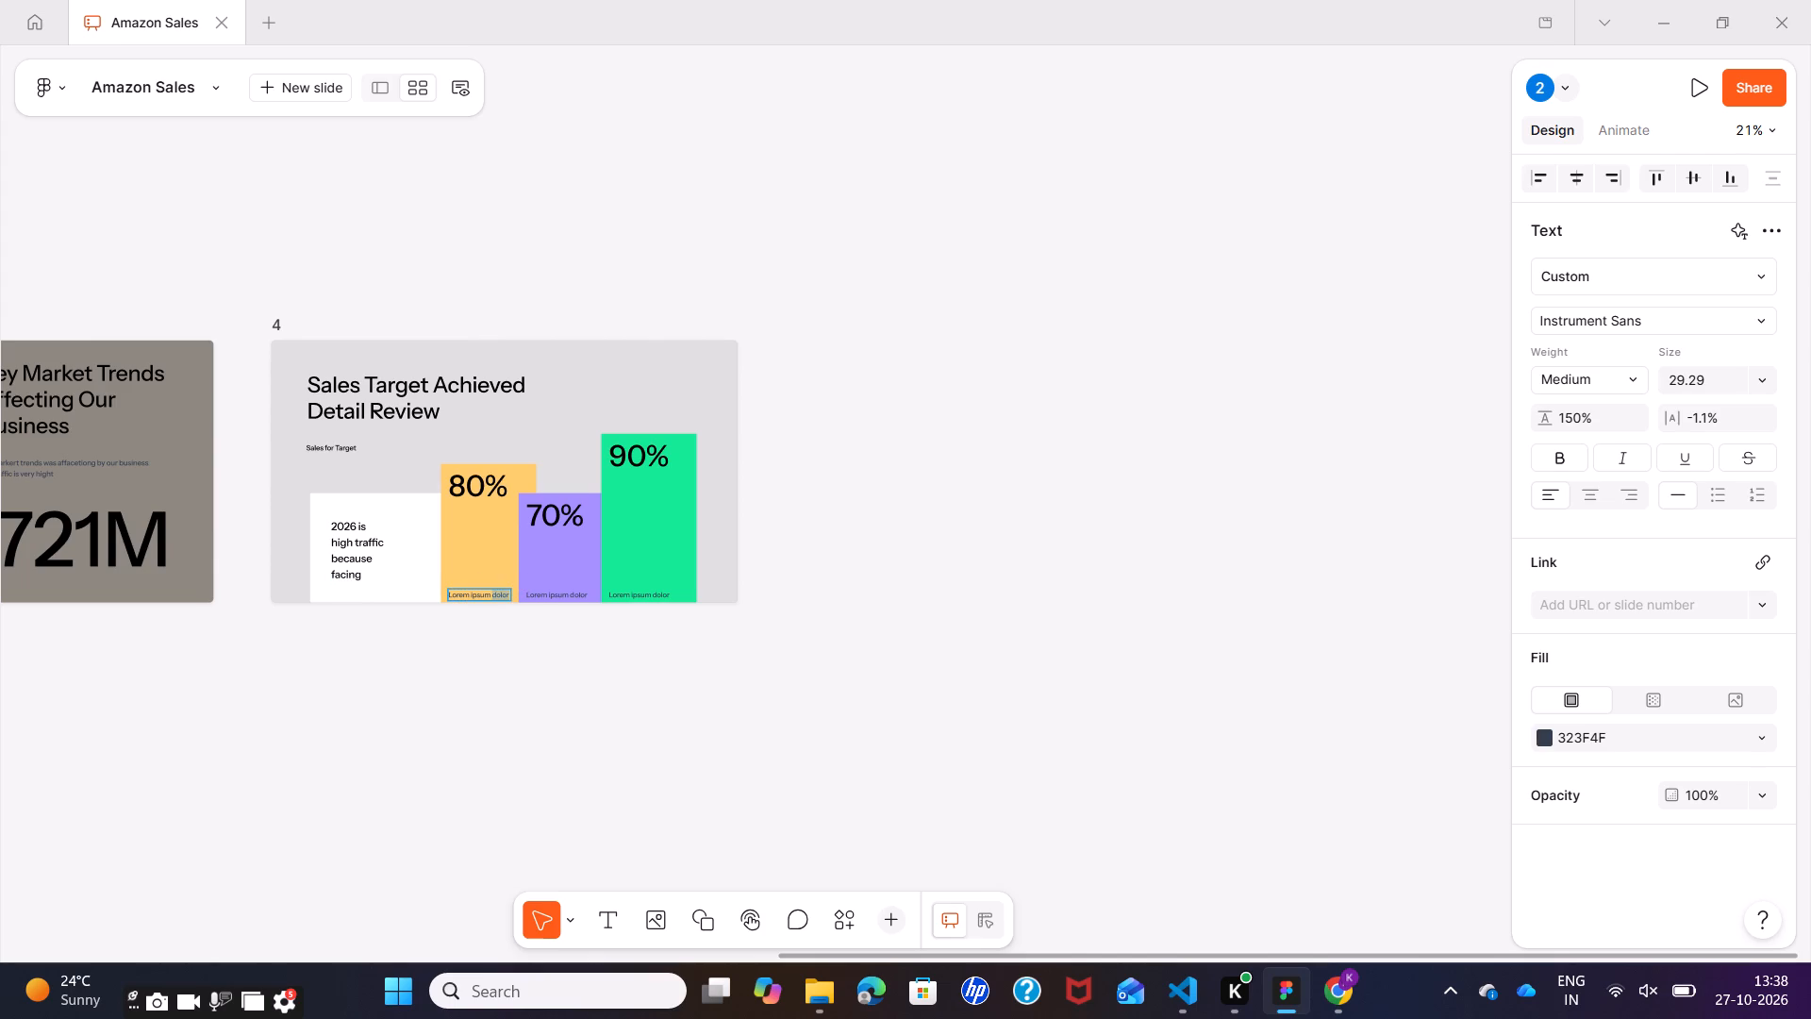
key(BackSpace)
key(BackSpace)
key(BackSpace)
key(BackSpace)
key(BackSpace)
key(BackSpace)
key(BackSpace)
key(BackSpace)
key(BackSpace)
key(BackSpace)
key(BackSpace)
key(BackSpace)
key(BackSpace)
text(Sa)
text(les)
key(space)
text(decreased)
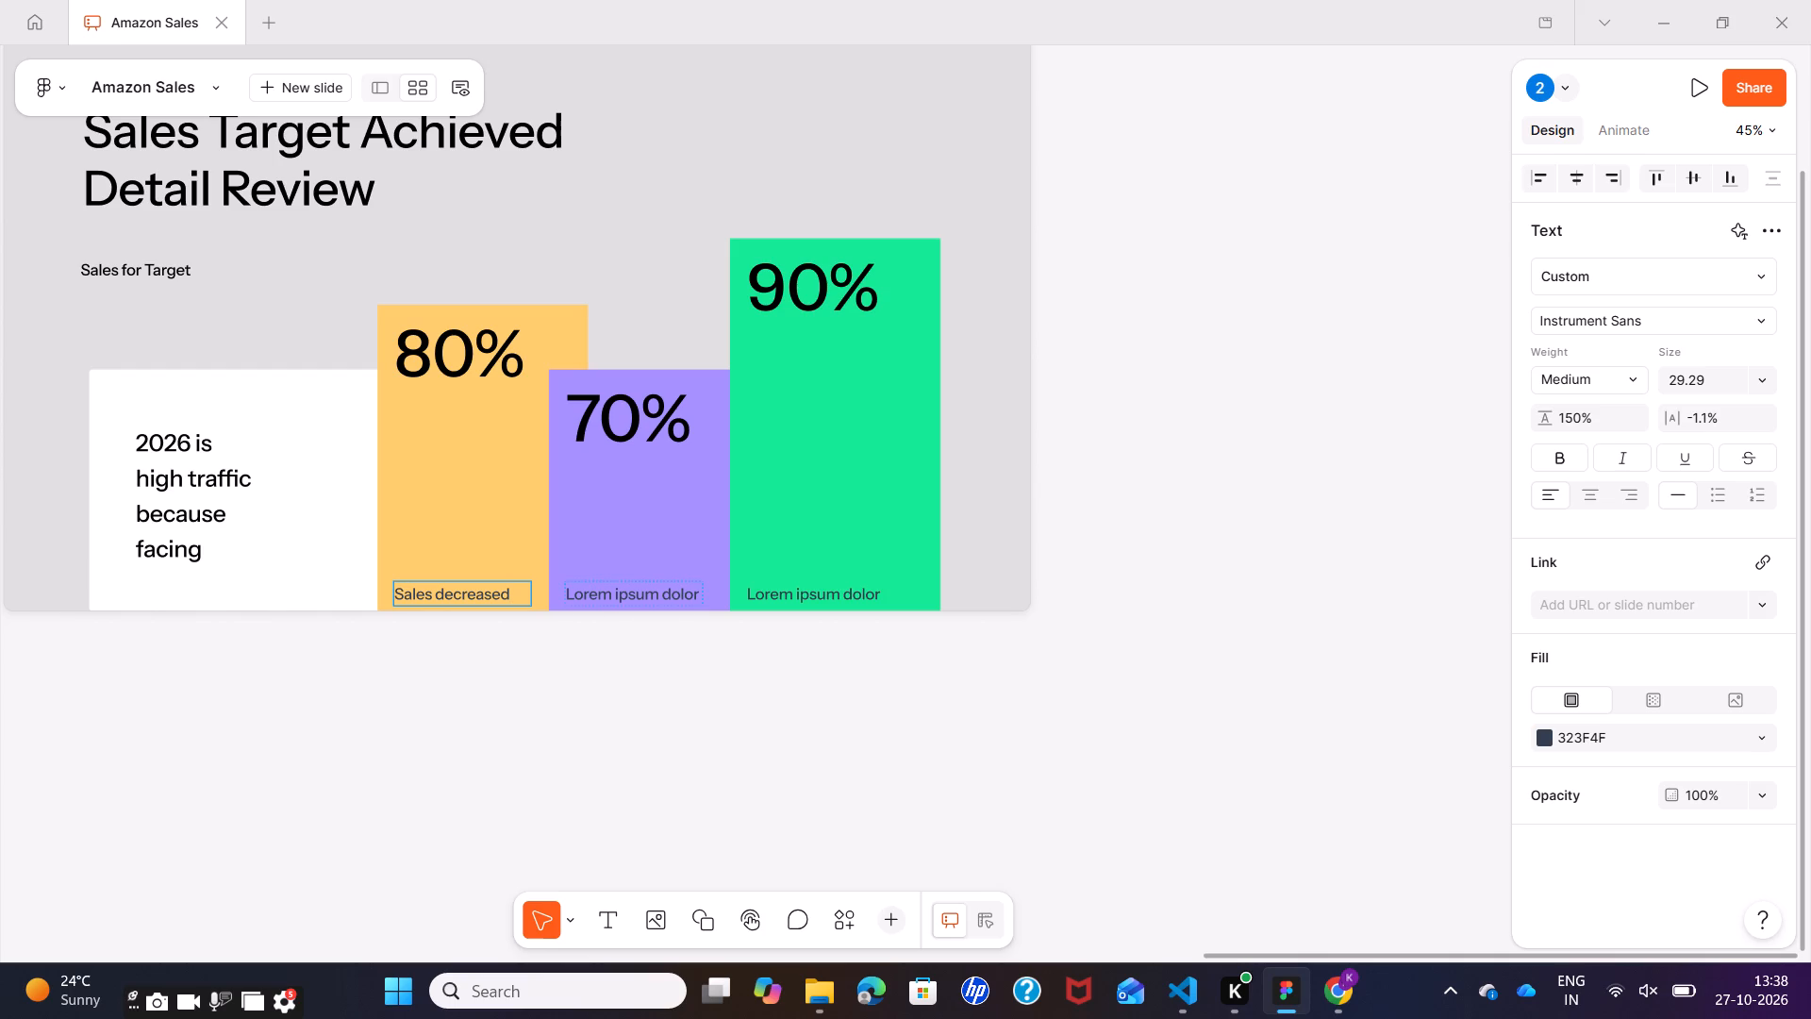
Replace the placeholder caption at the bottom of the purple 70% bar on slide 4 with "Discount offers".
double_click(607, 593)
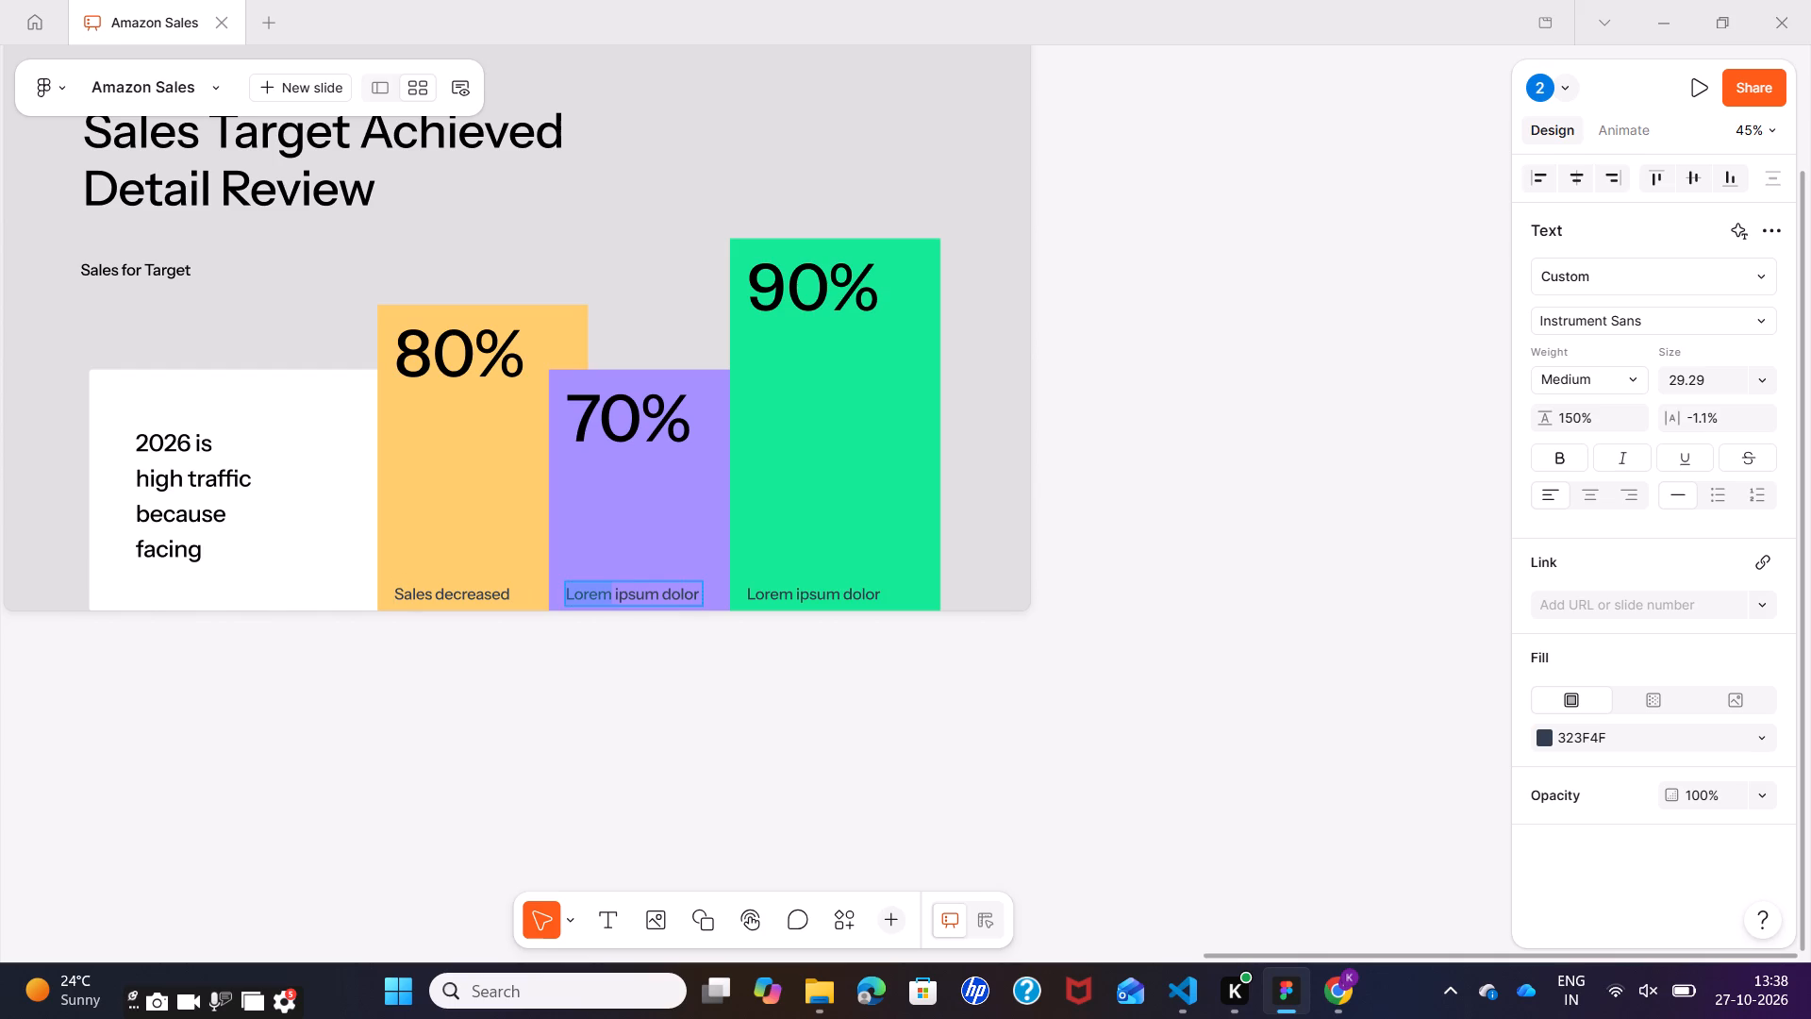
key(BackSpace)
key(Right)
key(Right)
key(Right)
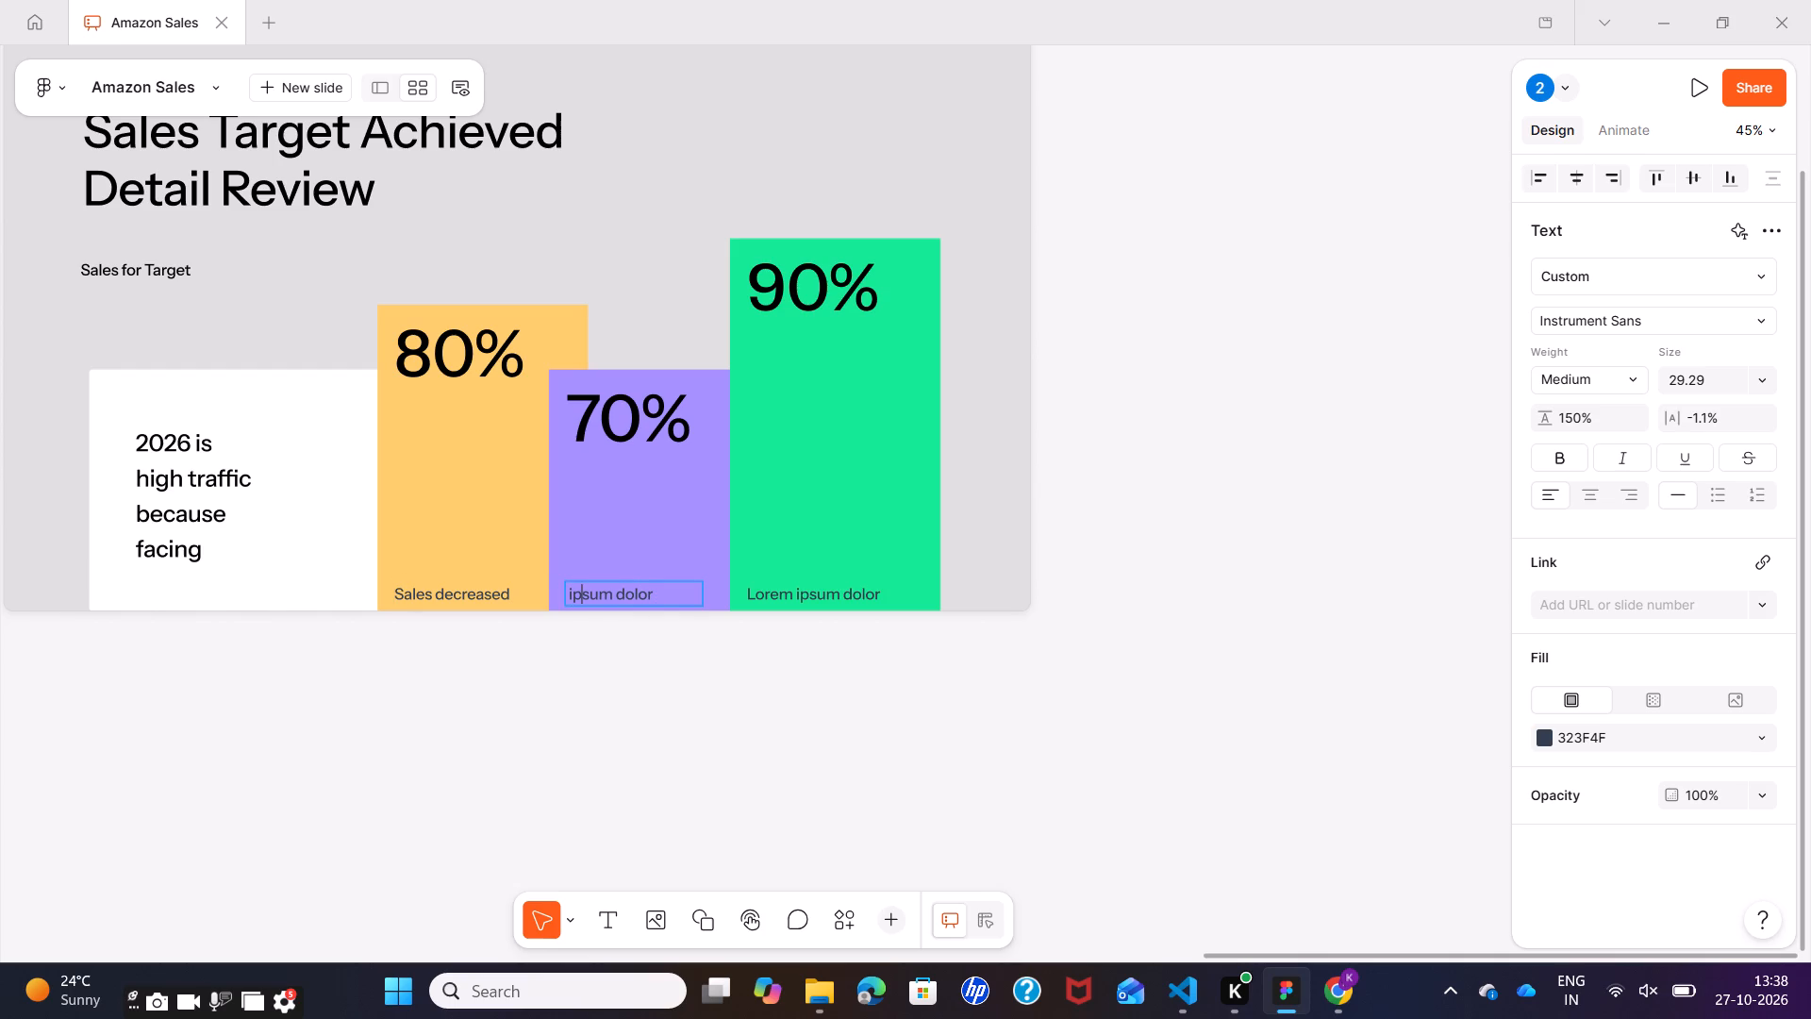
key(Right)
key(Right)
key(Right)
key(Right)
key(Right)
key(Right)
key(Right)
key(Right)
key(Right)
key(Right)
key(Right)
key(BackSpace)
key(BackSpace)
key(BackSpace)
key(BackSpace)
key(BackSpace)
key(BackSpace)
key(BackSpace)
key(BackSpace)
key(BackSpace)
key(BackSpace)
key(BackSpace)
text(Discount)
key(space)
text(offers)
key(space)
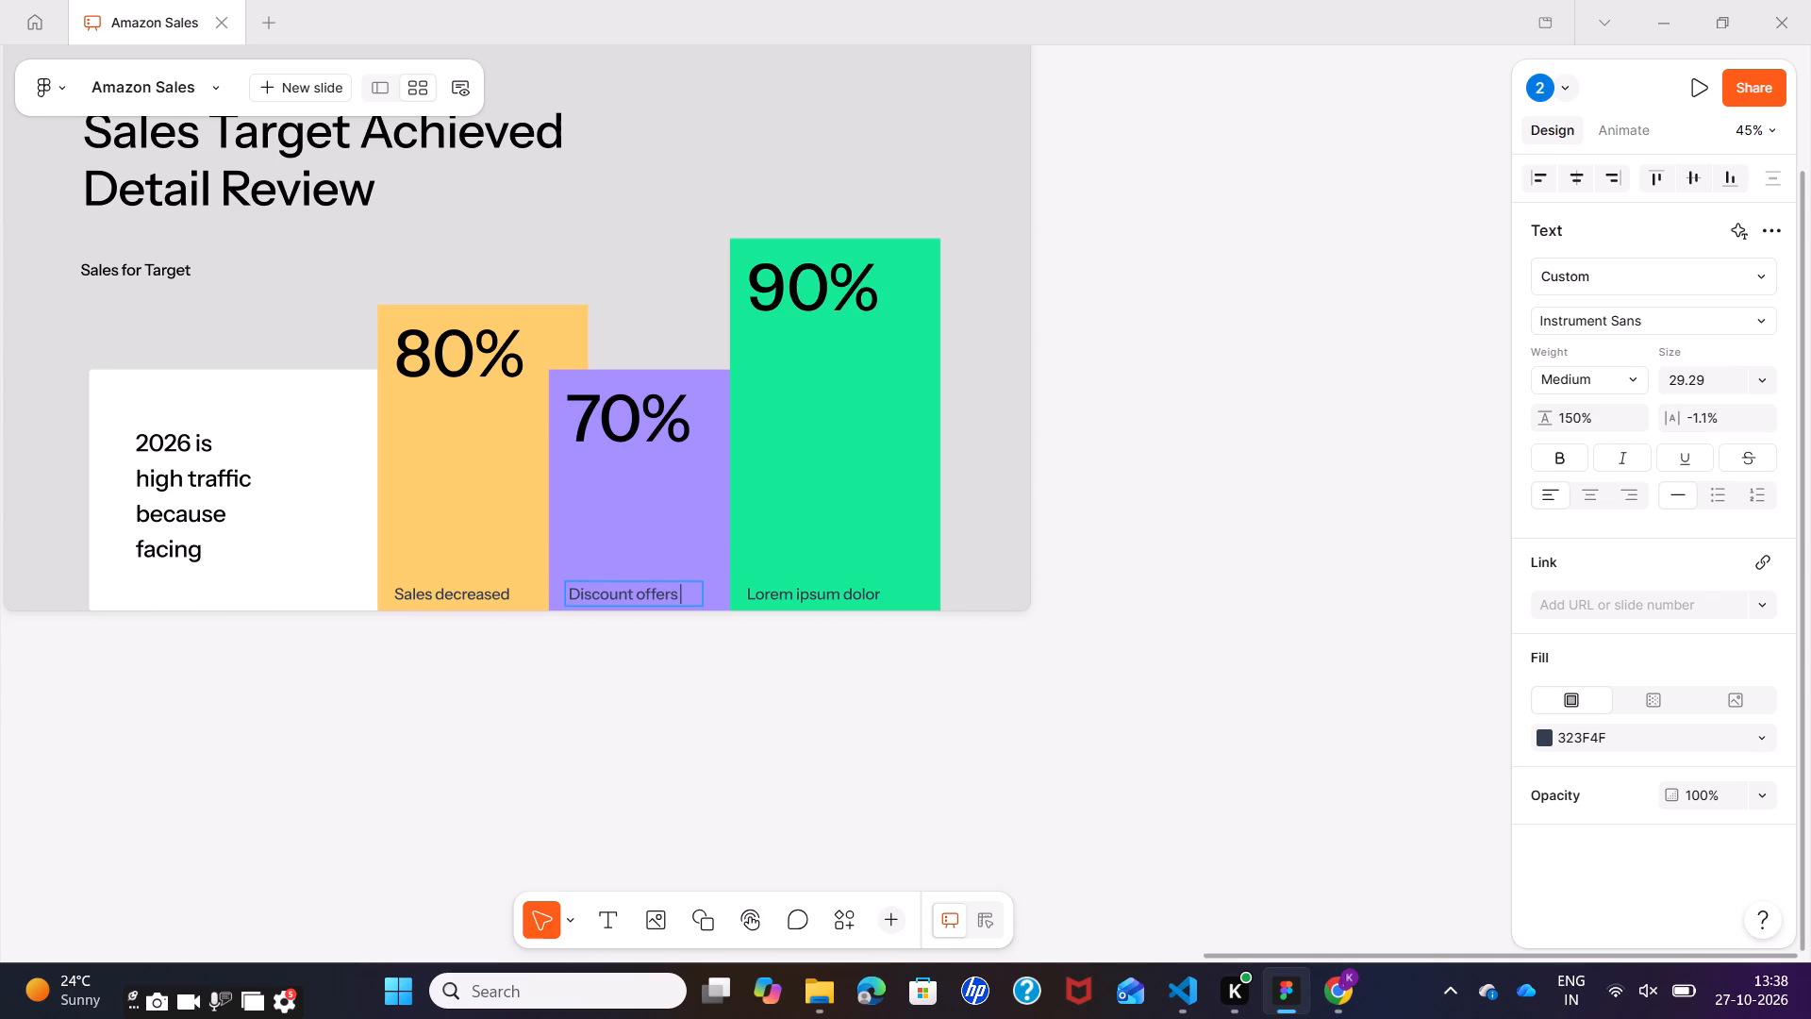
Replace the placeholder caption at the bottom of the green 90% bar on slide 4 with "Sales placed".
double_click(756, 592)
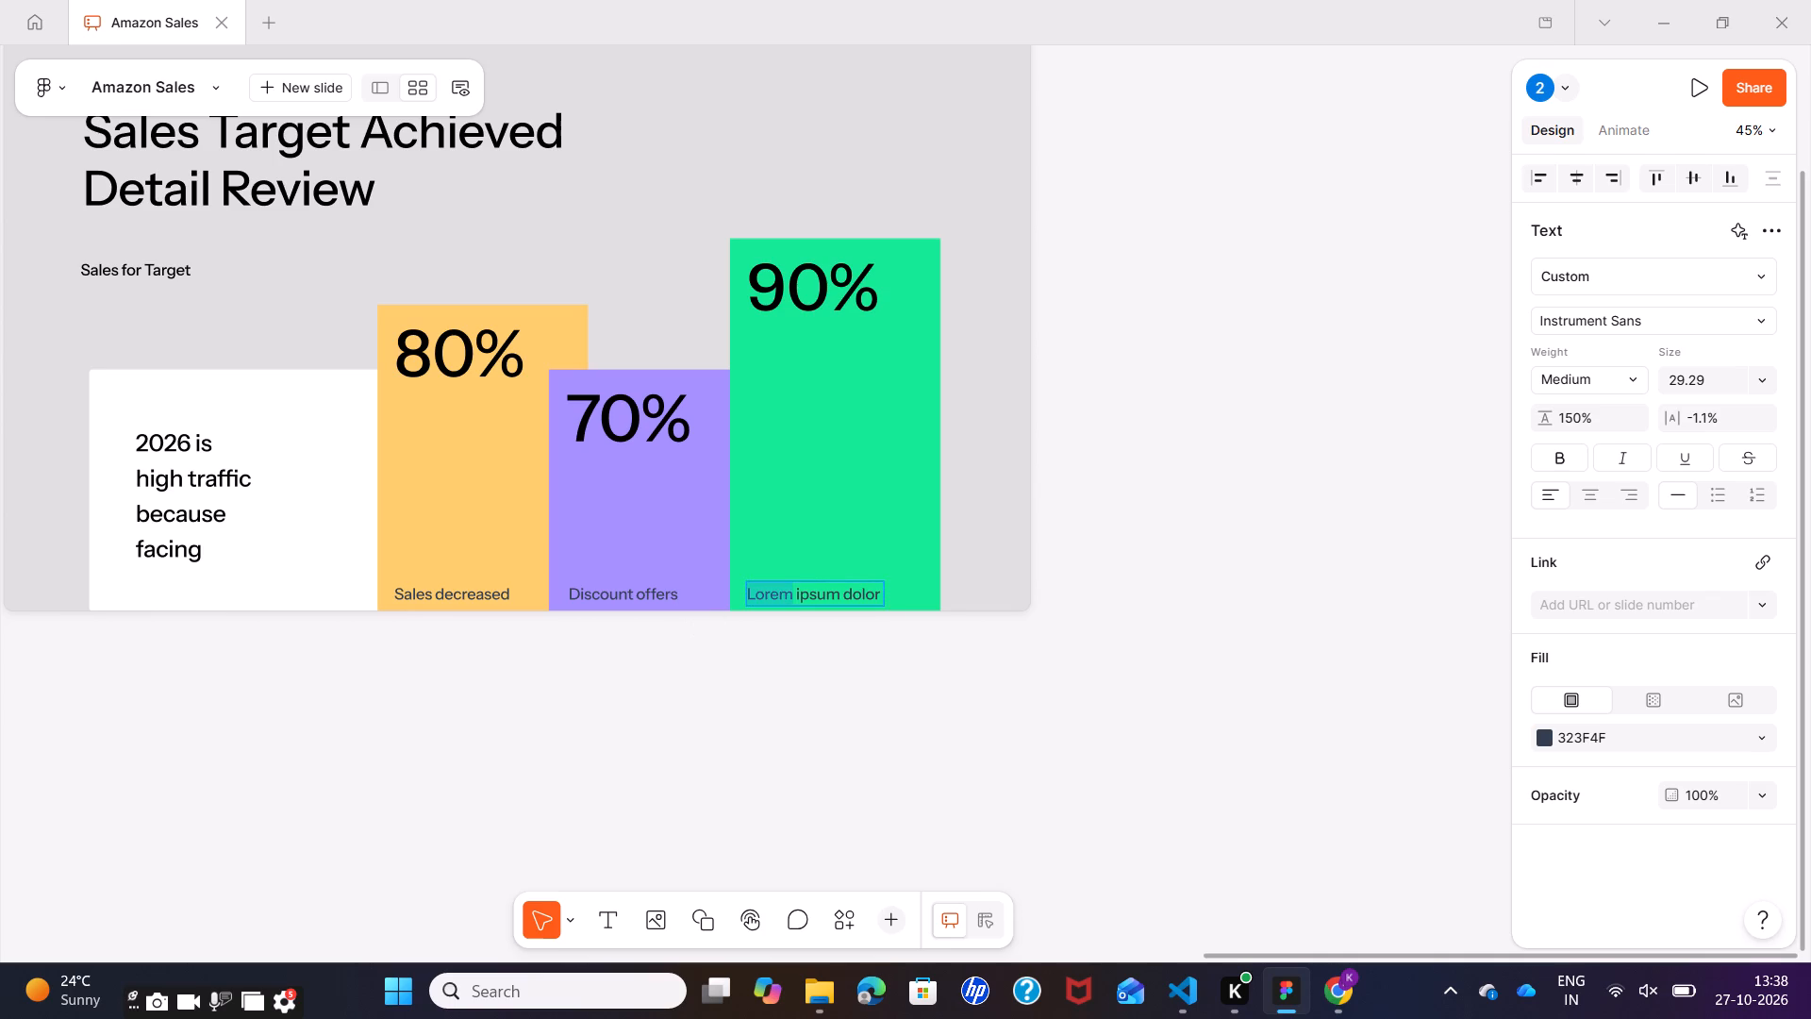
key(BackSpace)
key(Right)
key(Right)
key(Right)
key(Right)
key(Right)
key(Right)
key(Right)
key(Right)
key(Right)
key(Right)
key(Right)
key(Right)
key(Right)
key(BackSpace)
key(BackSpace)
key(BackSpace)
key(BackSpace)
key(BackSpace)
key(BackSpace)
key(BackSpace)
key(BackSpace)
key(BackSpace)
key(BackSpace)
key(BackSpace)
text(Sa)
text(les)
key(space)
text(placed)
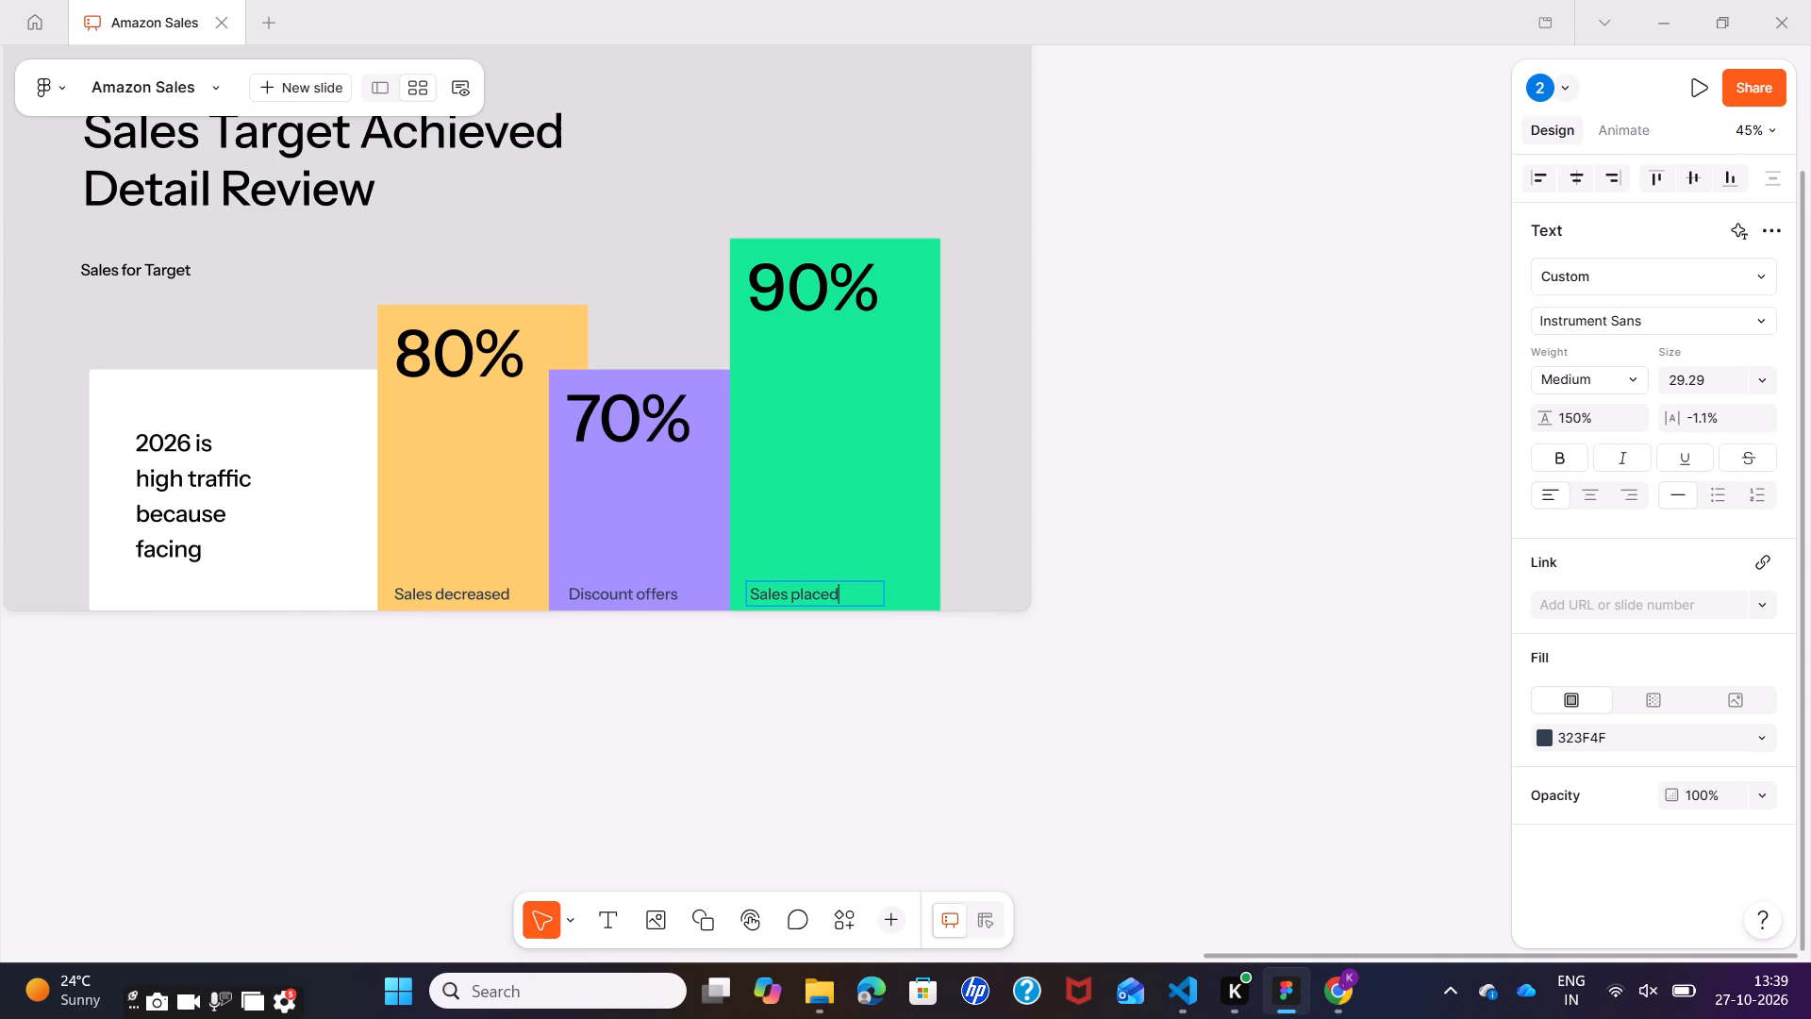
key(space)
click(872, 388)
Change the percentage on slide 4's purple bar to 36%.
click(686, 478)
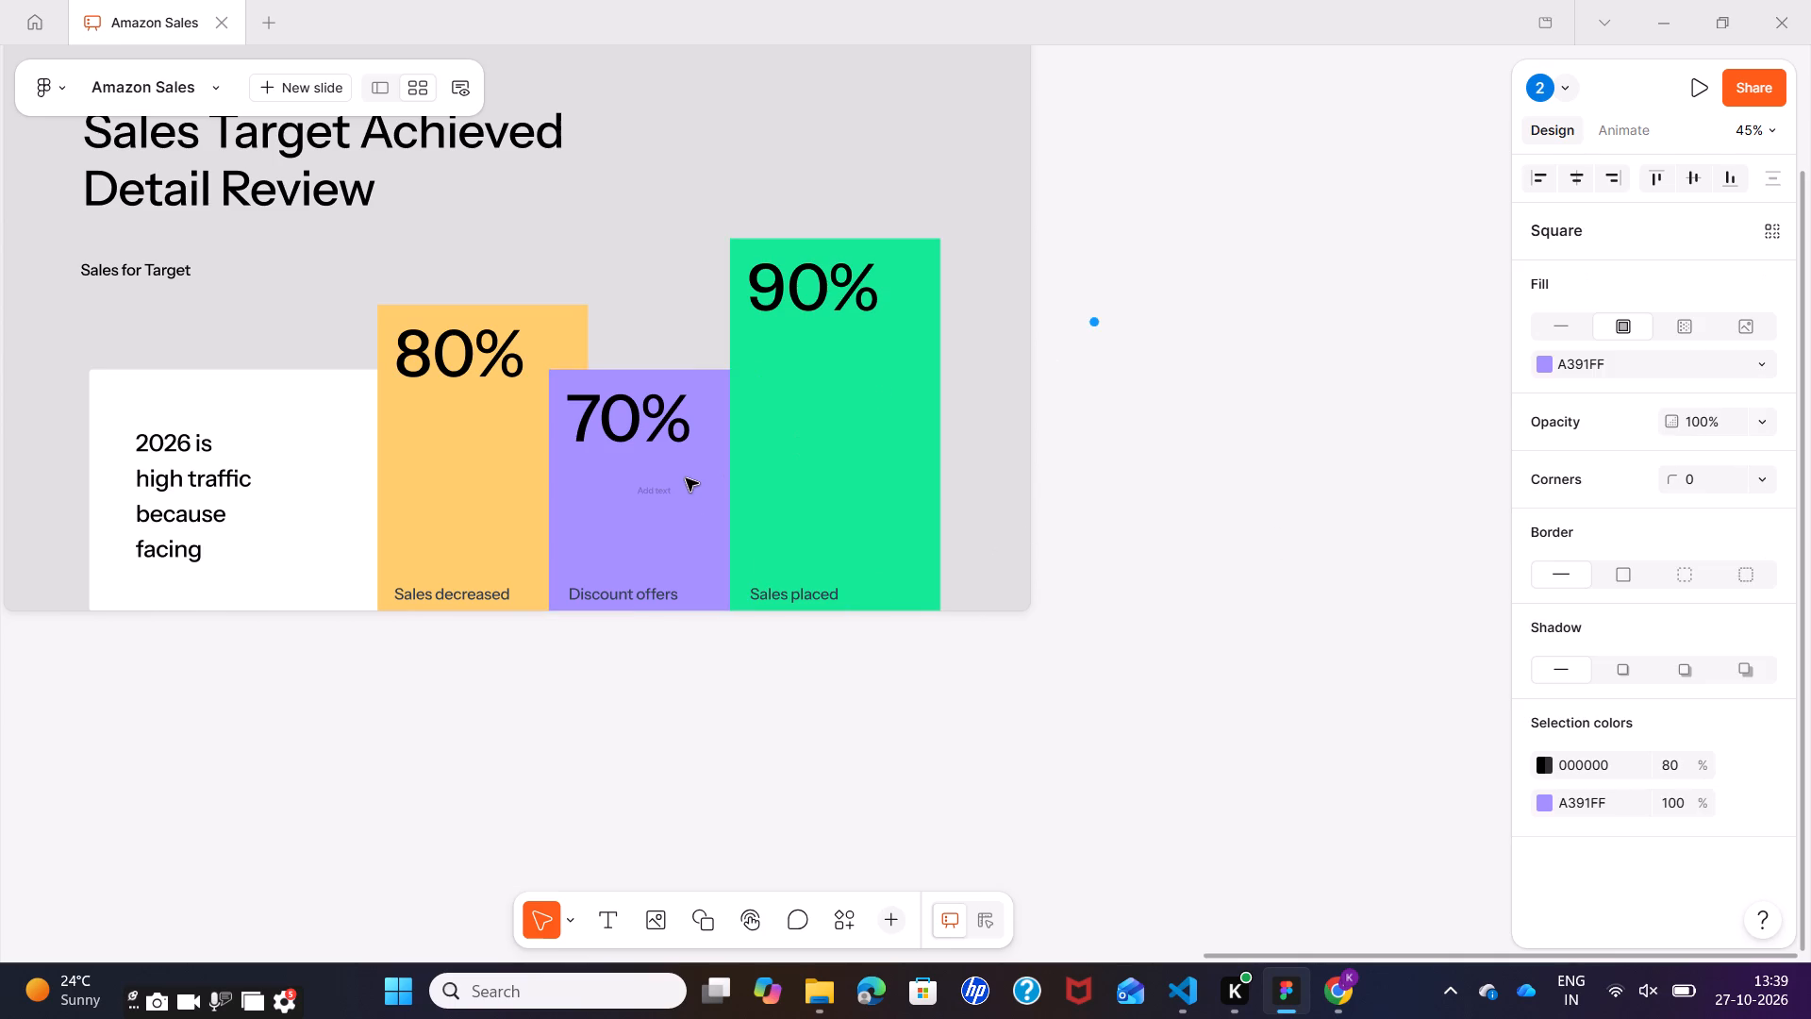
click(618, 409)
double_click(618, 409)
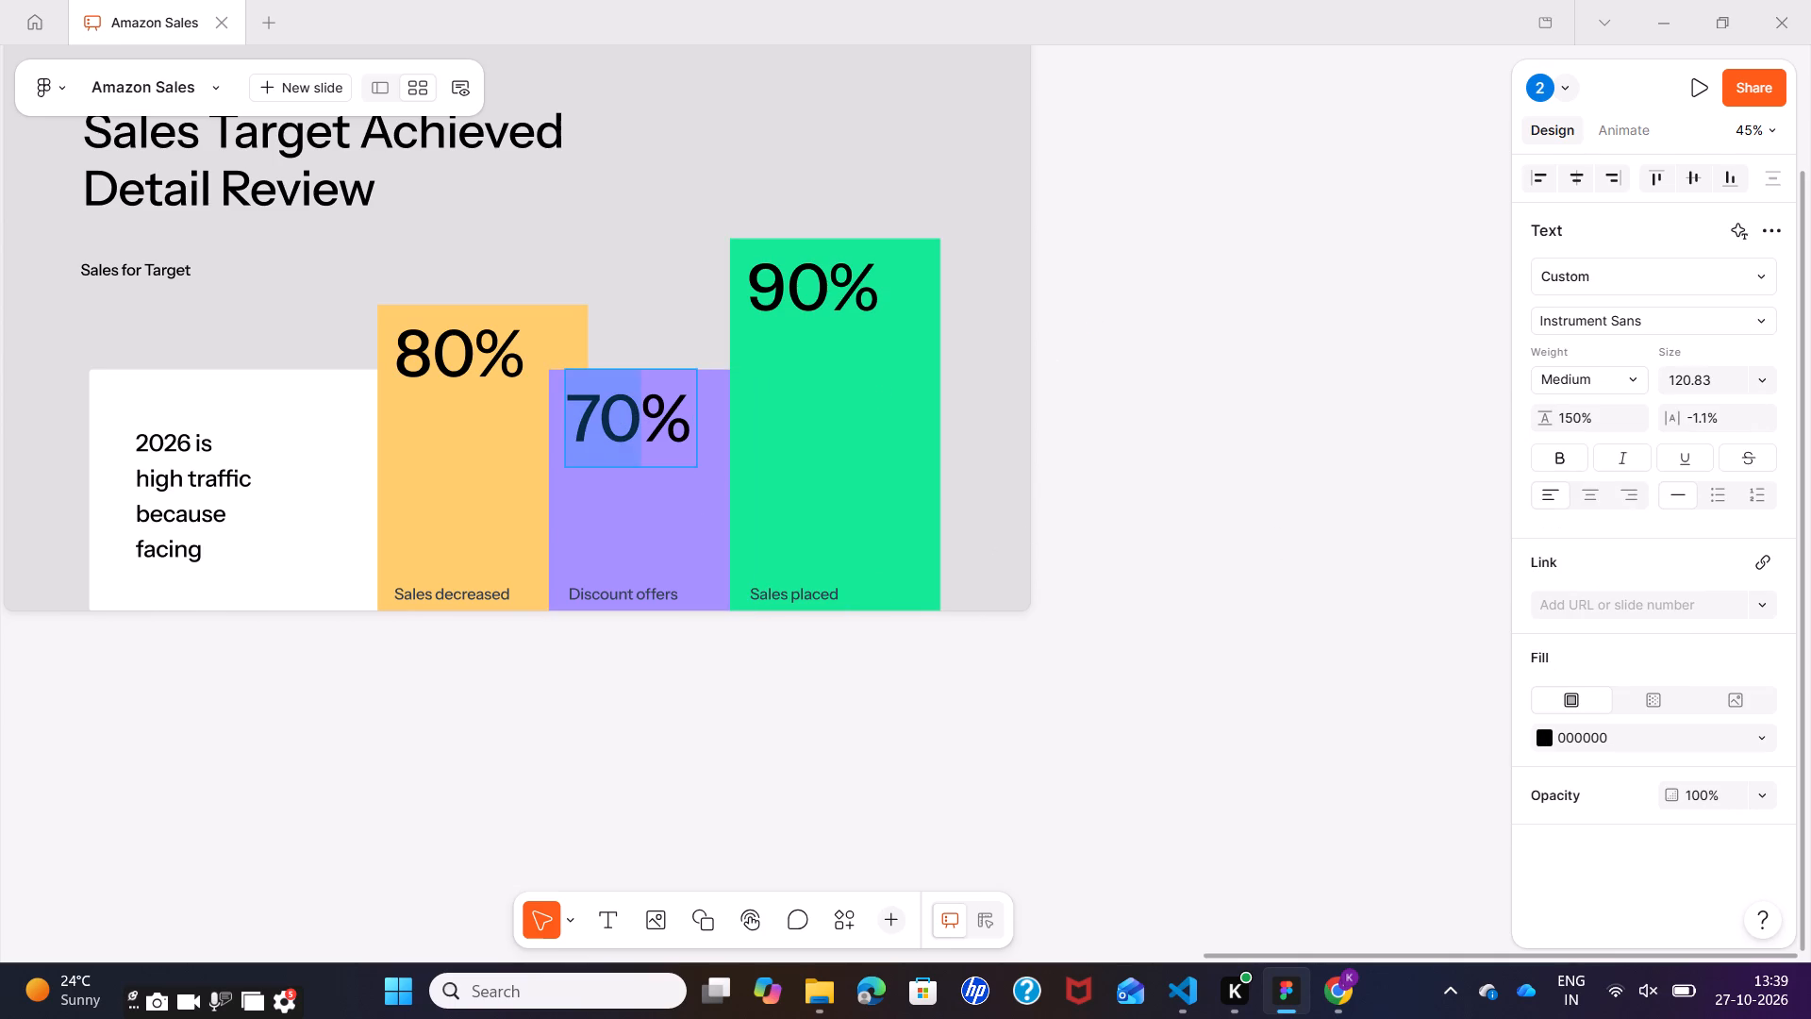
click(618, 409)
key(BackSpace)
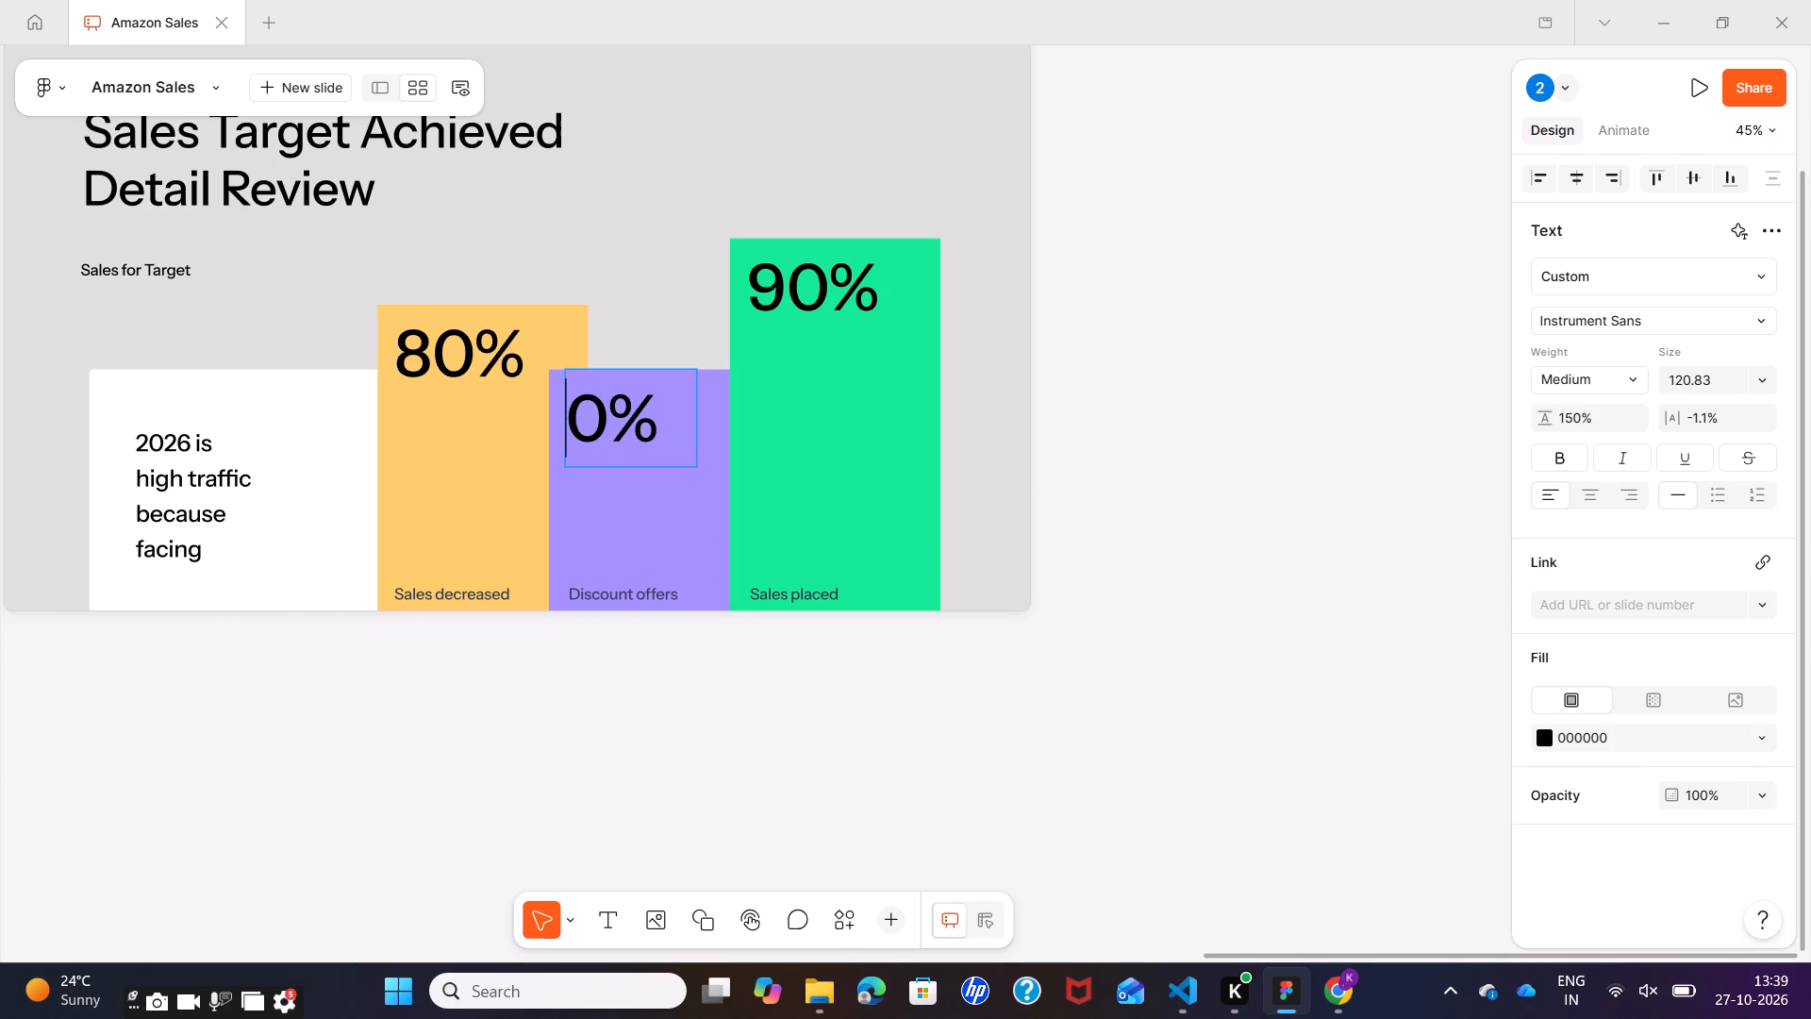
key(3)
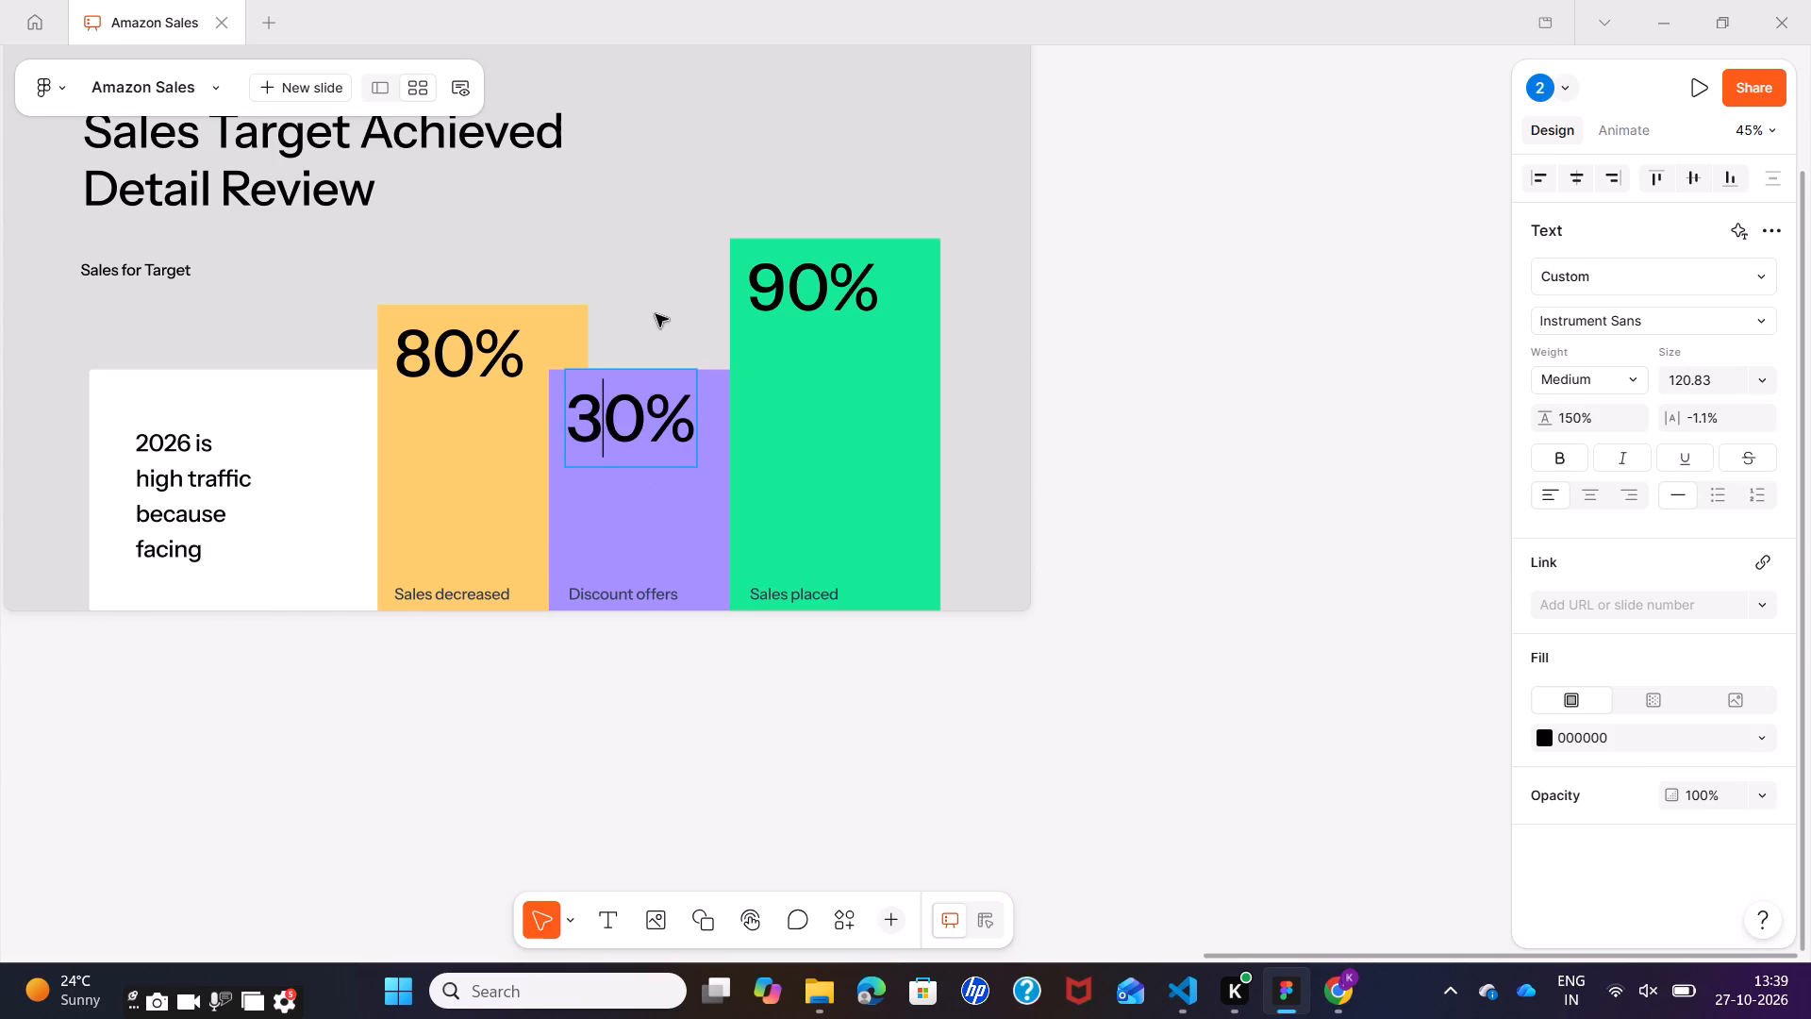
key(BackSpace)
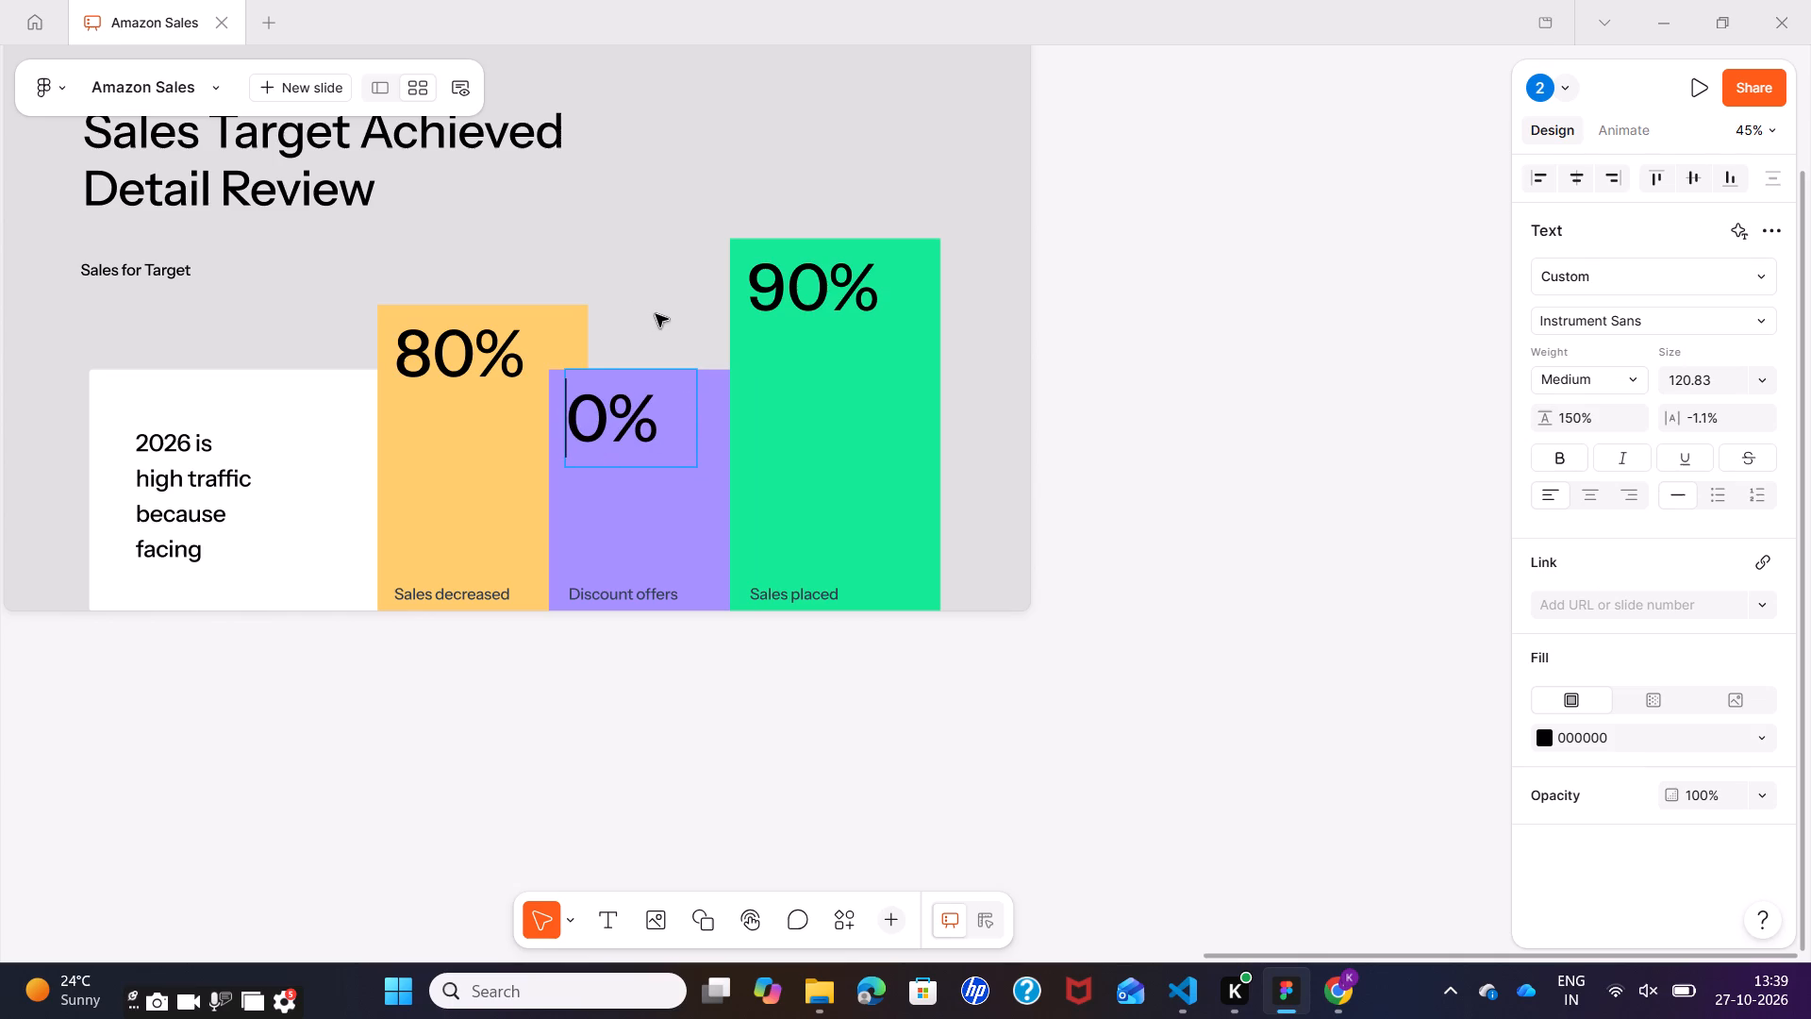
key(2)
key(BackSpace)
text(36)
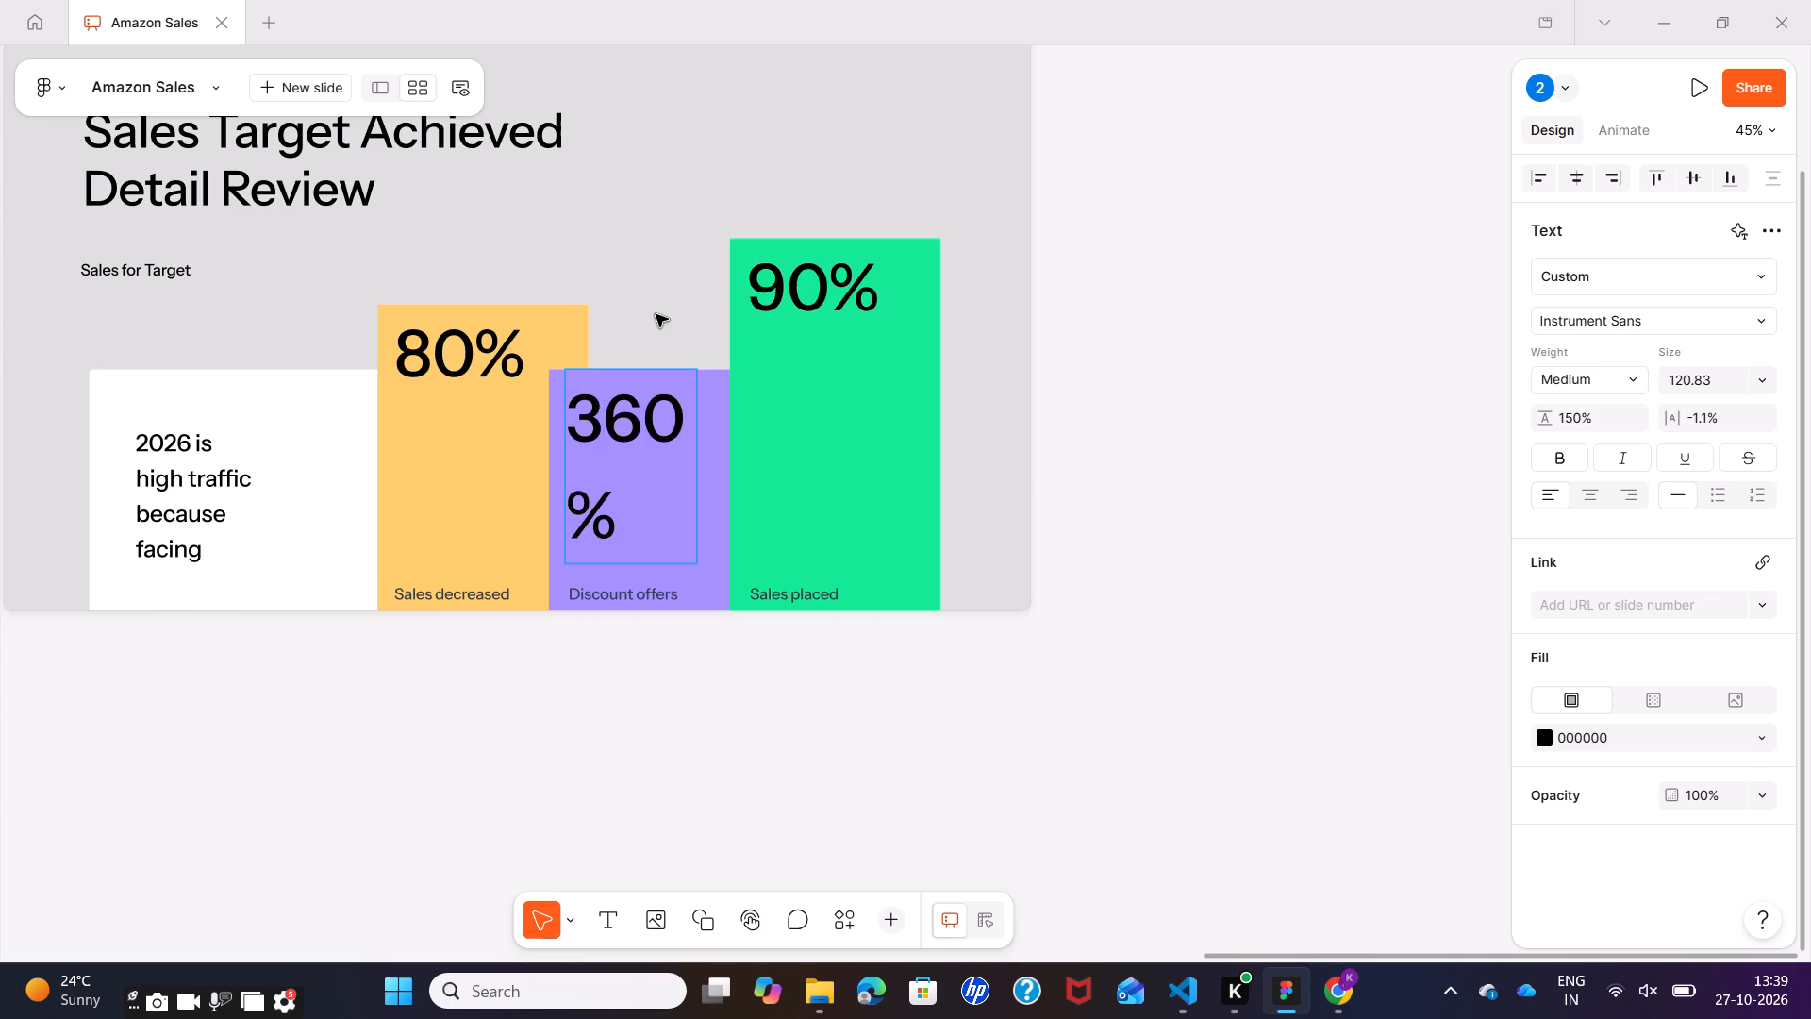
key(Right)
key(BackSpace)
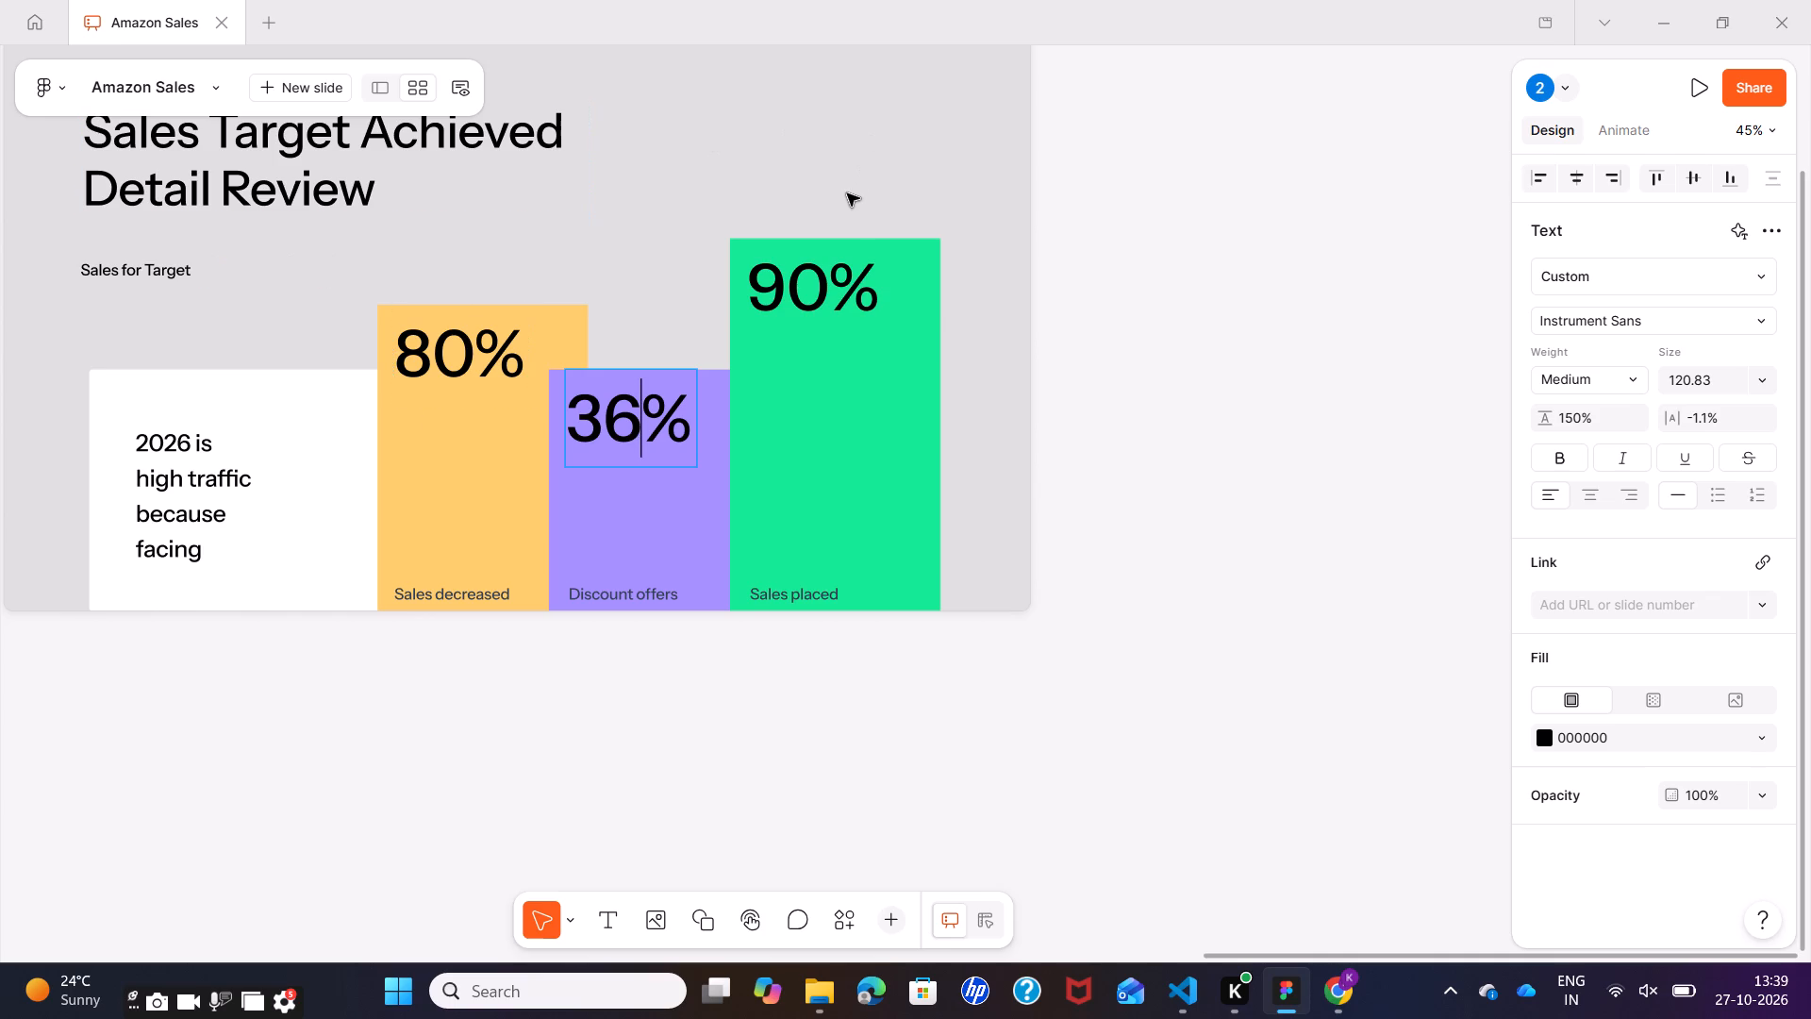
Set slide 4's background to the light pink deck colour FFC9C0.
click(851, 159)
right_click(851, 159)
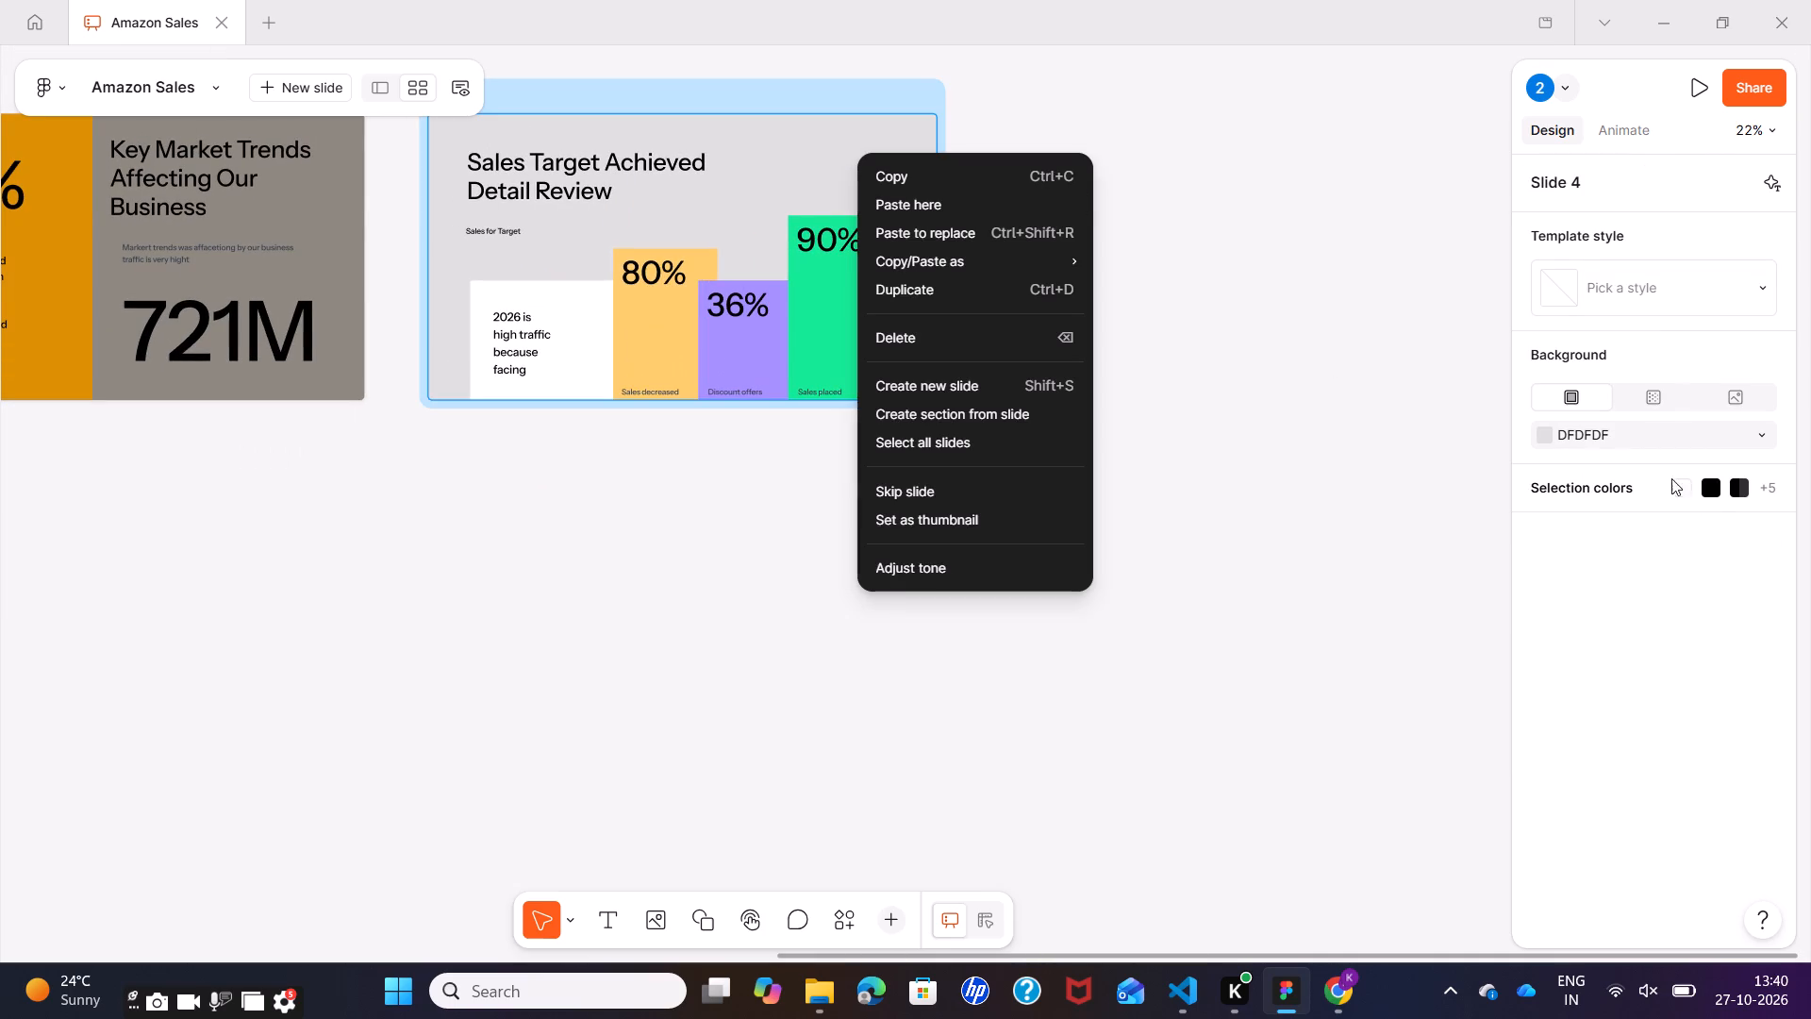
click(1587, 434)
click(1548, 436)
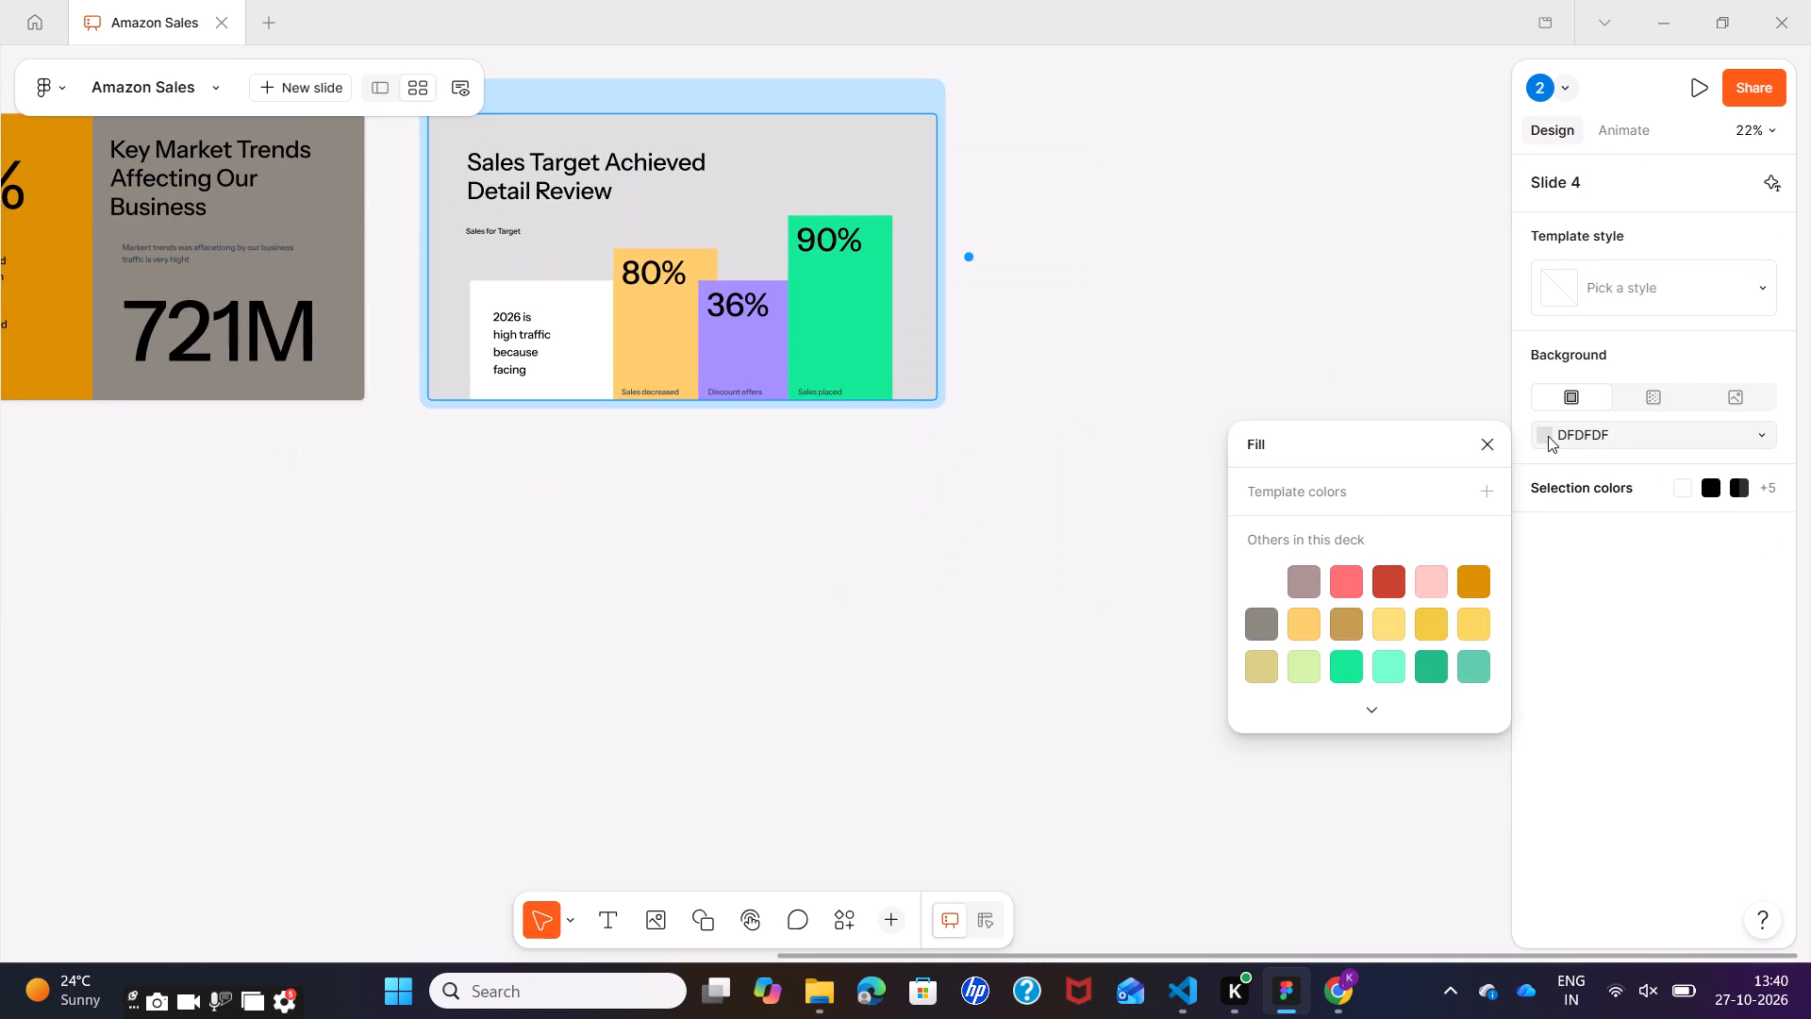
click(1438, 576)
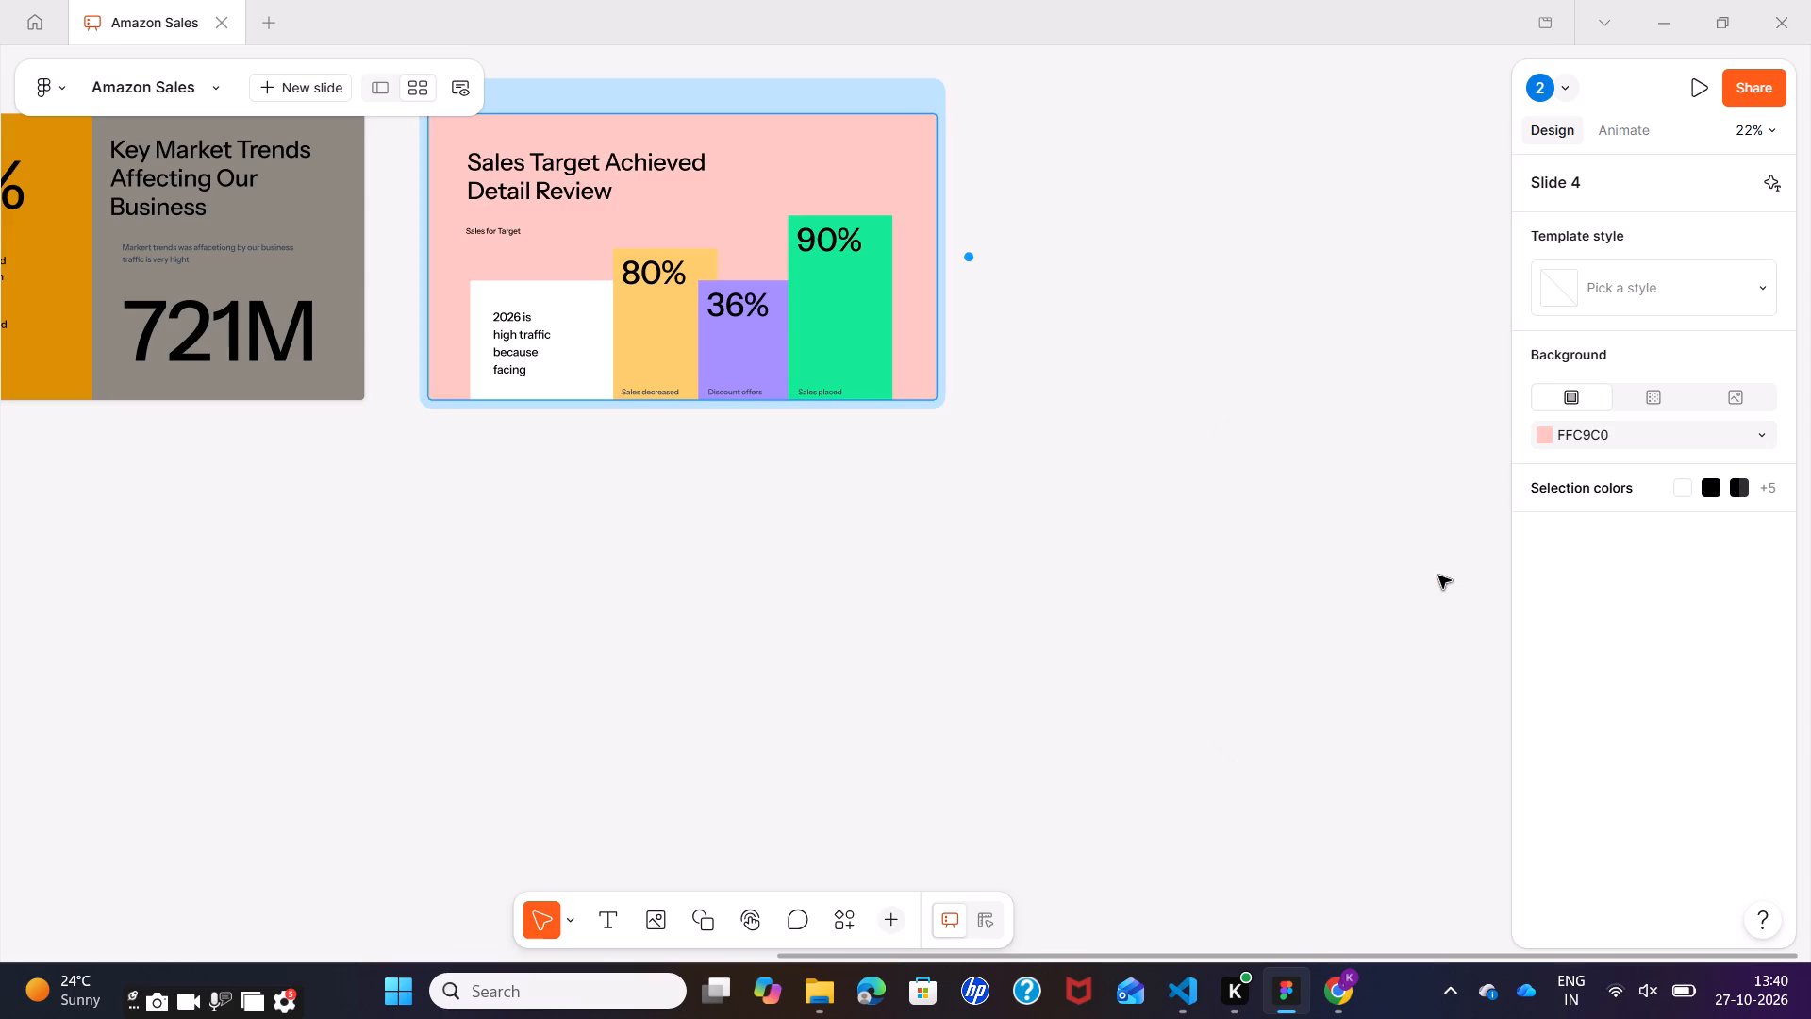
Try custom yellow and green shades for slide 4's background and settle on light mint green A6FFDB.
click(1537, 432)
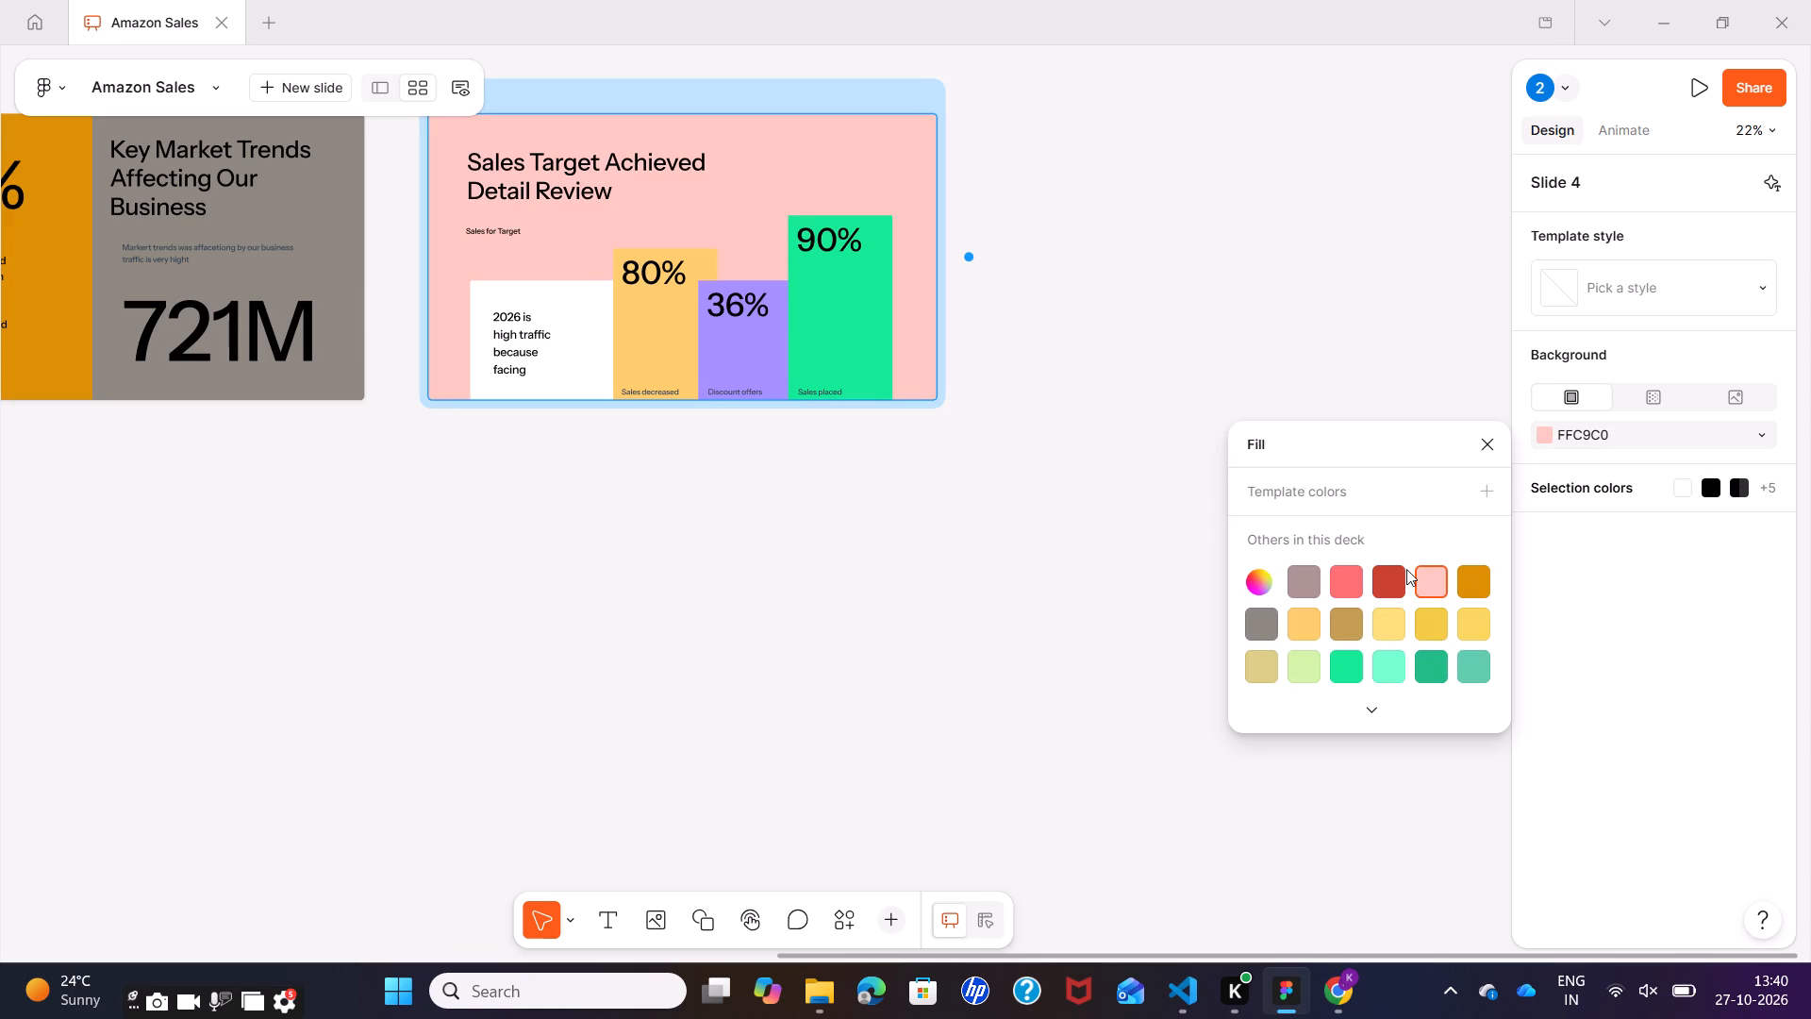
click(1261, 588)
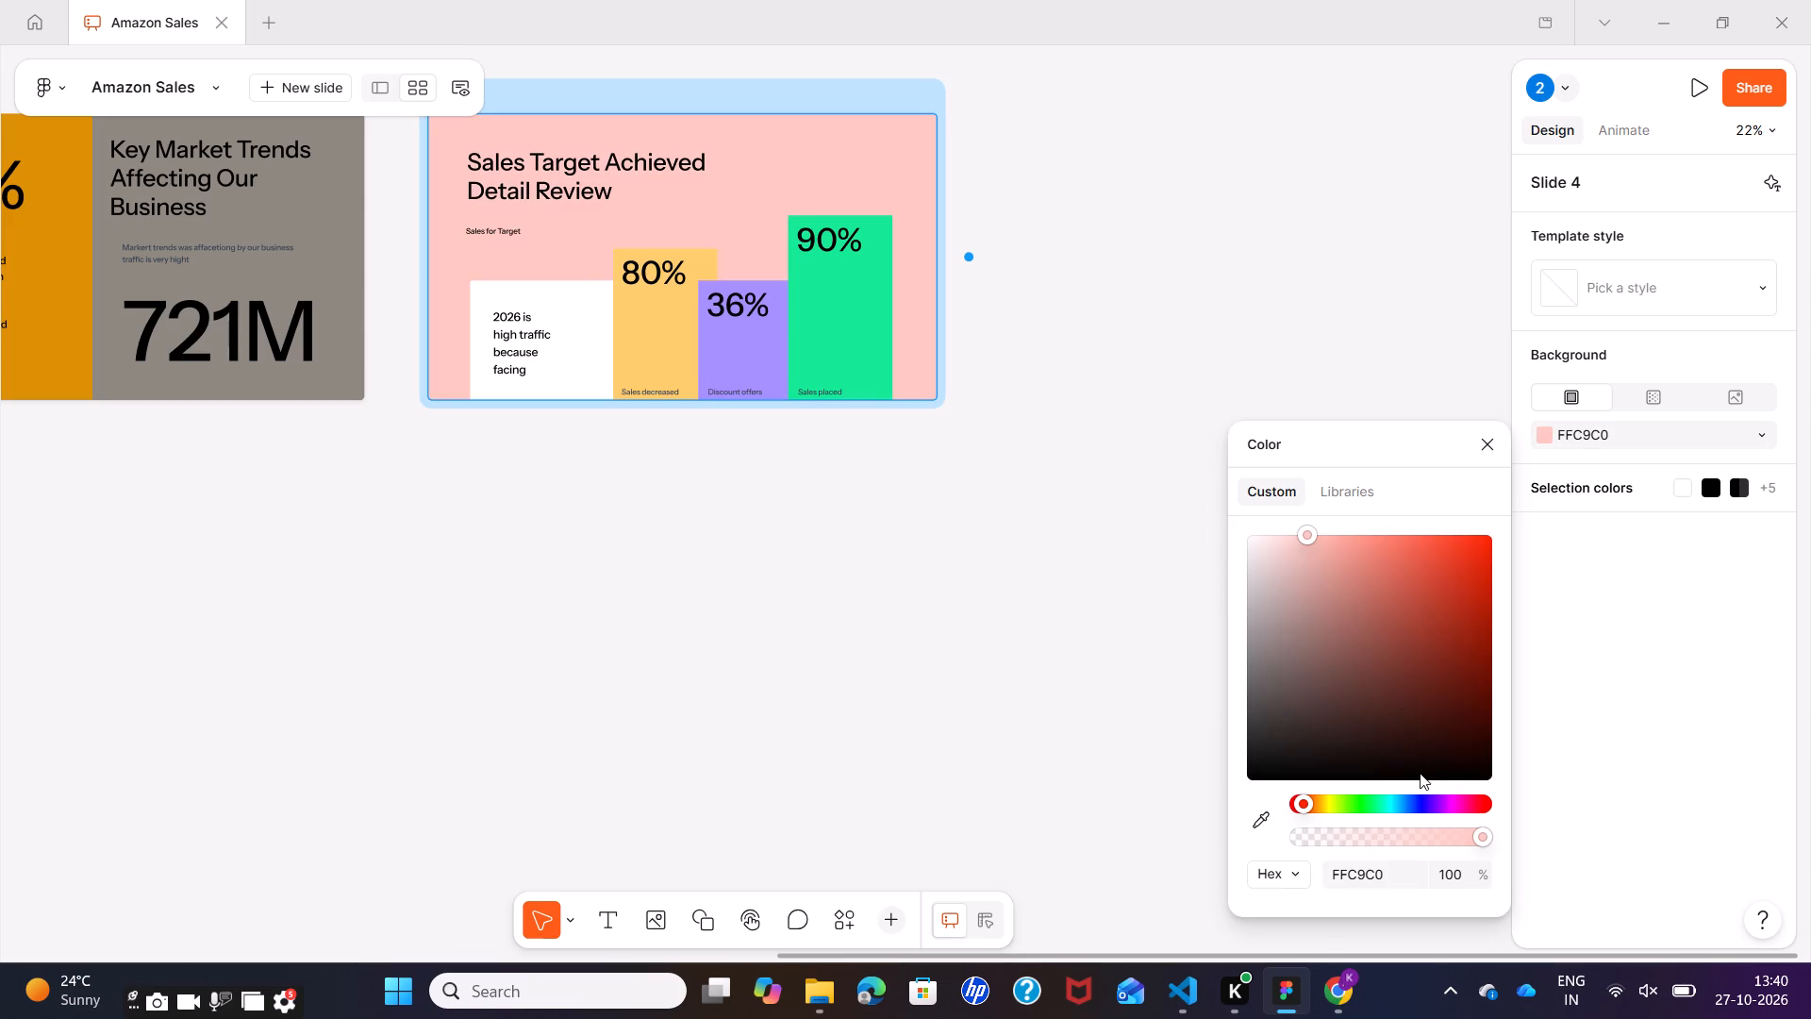
click(1322, 801)
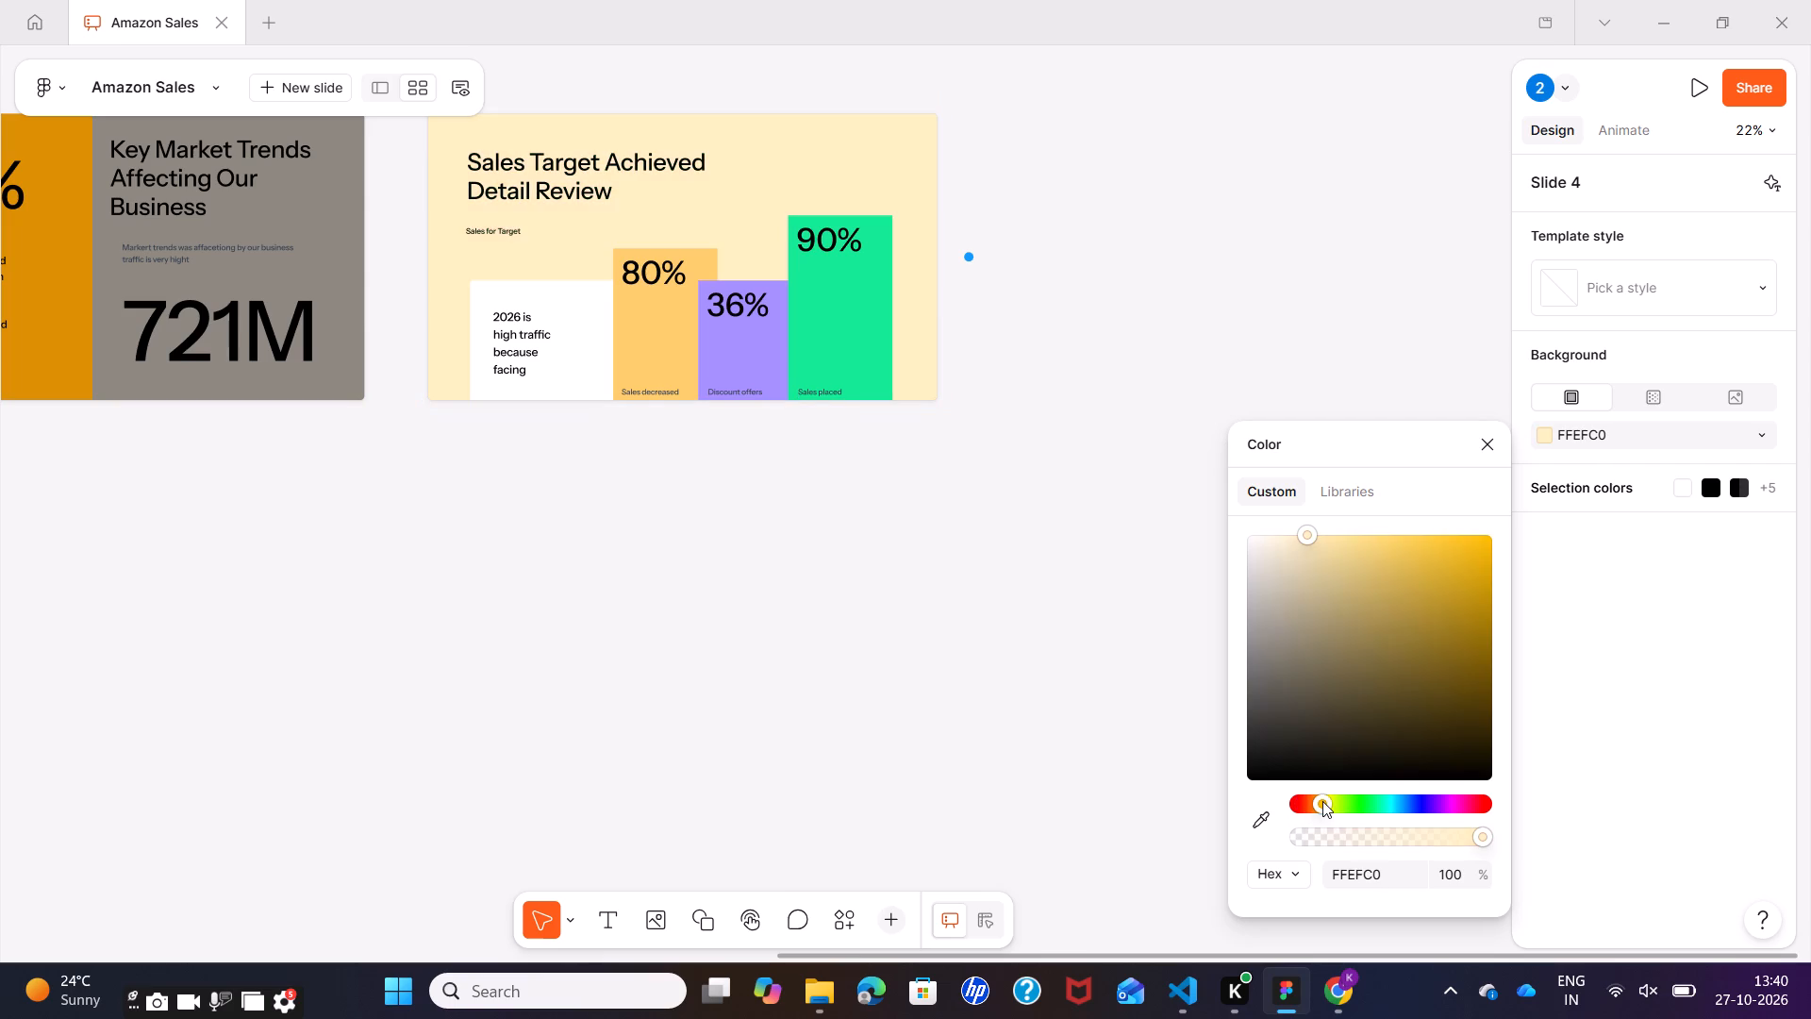
click(1318, 575)
drag(1316, 575, 1384, 621)
drag(1453, 598, 1459, 580)
click(1461, 576)
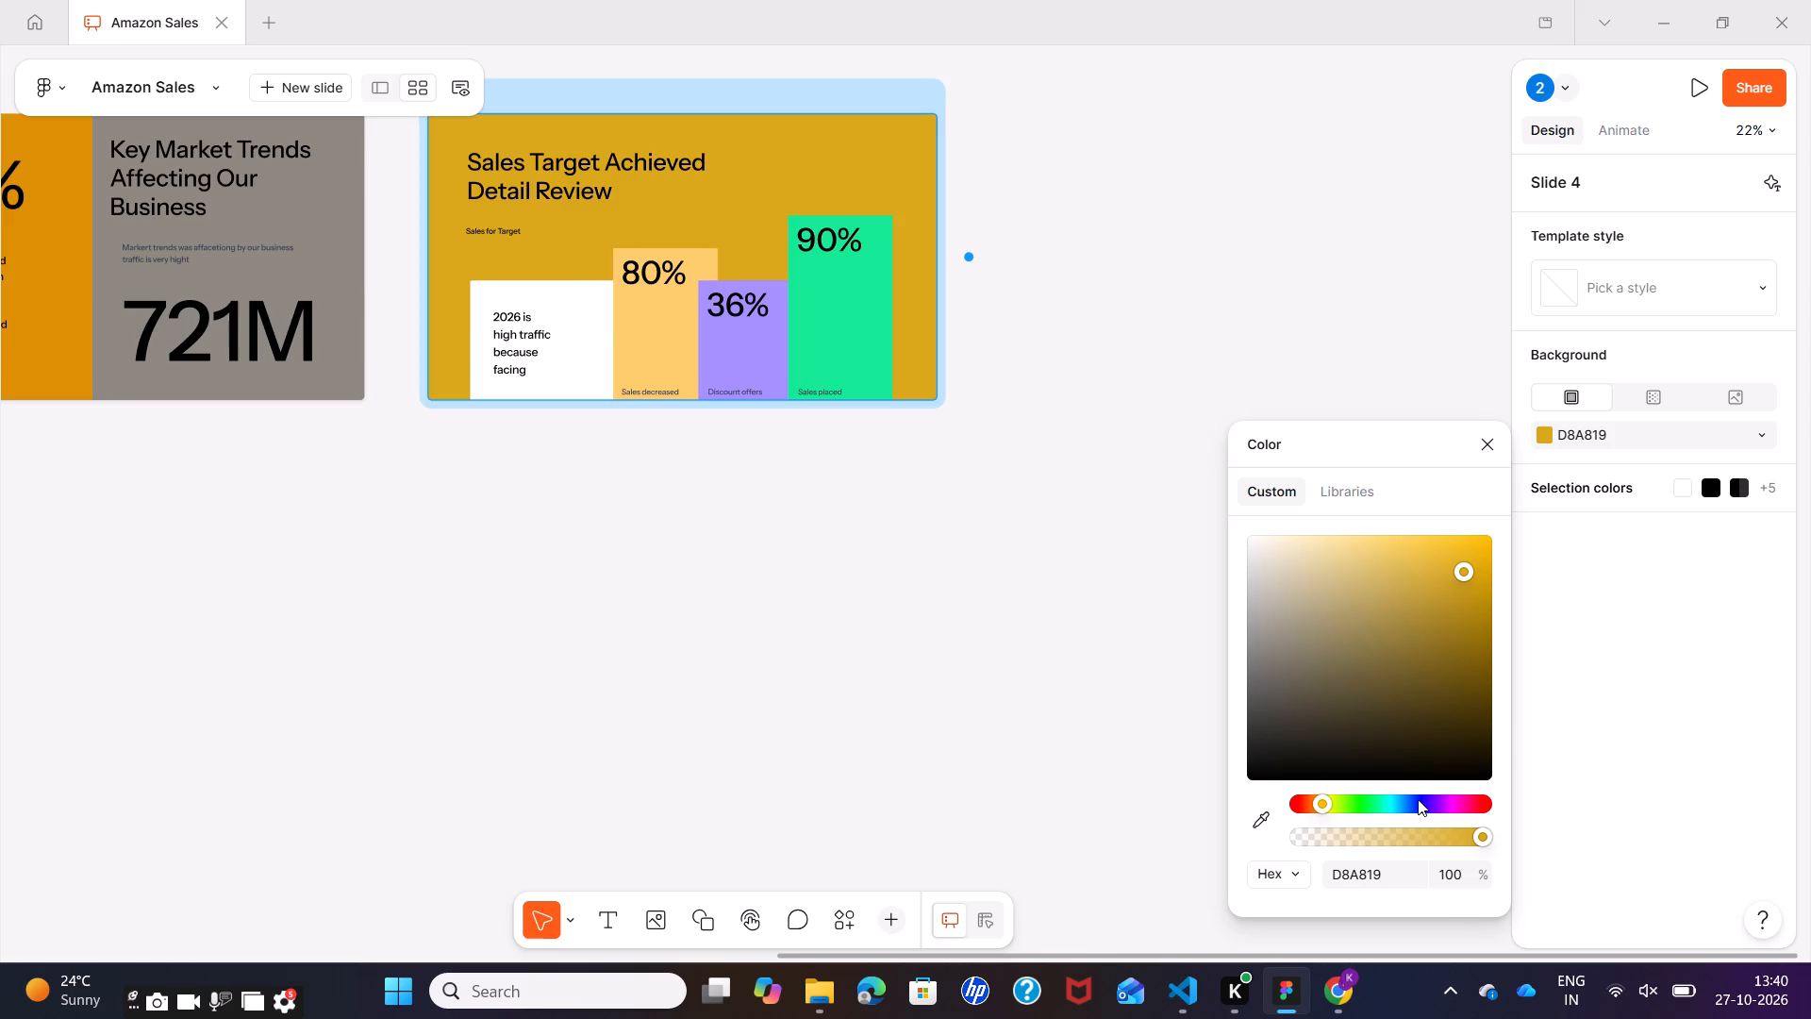
click(1379, 804)
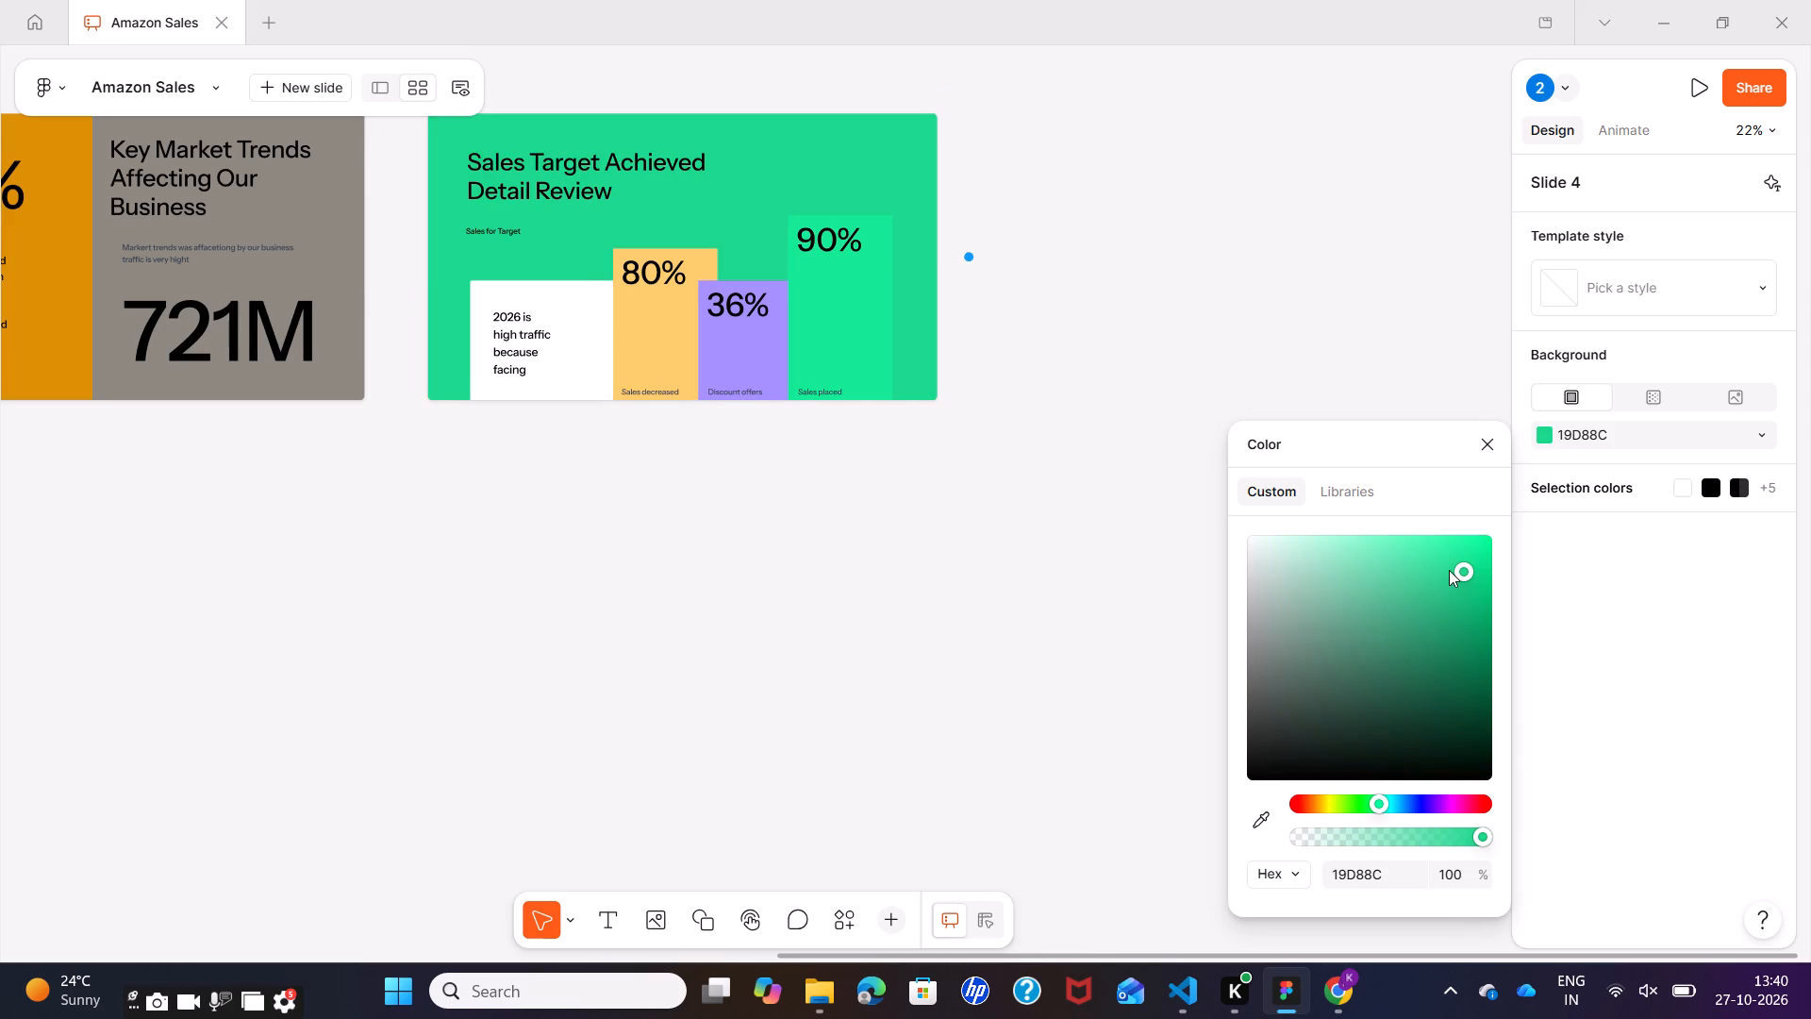
drag(1465, 572, 1403, 683)
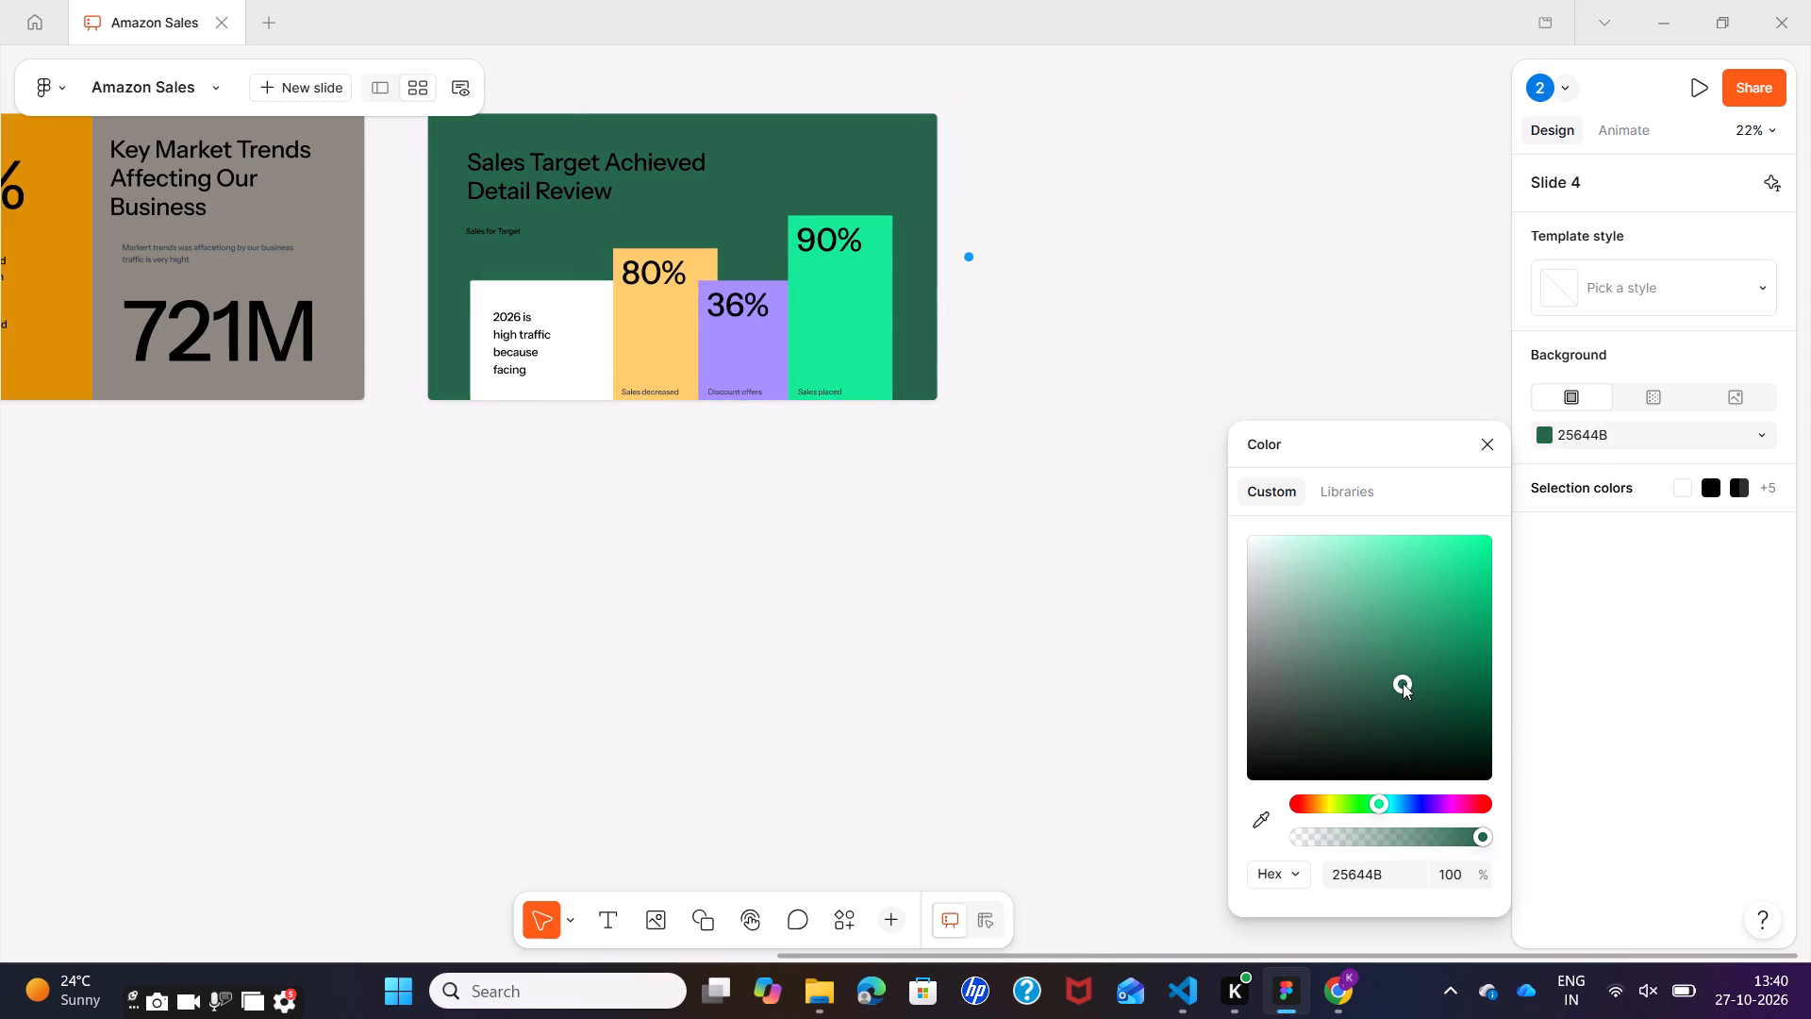
drag(1403, 683, 1333, 468)
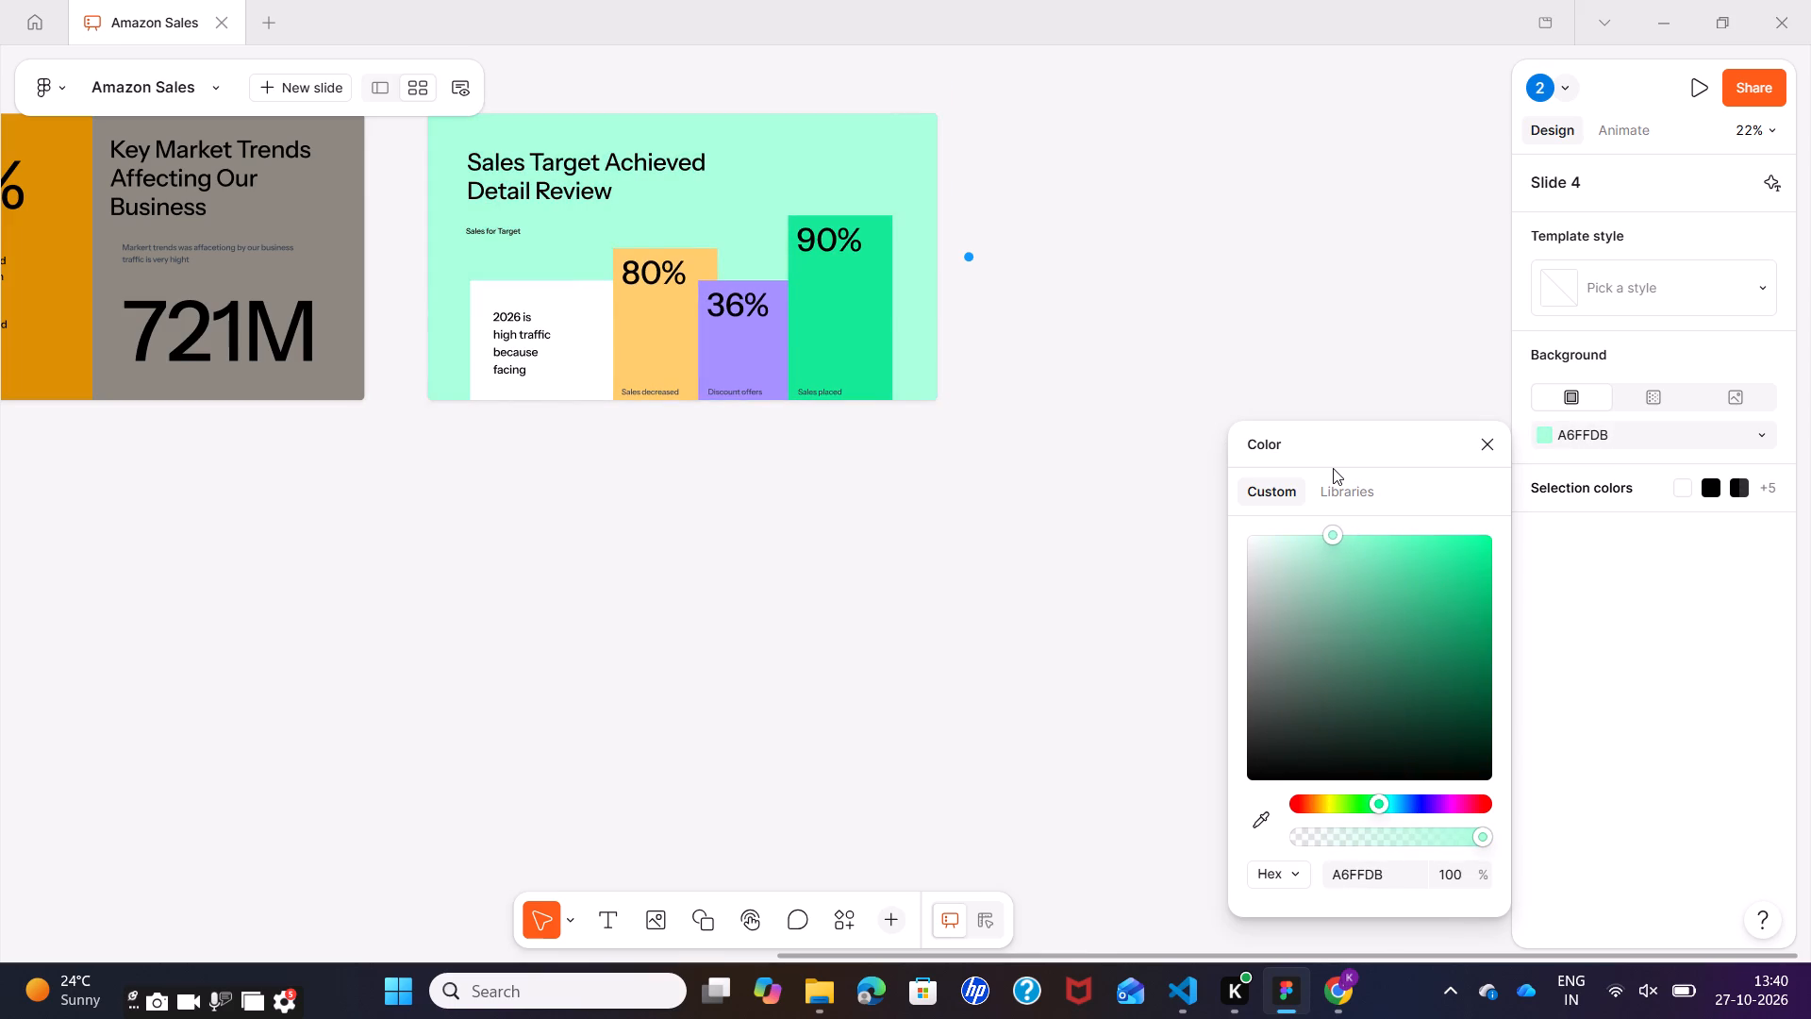
click(1235, 226)
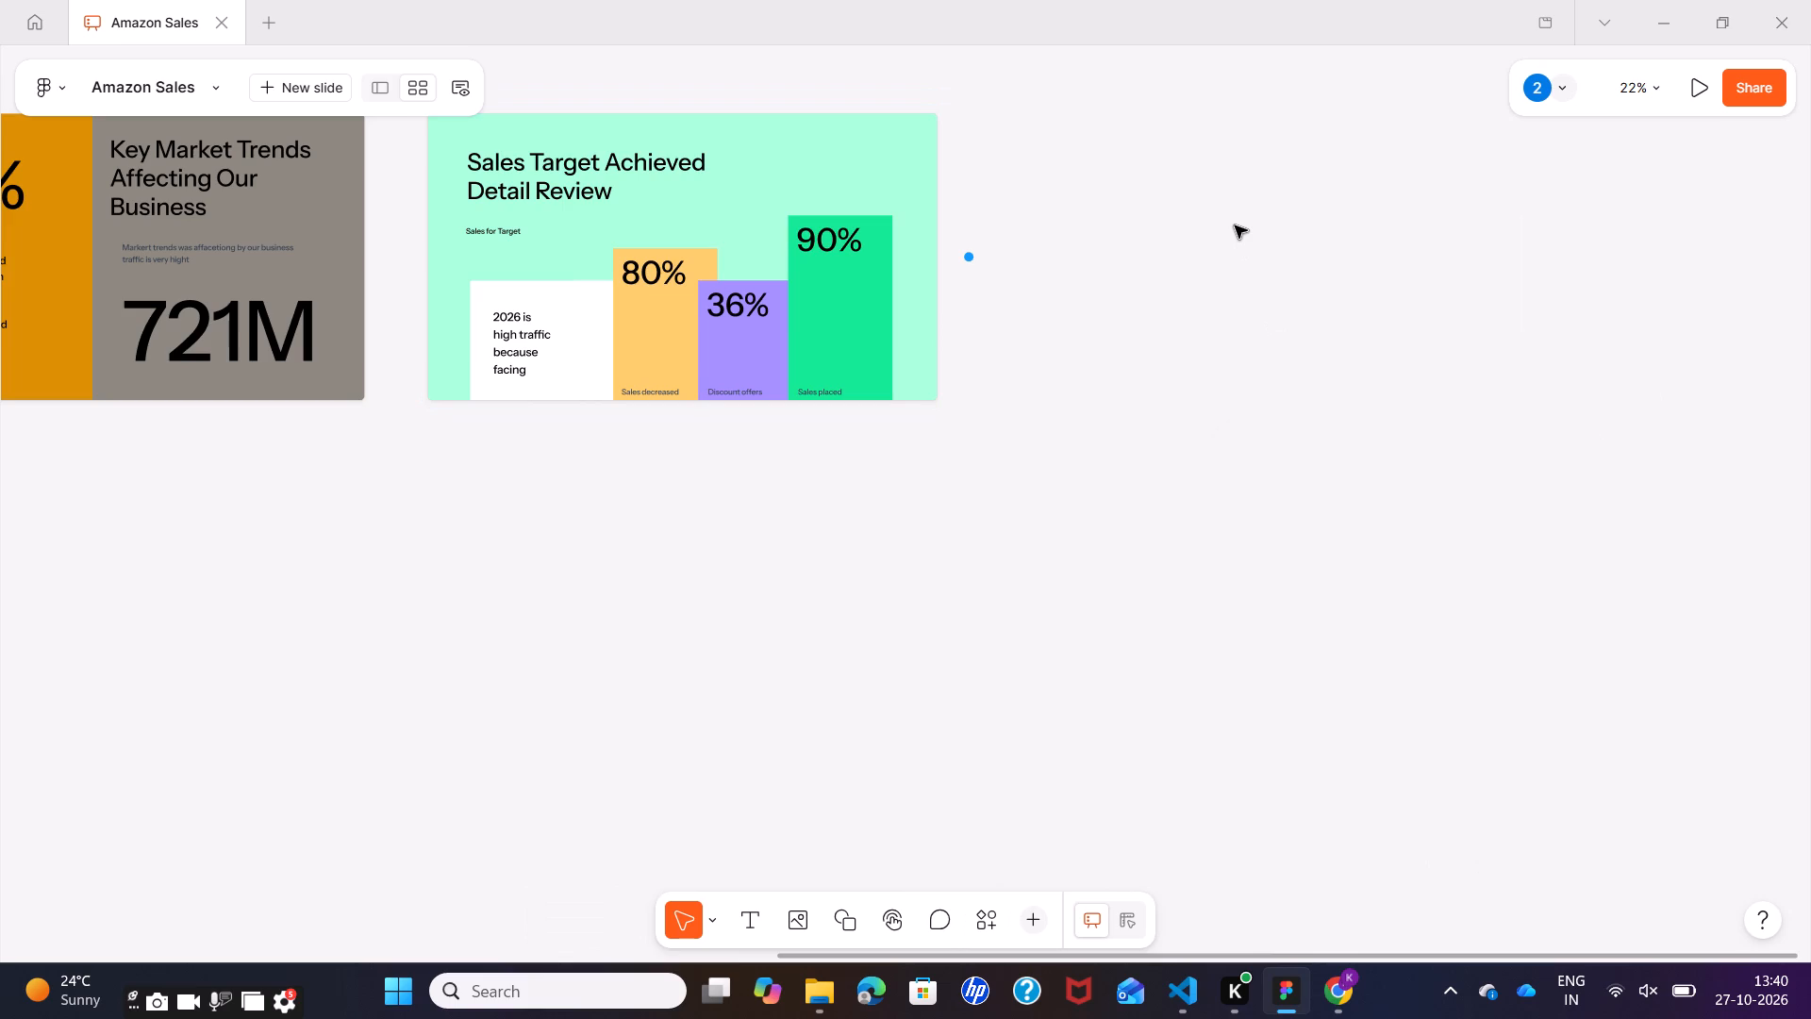
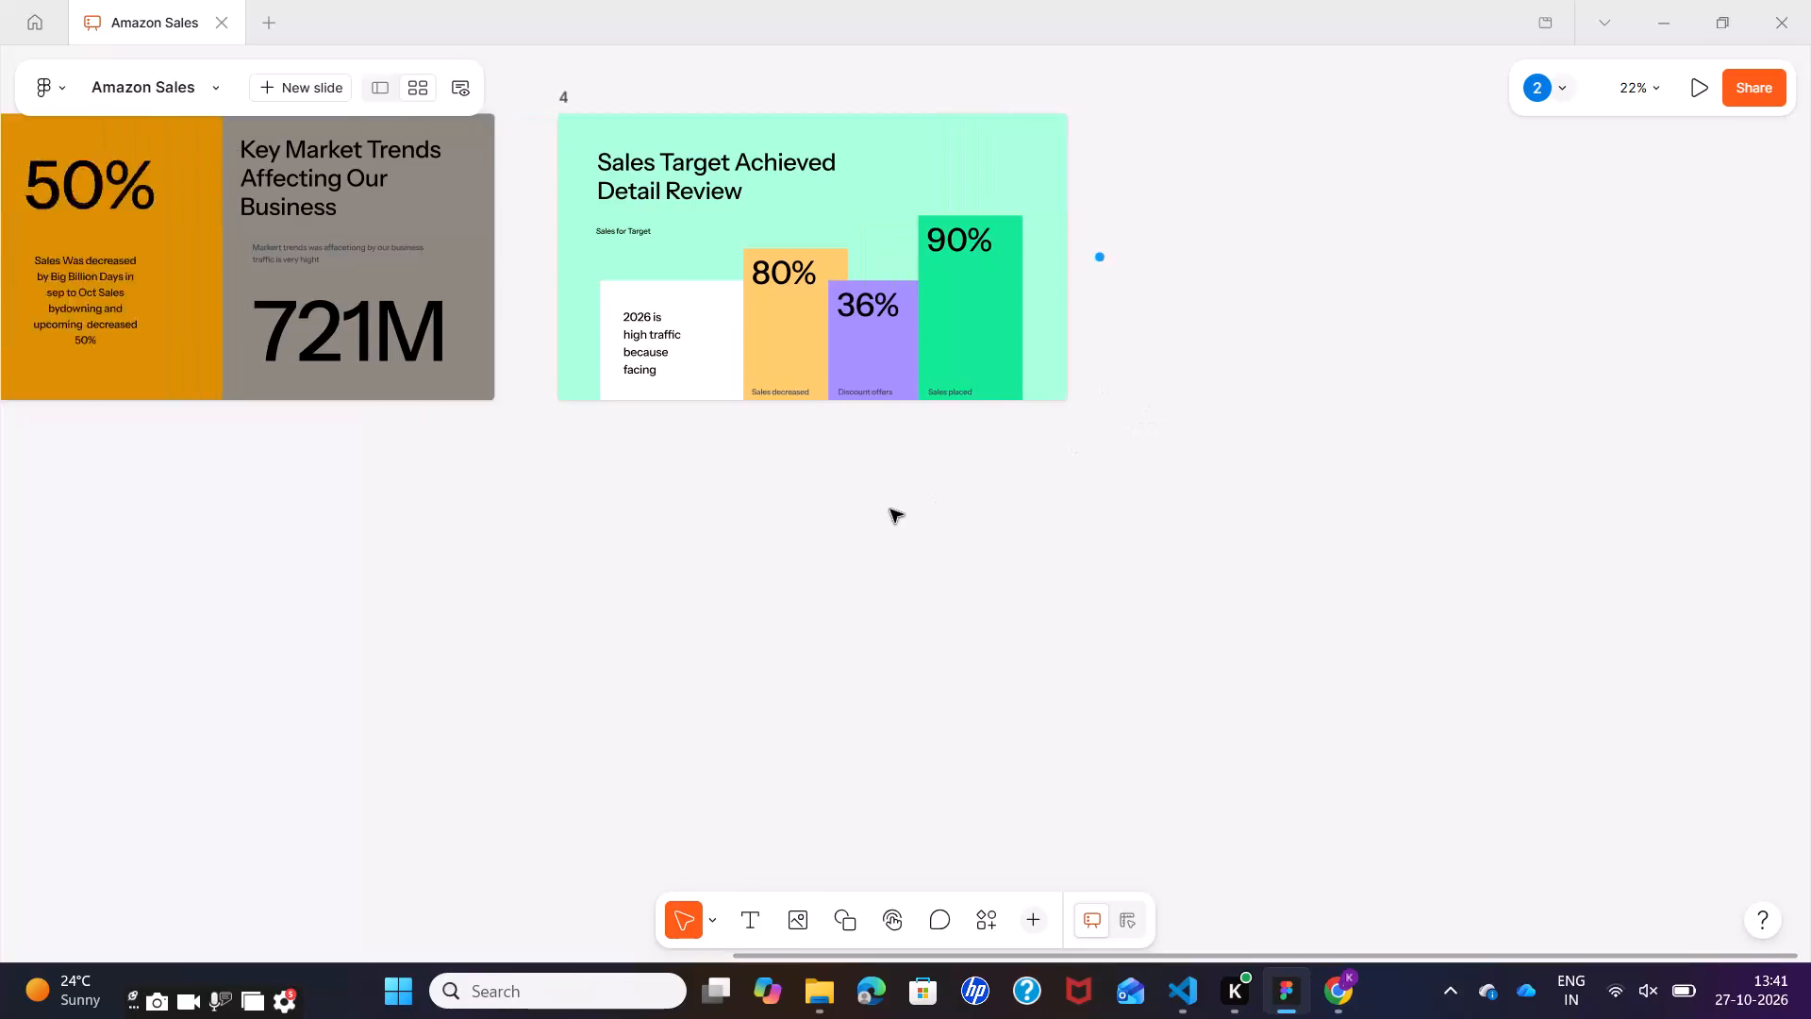
Insert the Data Visual Report template's "Sales Performance: Yearly Comparison" slide directly after the dashboard slide.
scroll(890, 509, right, 5)
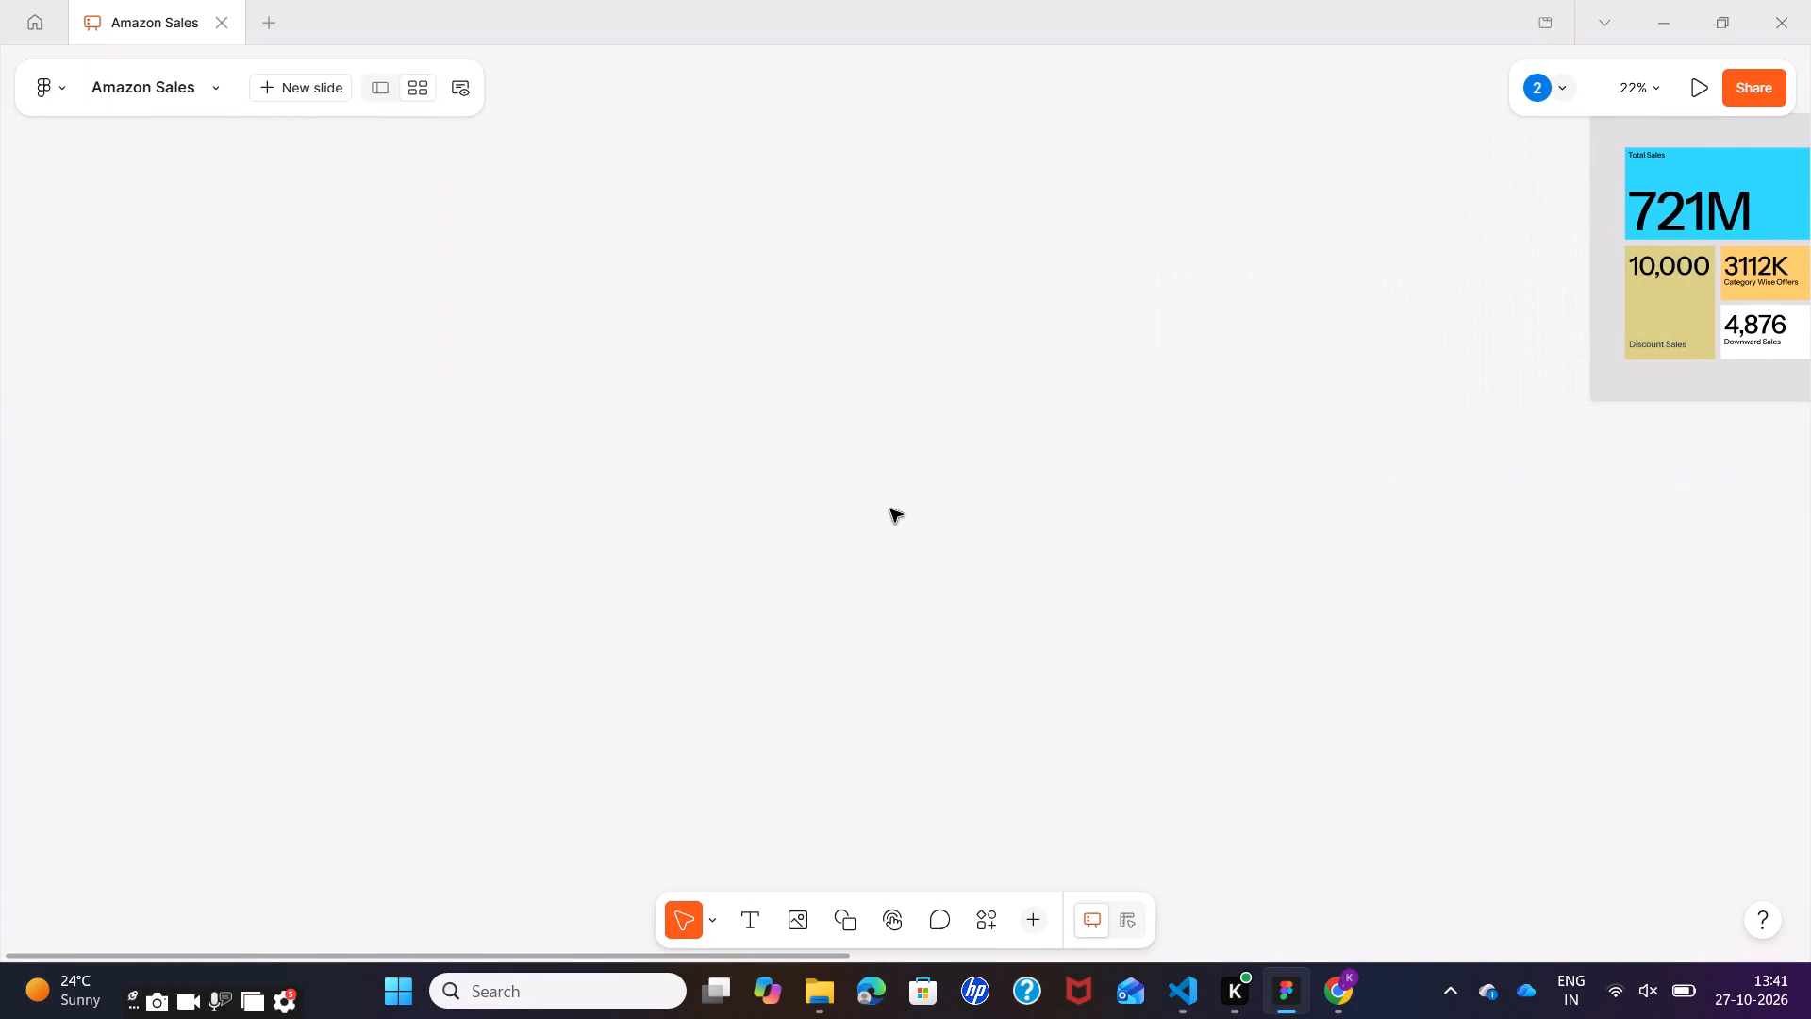
scroll(890, 509, left, 8)
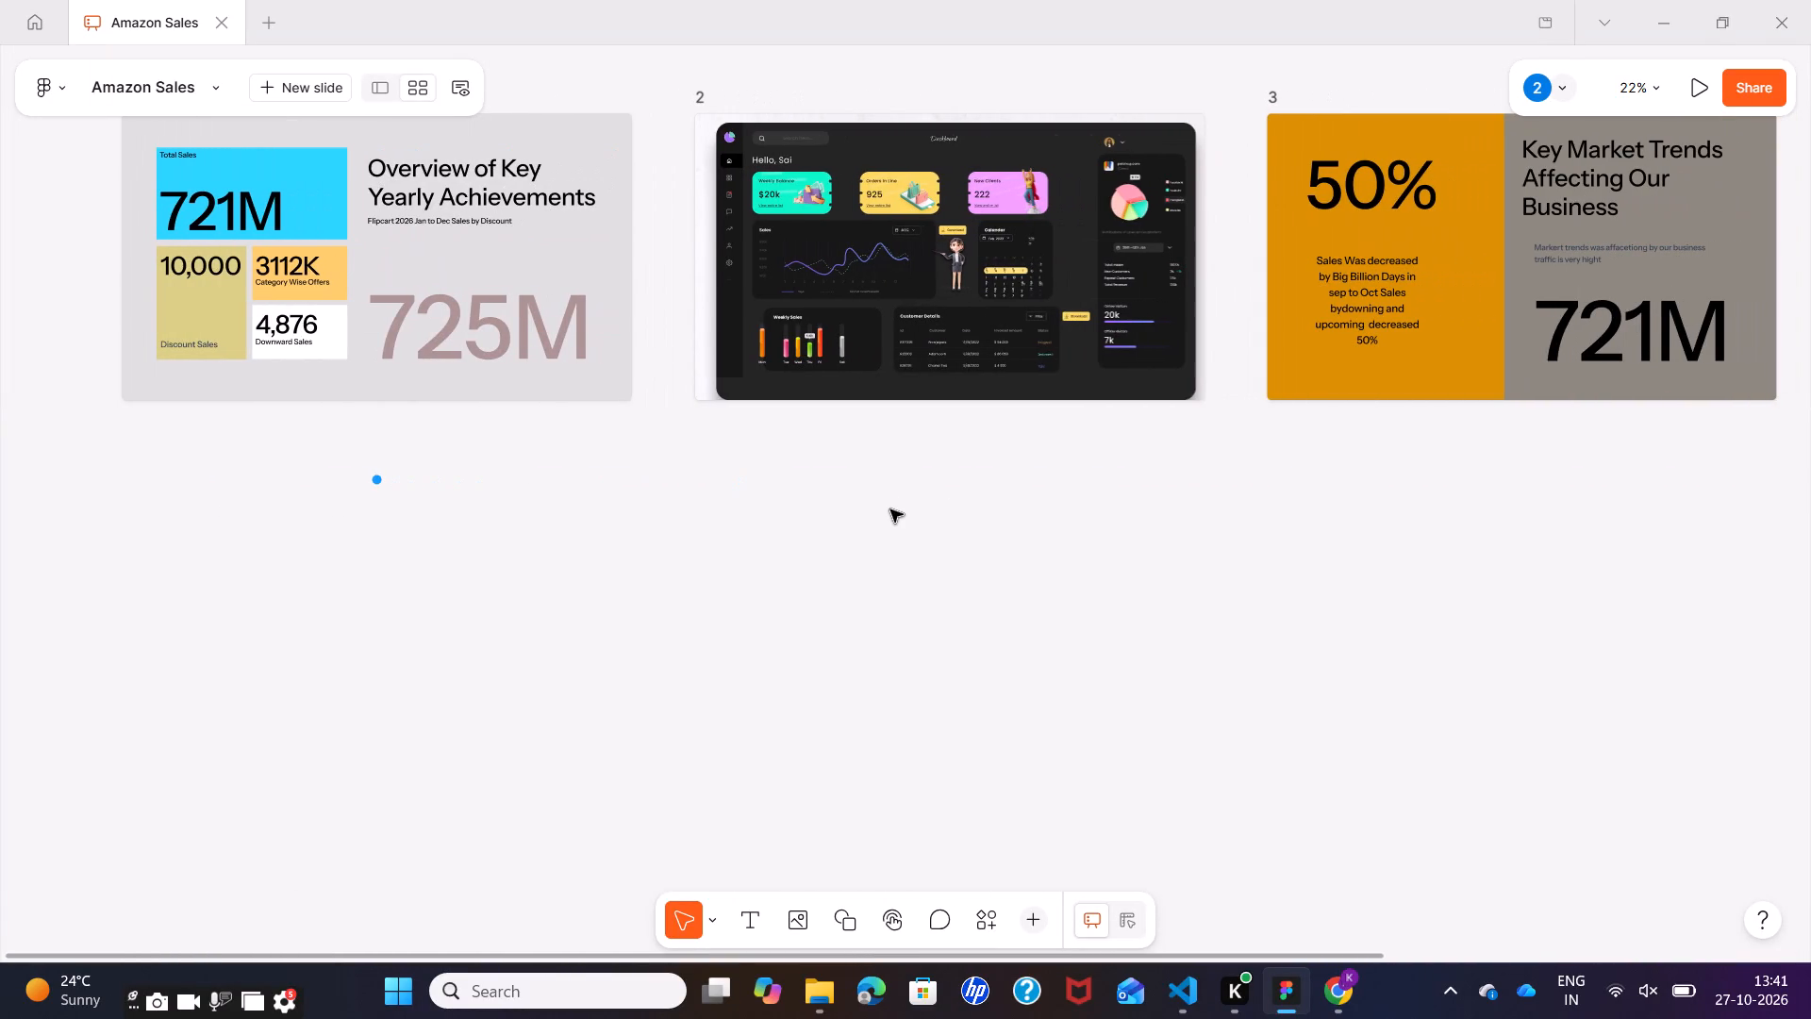
click(1048, 231)
right_click(1048, 231)
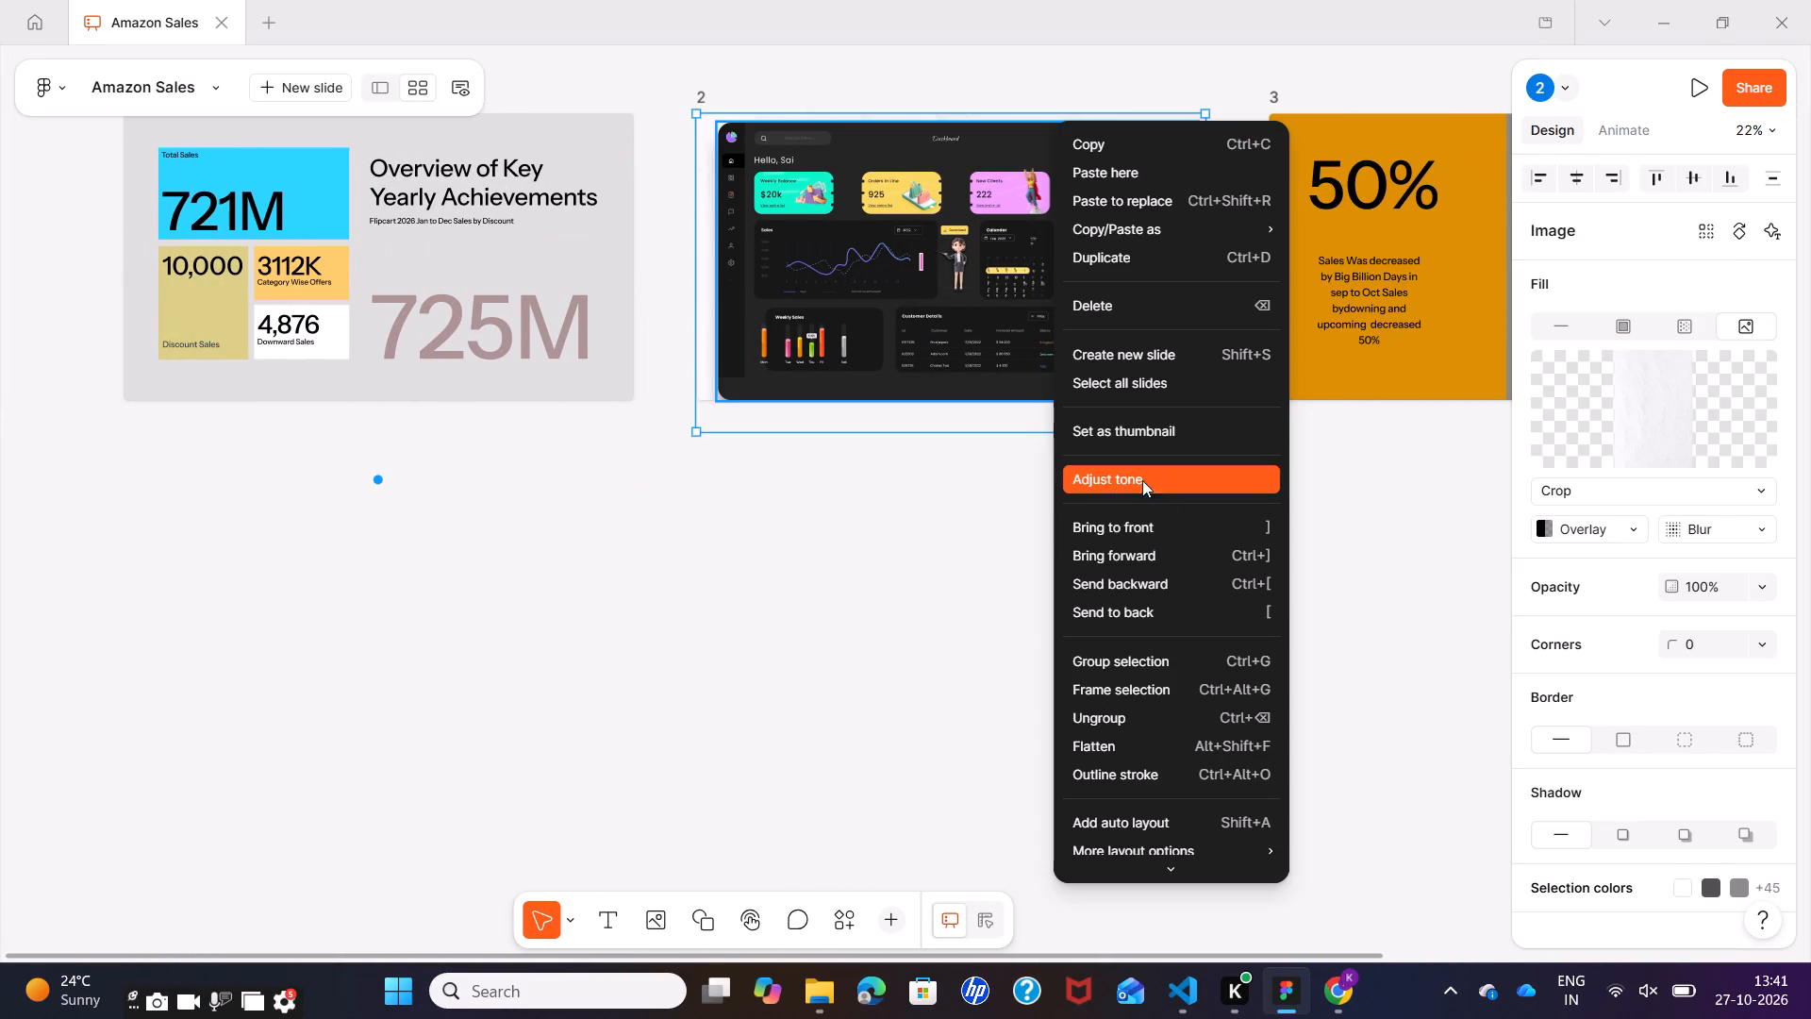
click(291, 89)
click(291, 89)
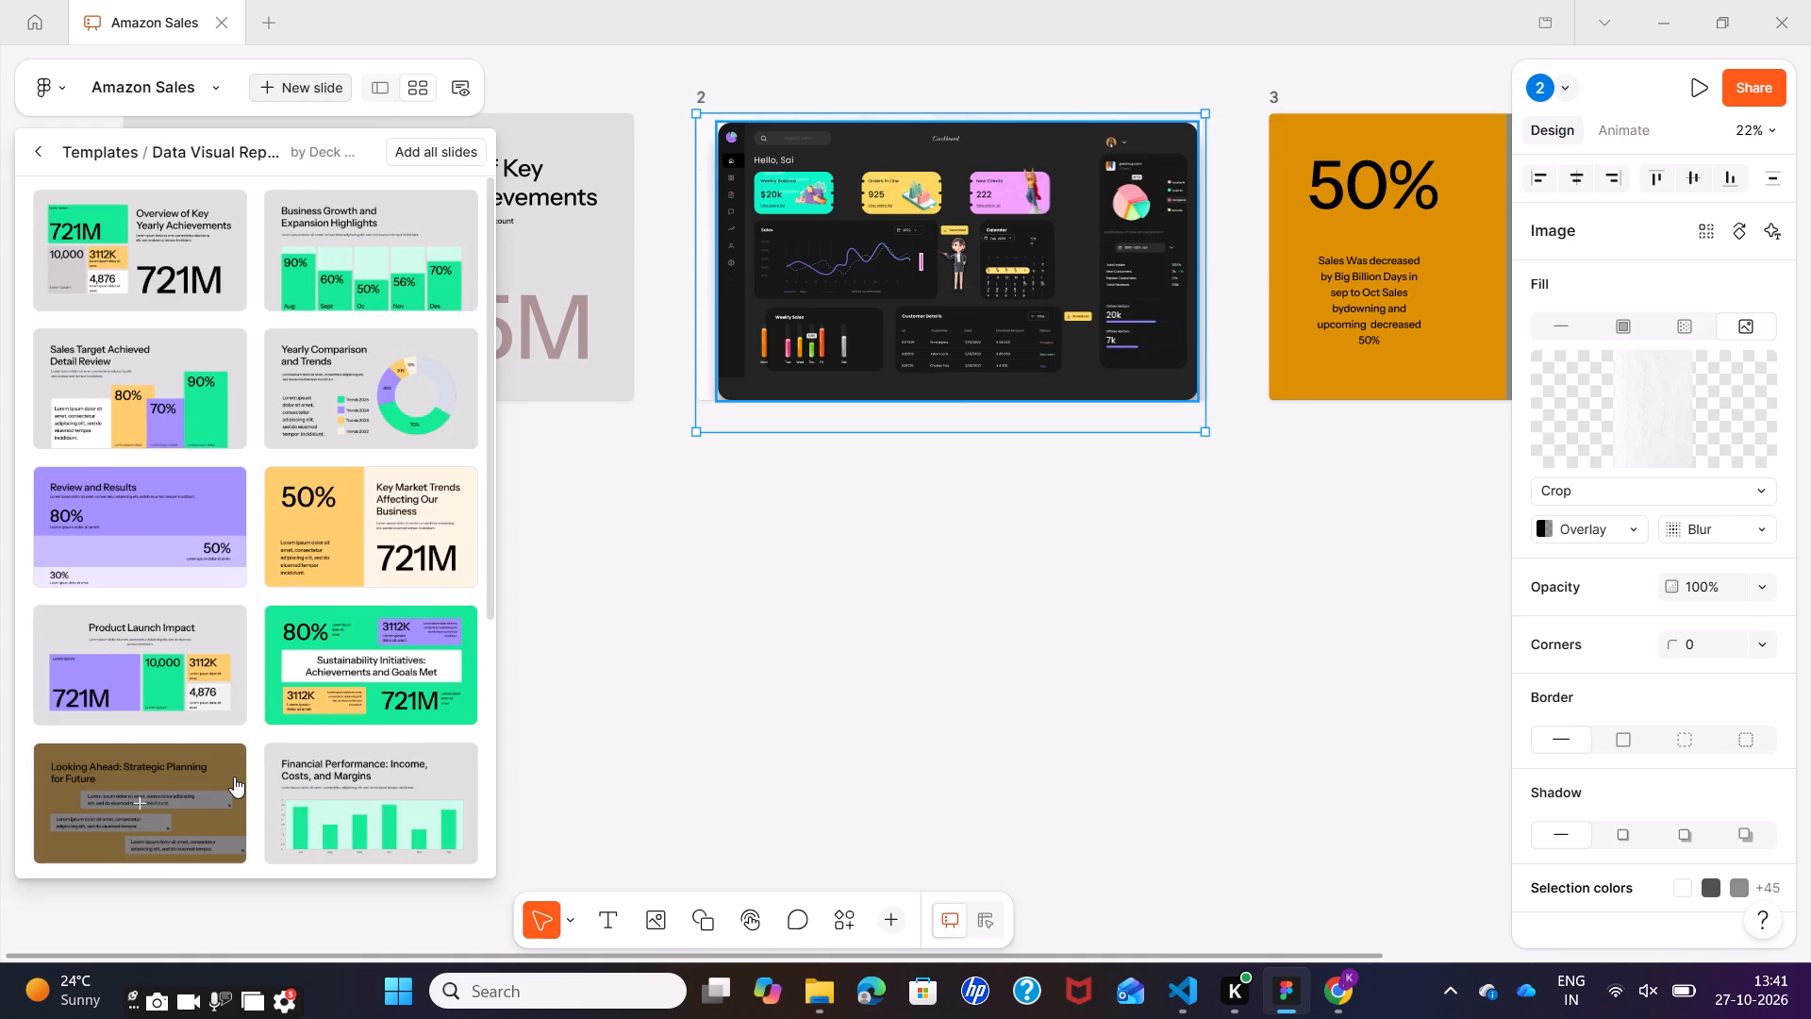
scroll(234, 777, down, 2)
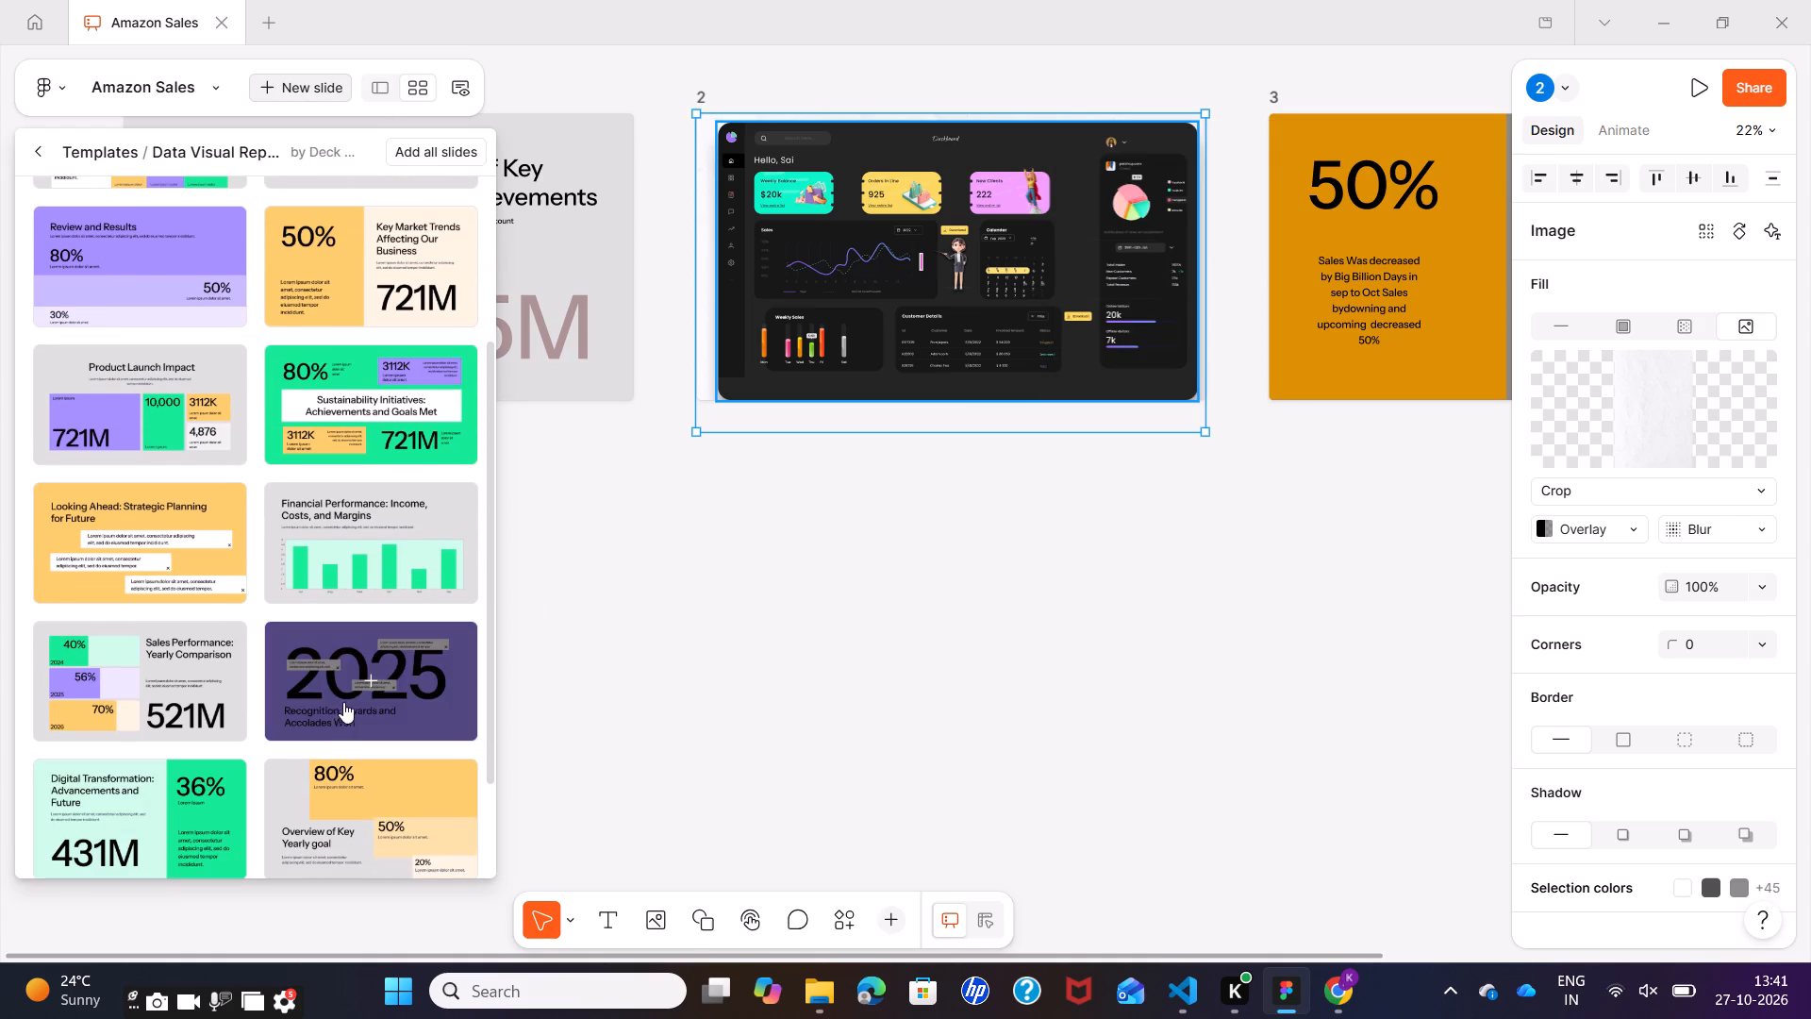
click(93, 680)
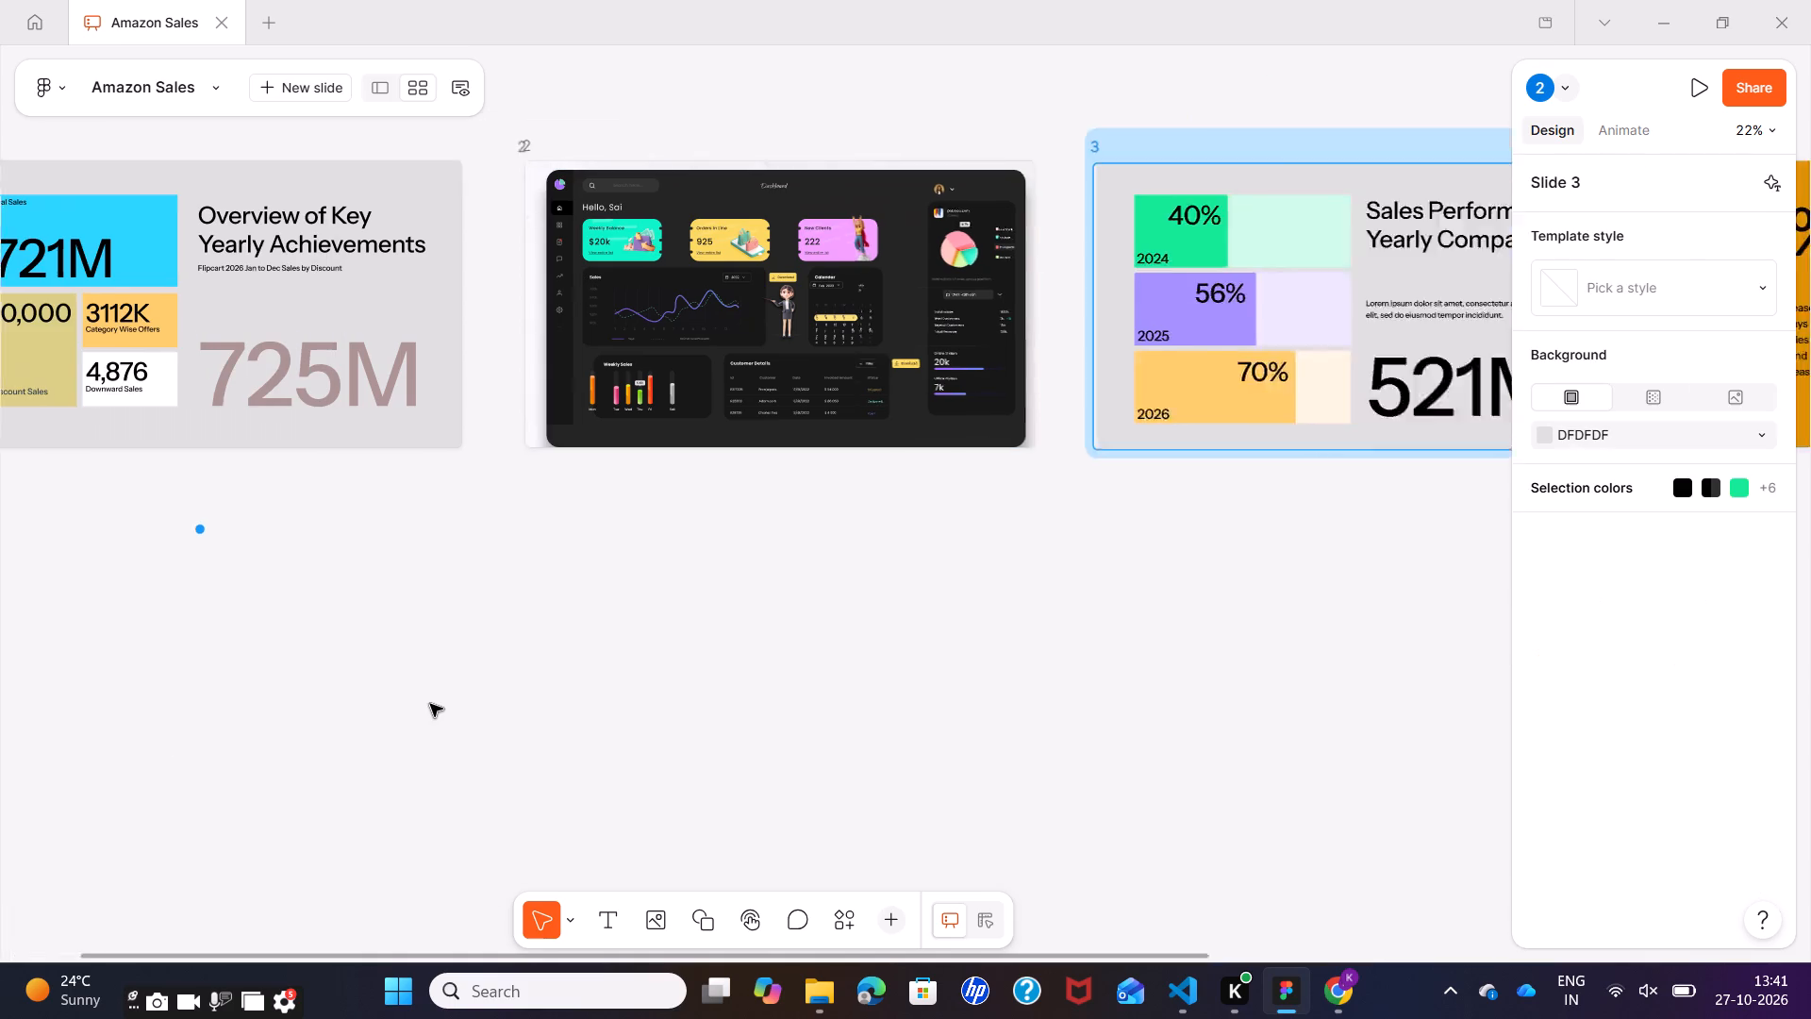
Look over the deck to check the new Sales Performance slide's place among the neighbouring slides.
scroll(1121, 704, left, 5)
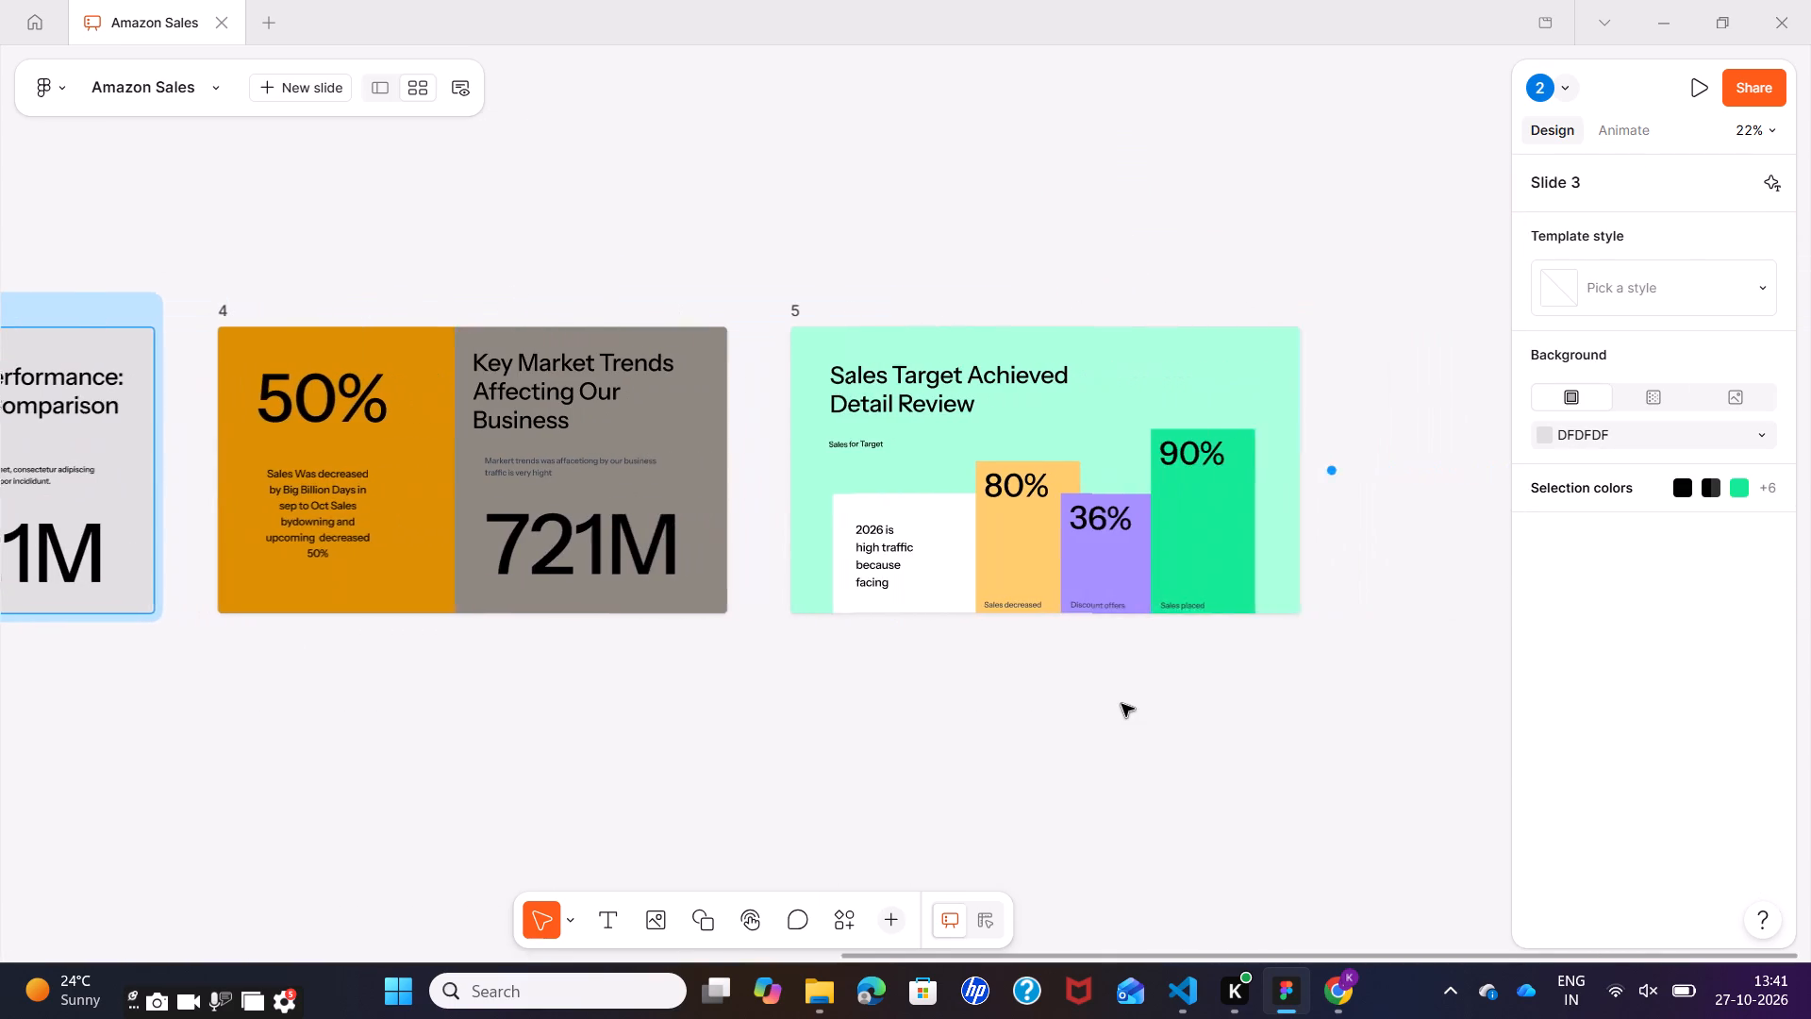
scroll(1121, 704, left, 3)
scroll(1121, 704, down, 3)
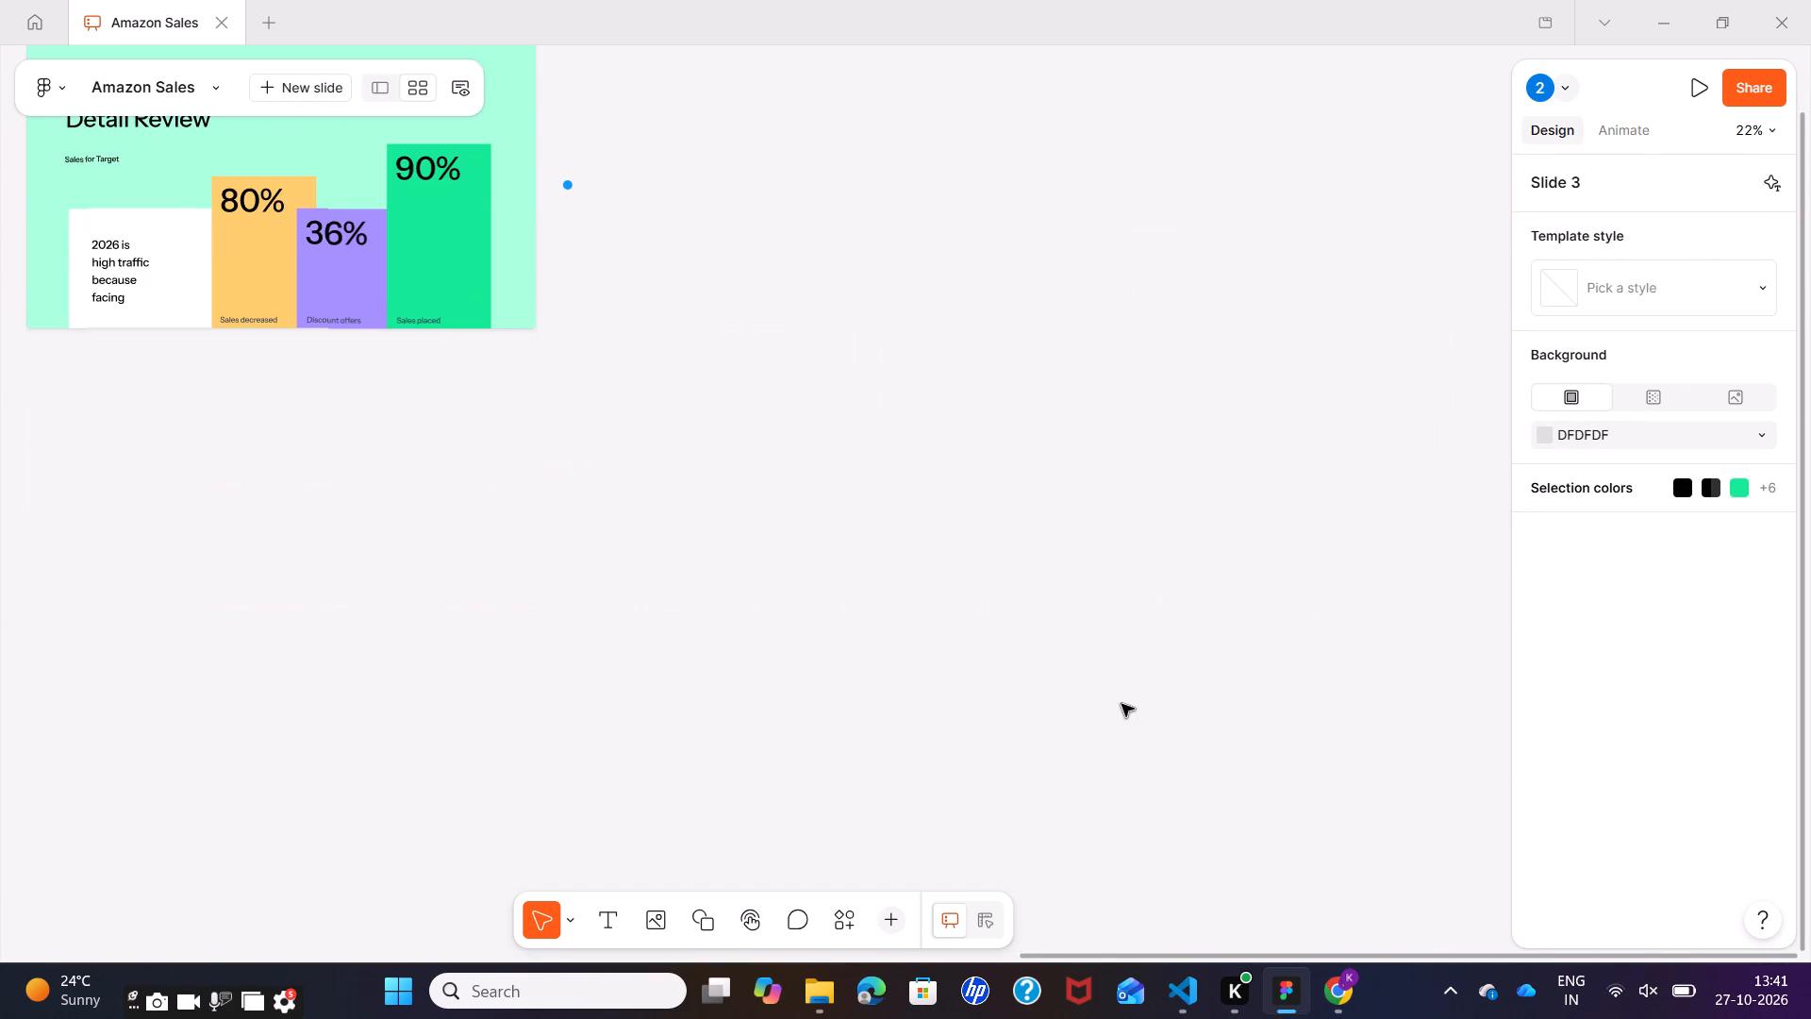
scroll(1121, 704, down, 2)
scroll(1121, 704, right, 3)
scroll(1121, 704, up, 6)
scroll(1121, 704, left, 17)
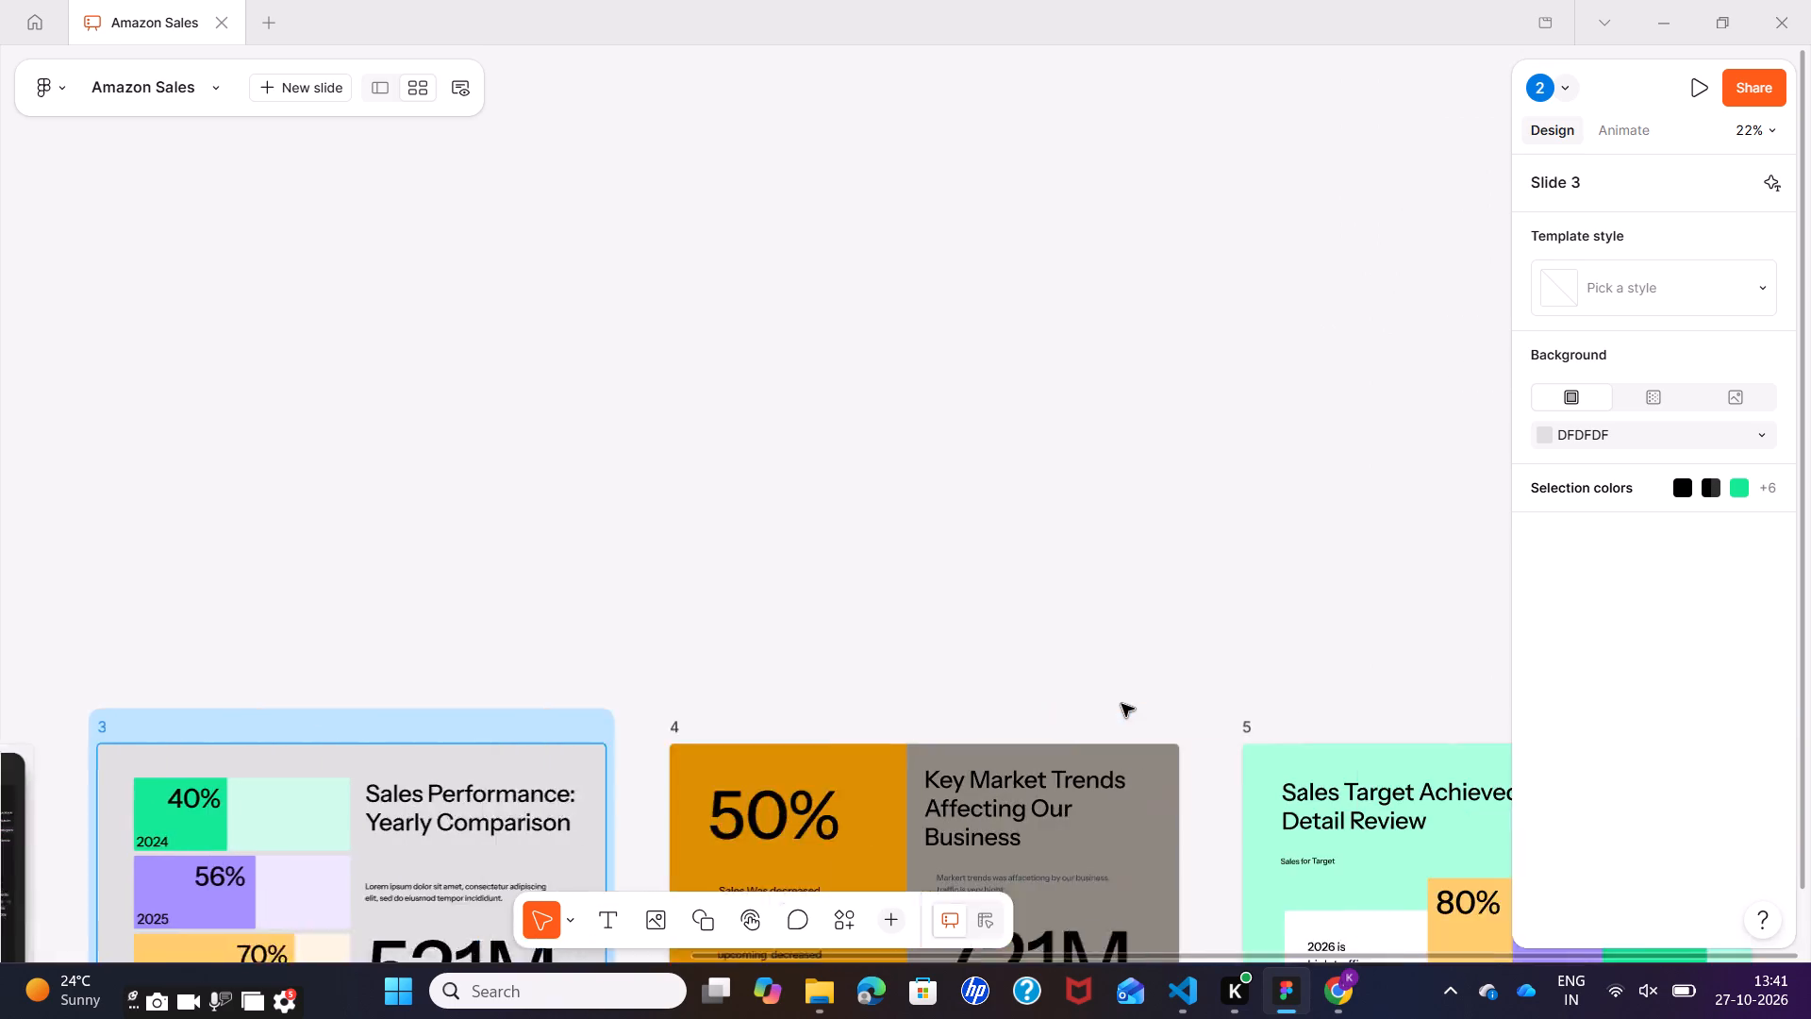
scroll(1121, 704, right, 5)
scroll(1121, 704, down, 3)
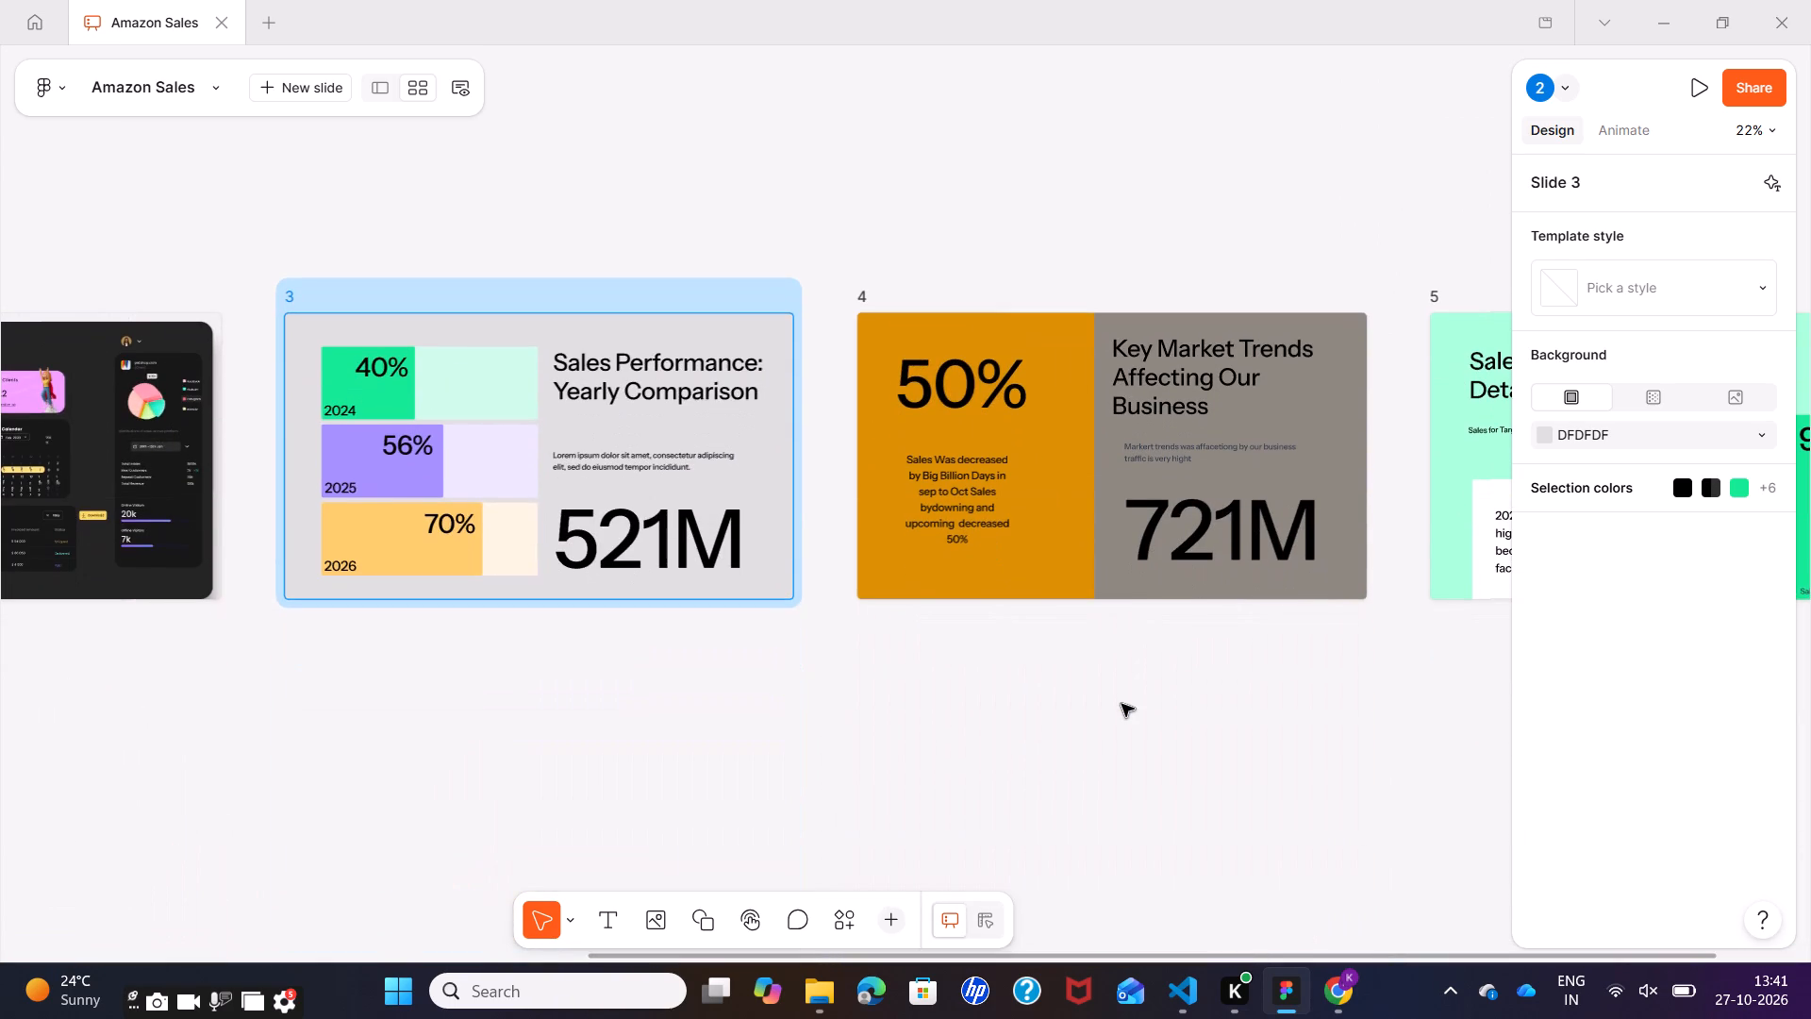
scroll(1121, 704, left, 3)
scroll(1121, 704, right, 1)
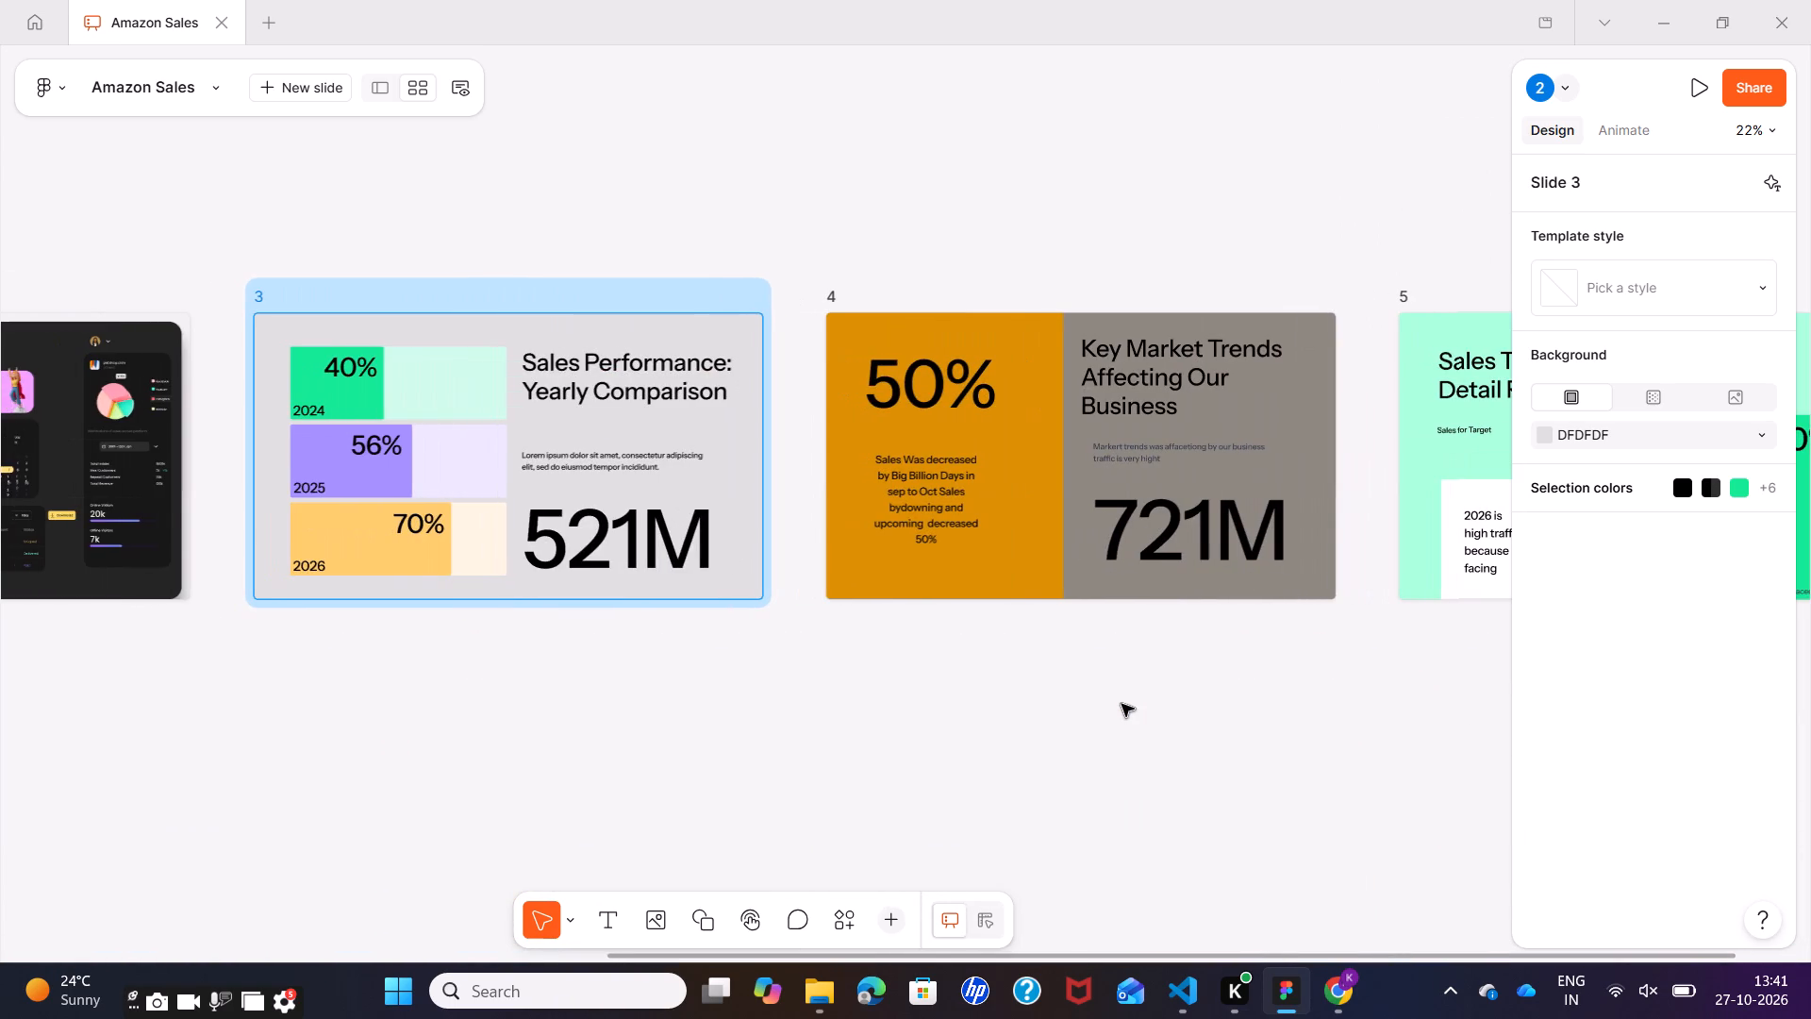
scroll(1121, 704, right, 1)
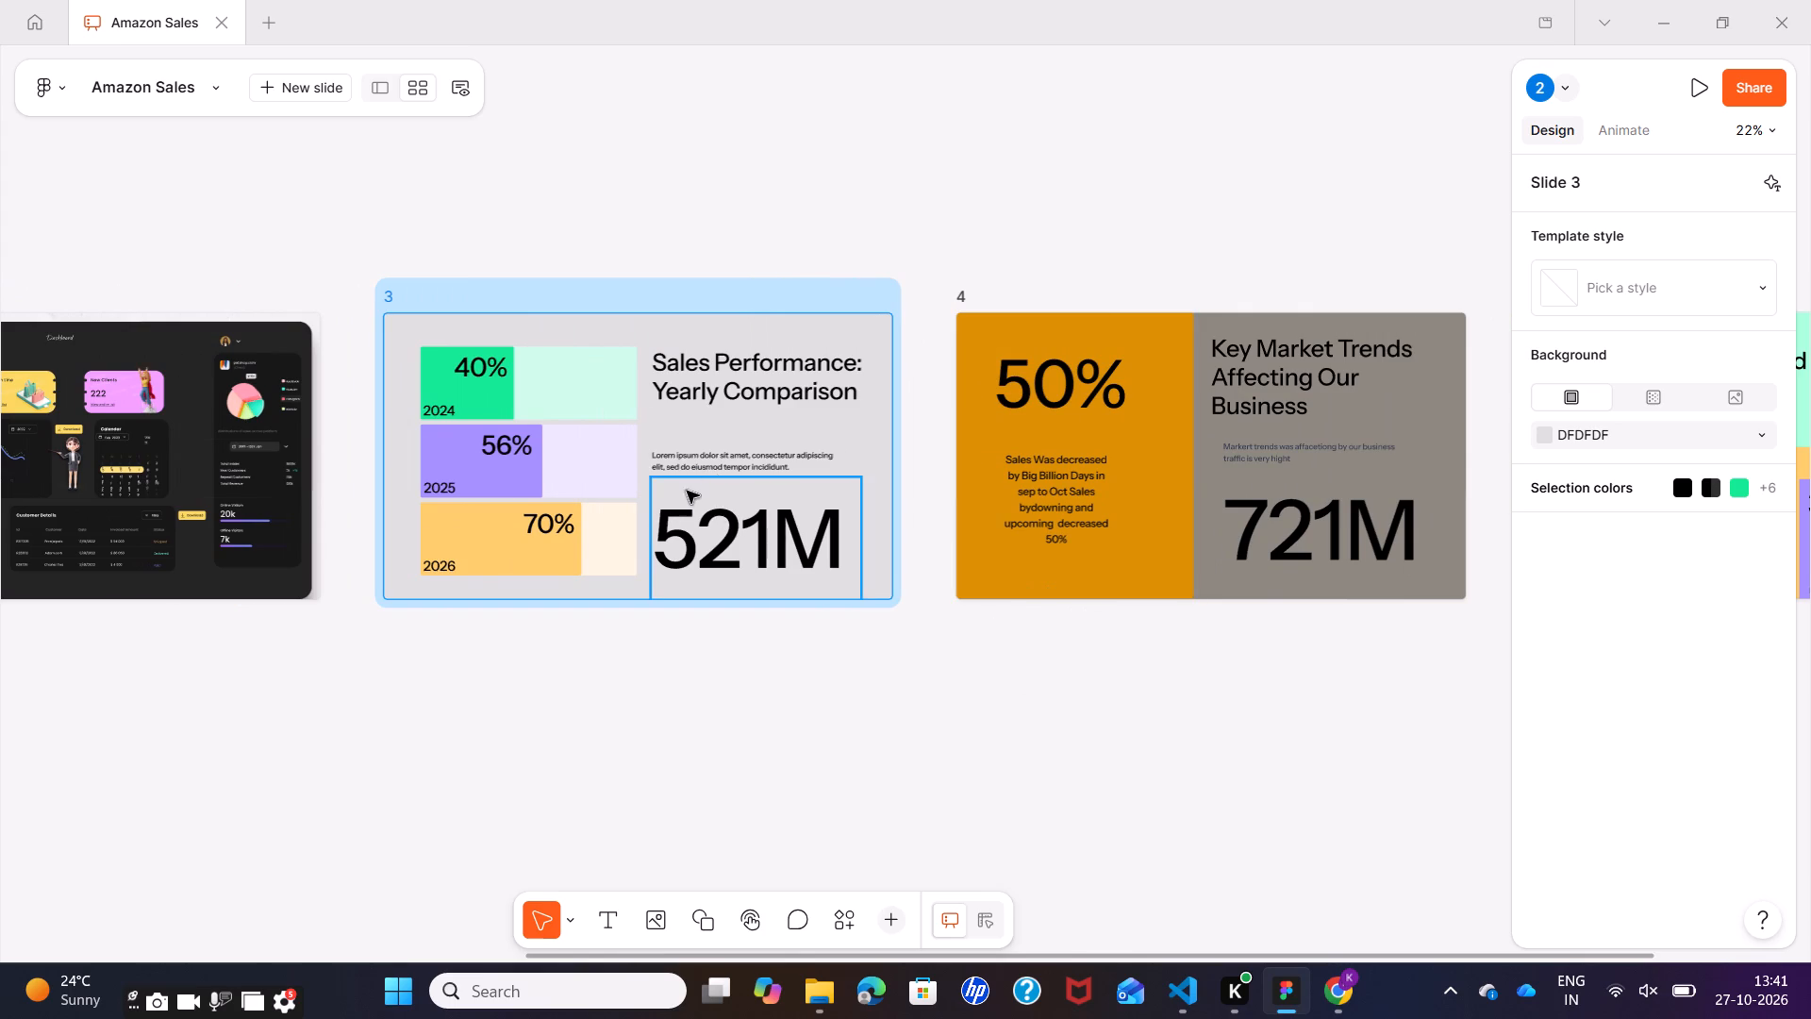
Delete the lorem ipsum placeholder paragraph beneath the title on slide 3.
click(698, 457)
key(BackSpace)
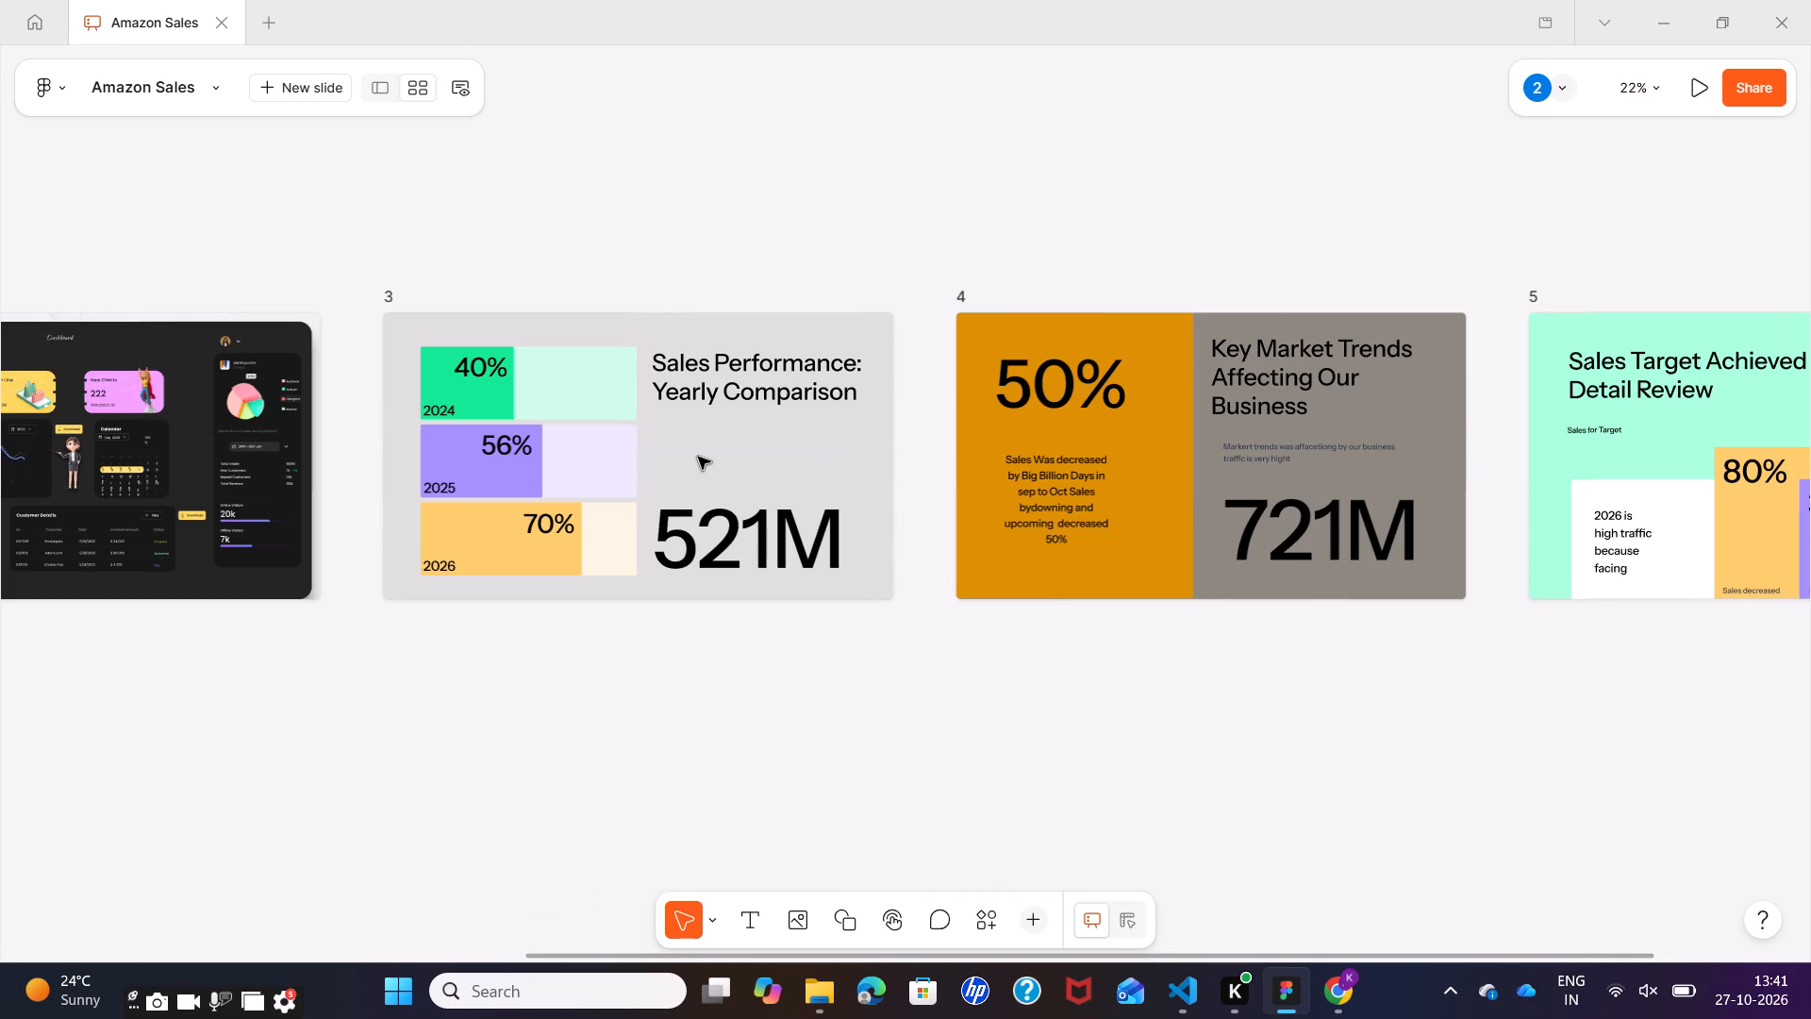
Add a text box between slide 3's title and the 521M figure, starting its text with "Sales Performance".
text(Tot)
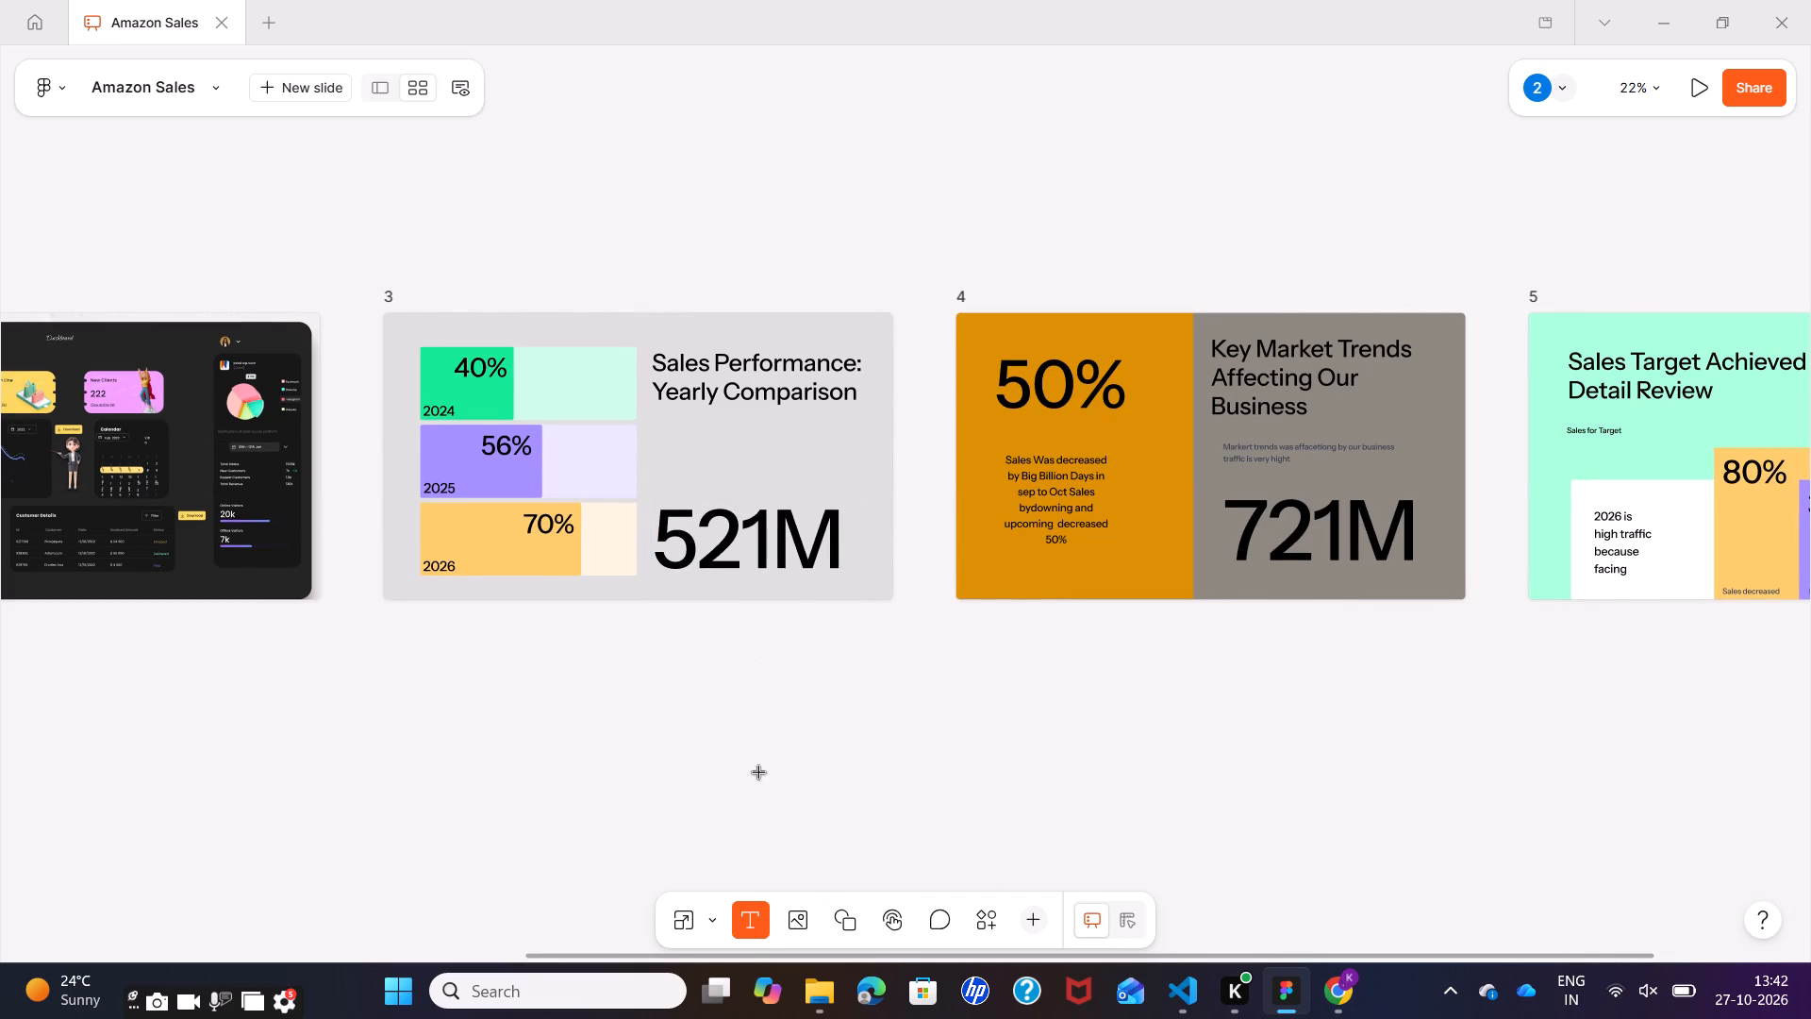
click(751, 924)
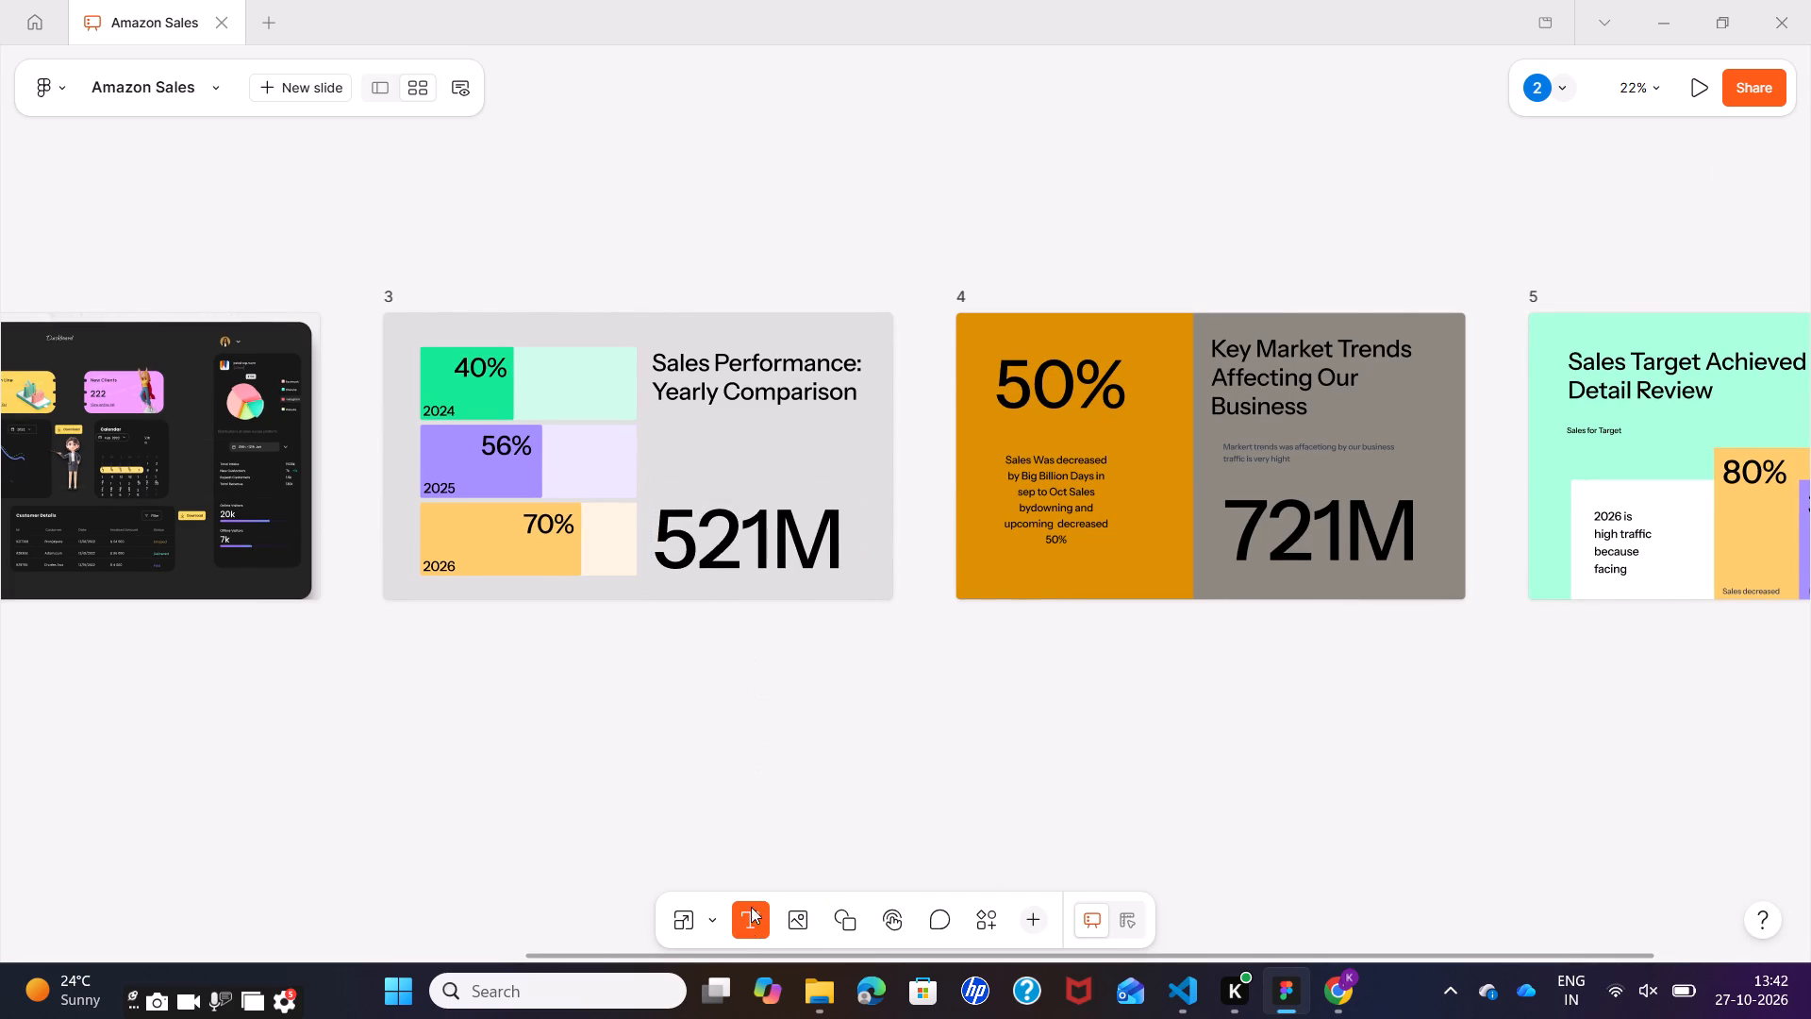
click(741, 918)
triple_click(741, 918)
drag(669, 432, 840, 477)
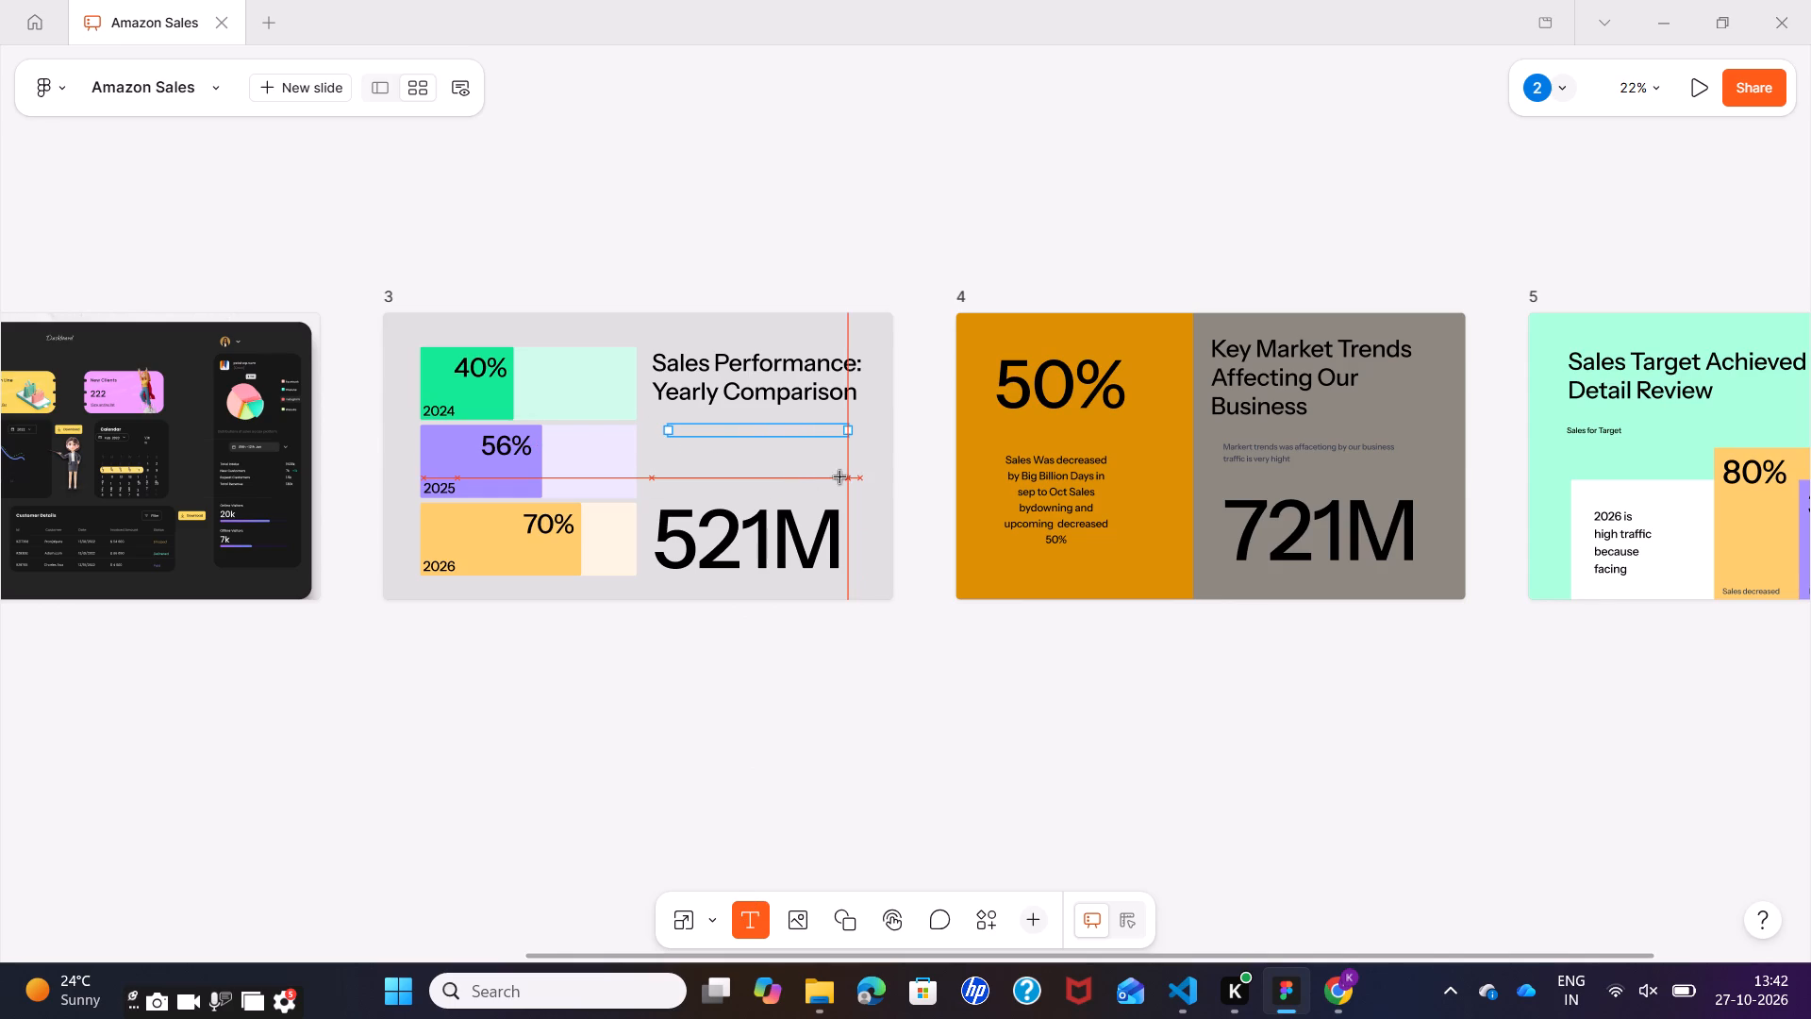
drag(840, 477, 861, 475)
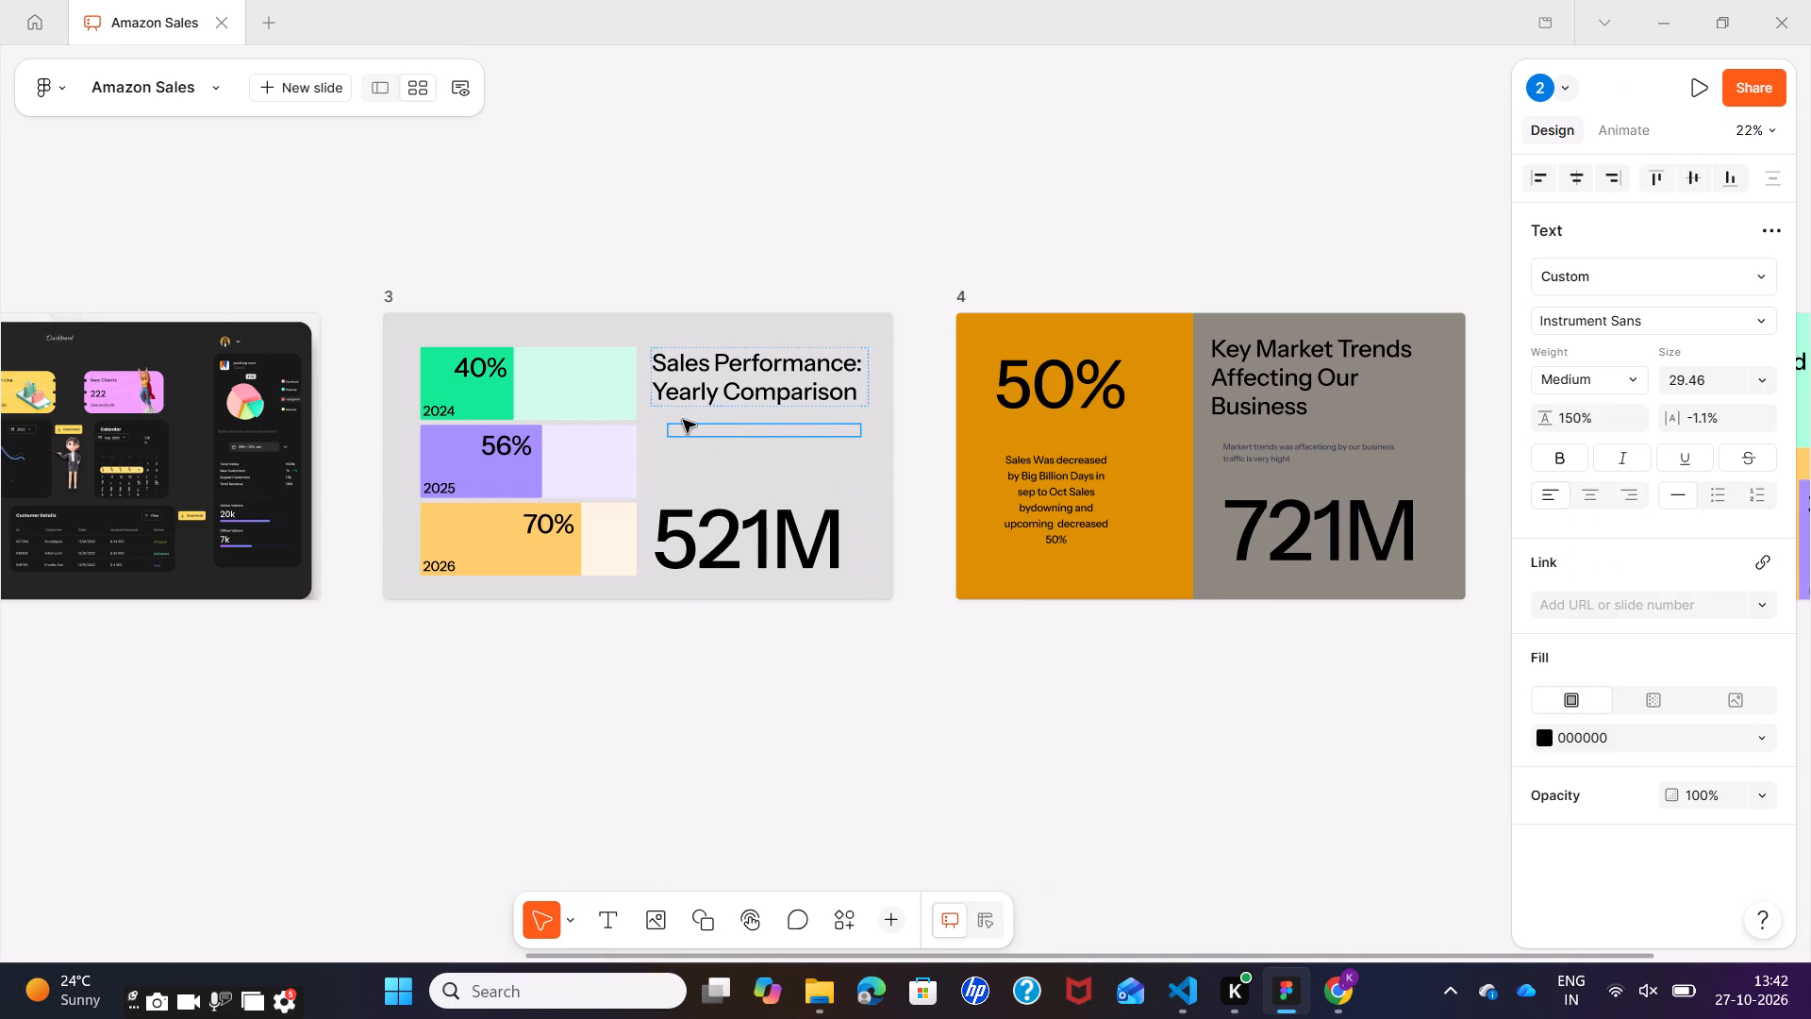
text(Sales)
key(space)
text(Per)
text(for)
text(mance)
key(space)
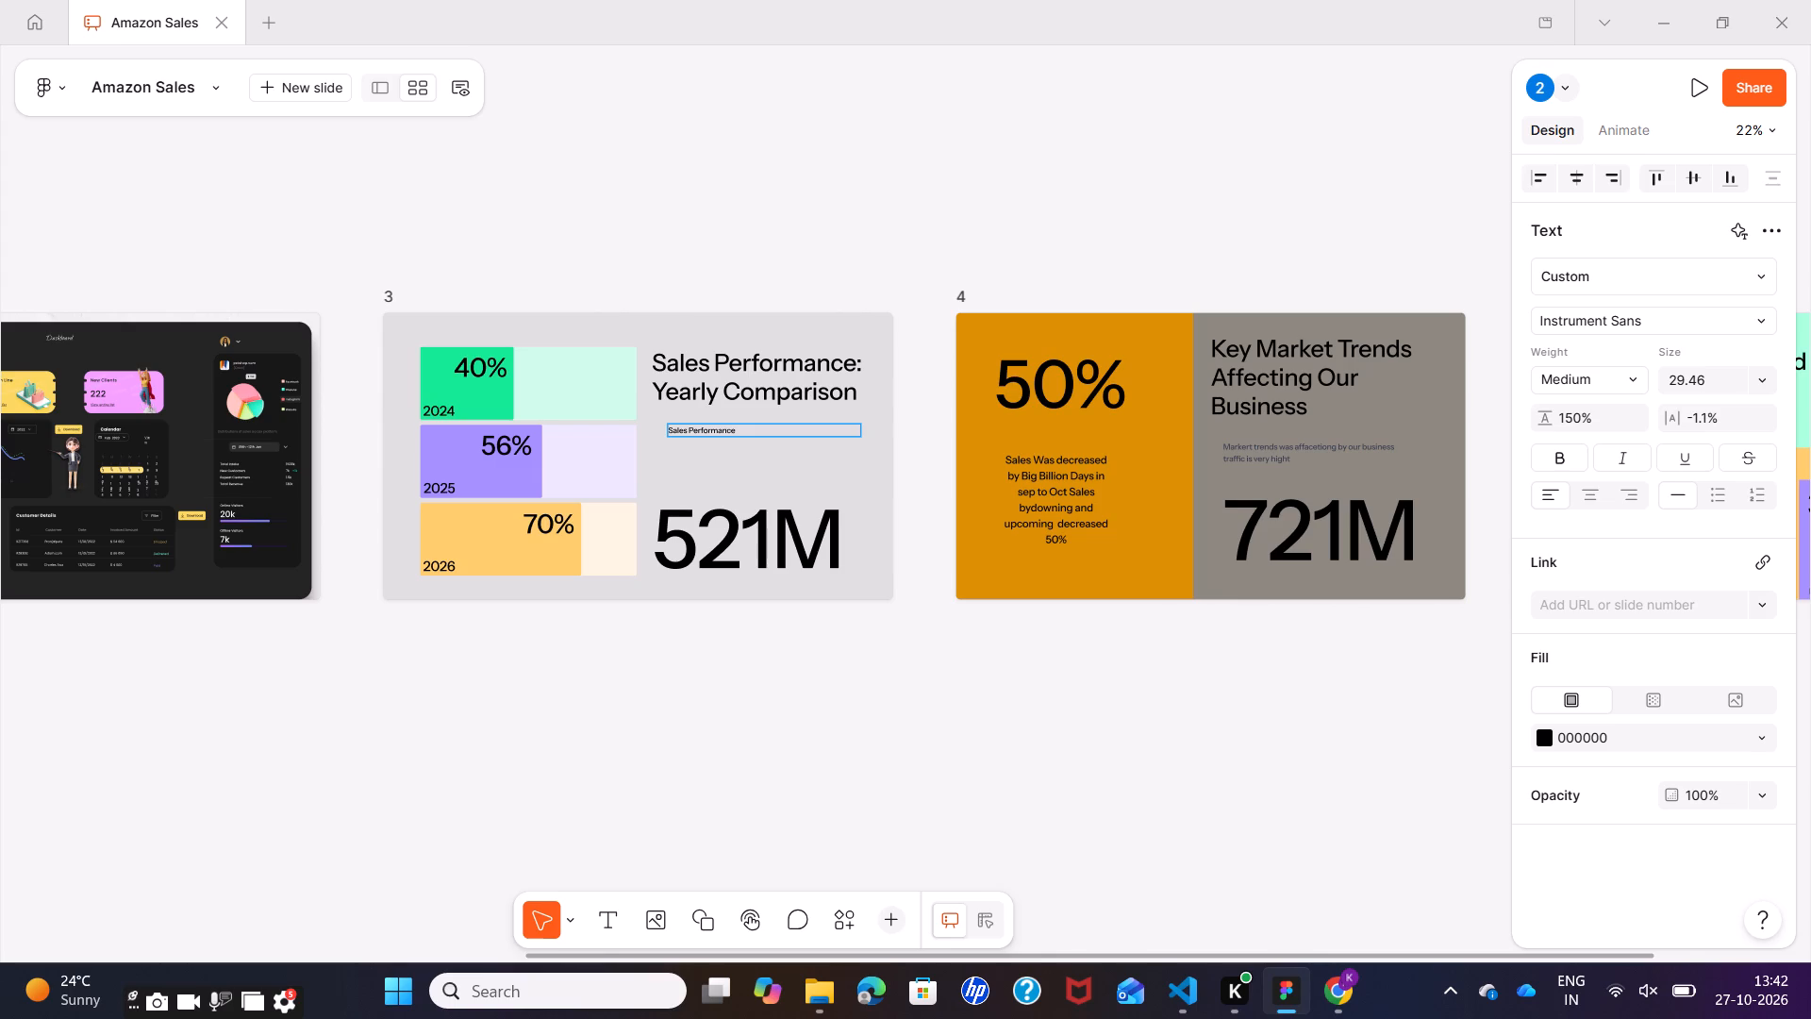
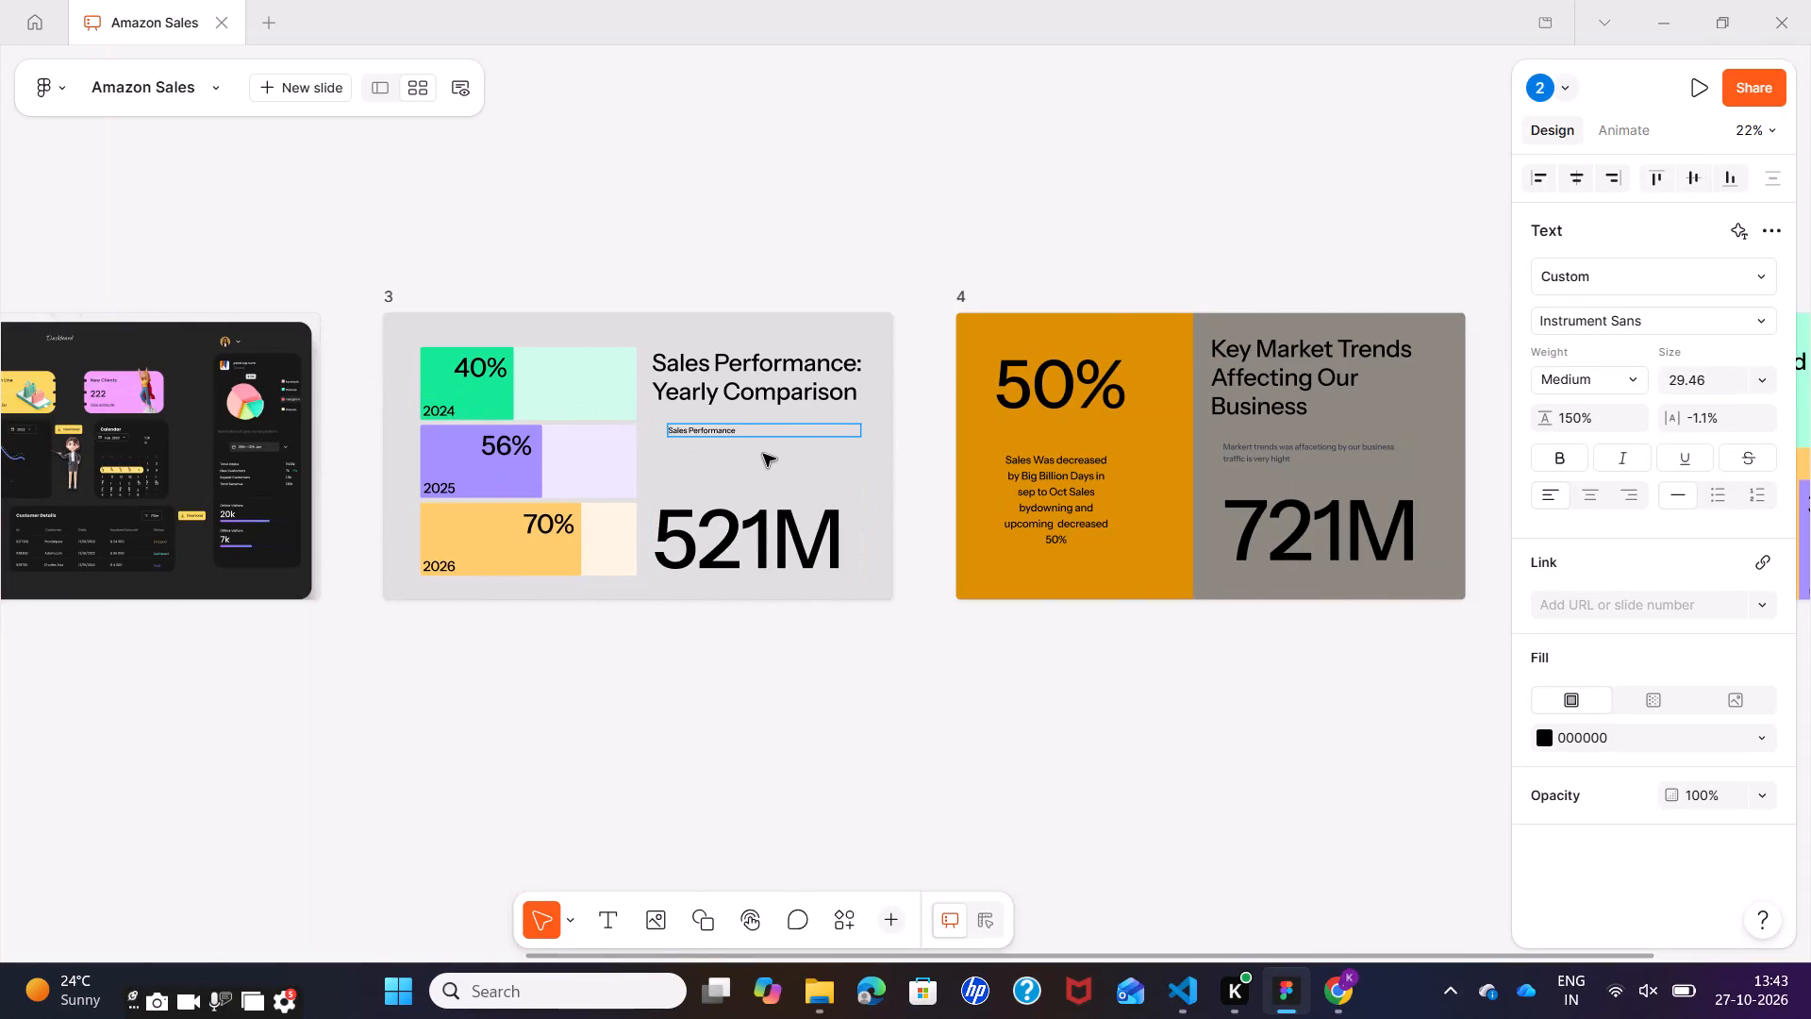
Continue slide 3's new text beneath the title with the word "Yearly" after "Sales Performance".
key(space)
text(Yw)
key(BackSpace)
text(ea)
text(rly)
key(space)
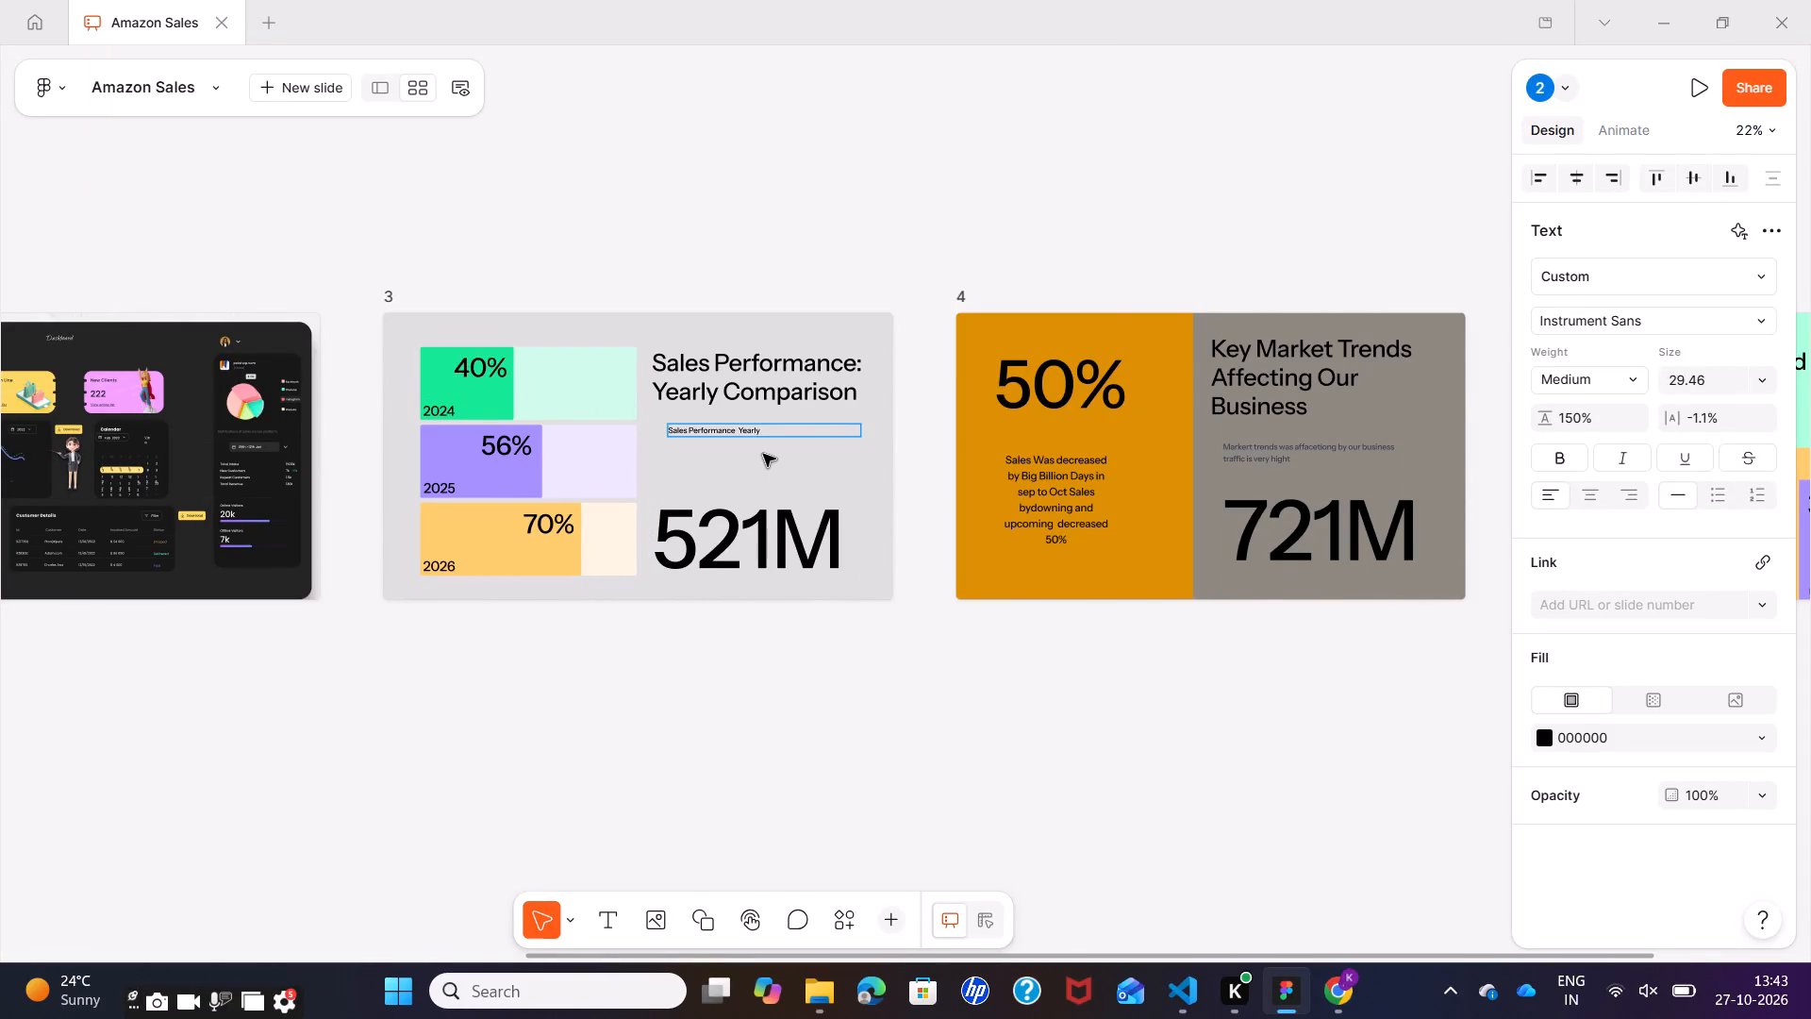
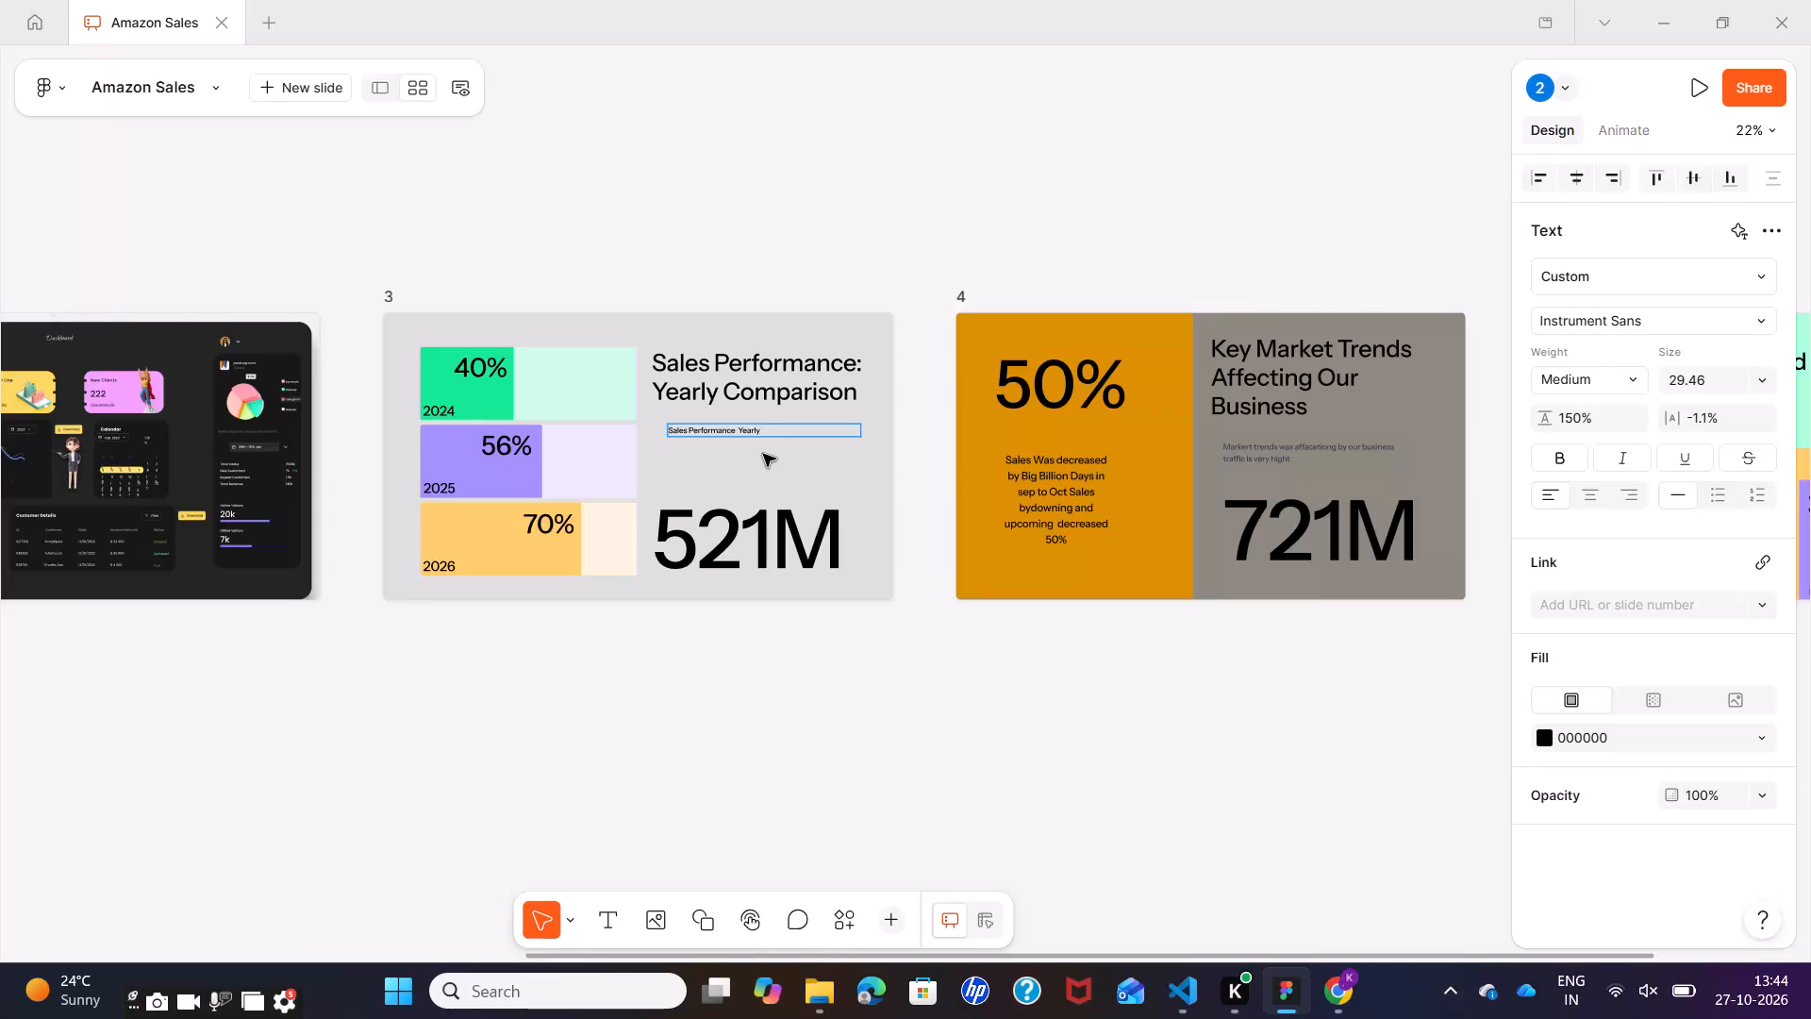
Complete slide 3's text beneath the title with "2026 70% incresead" after "Yearly", with extra spacing before "70%".
text(2026)
key(space)
text(70)
key(shift+percent)
key(space)
text(increaed)
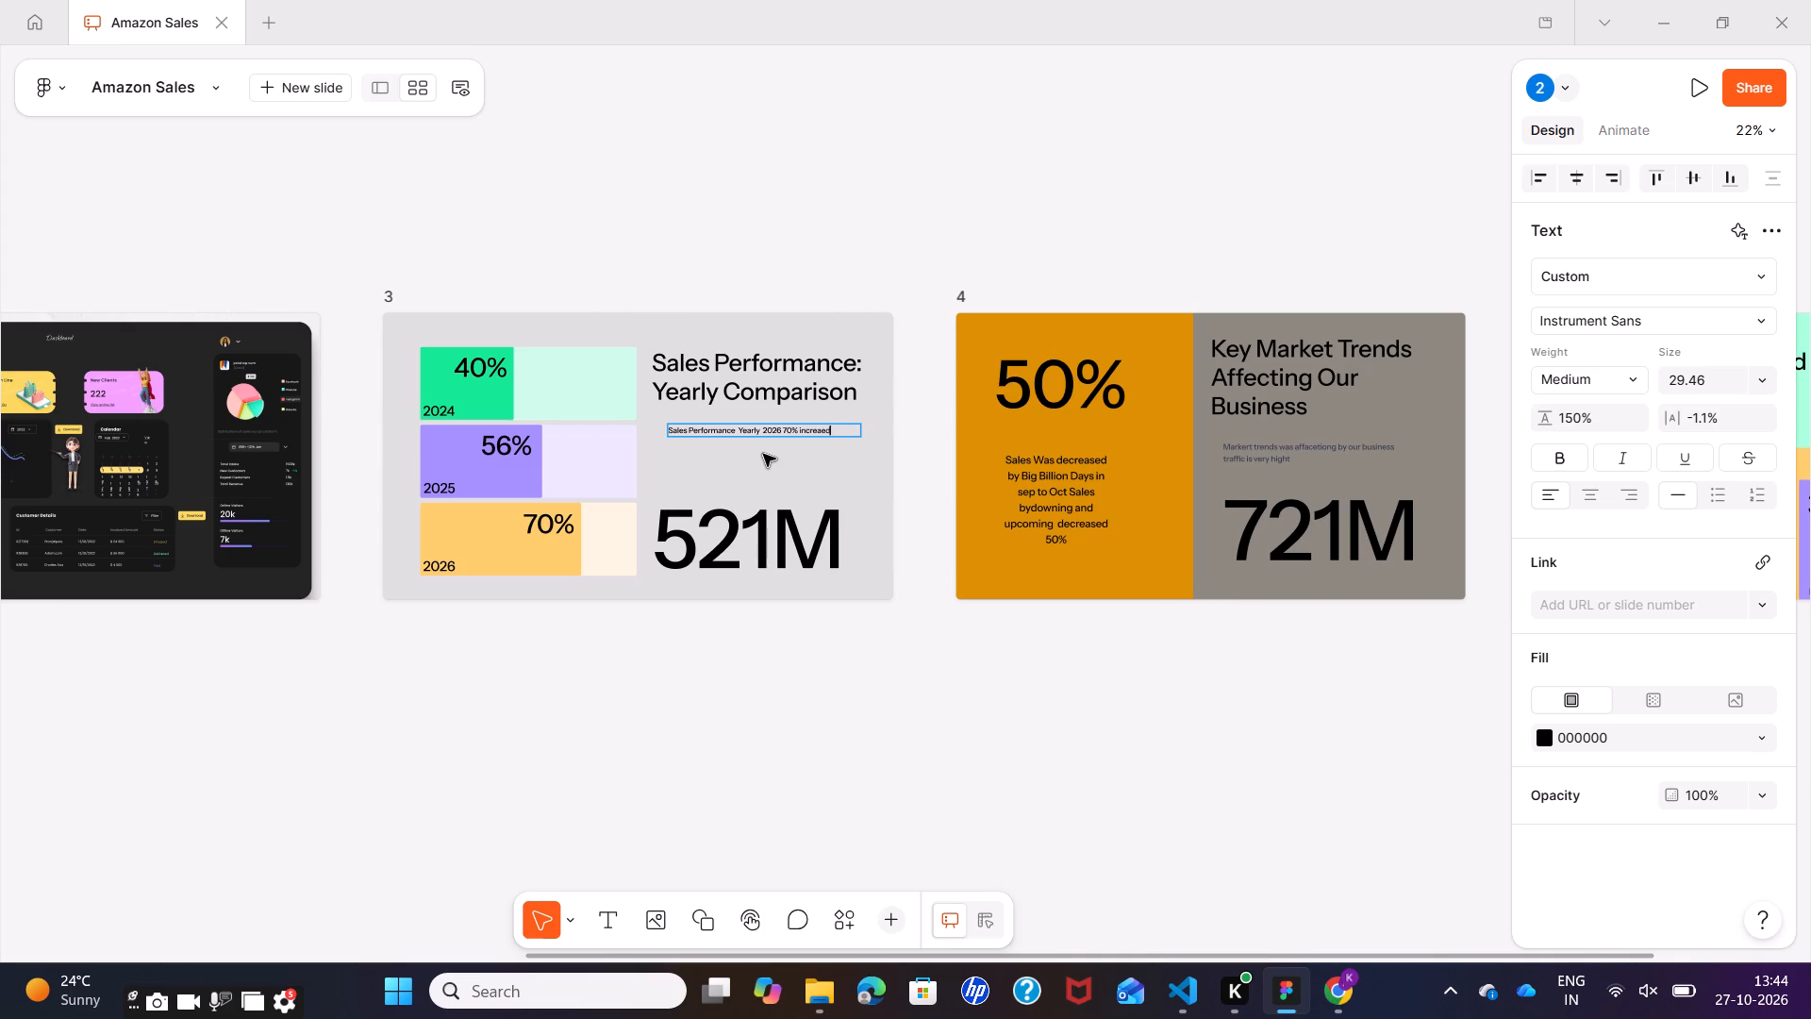
key(space)
key(BackSpace)
key(BackSpace)
key(BackSpace)
key(BackSpace)
text(sead)
key(space)
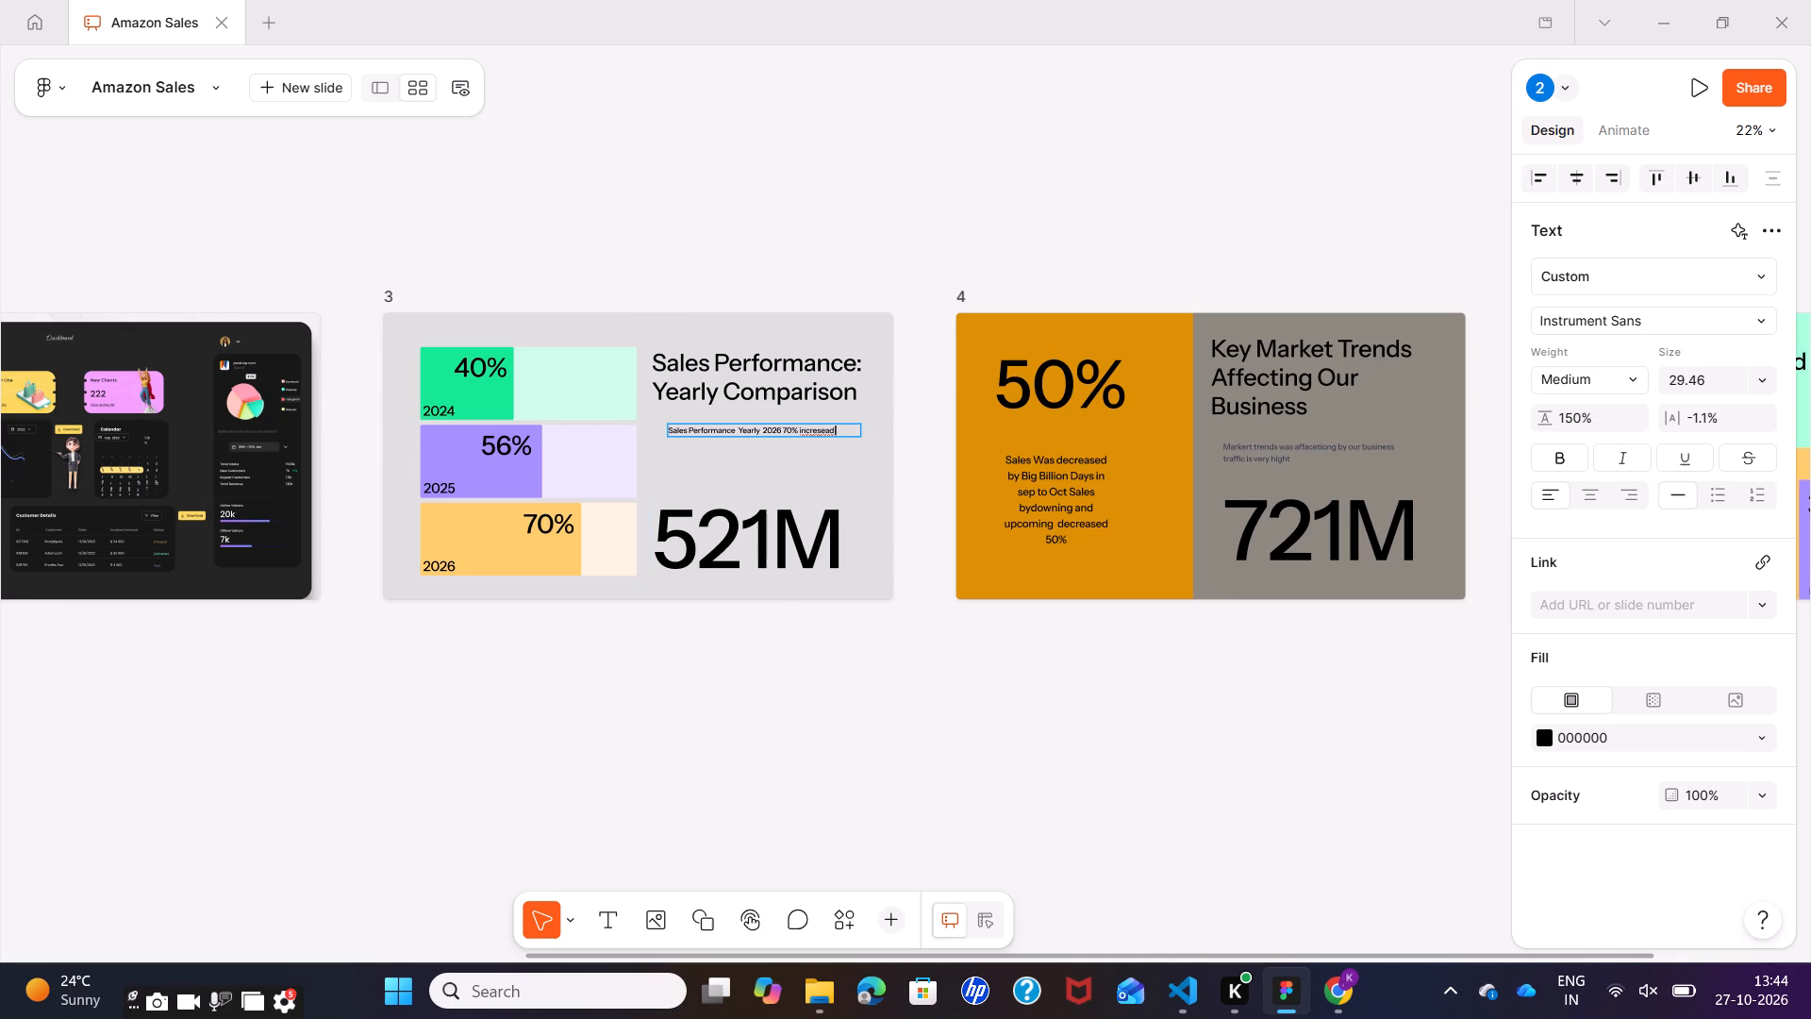
click(780, 427)
key(space)
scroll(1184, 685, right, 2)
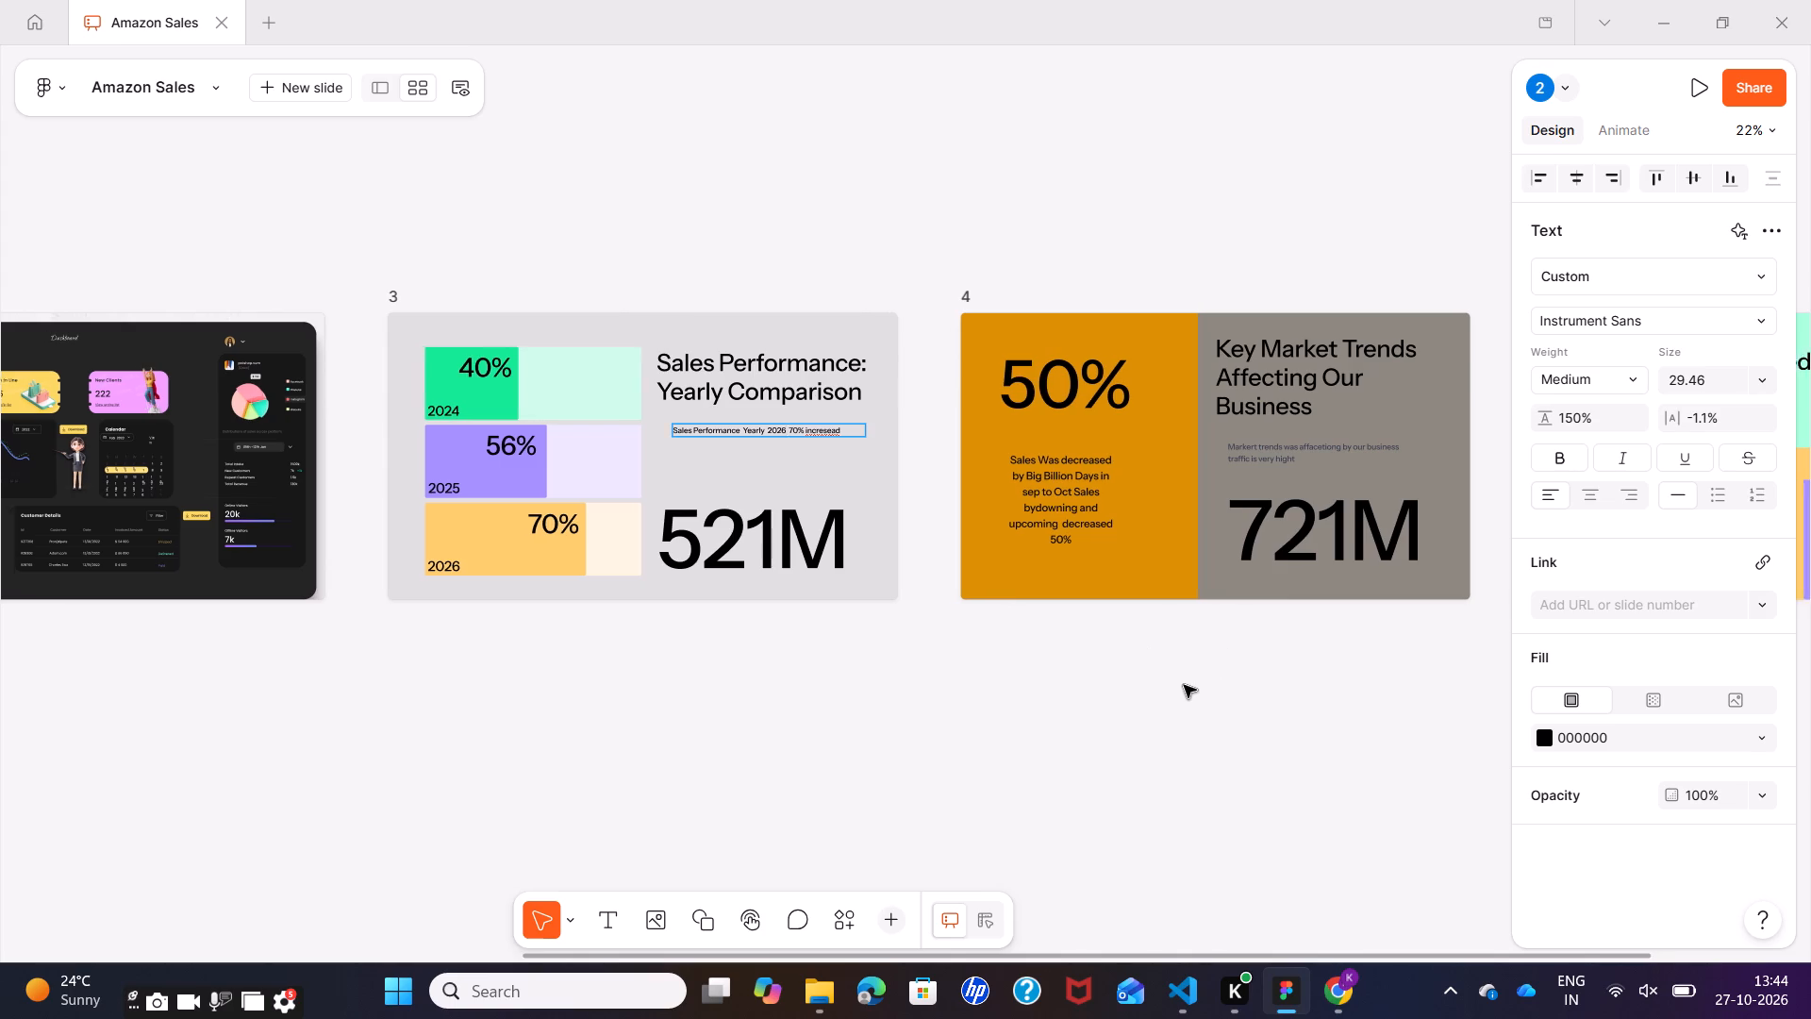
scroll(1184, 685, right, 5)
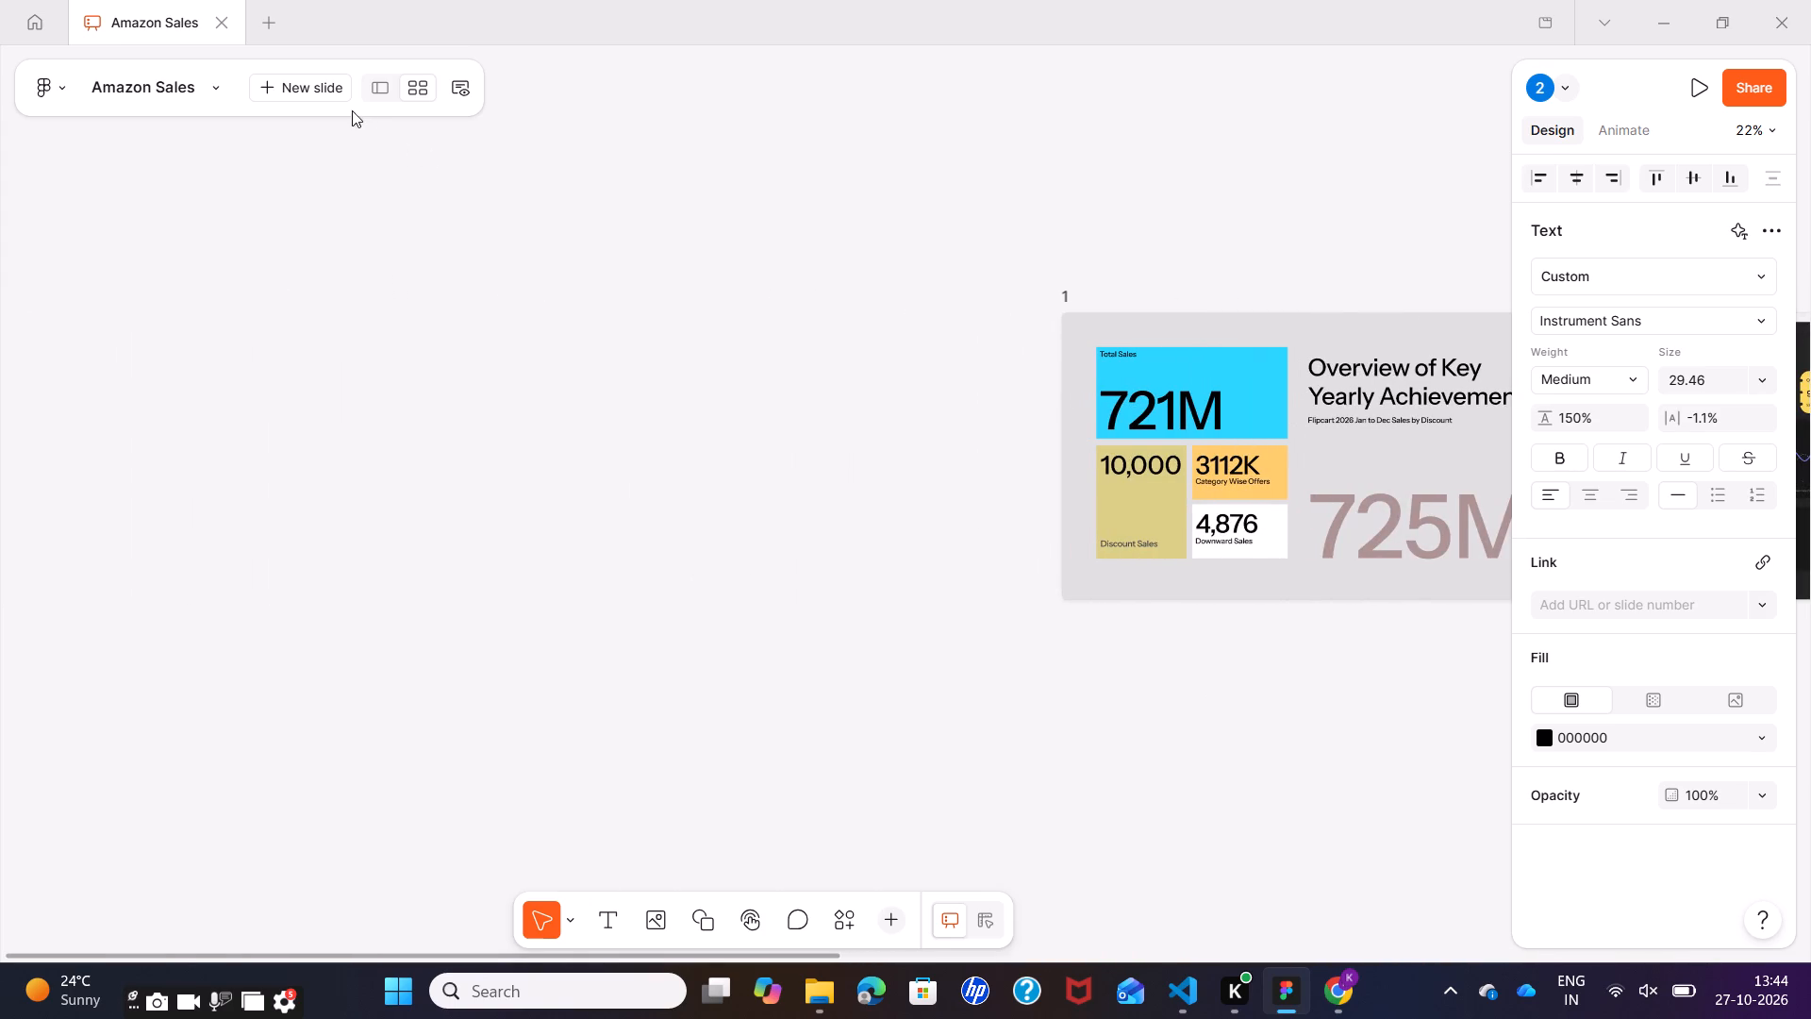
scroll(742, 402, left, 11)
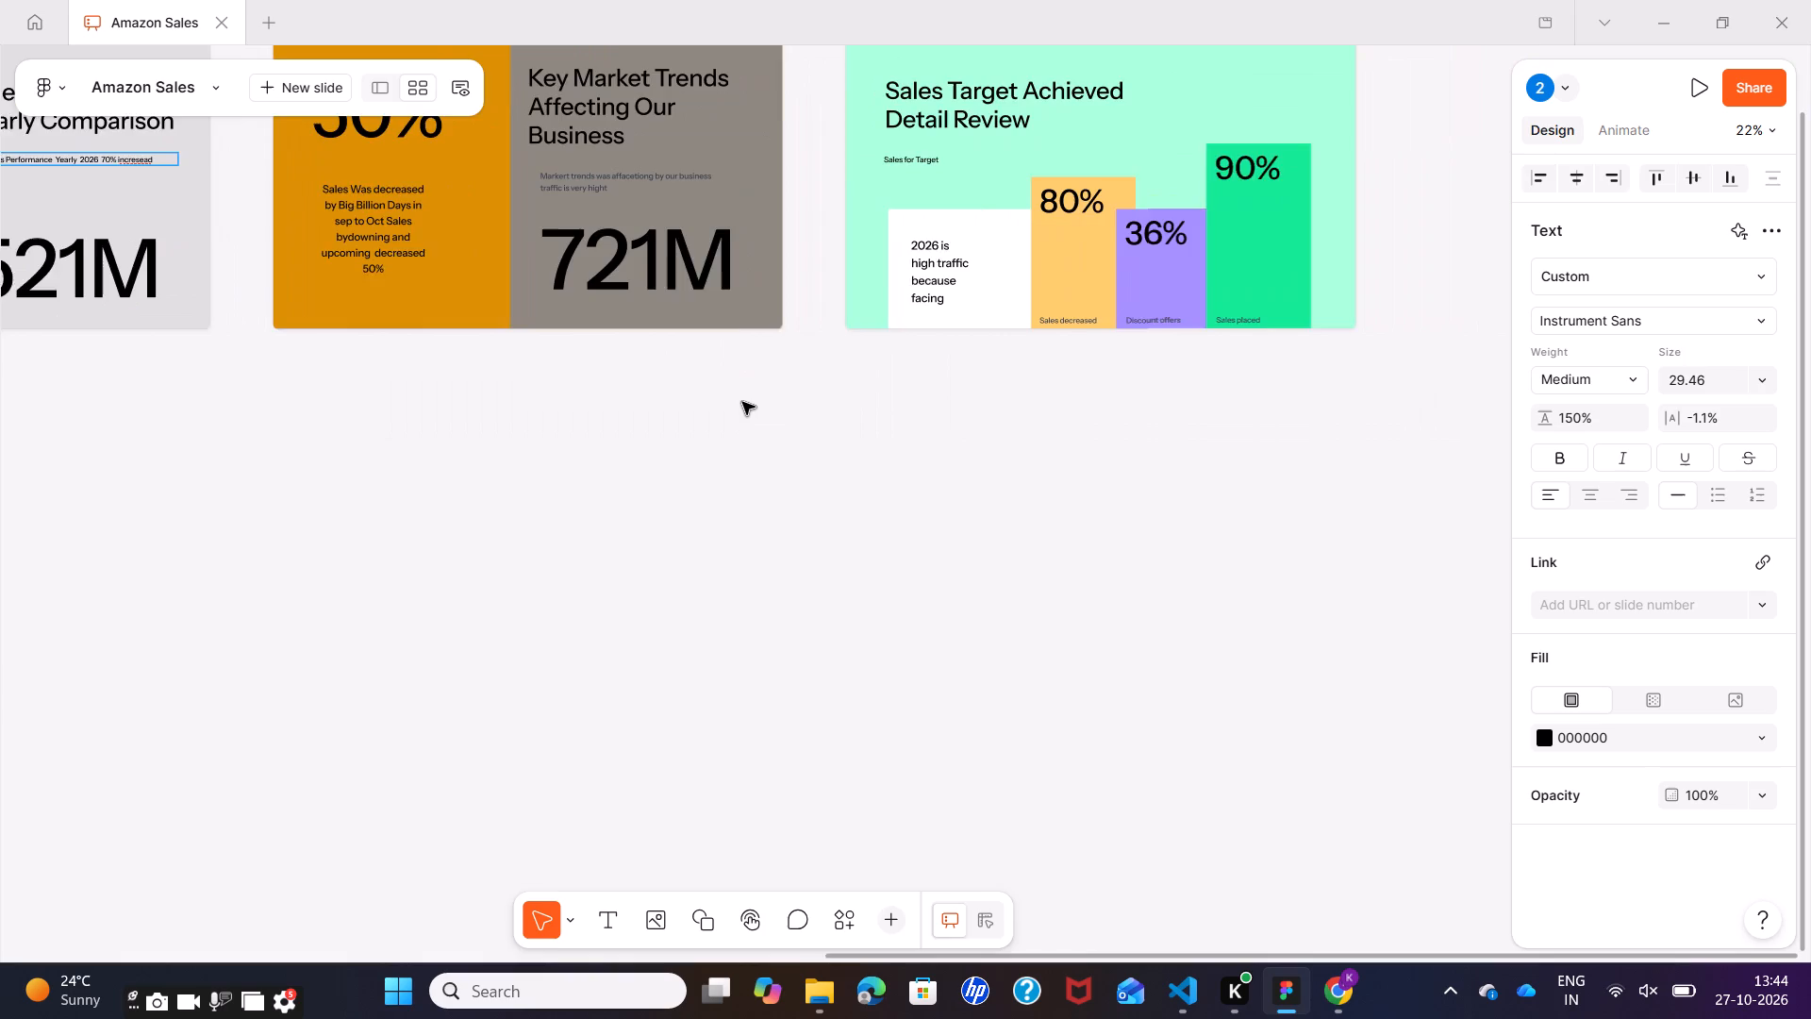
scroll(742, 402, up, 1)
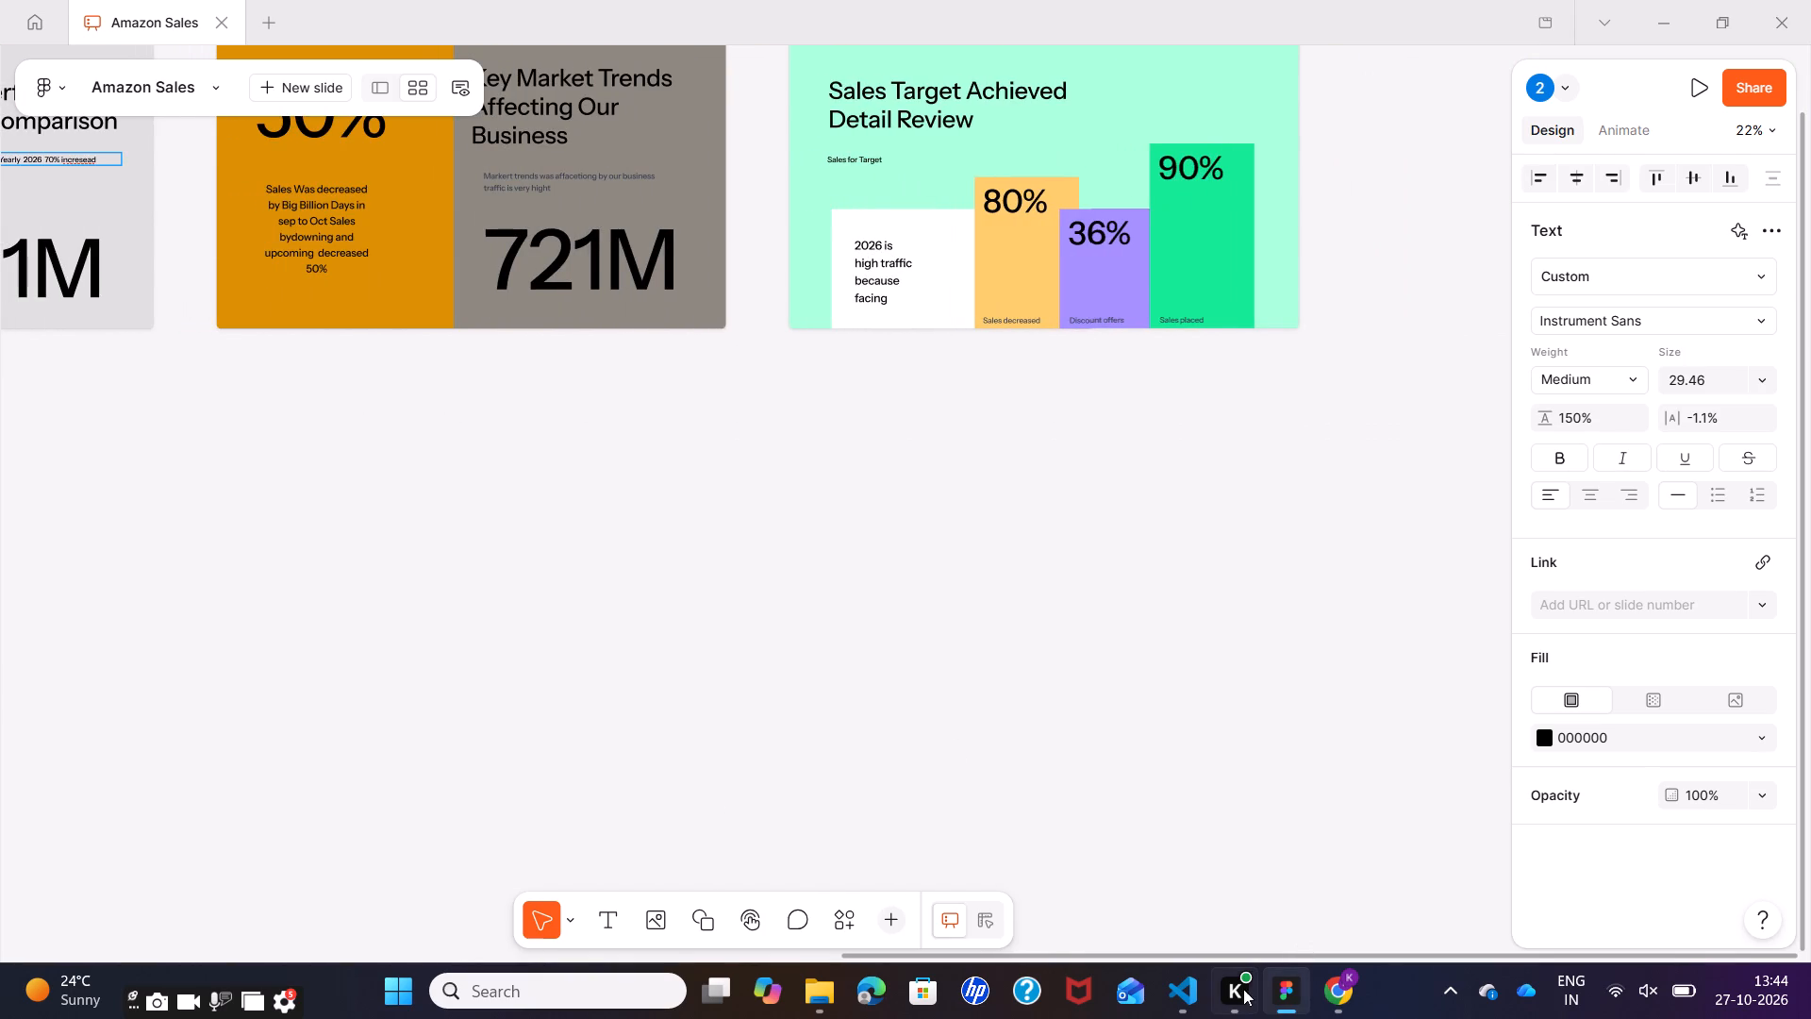